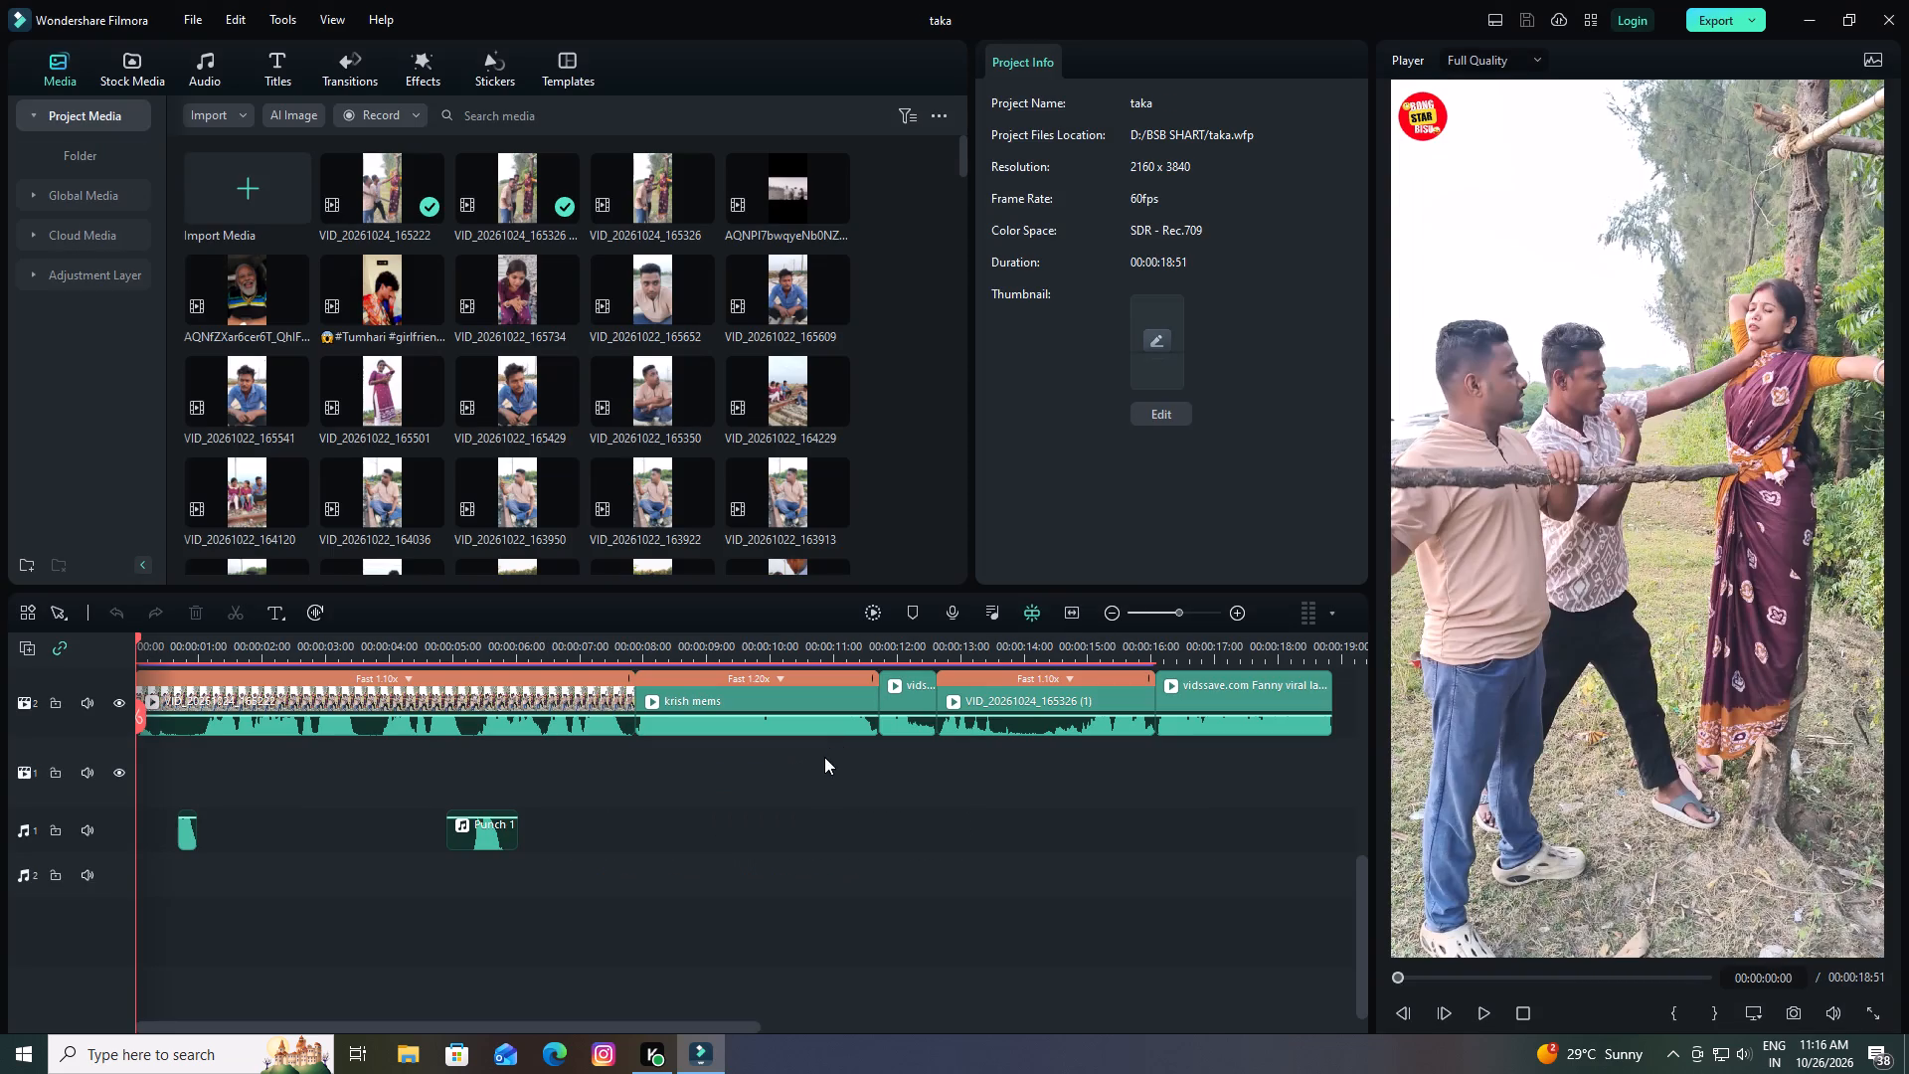
Delete all five video clips from video track 2, working from the first clip to the last.
{"action": "scroll", "coordinate": [693, 796], "scroll_direction": "up", "scroll_amount": 1}
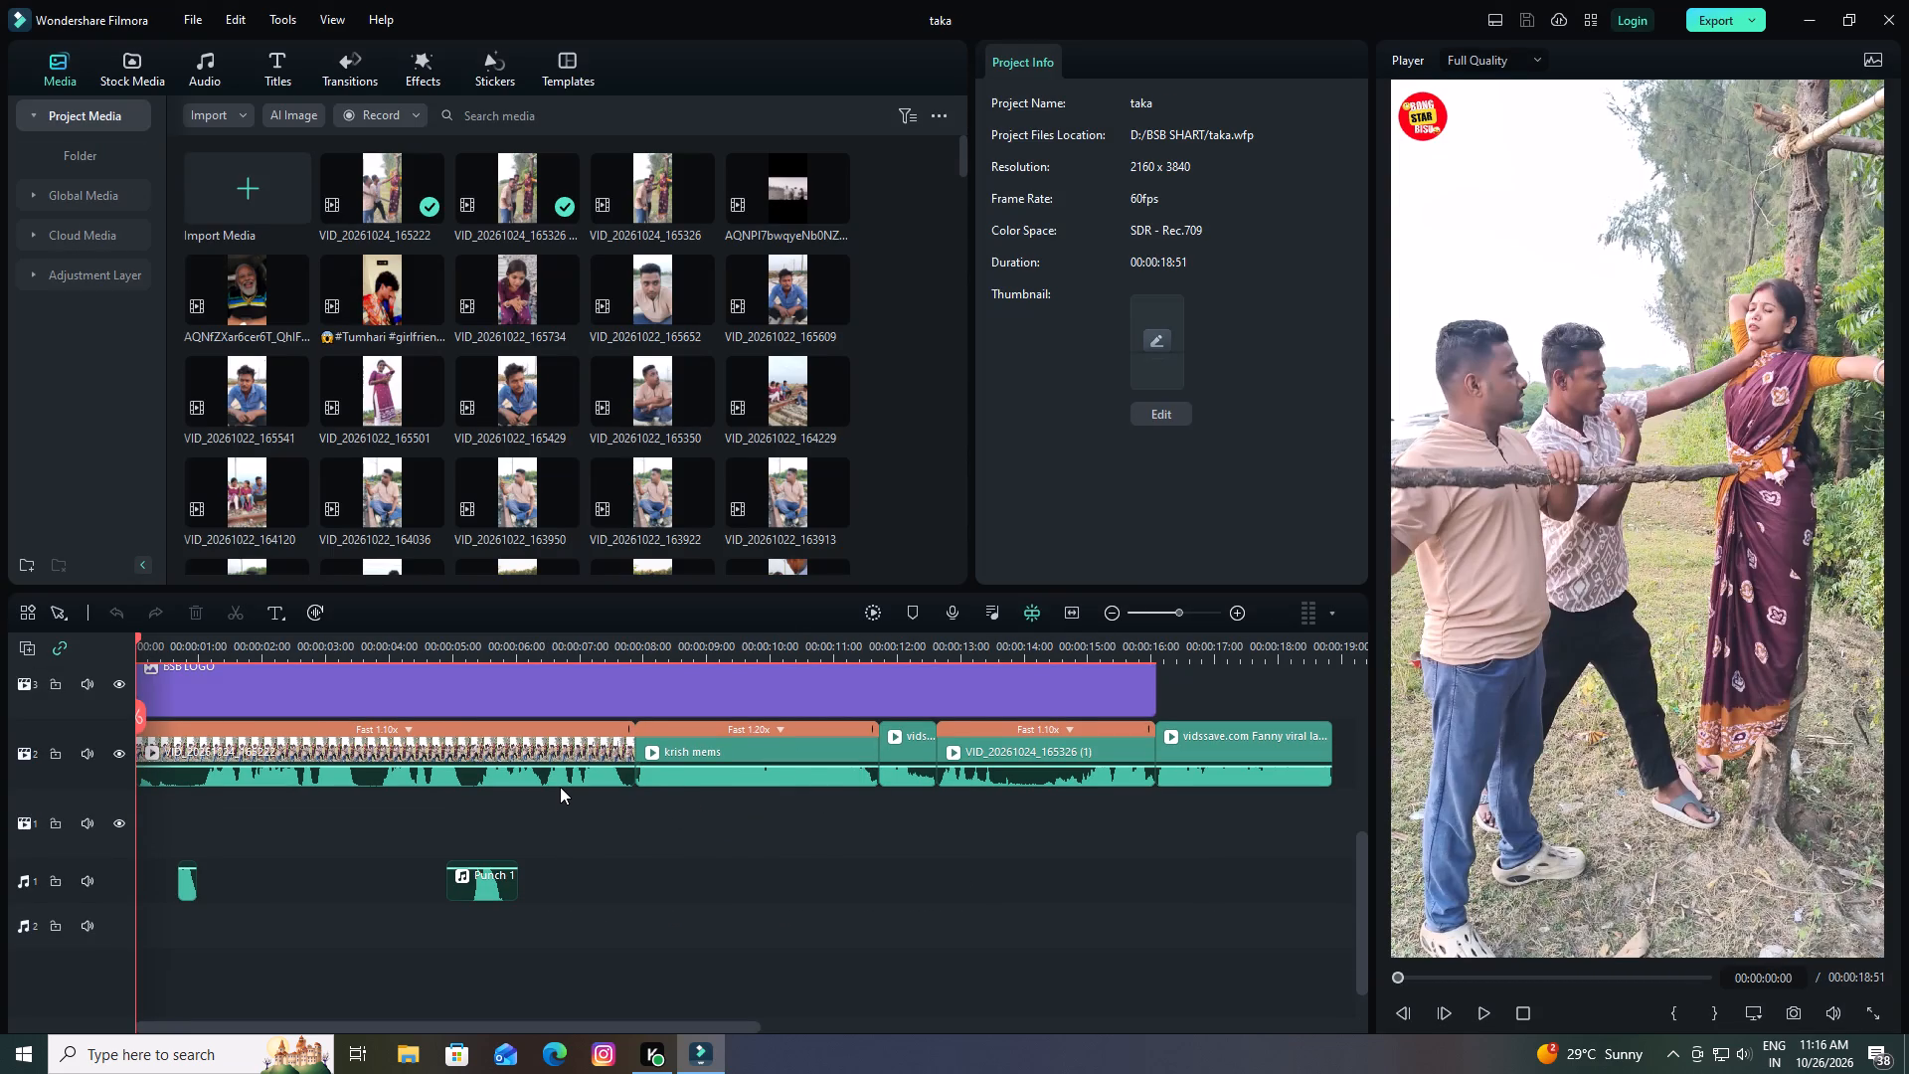
{"action": "left_click", "coordinate": [454, 753]}
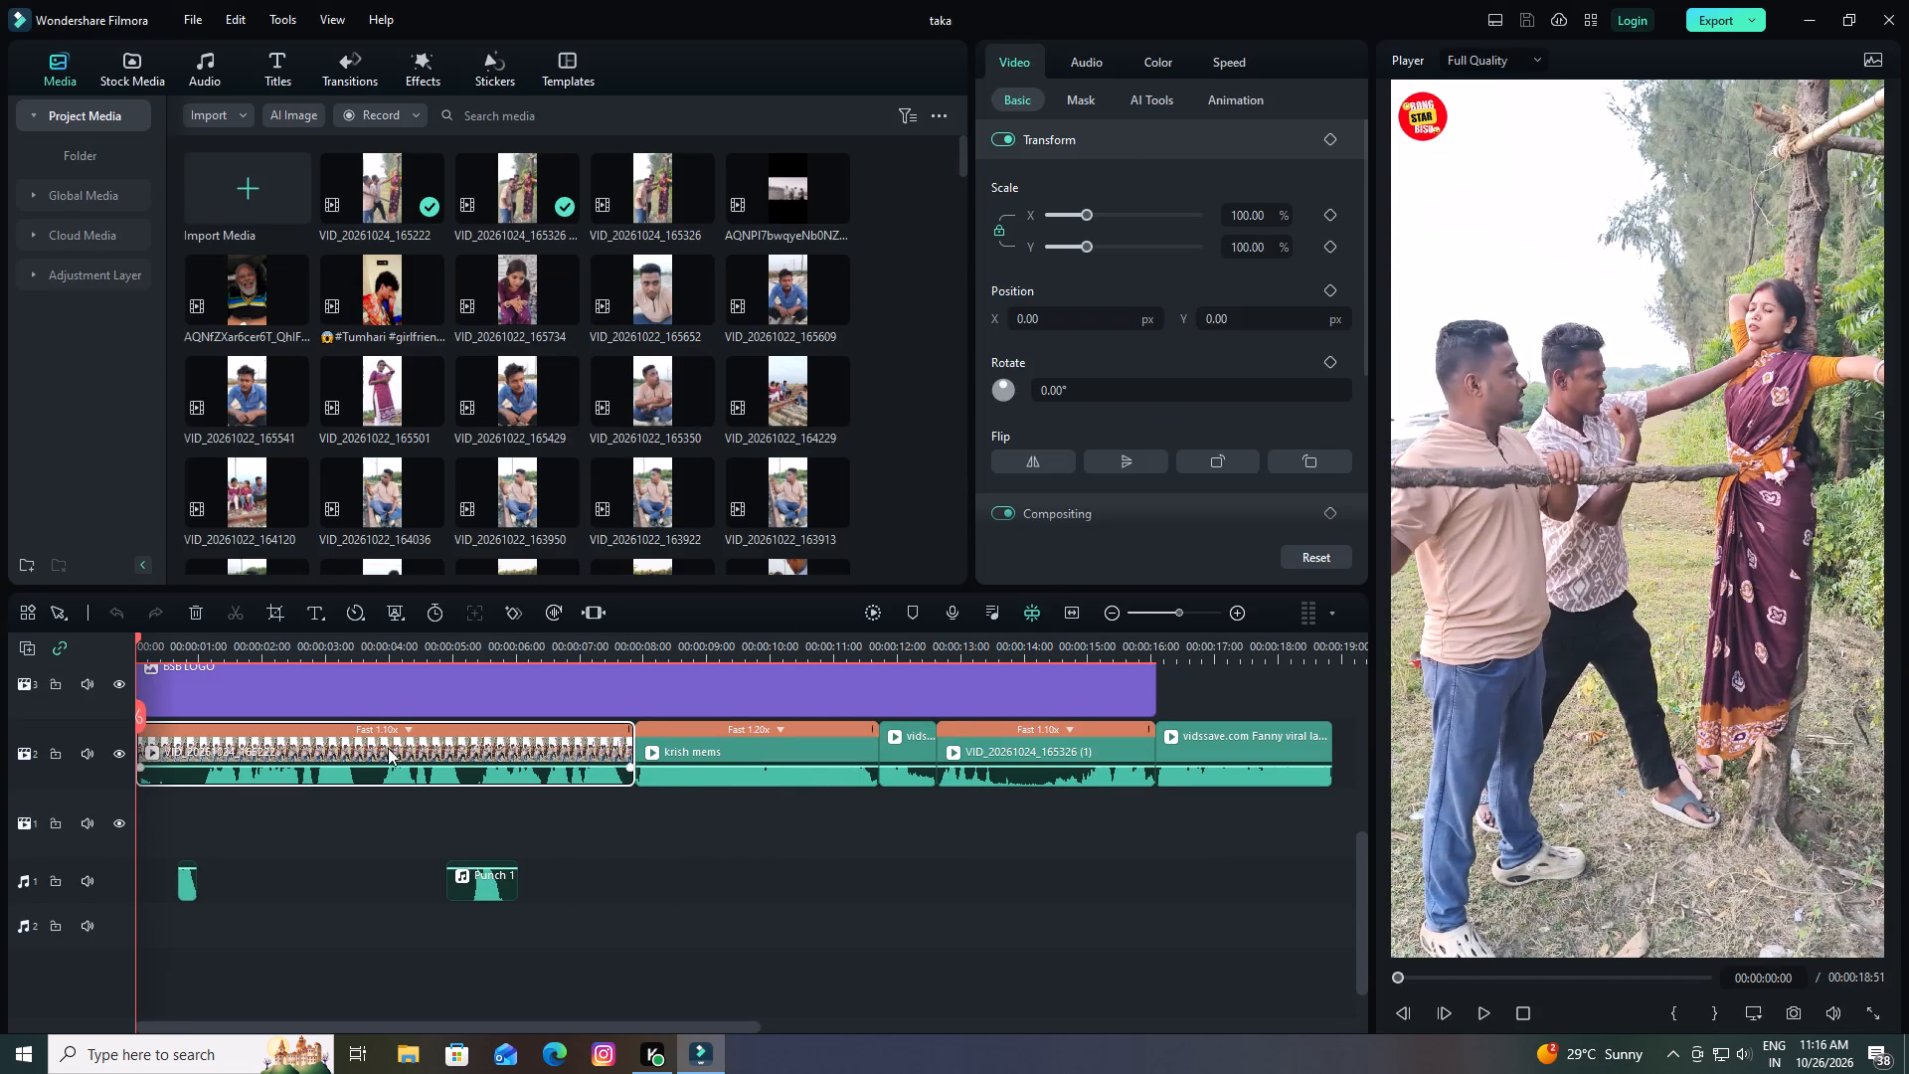
{"action": "left_click", "coordinate": [184, 608]}
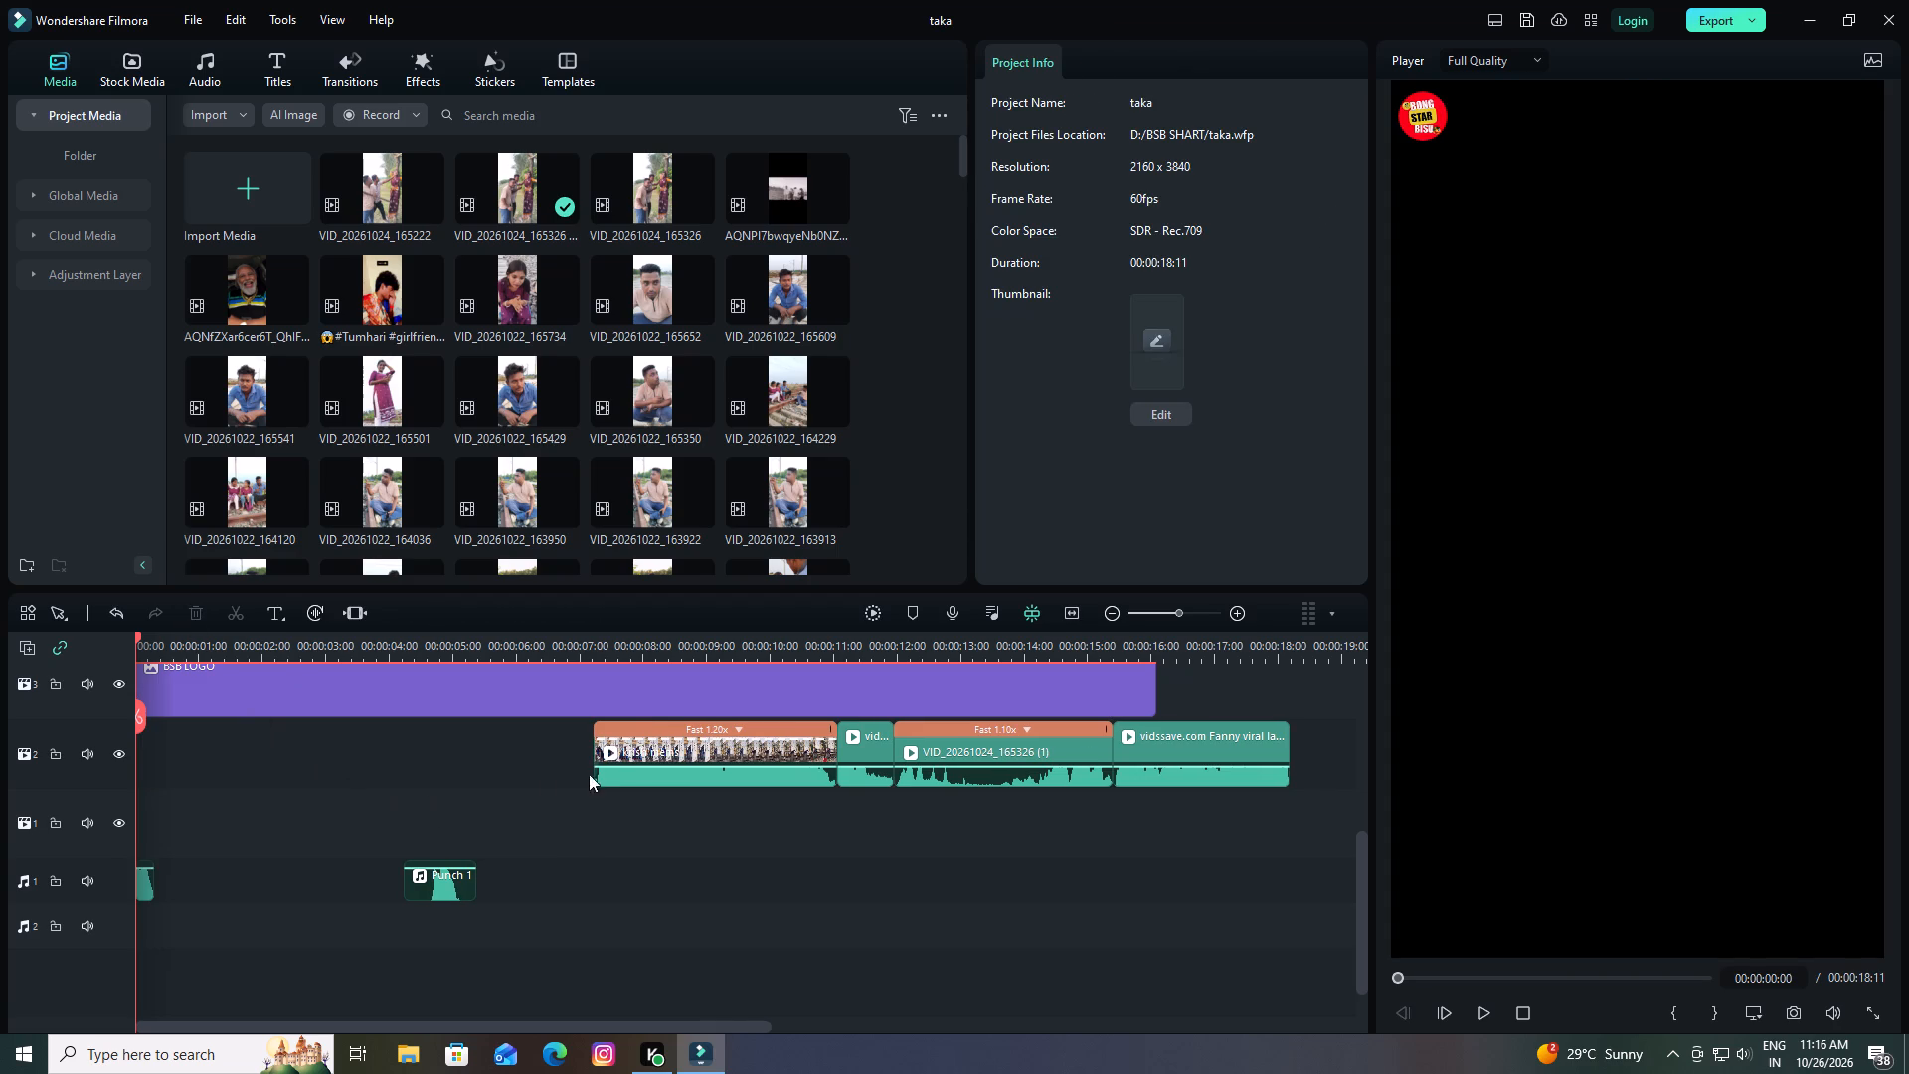
{"action": "left_click", "coordinate": [628, 760]}
{"action": "left_click", "coordinate": [196, 613]}
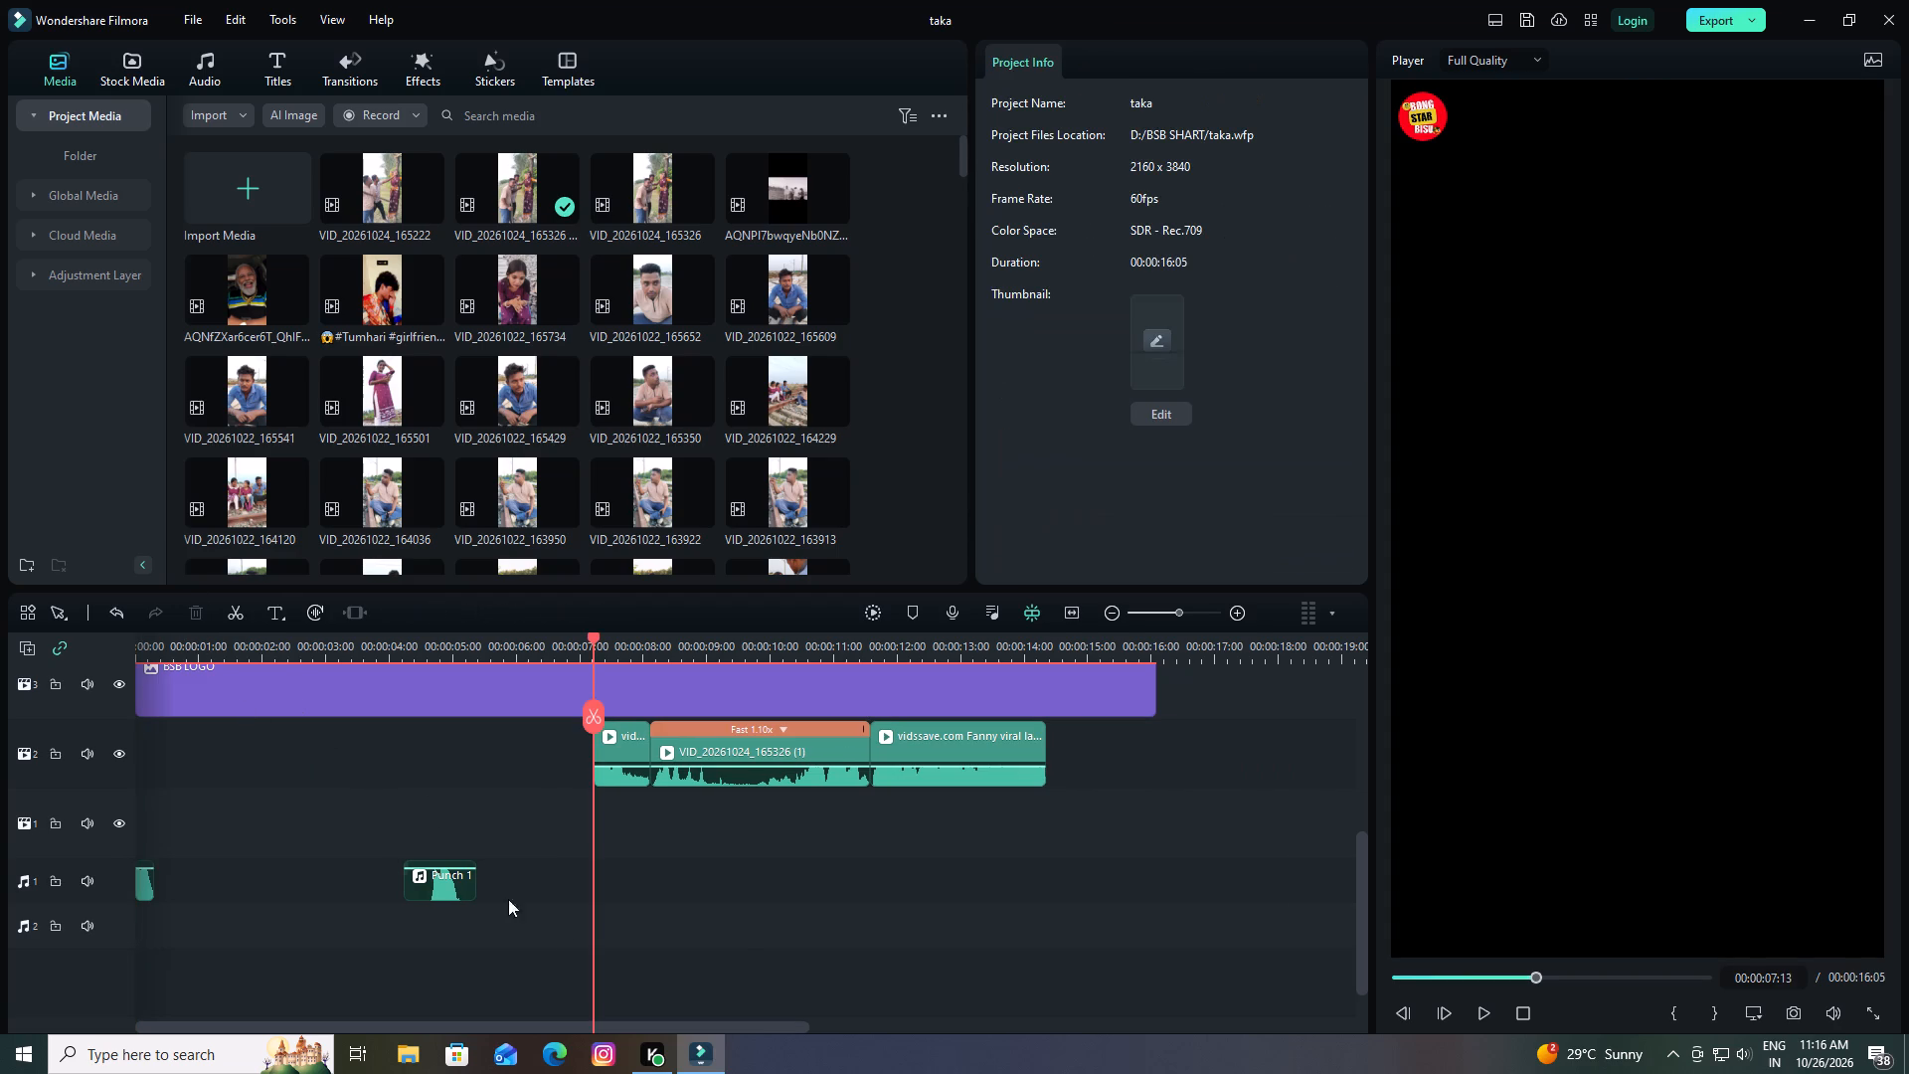
{"action": "left_click", "coordinate": [627, 754]}
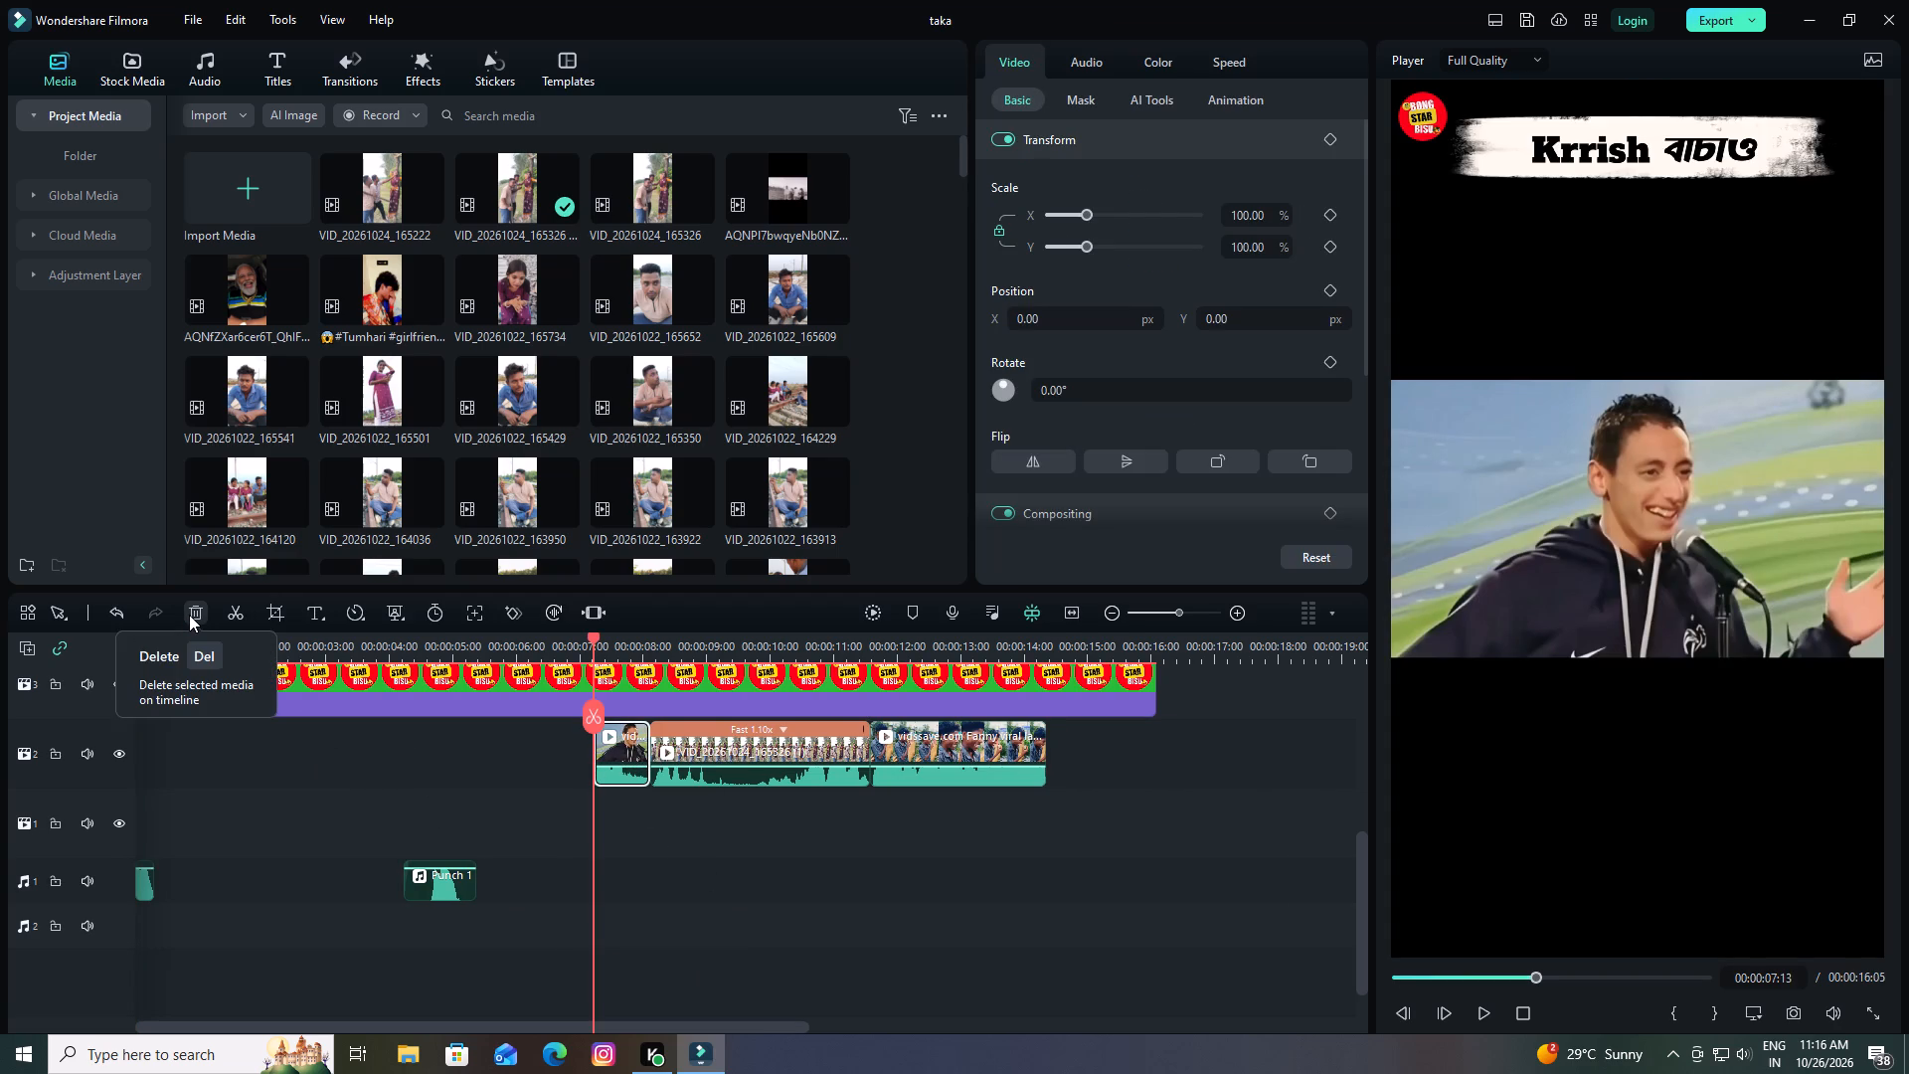
{"action": "left_click", "coordinate": [189, 615]}
{"action": "left_click", "coordinate": [658, 744]}
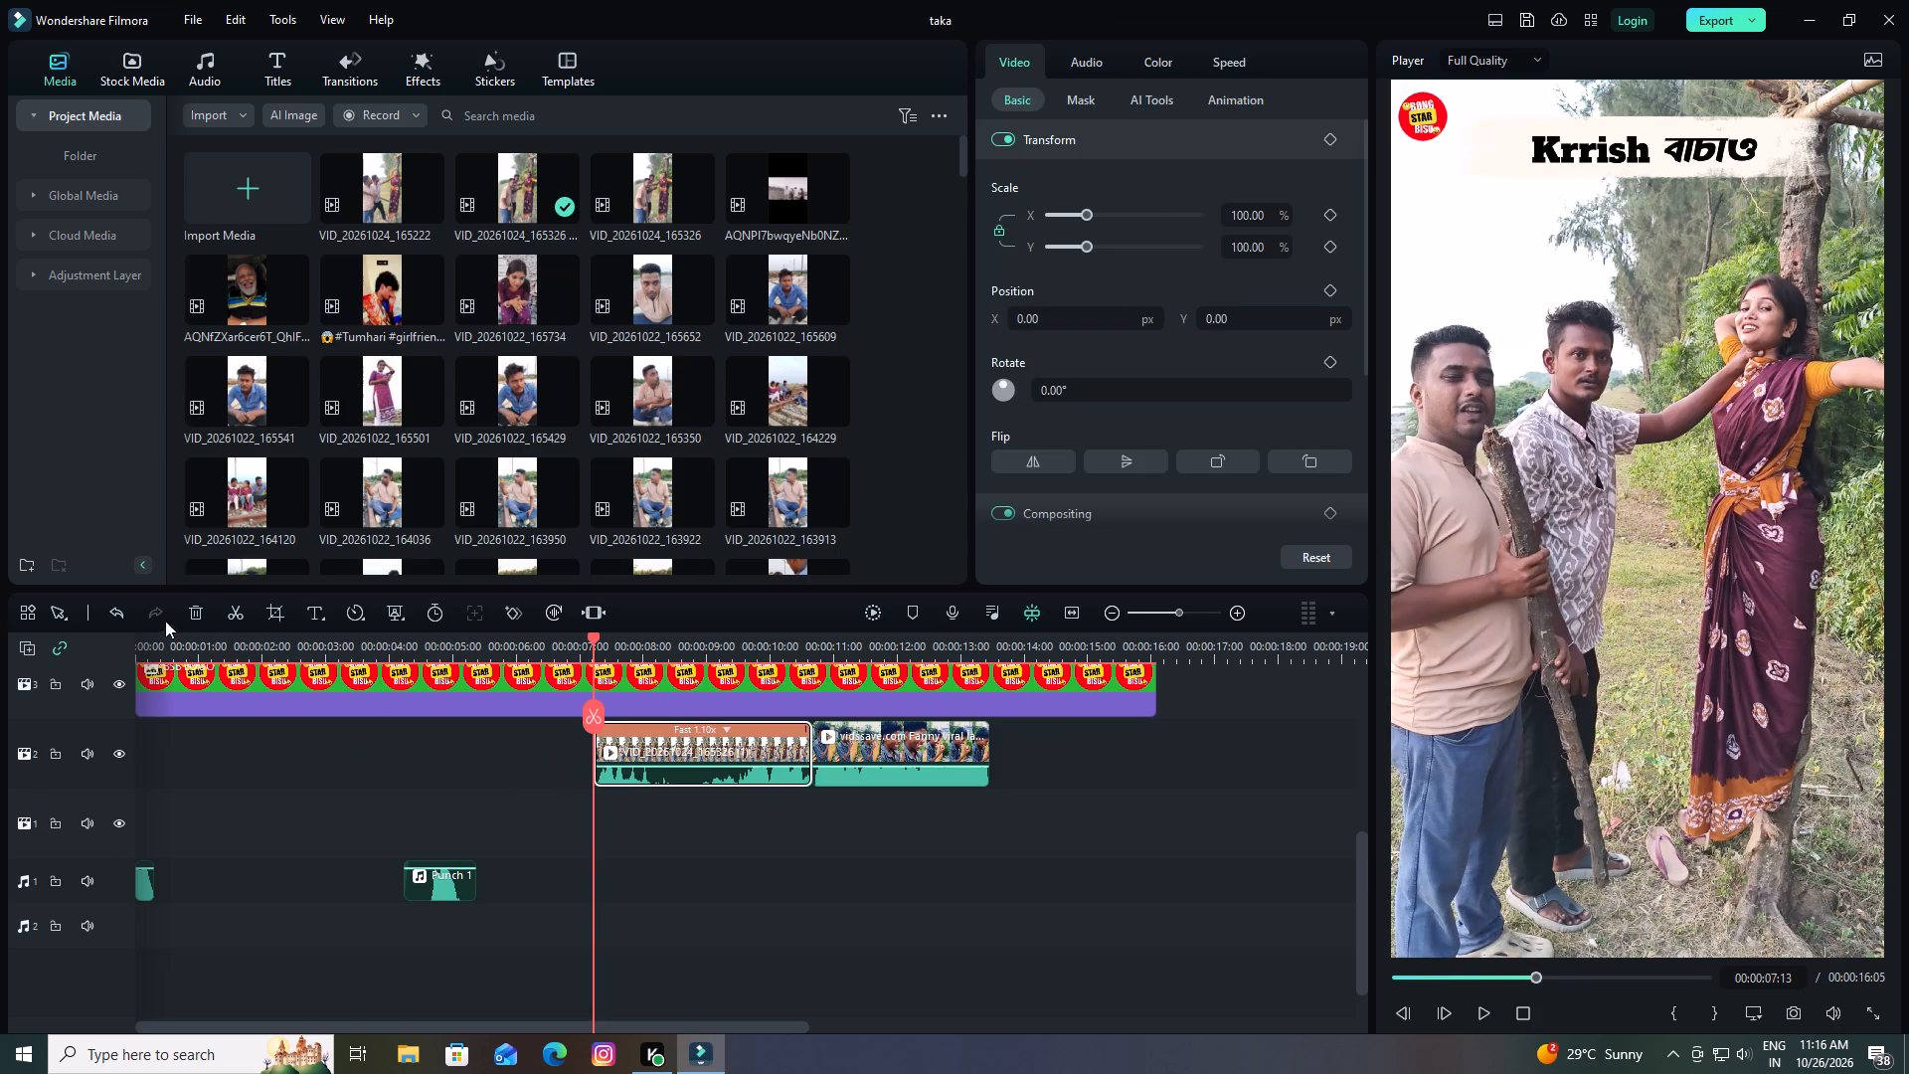
{"action": "left_click", "coordinate": [197, 611]}
{"action": "left_click", "coordinate": [693, 749]}
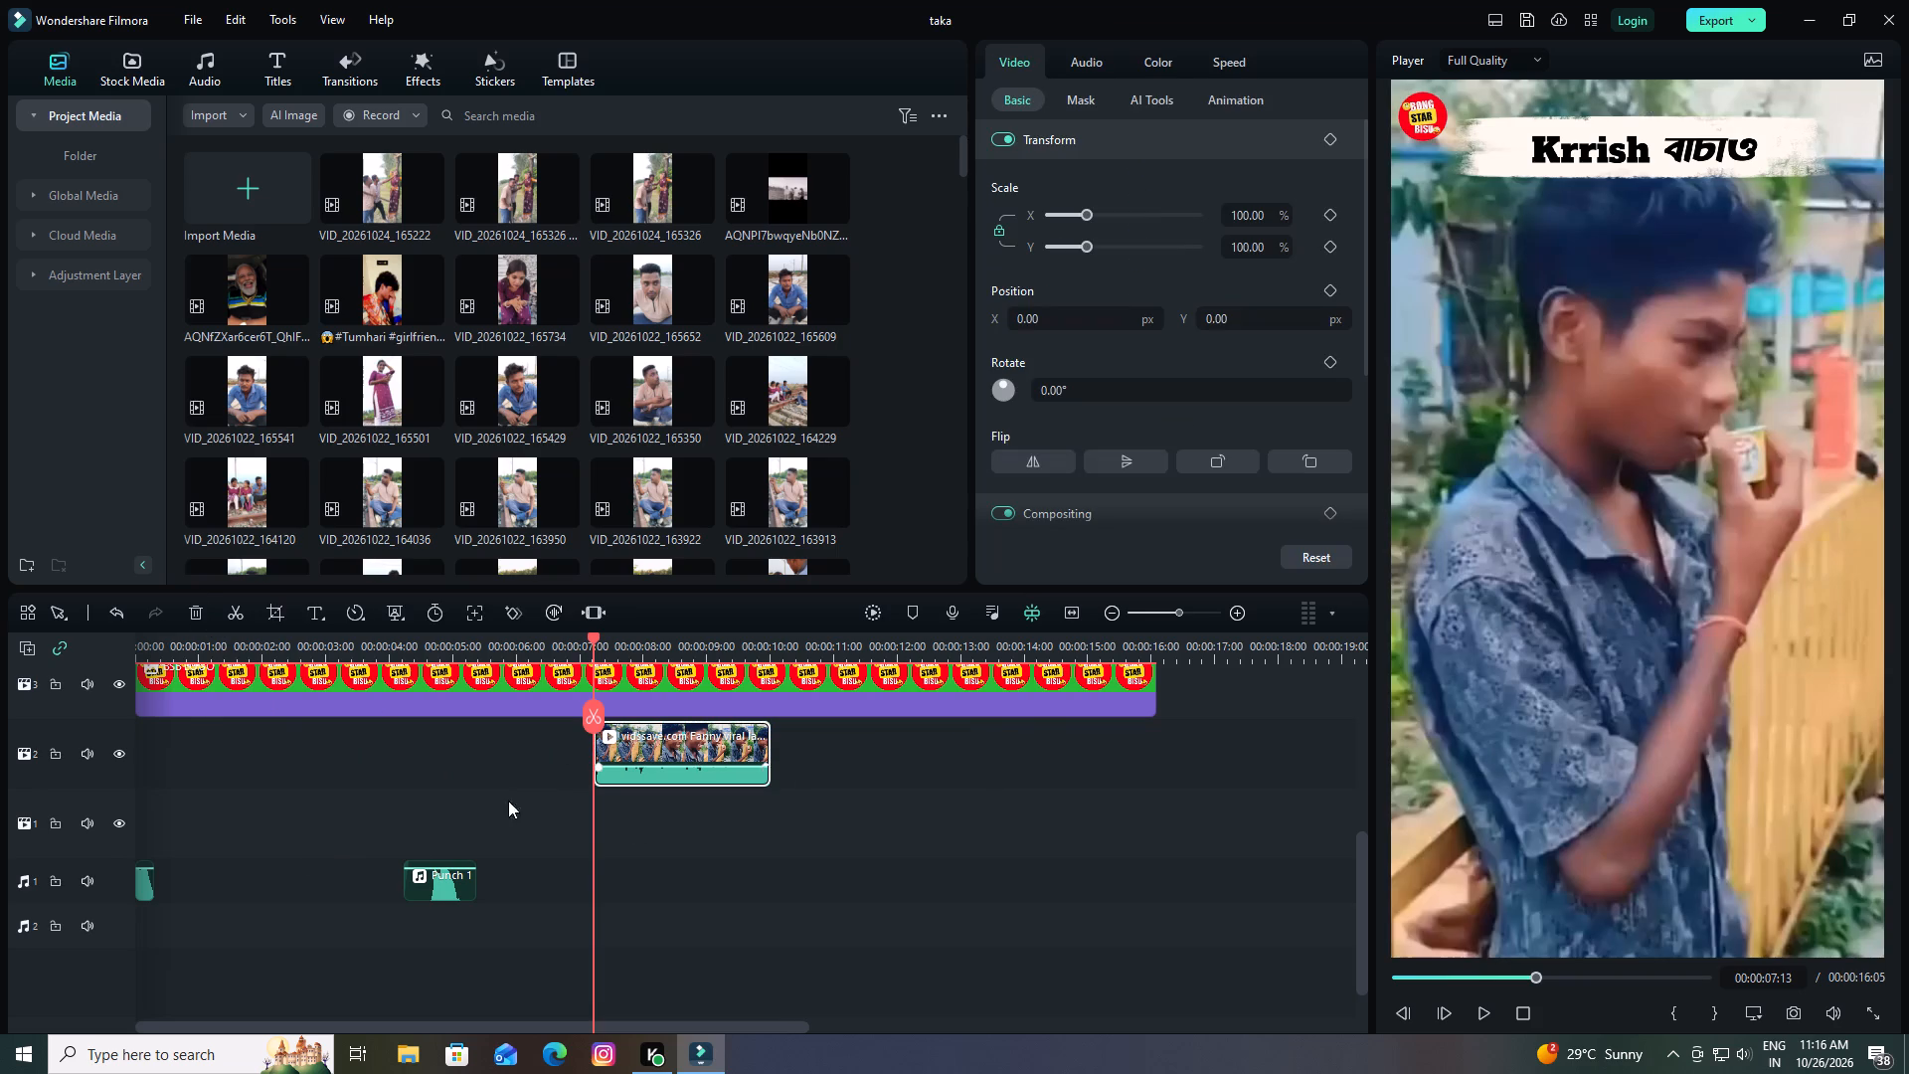
{"action": "left_click", "coordinate": [199, 606]}
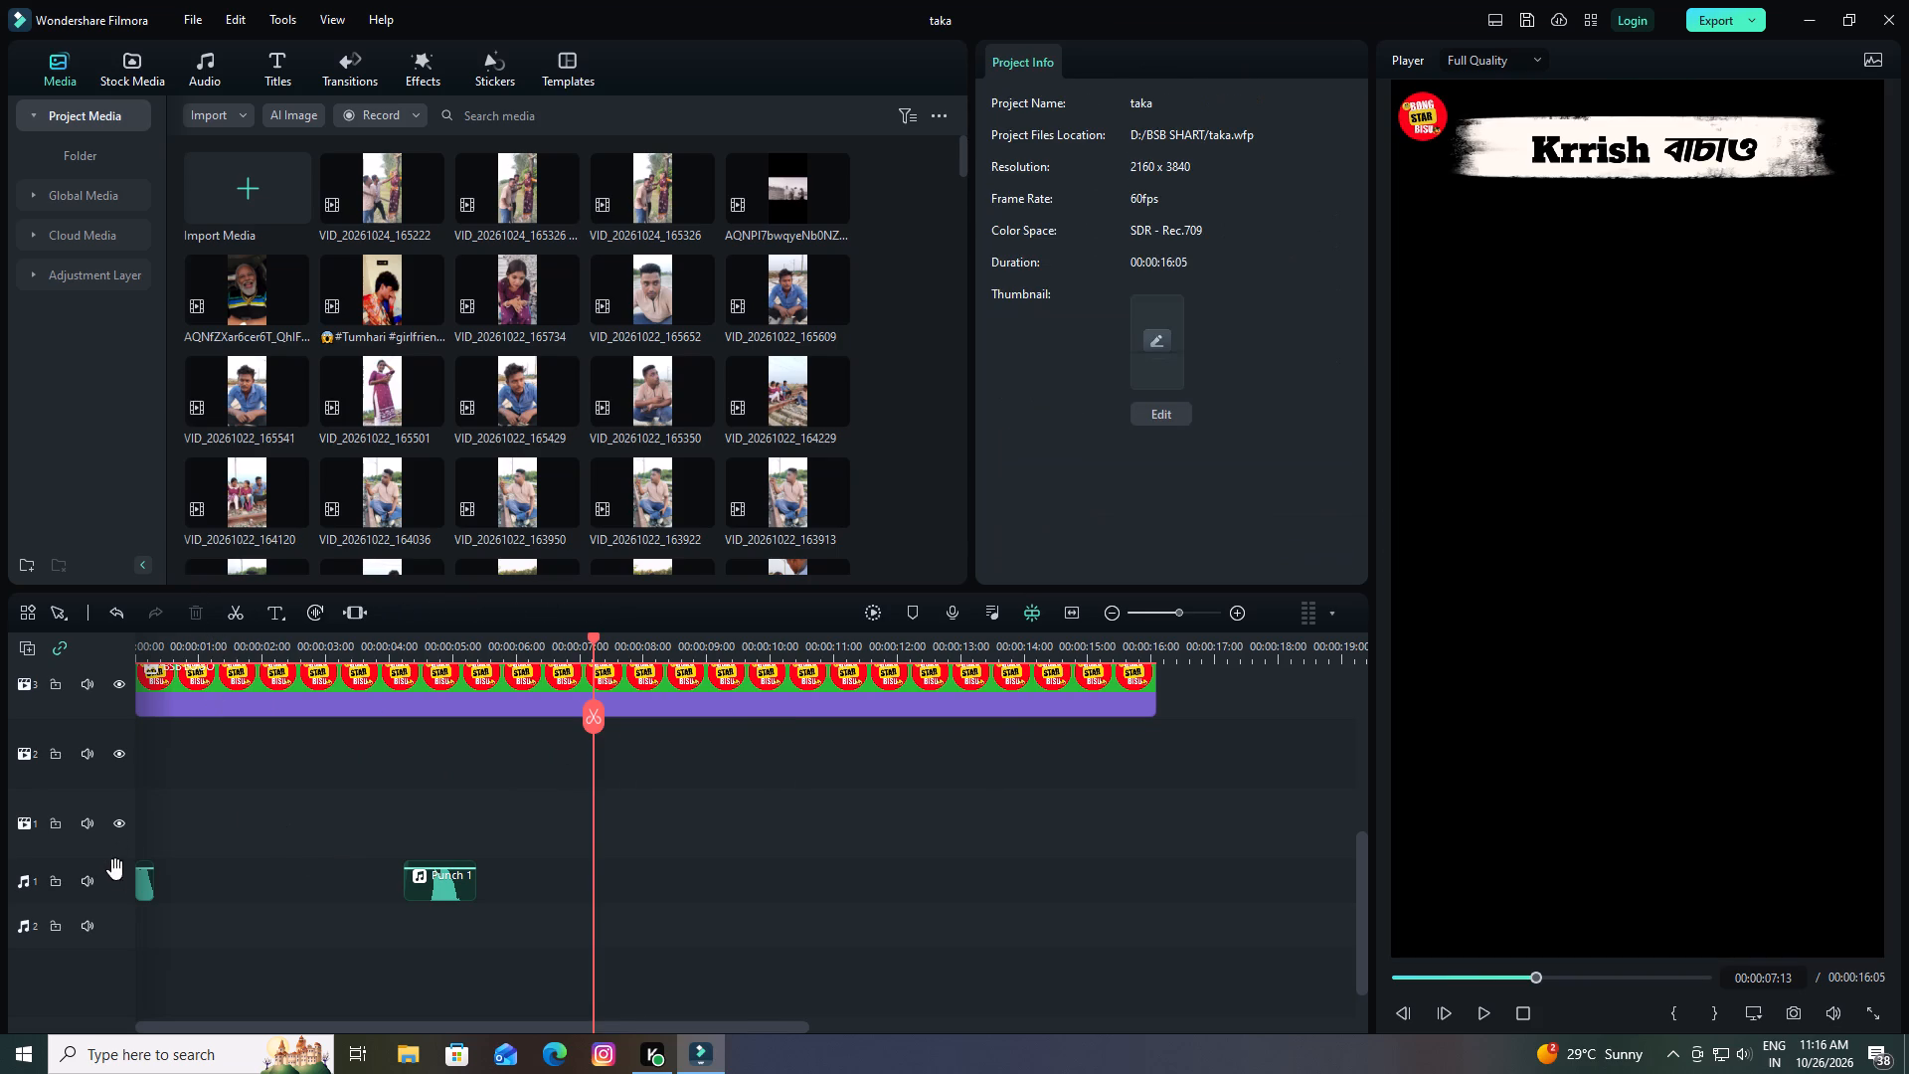
Delete both punch sound effects, PUNCH (1) and Punch 1, from audio track 1.
{"action": "left_click", "coordinate": [145, 894]}
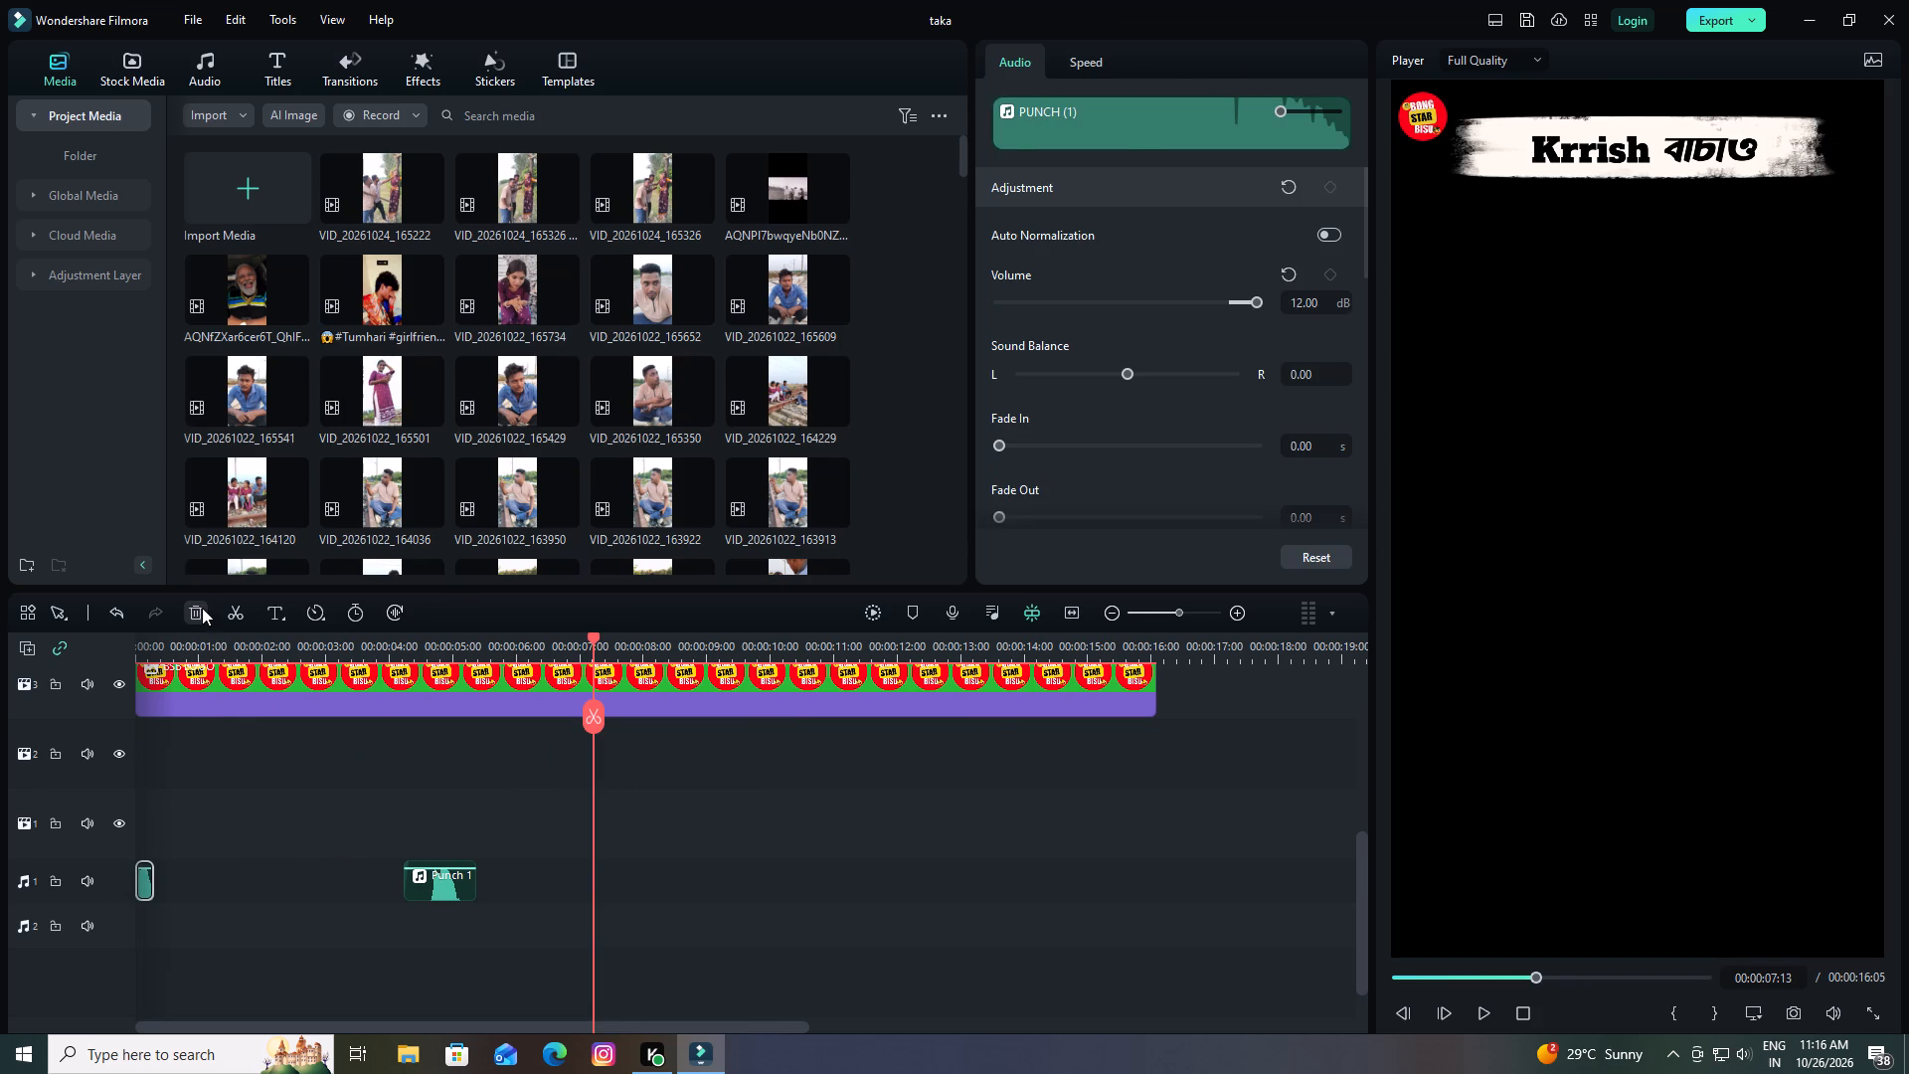
{"action": "left_click", "coordinate": [202, 608]}
{"action": "left_click", "coordinate": [416, 890]}
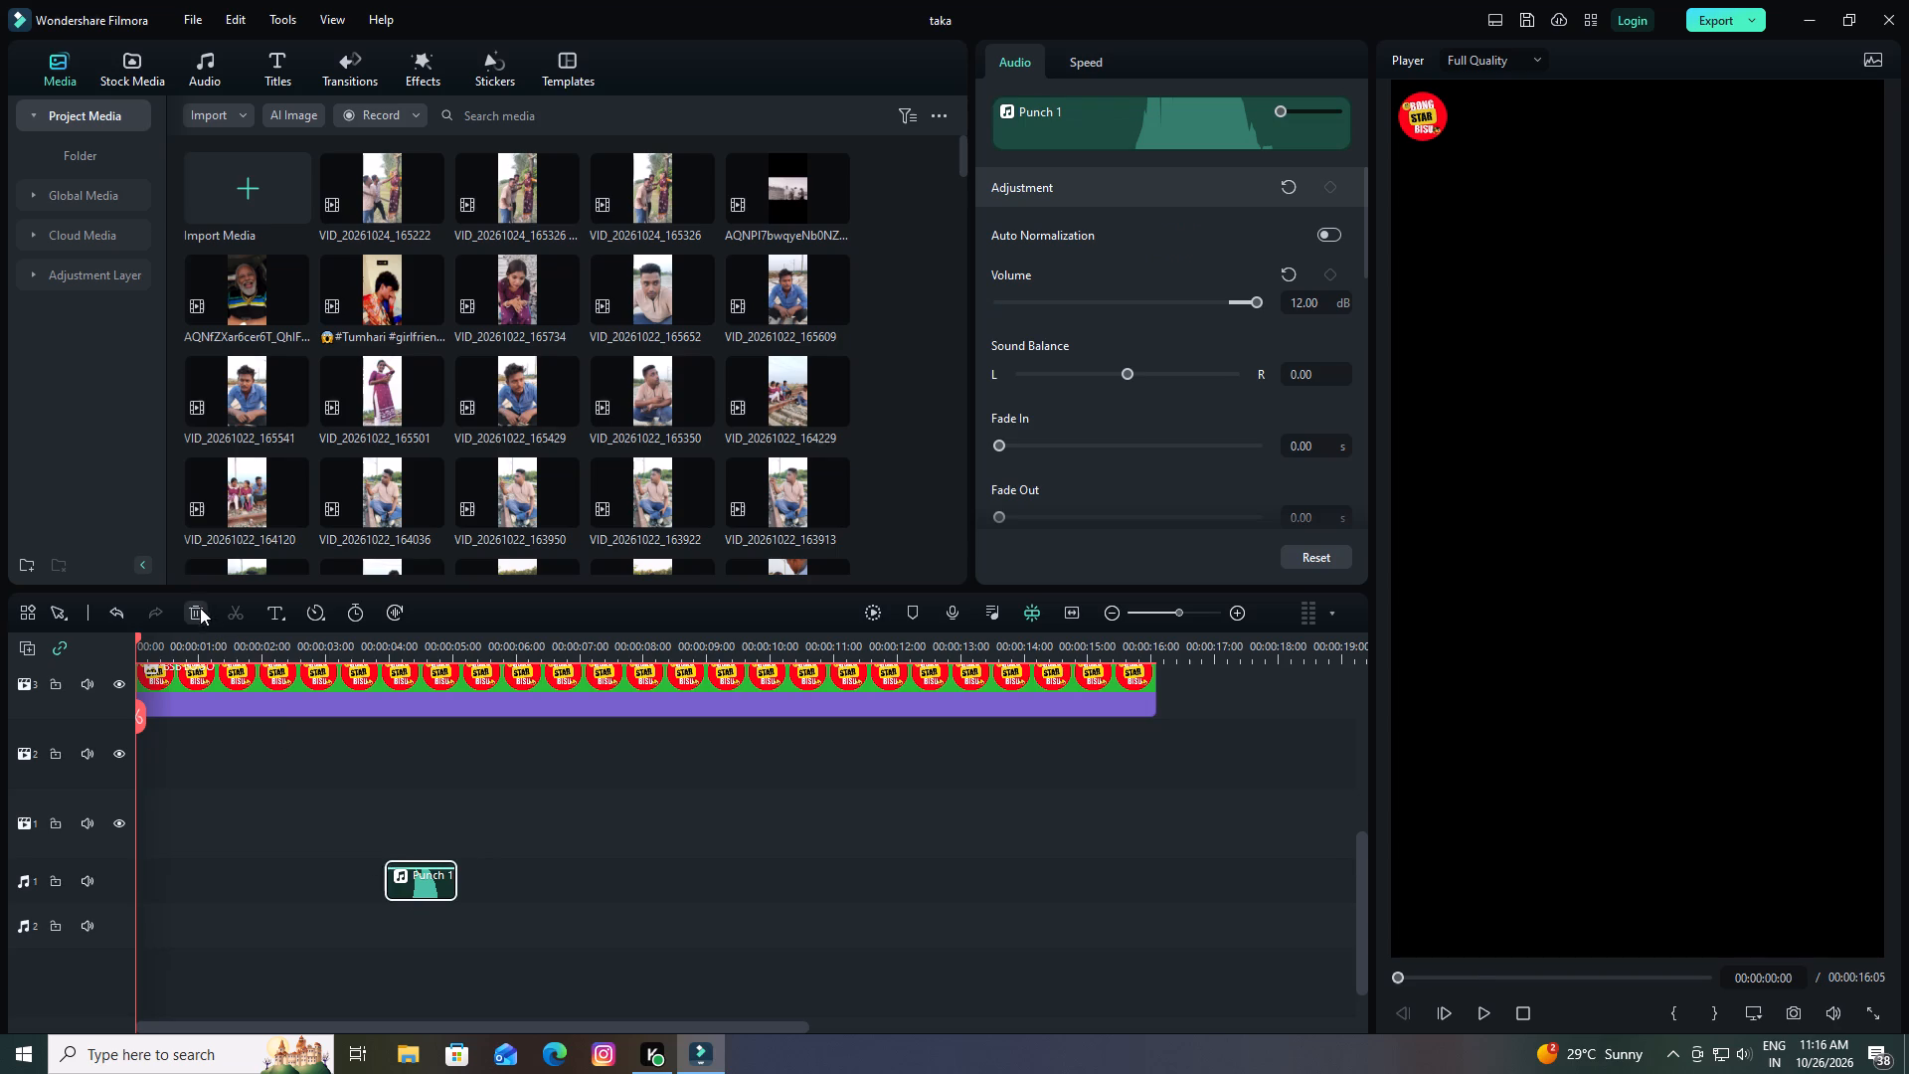
{"action": "left_click", "coordinate": [198, 606]}
Preview VID_20261022_163430 from the project media and place it at the very start of video track 2.
{"action": "scroll", "coordinate": [385, 955], "scroll_direction": "up", "scroll_amount": 5}
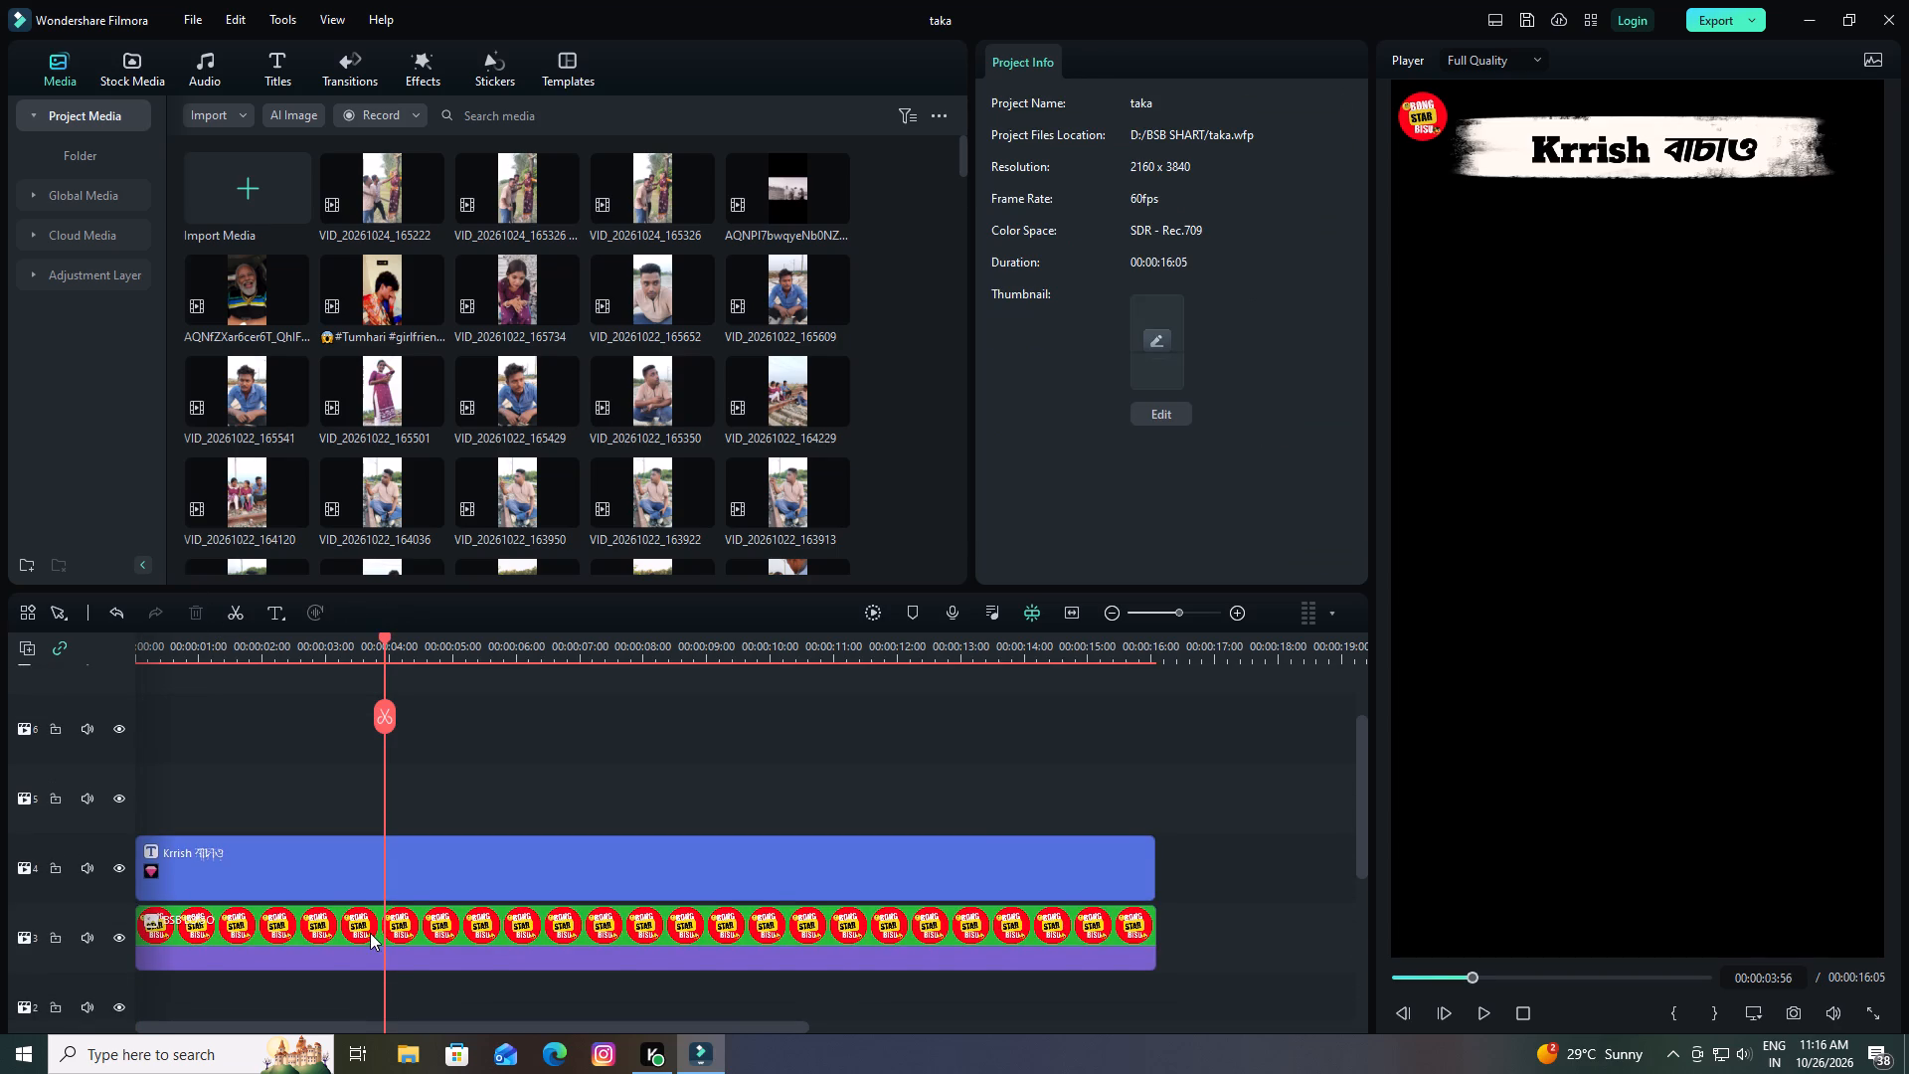
{"action": "scroll", "coordinate": [374, 940], "scroll_direction": "down", "scroll_amount": 3}
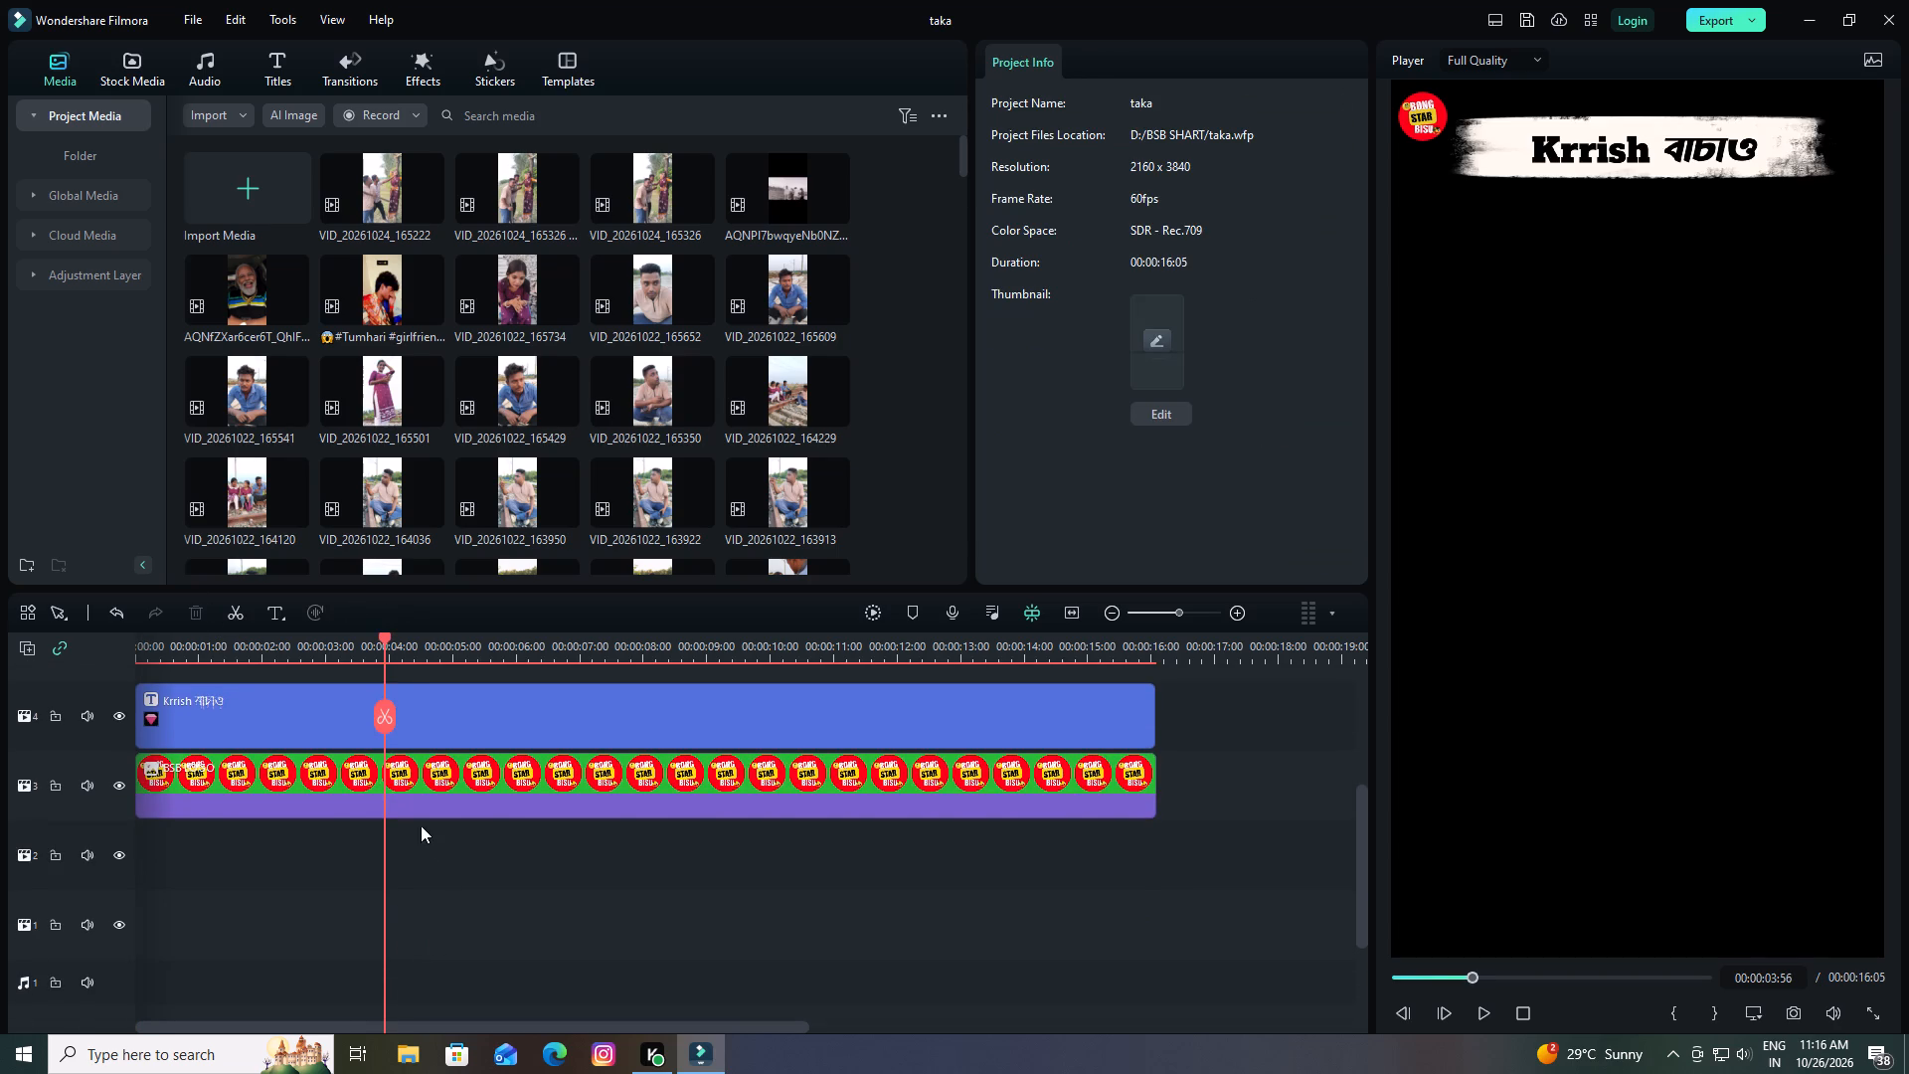
{"action": "left_click_drag", "start_coordinate": [383, 639], "coordinate": [30, 684]}
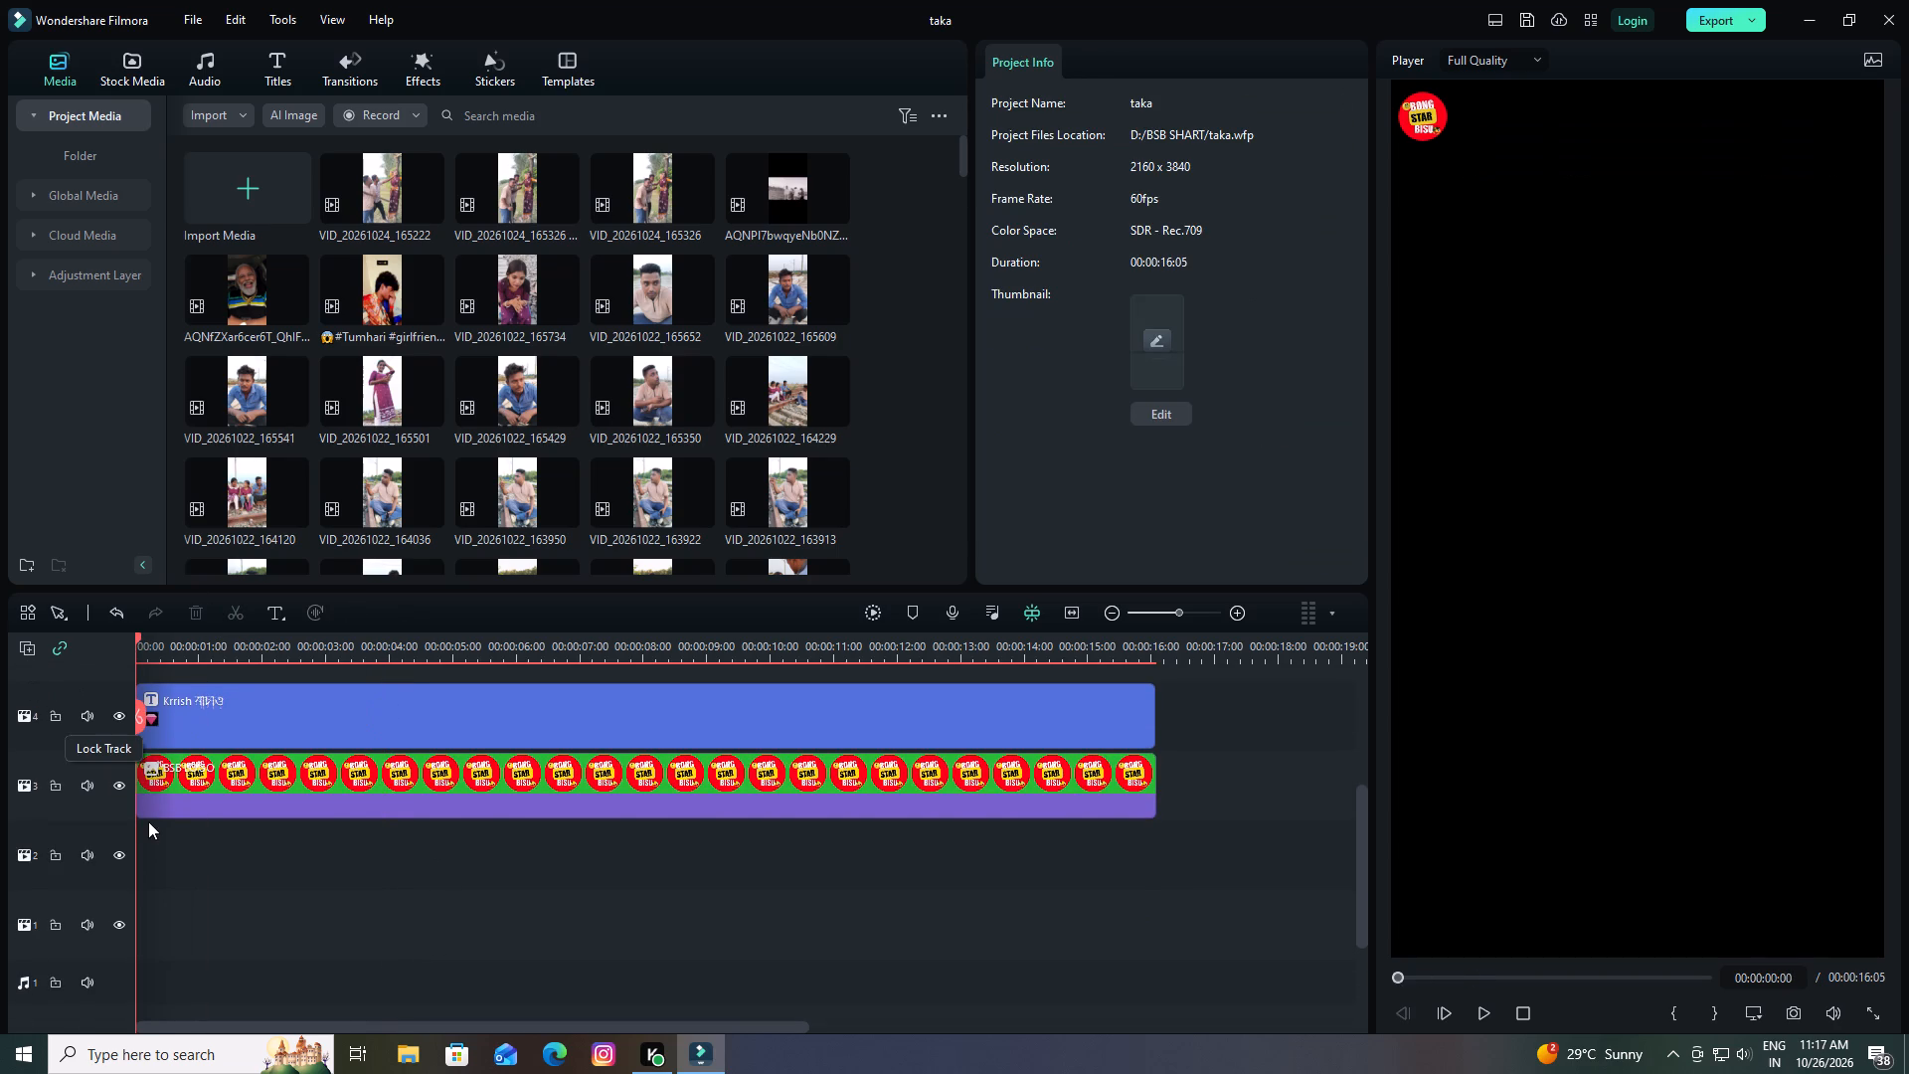
{"action": "scroll", "coordinate": [247, 842], "scroll_direction": "up", "scroll_amount": 1}
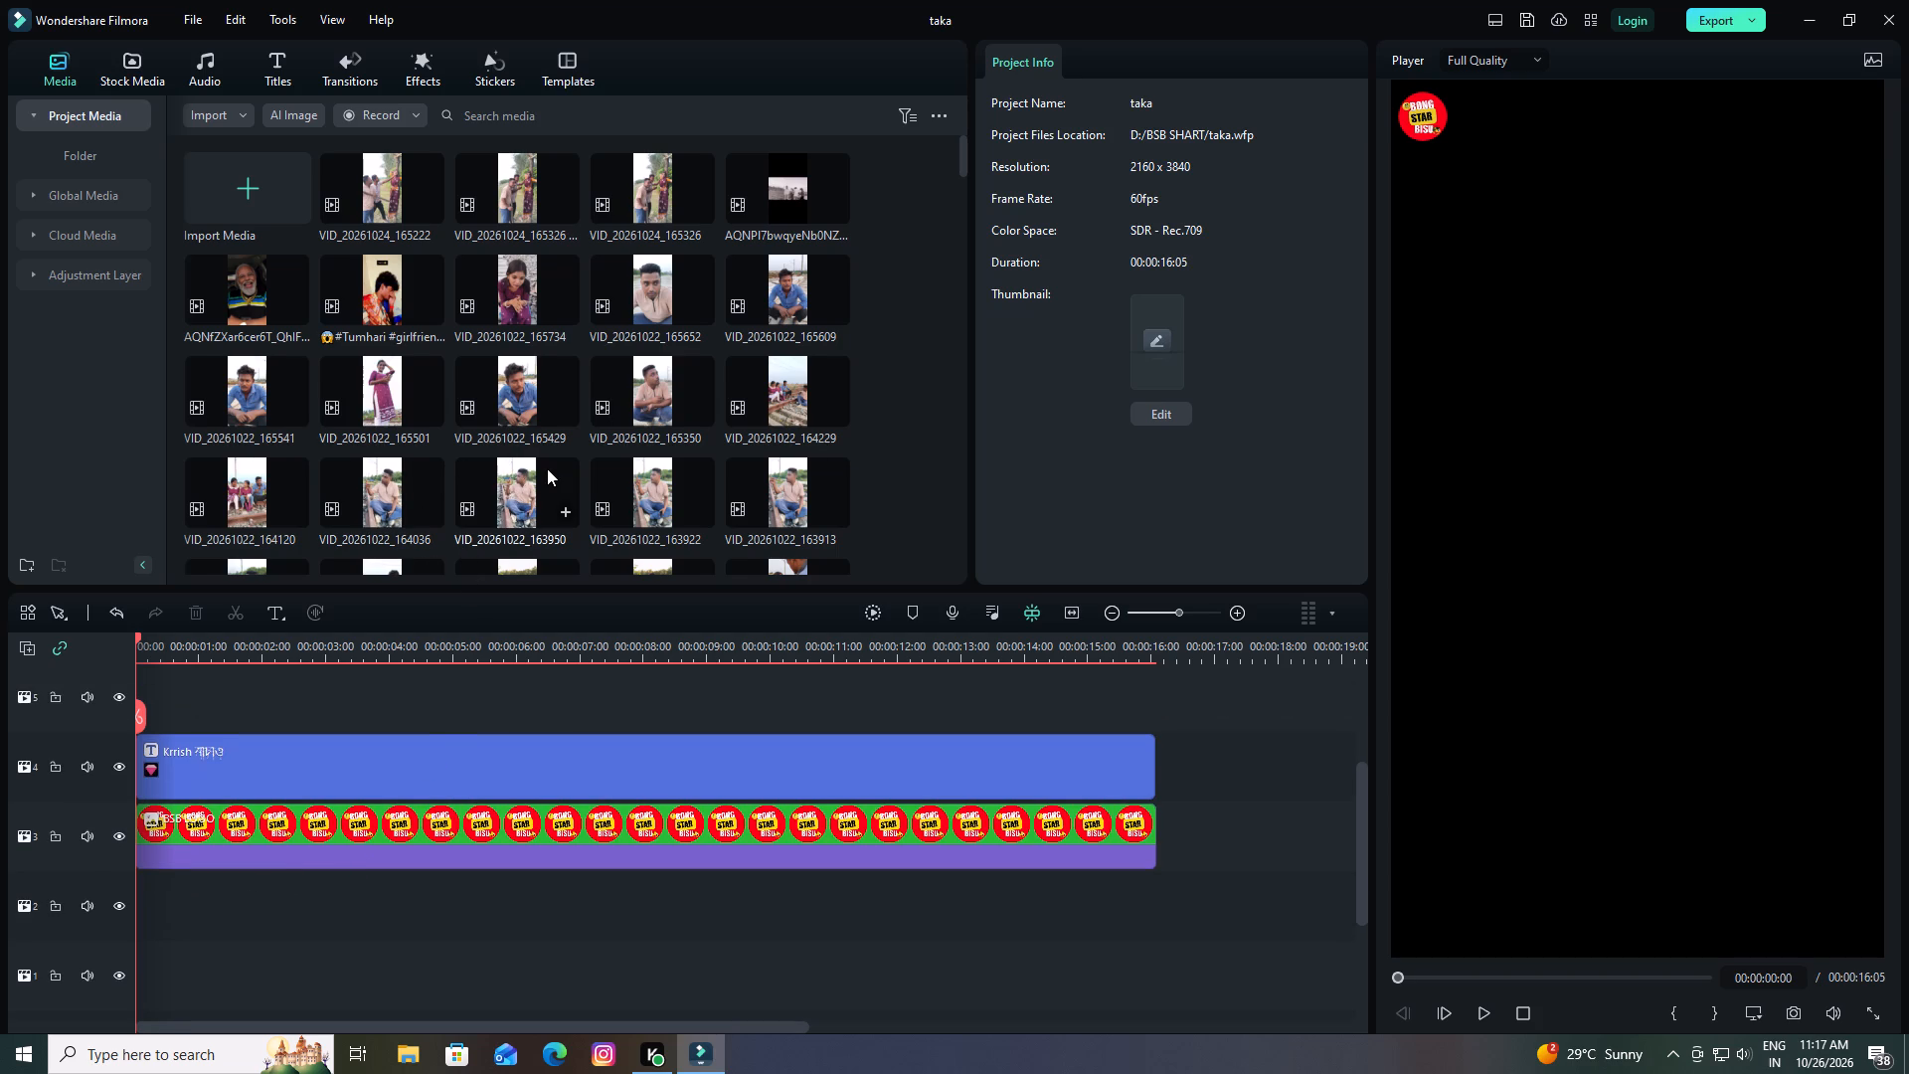
{"action": "scroll", "coordinate": [547, 468], "scroll_direction": "down", "scroll_amount": 1}
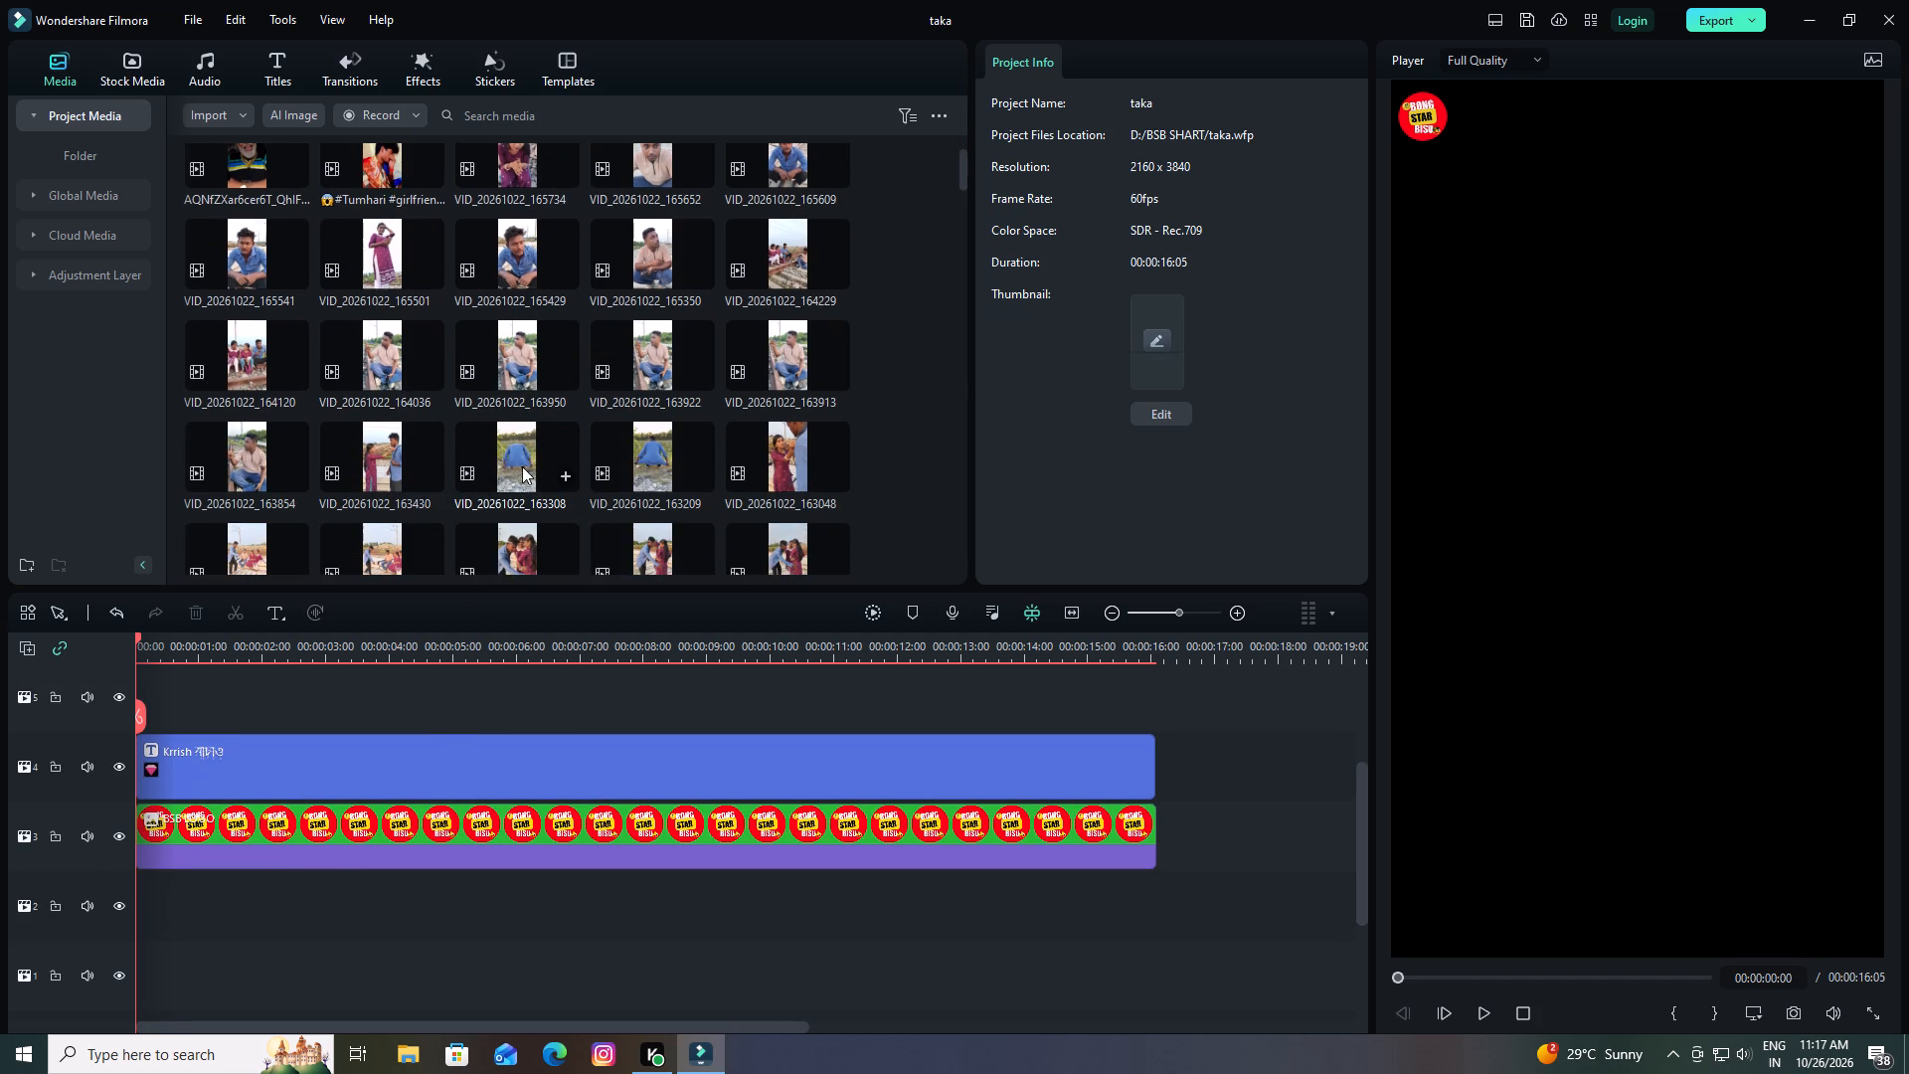
{"action": "left_click", "coordinate": [383, 459]}
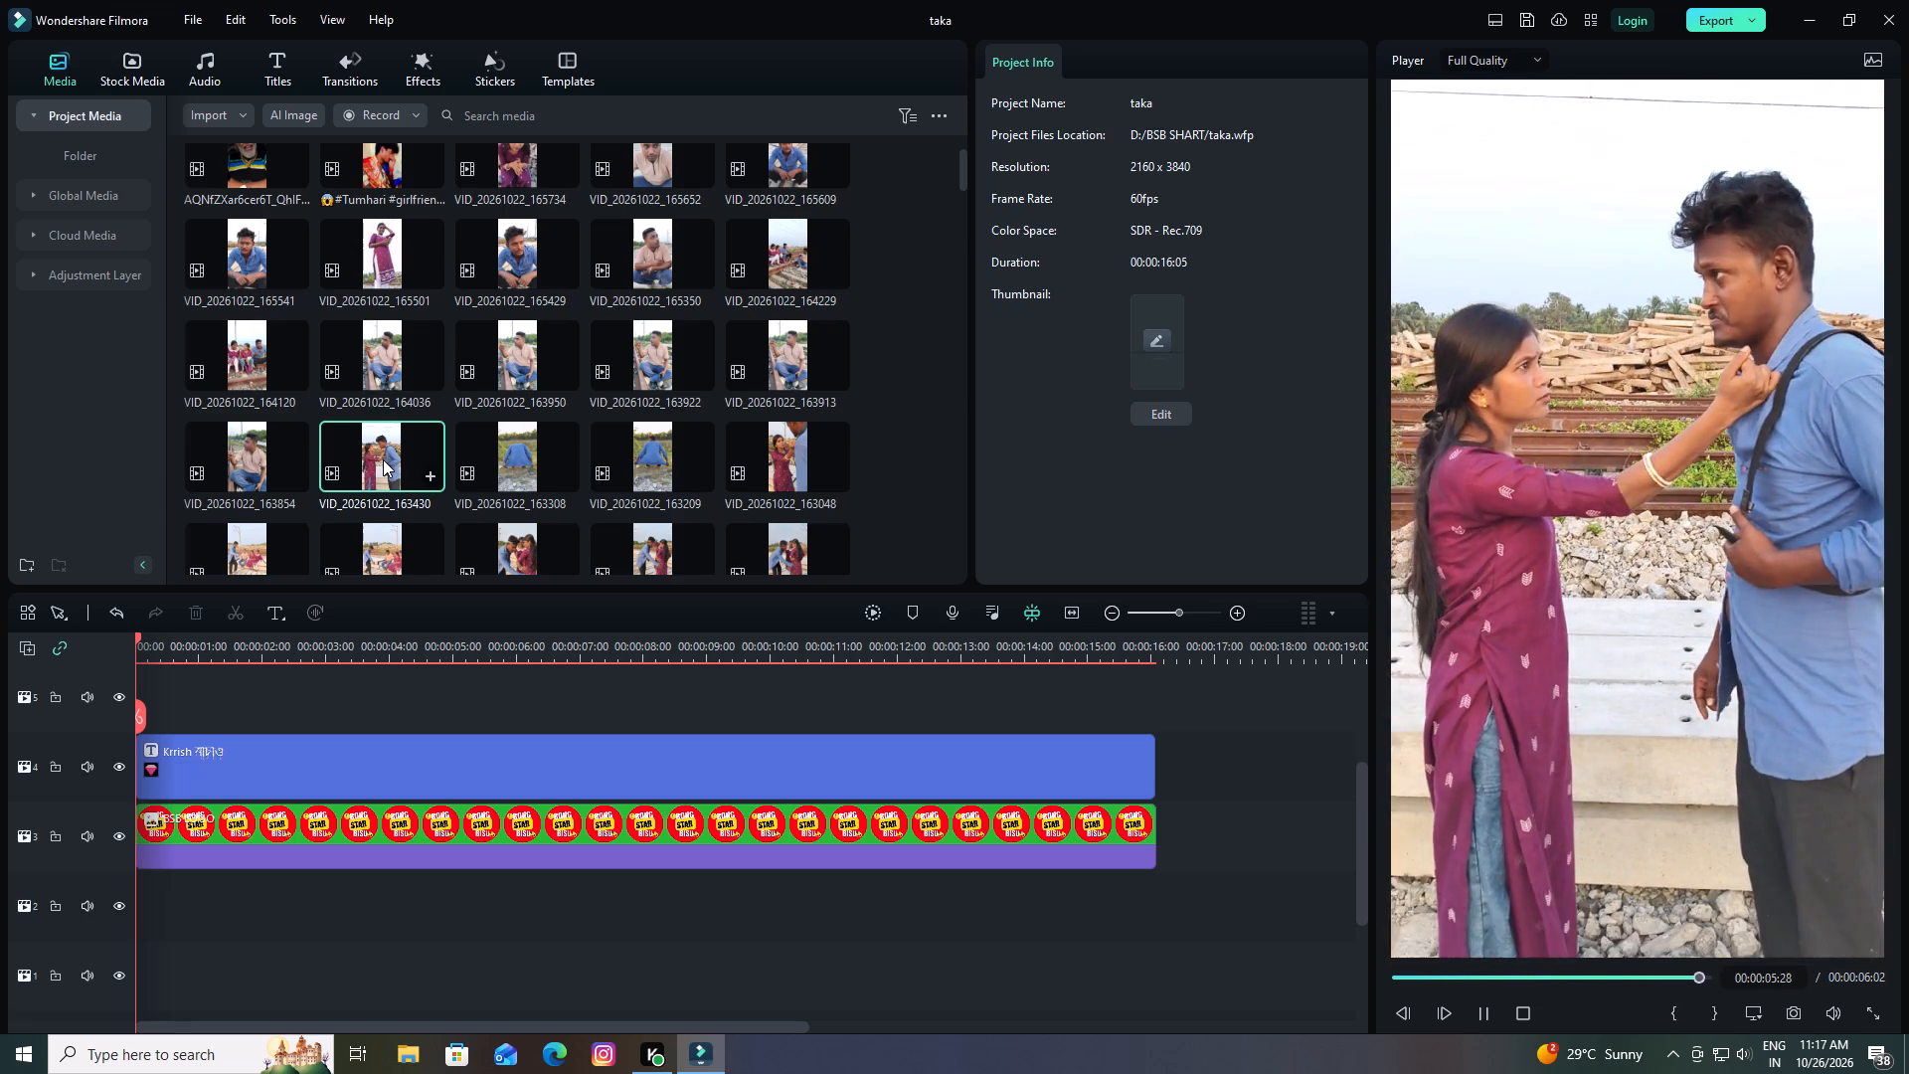
{"action": "left_click", "coordinate": [383, 459]}
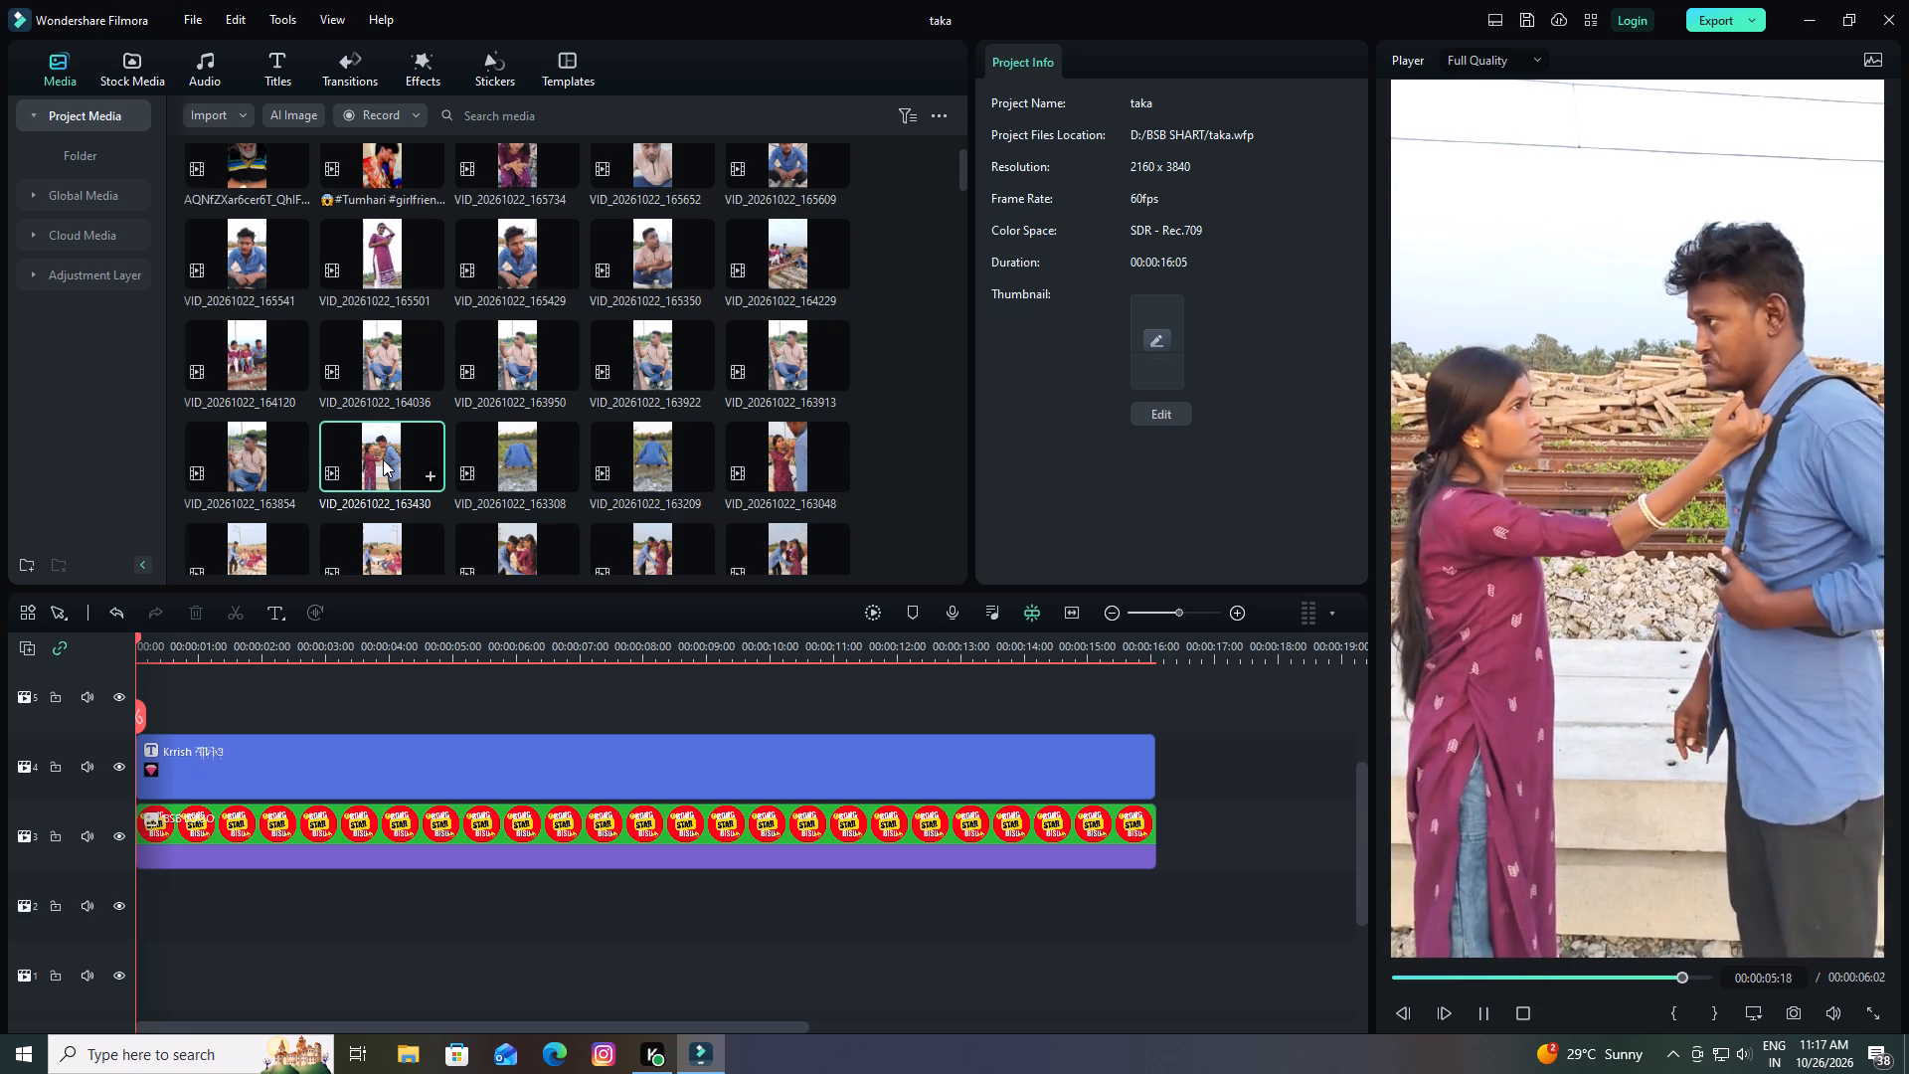
{"action": "left_click_drag", "start_coordinate": [383, 459], "coordinate": [189, 886]}
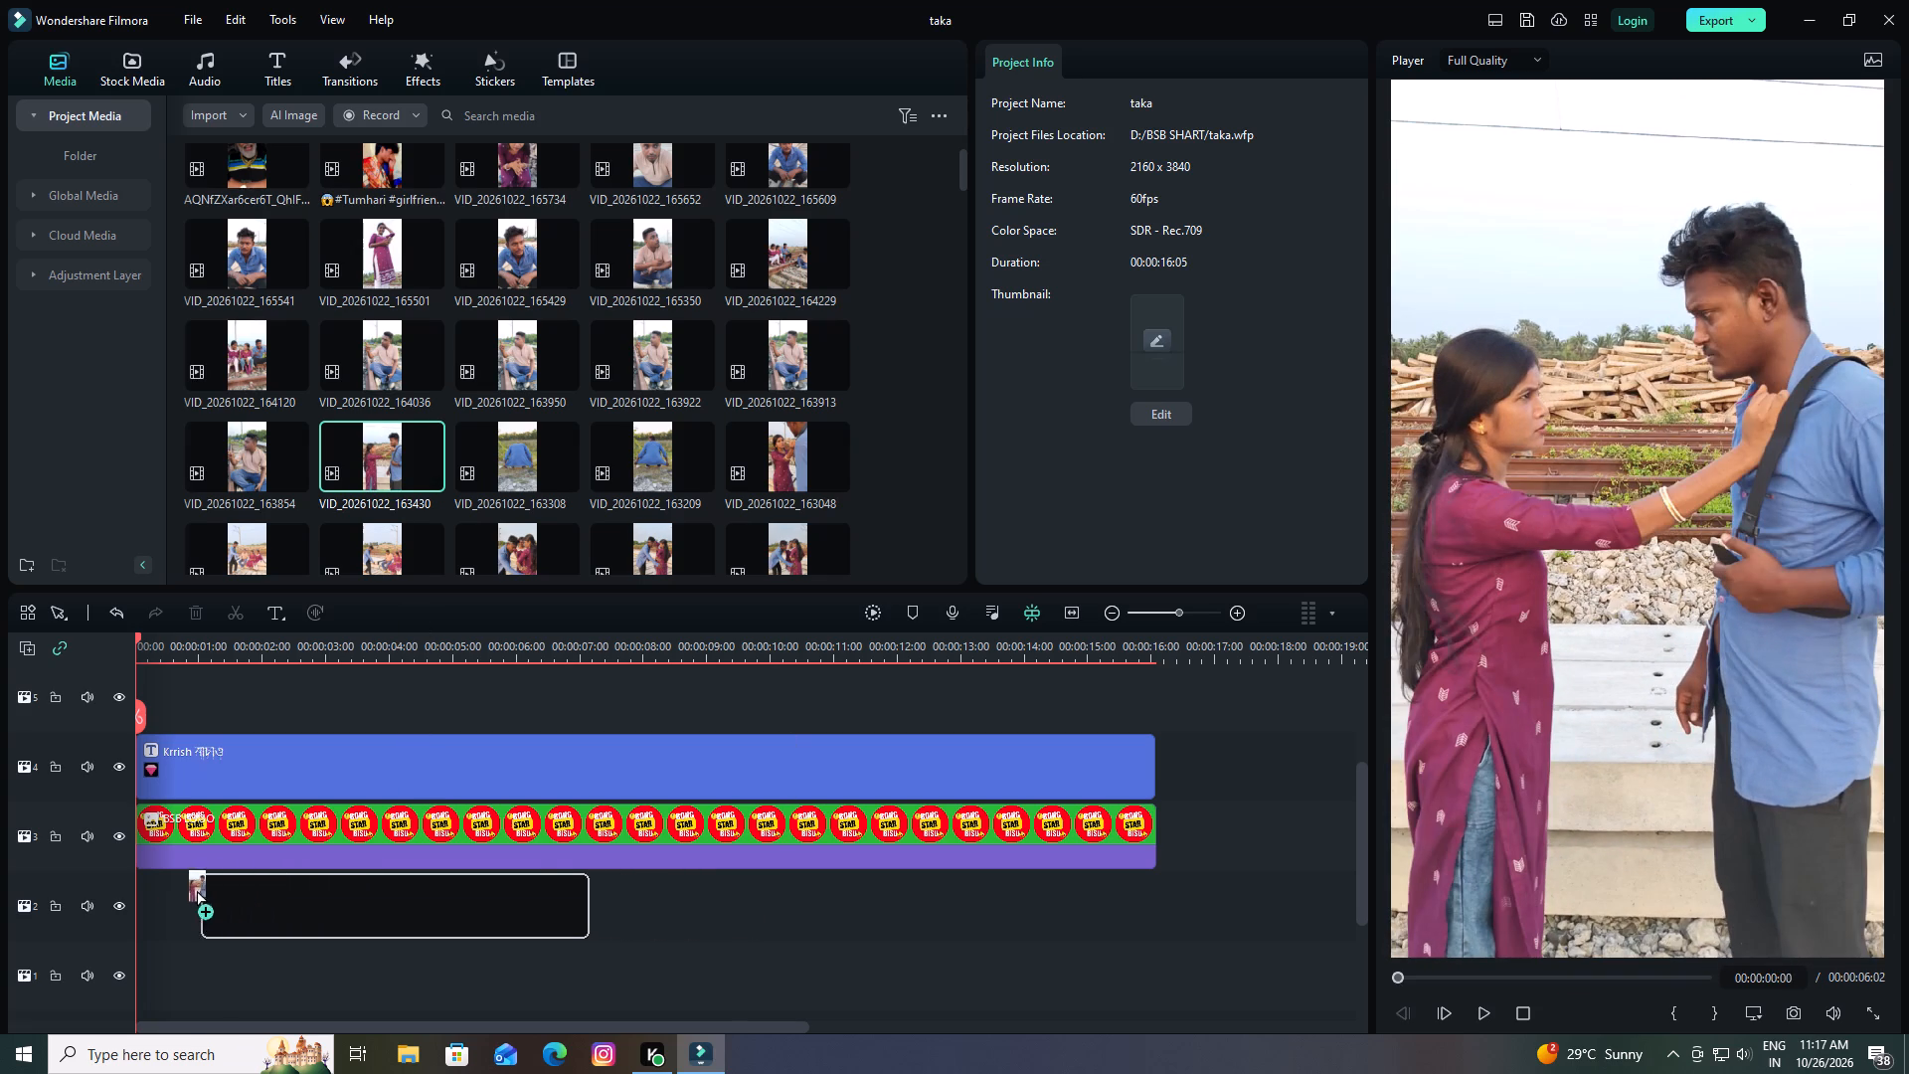
{"action": "left_click_drag", "start_coordinate": [189, 886], "coordinate": [109, 886]}
{"action": "left_click", "coordinate": [1091, 559]}
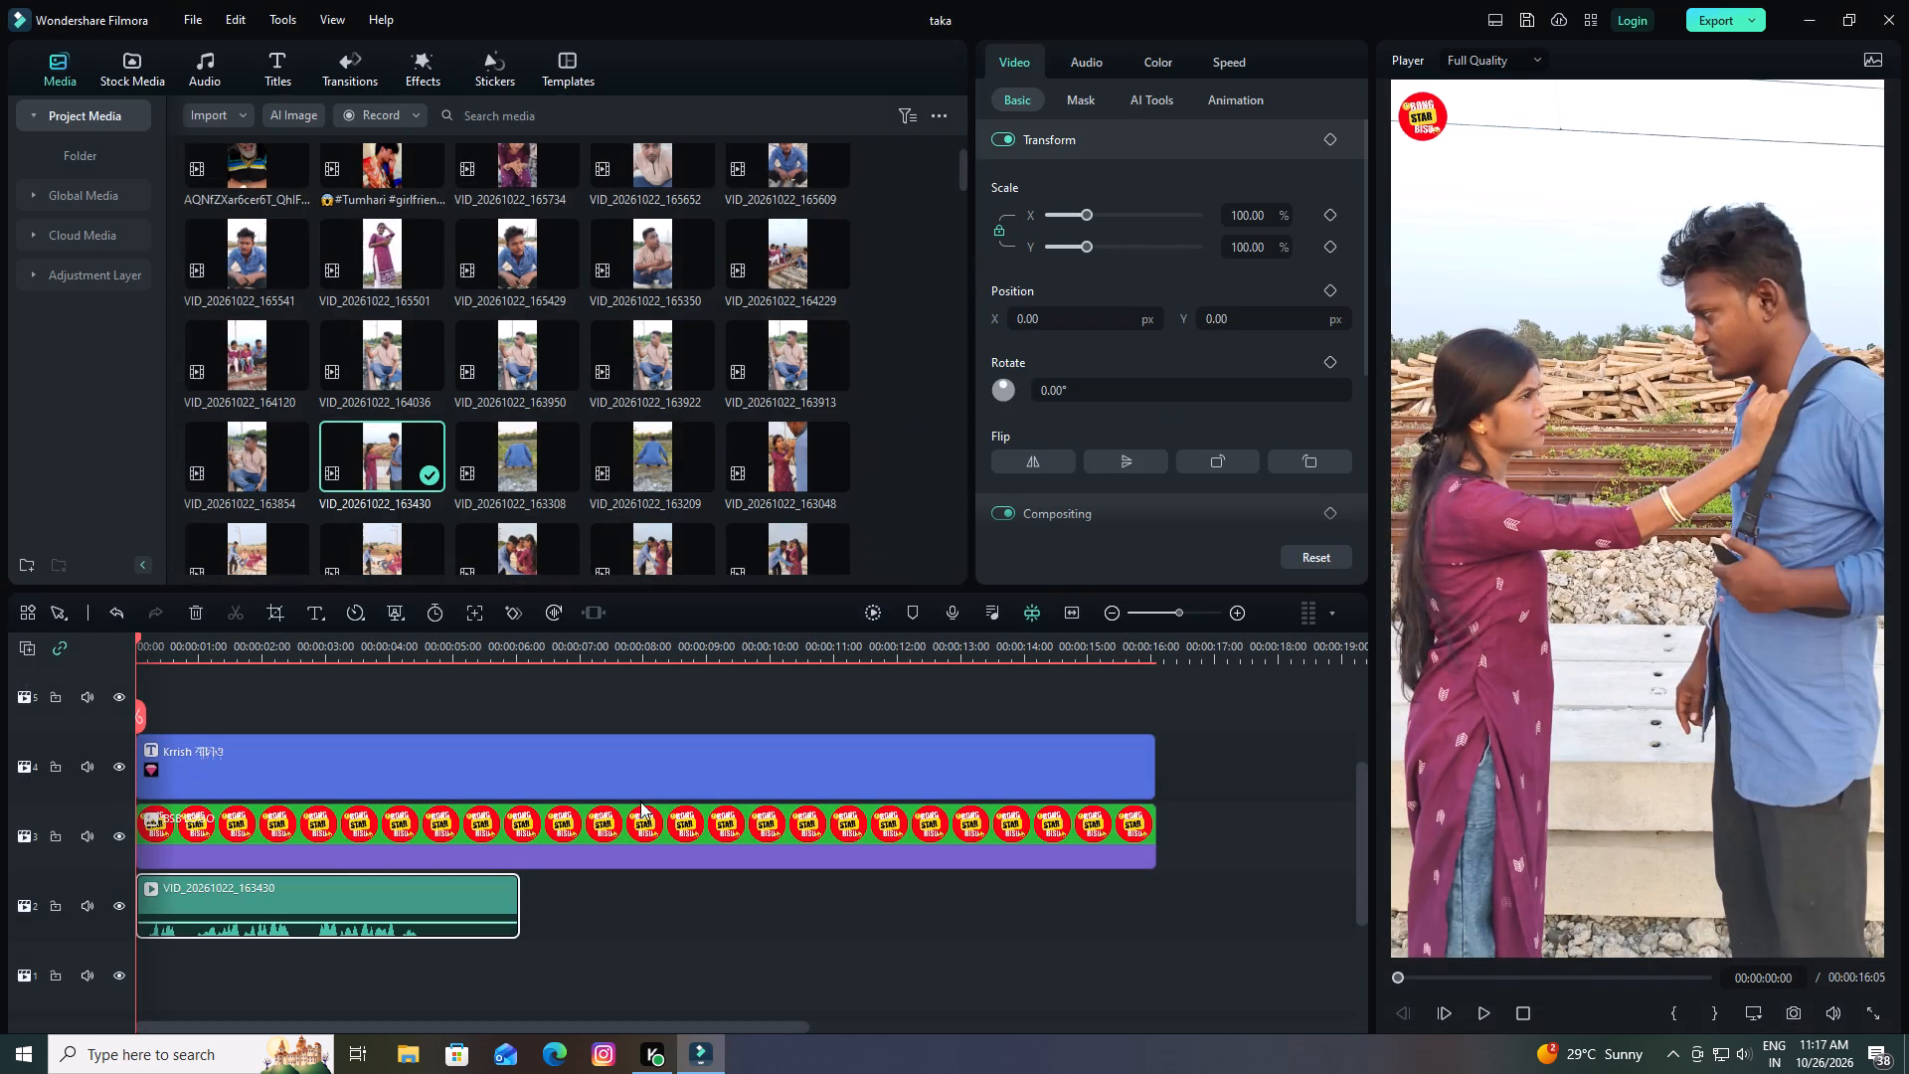
Raise the volume of the VID_20261022_163430 clip to 12 dB.
{"action": "left_click_drag", "start_coordinate": [371, 924], "coordinate": [384, 870]}
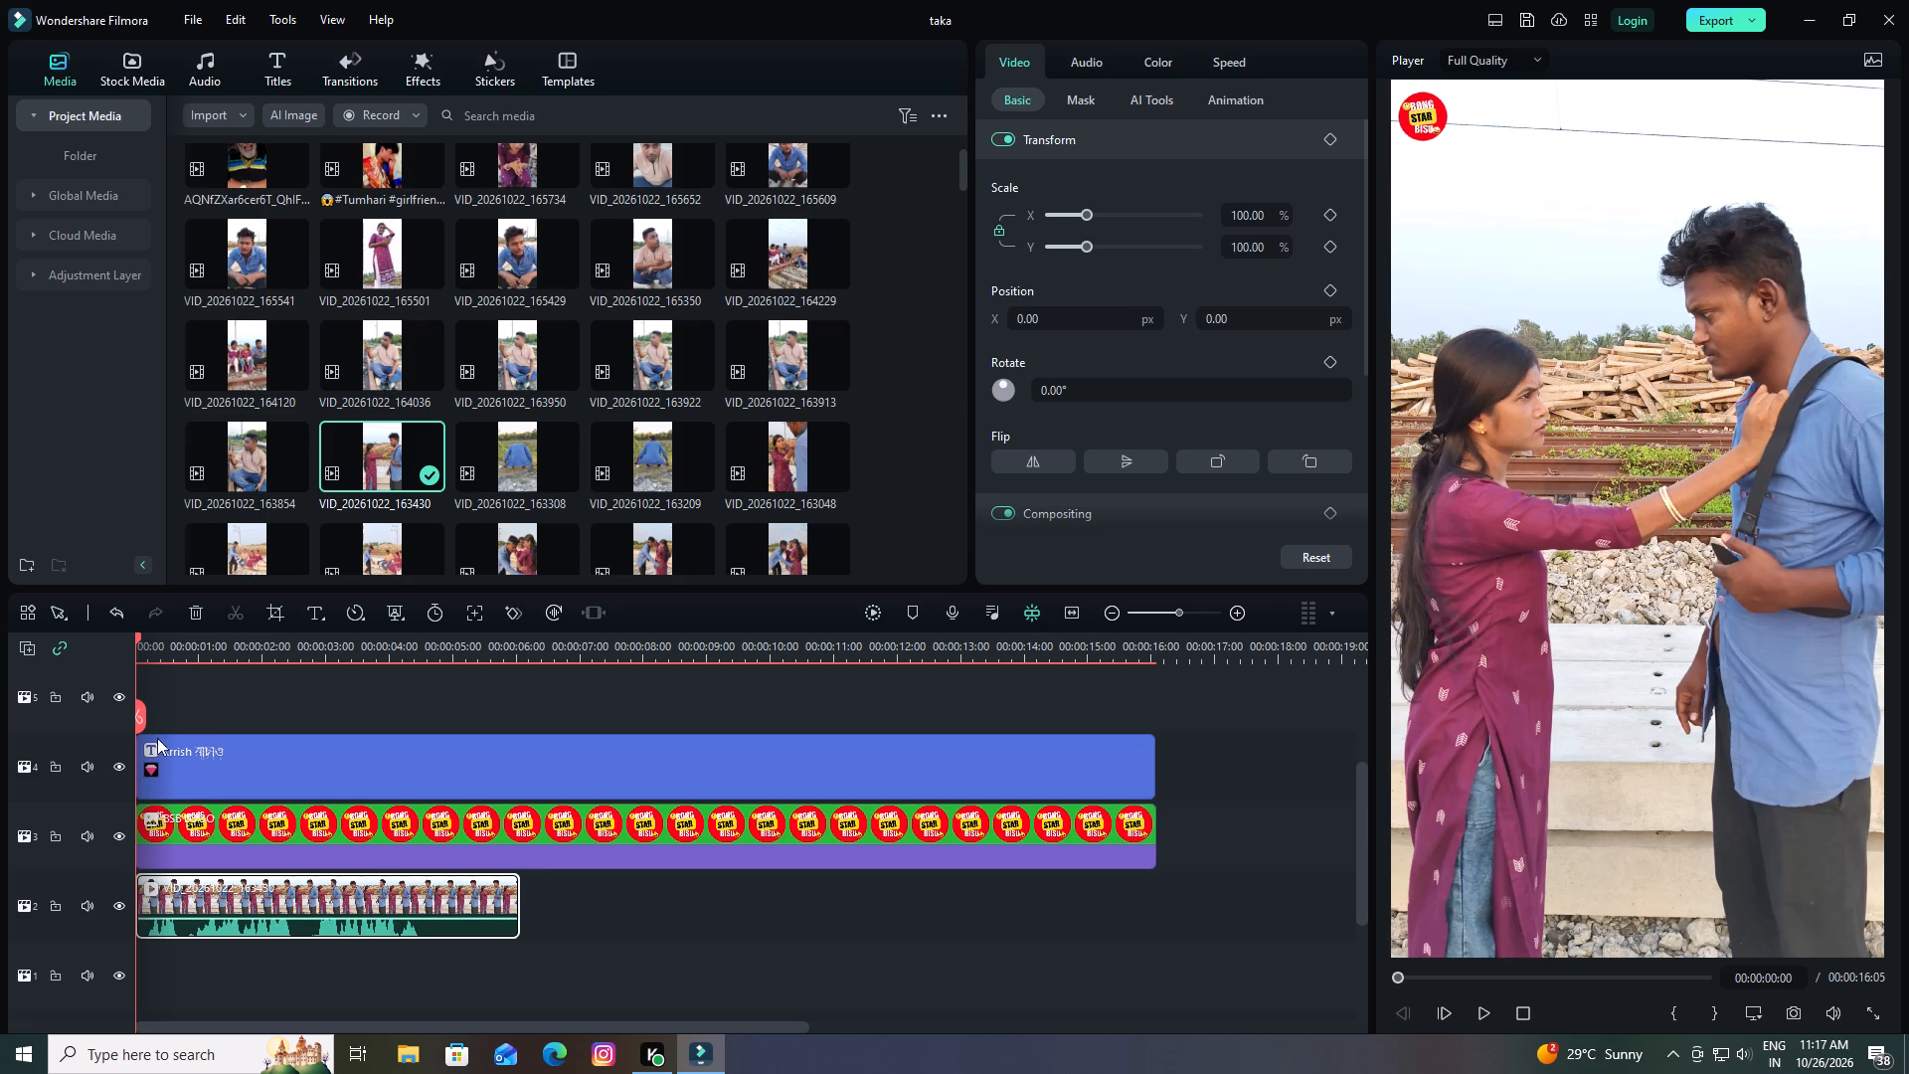
Split the VID_20261022_163430 clip at 00:00:00:45 and delete the short piece before the cut.
{"action": "left_click_drag", "start_coordinate": [137, 635], "coordinate": [183, 663]}
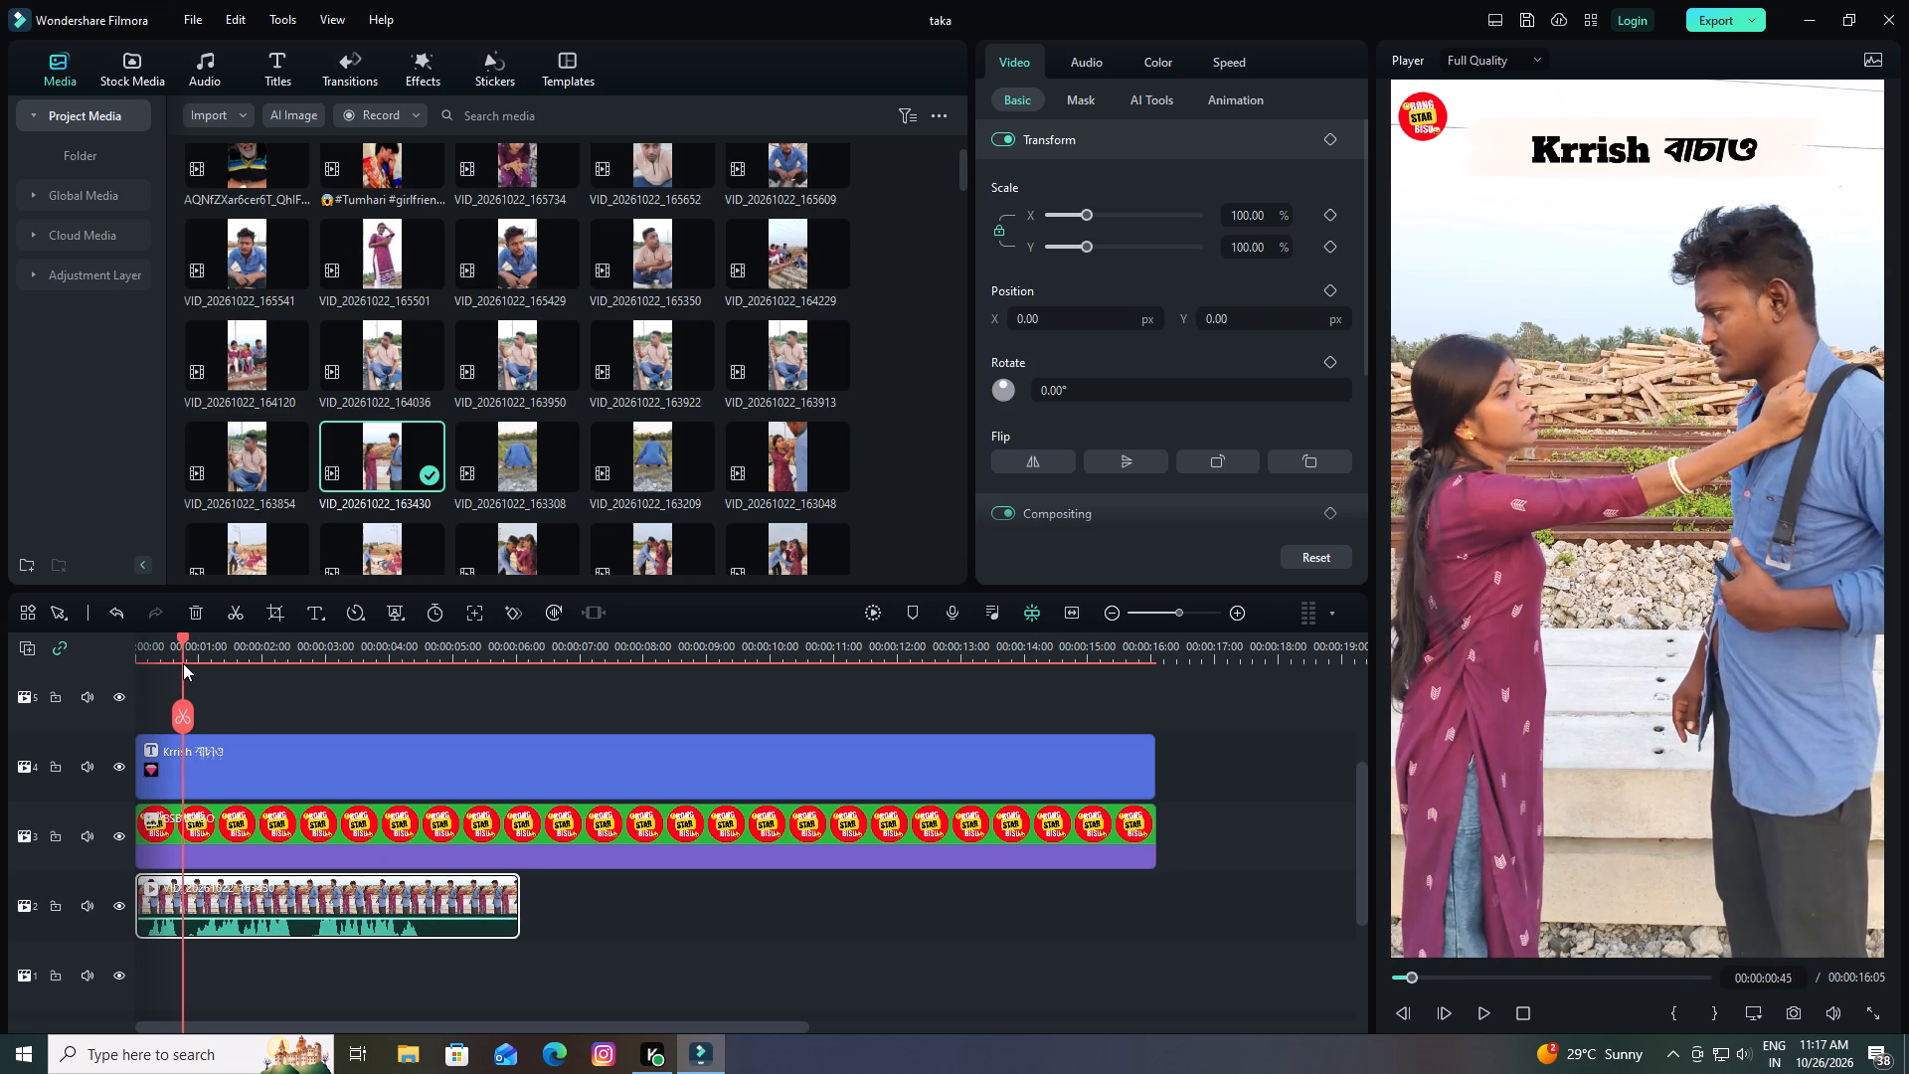
{"action": "left_click_drag", "start_coordinate": [183, 663], "coordinate": [183, 664]}
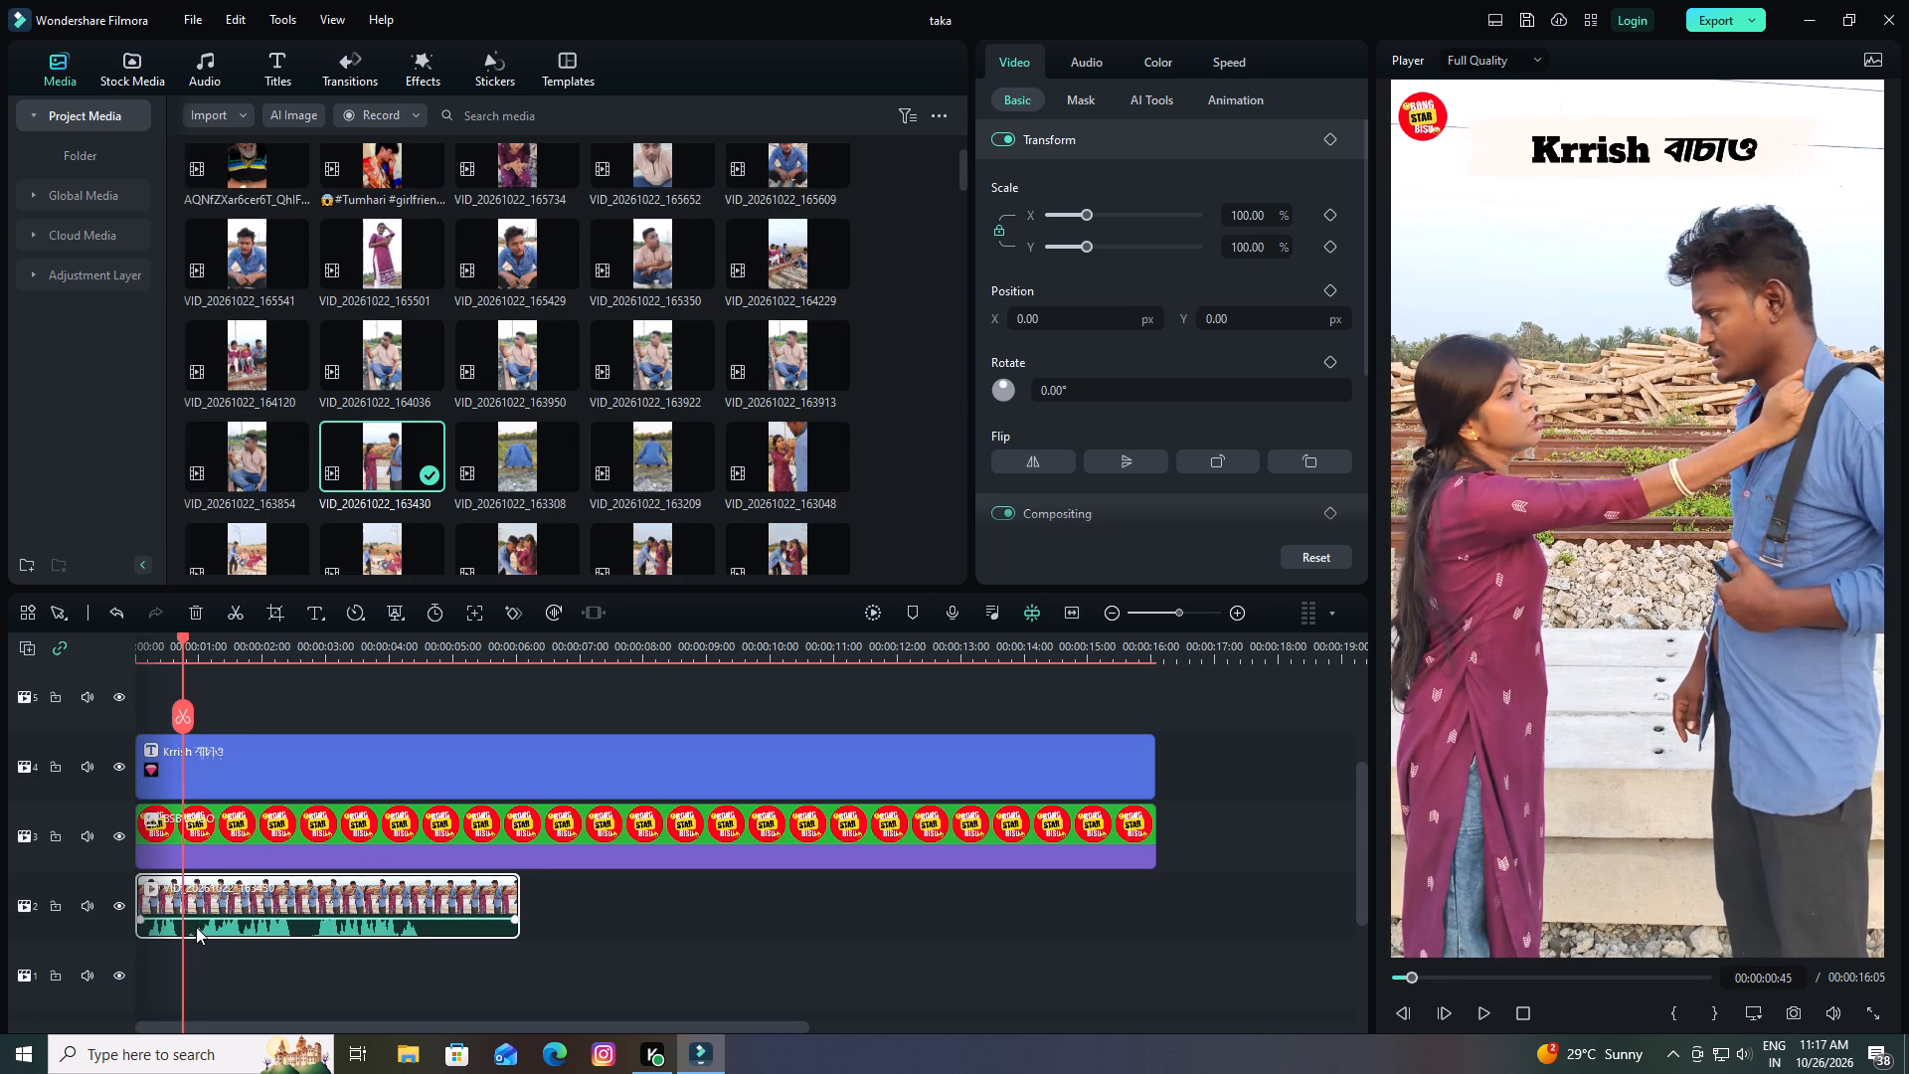
{"action": "left_click", "coordinate": [195, 923]}
{"action": "left_click", "coordinate": [186, 717]}
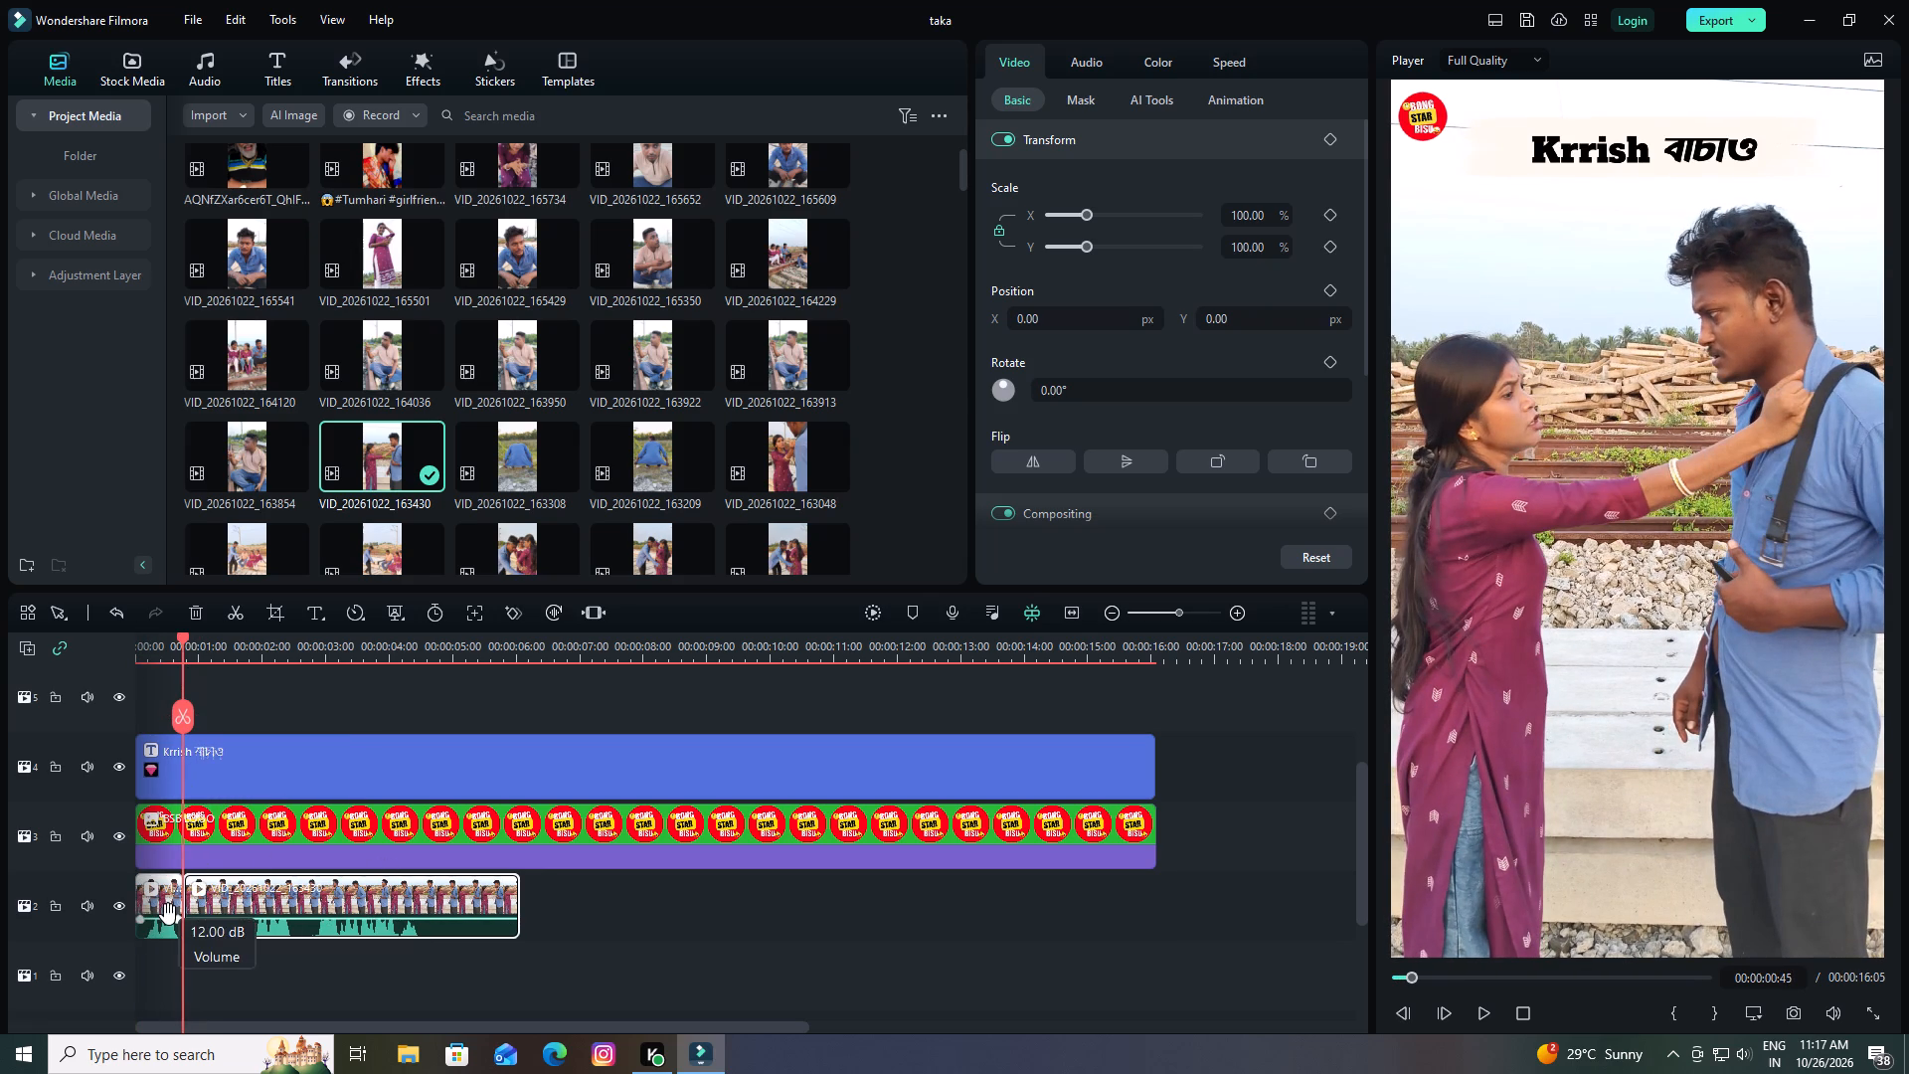
{"action": "left_click", "coordinate": [168, 914]}
{"action": "left_click", "coordinate": [153, 891]}
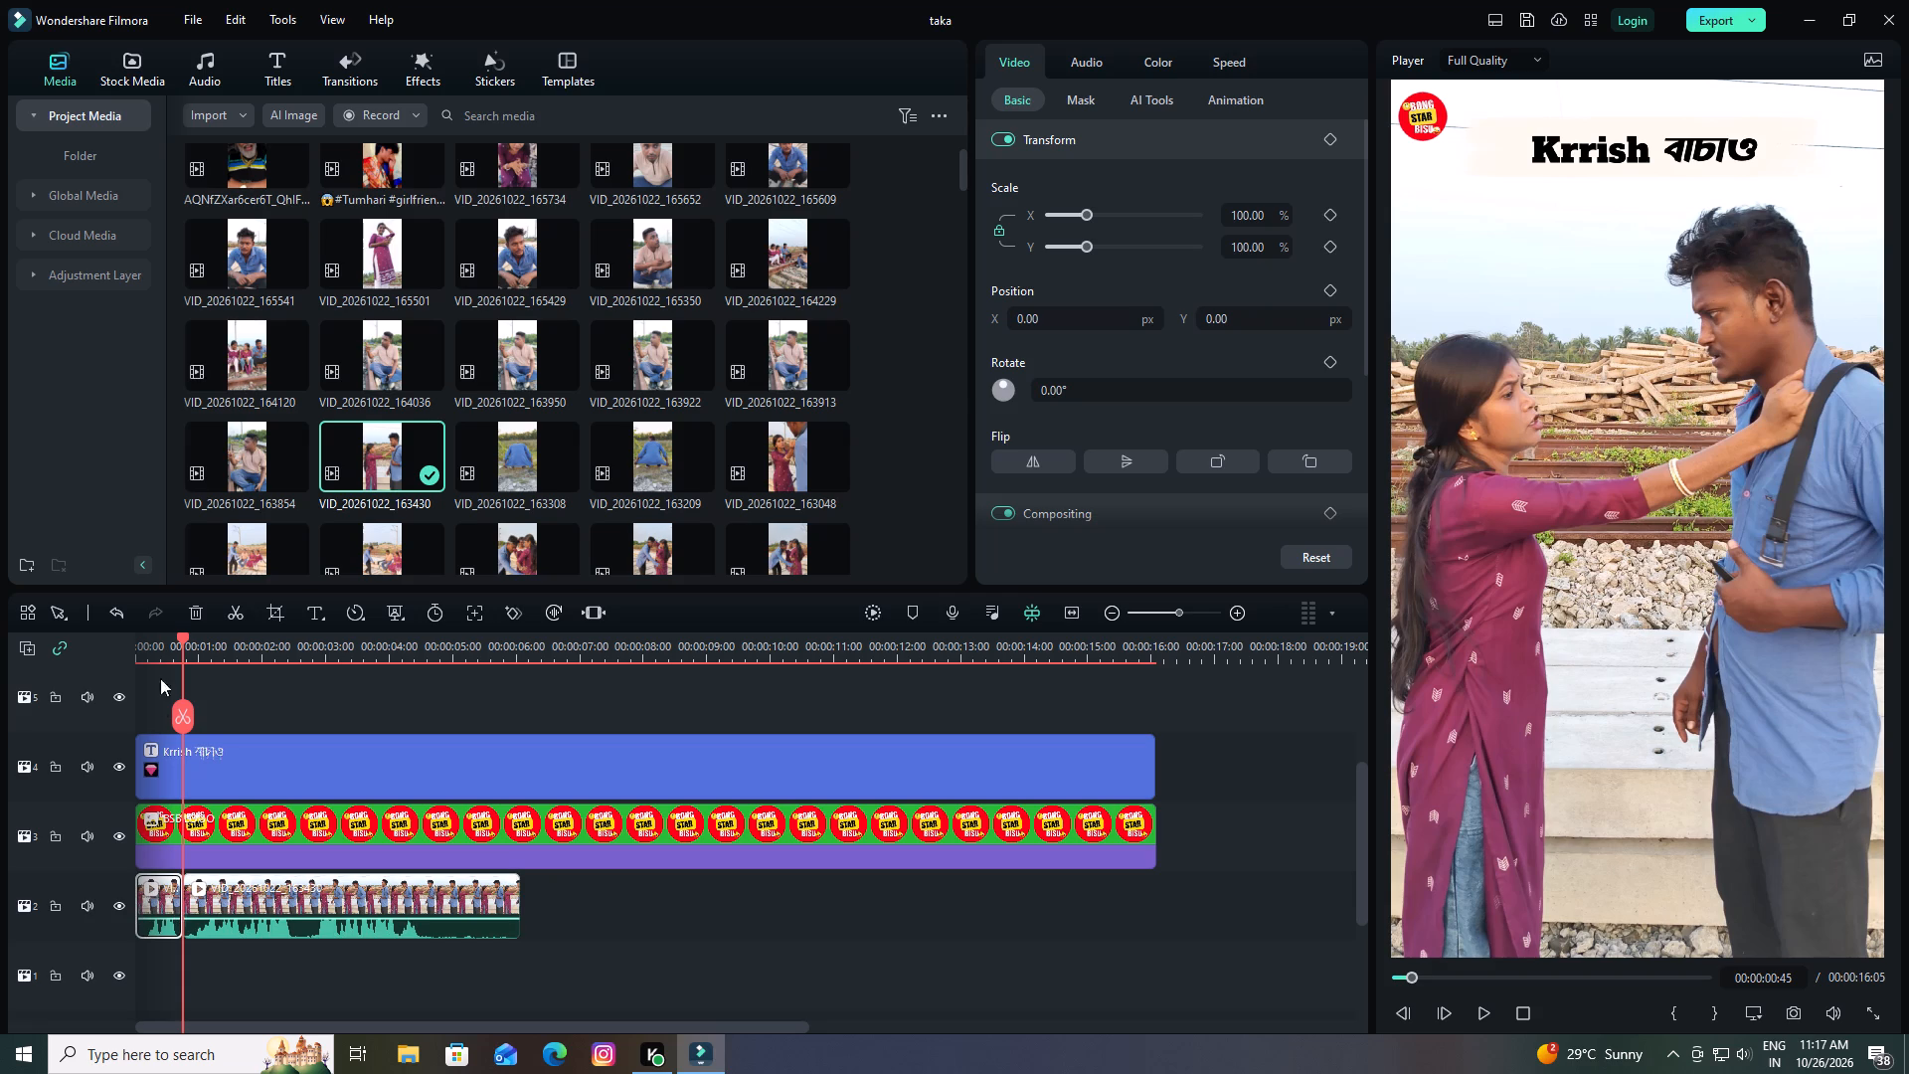
{"action": "left_click", "coordinate": [189, 616]}
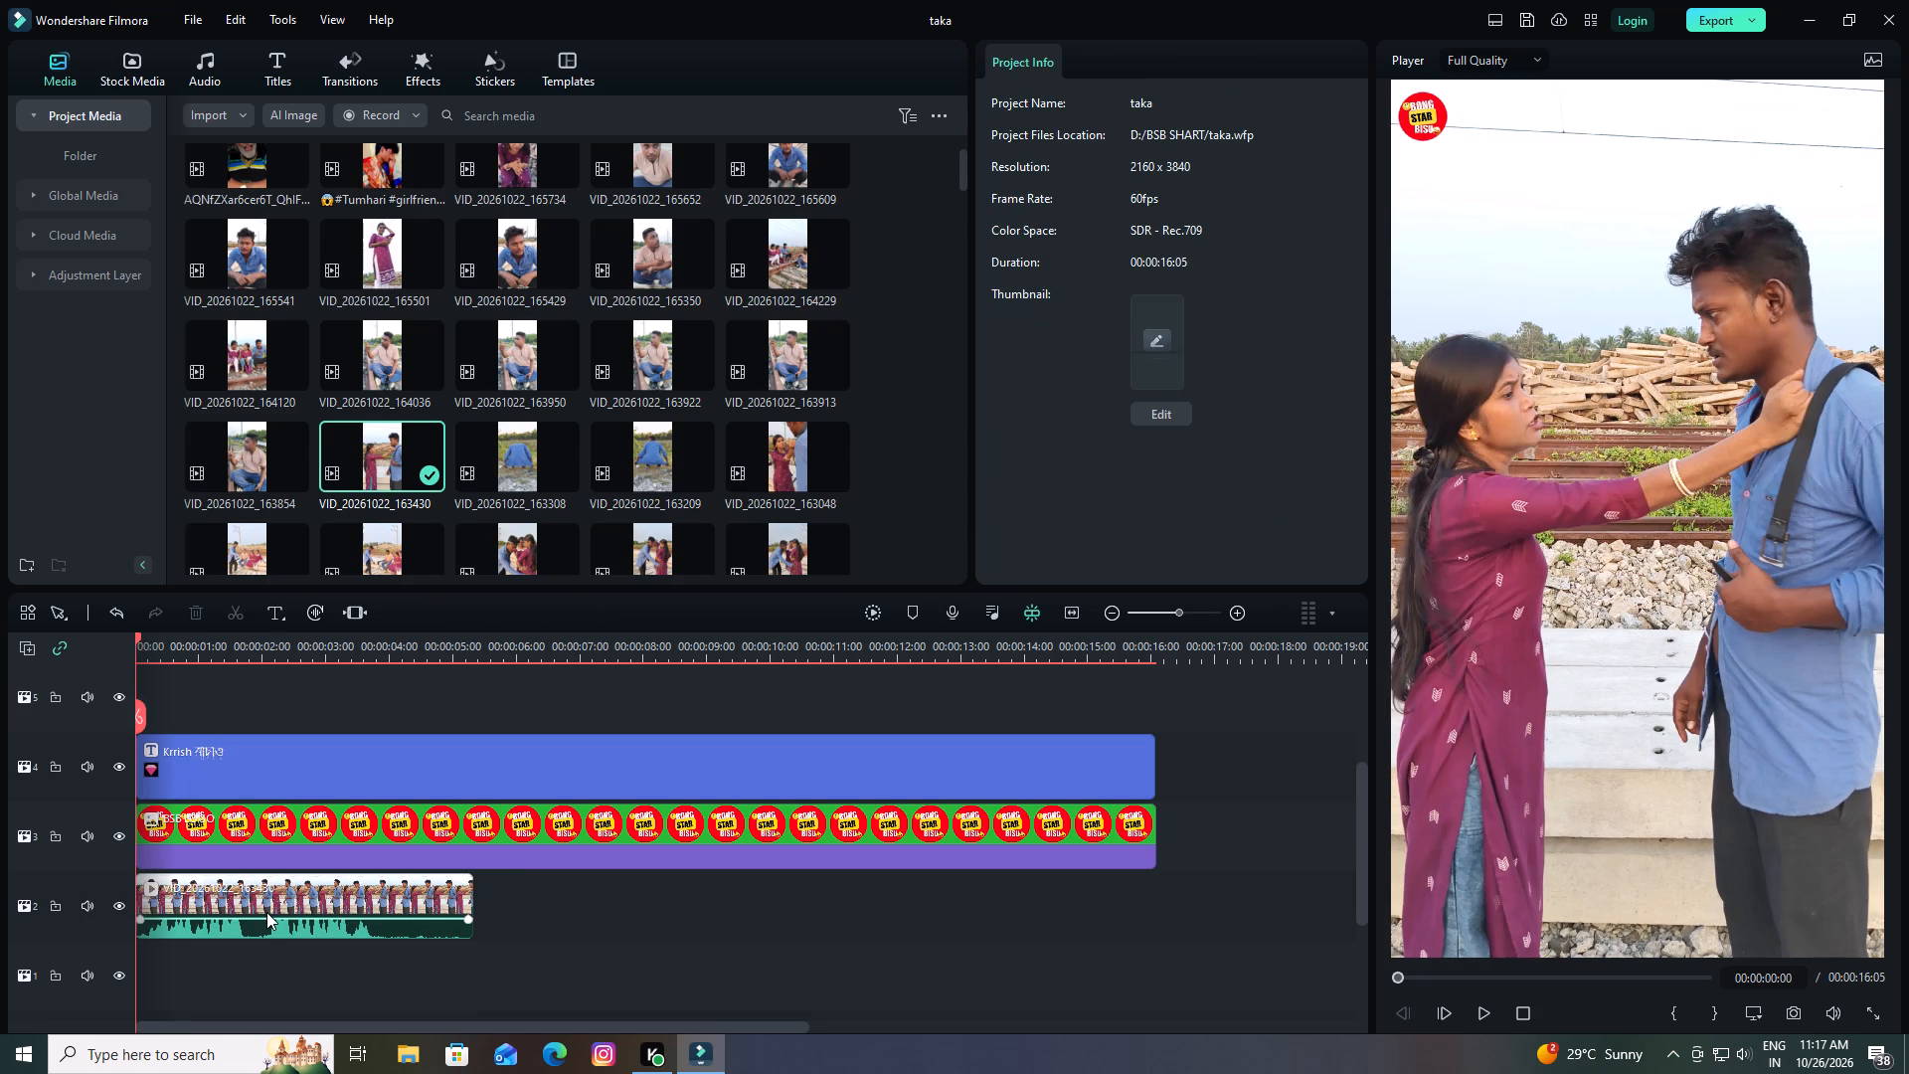
Play the trimmed clip, split only that clip at 00:00:04:48 and delete the piece after the cut.
{"action": "key", "text": "space"}
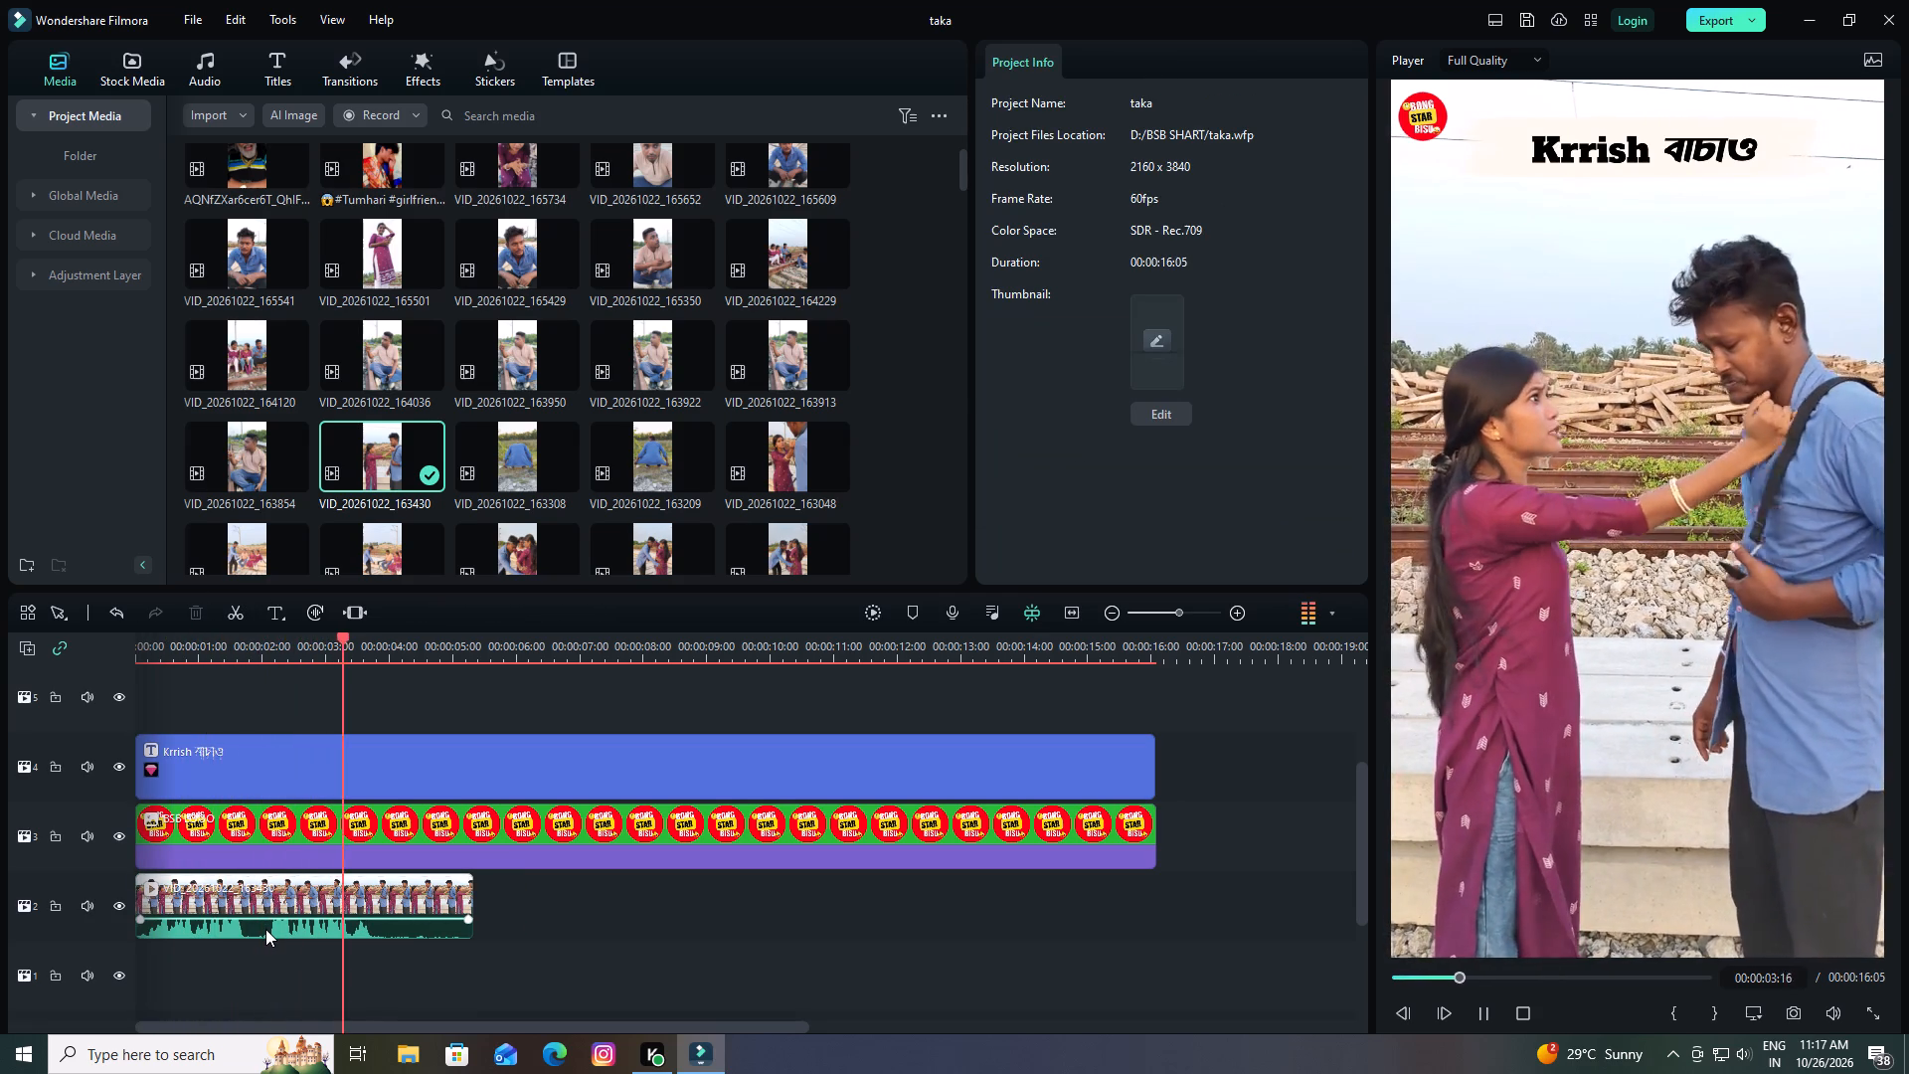
{"action": "key", "text": "space"}
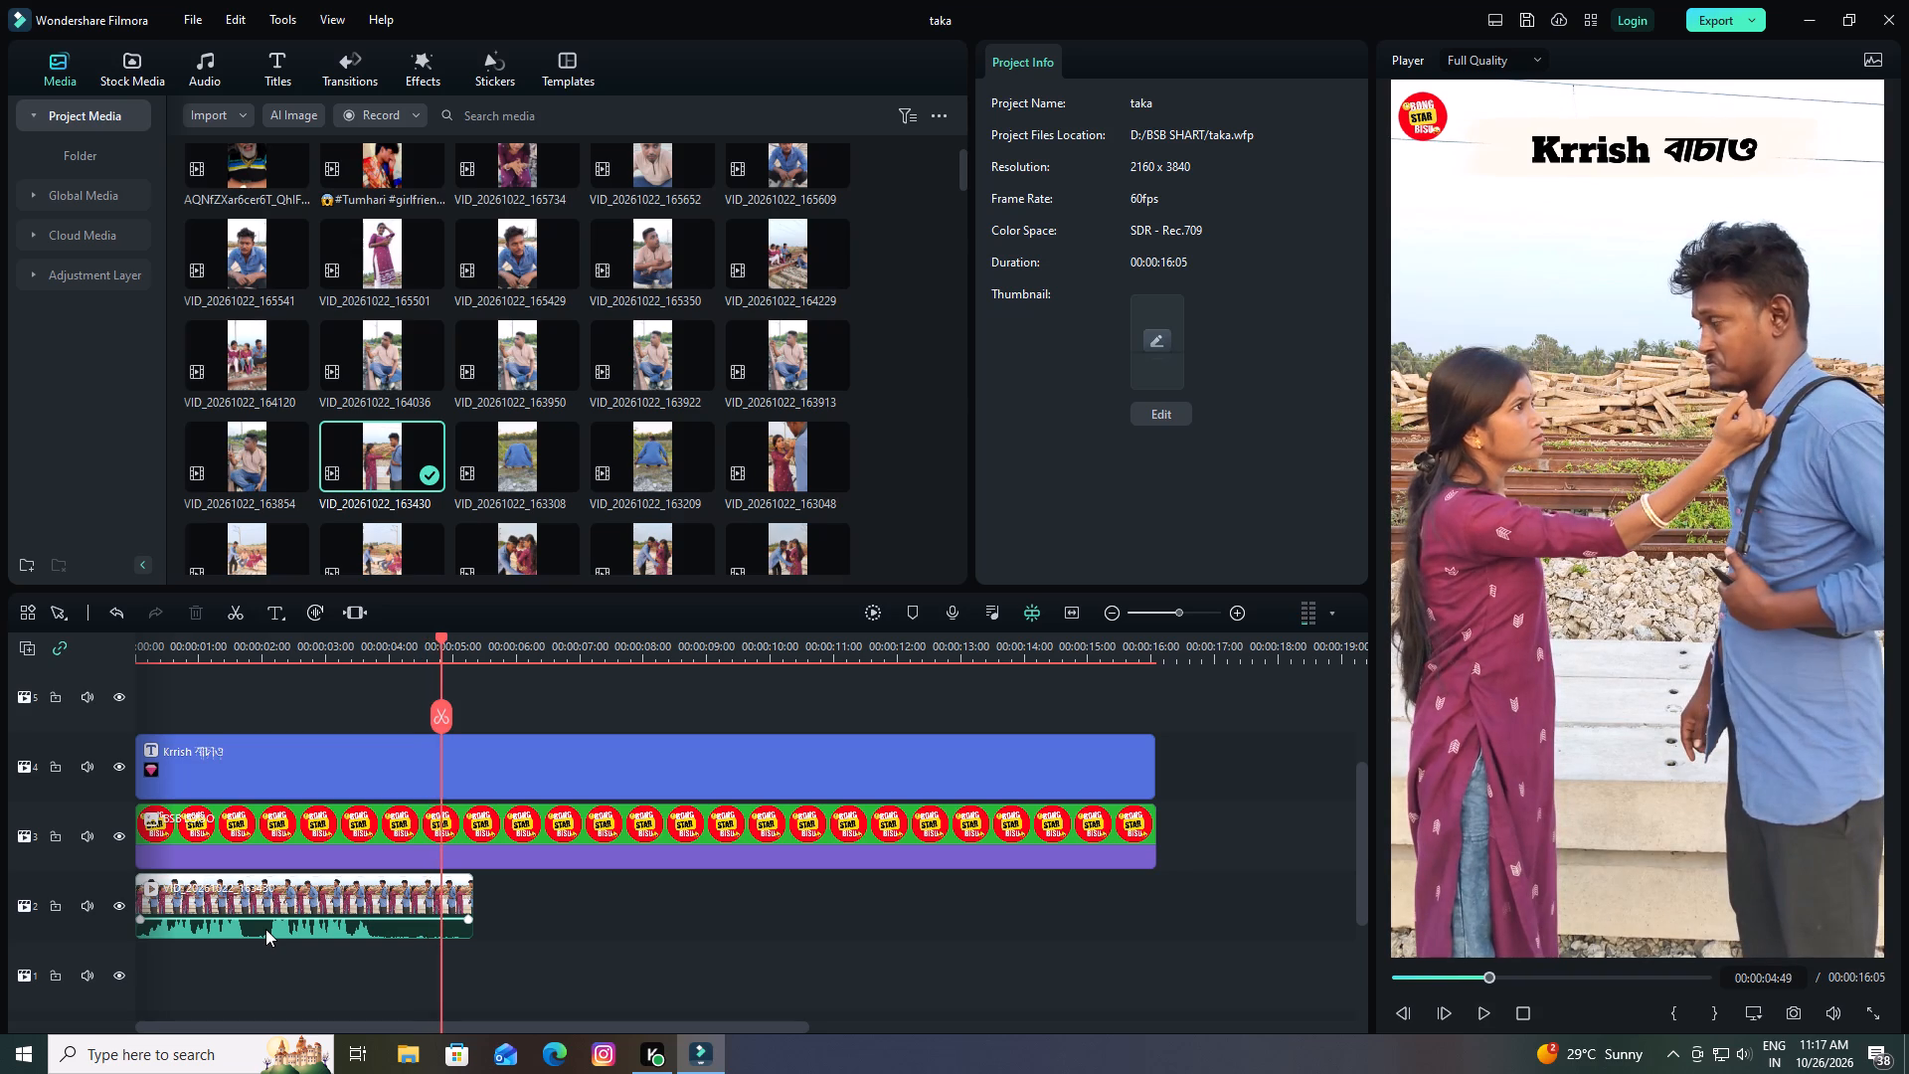
{"action": "left_click", "coordinate": [442, 715]}
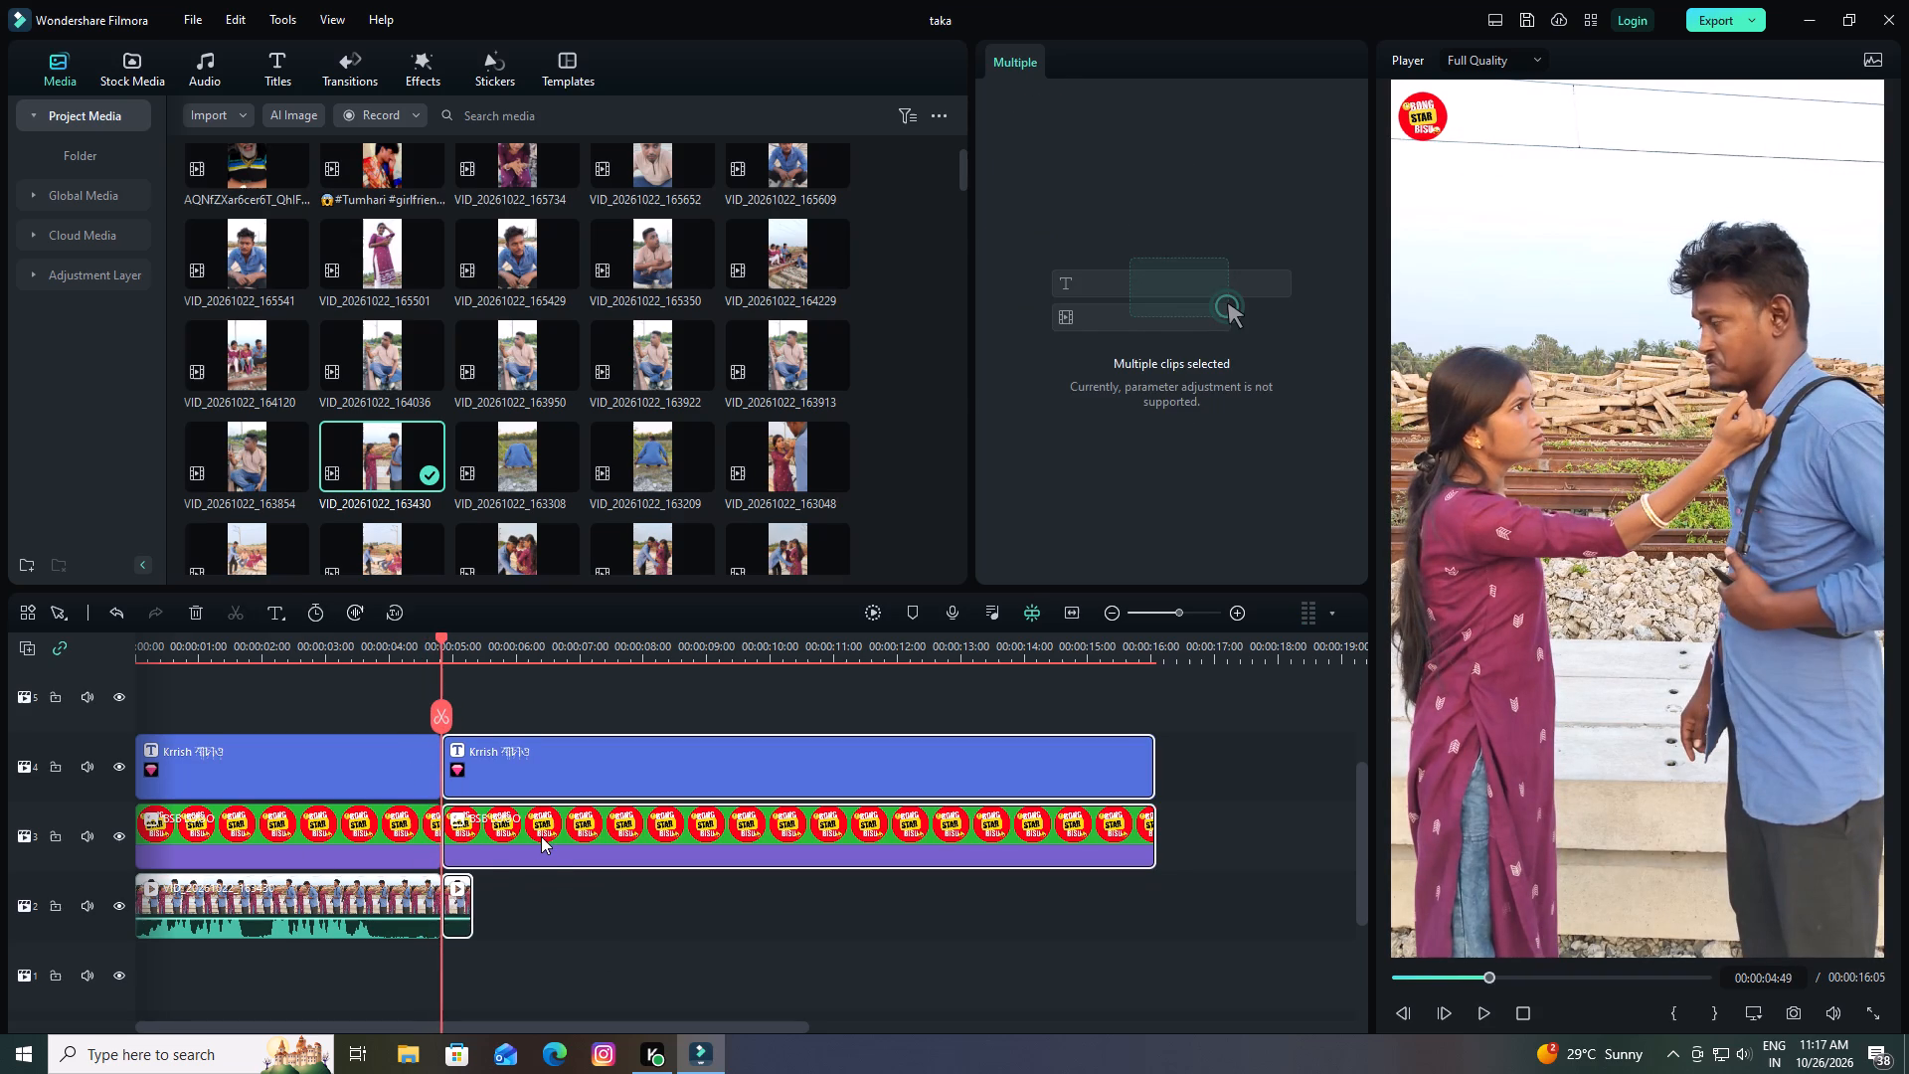
{"action": "key", "text": "ctrl+z"}
{"action": "left_click", "coordinate": [461, 907]}
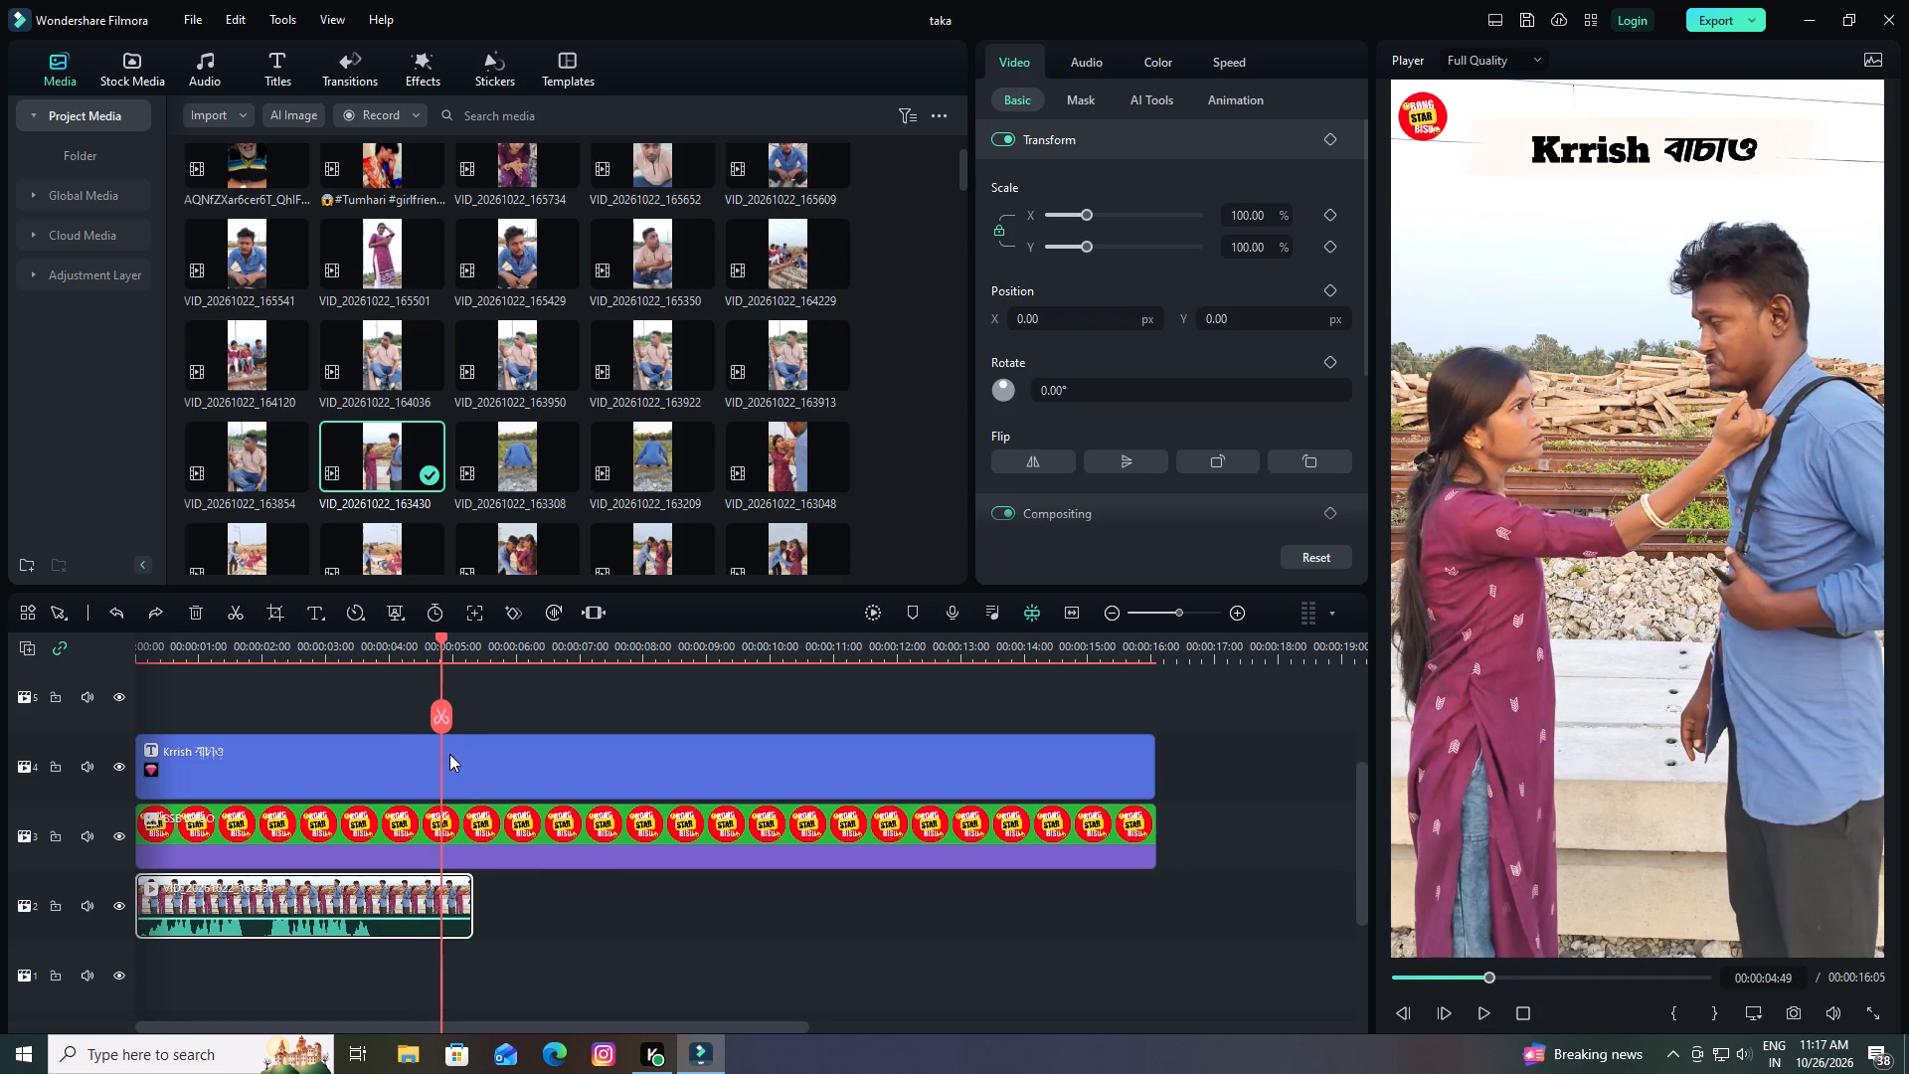
{"action": "left_click", "coordinate": [440, 718]}
{"action": "left_click", "coordinate": [439, 714]}
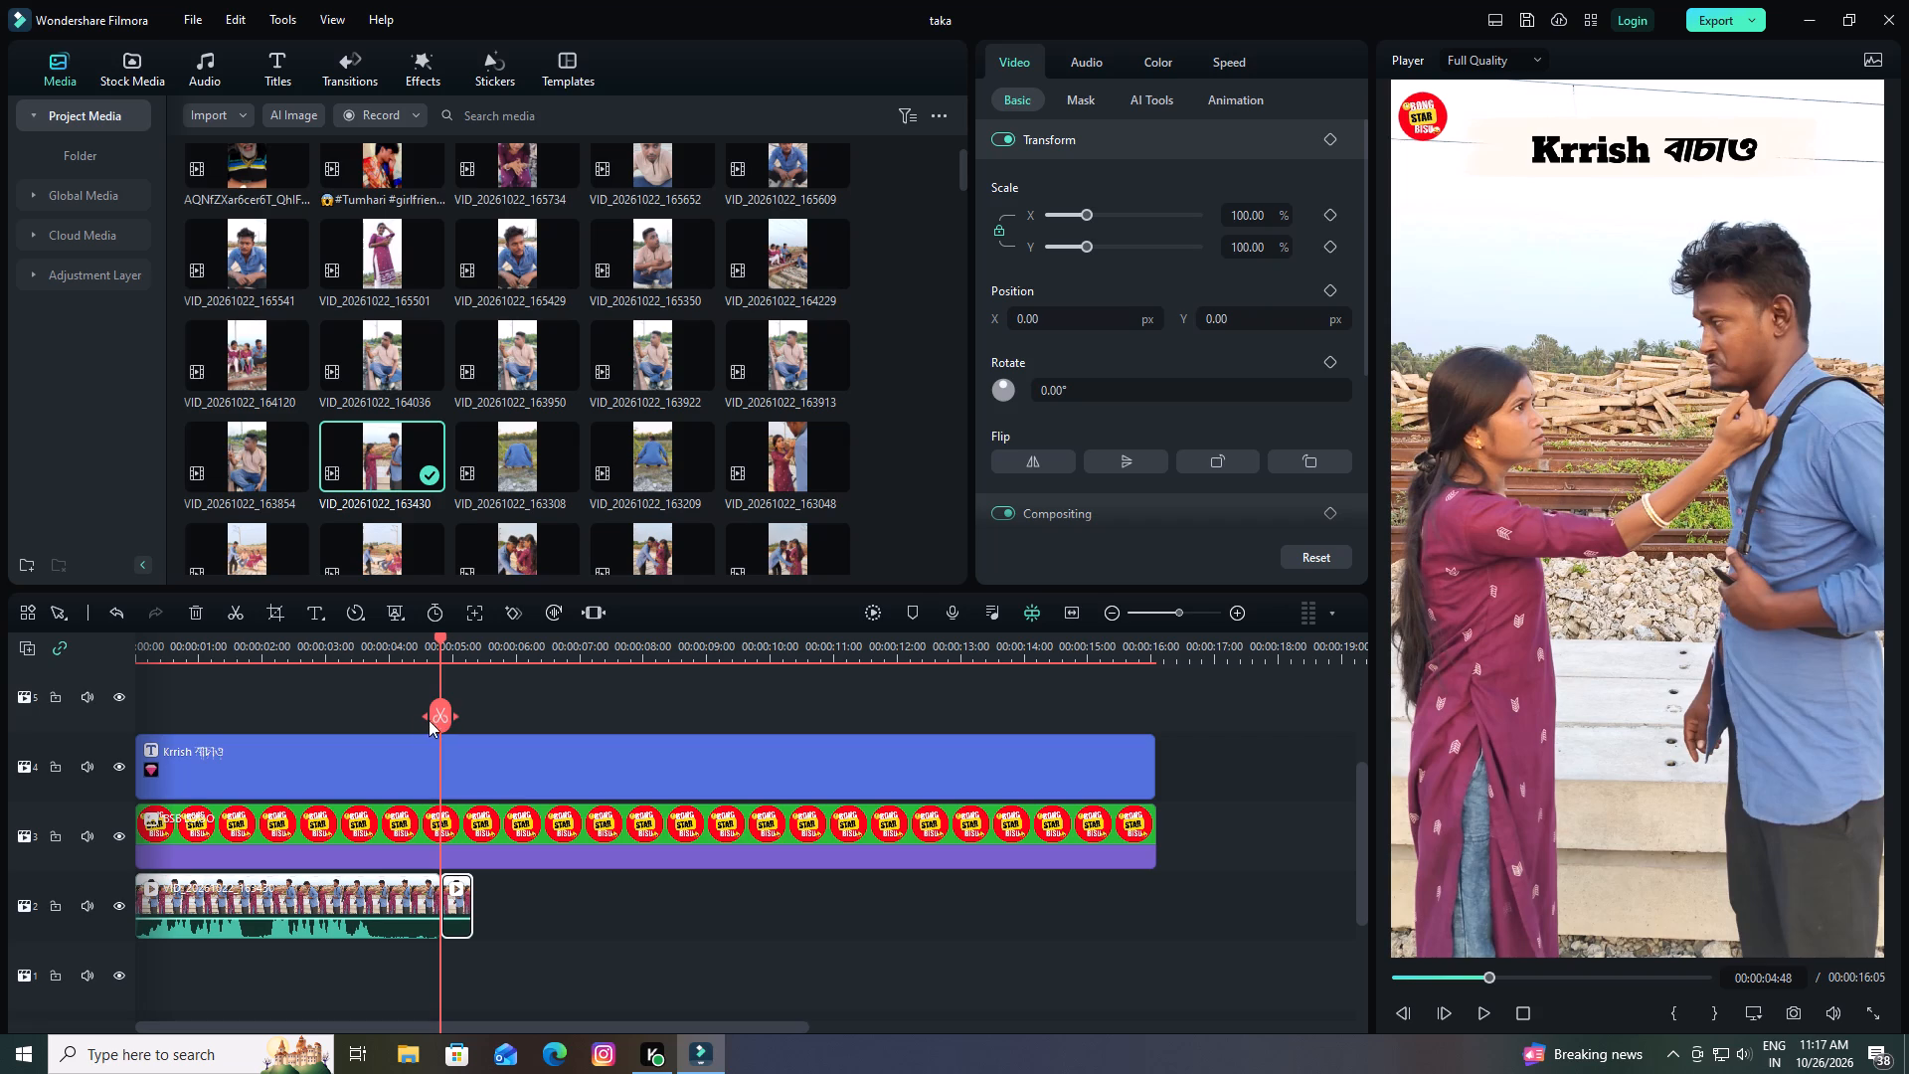
{"action": "left_click", "coordinate": [186, 609]}
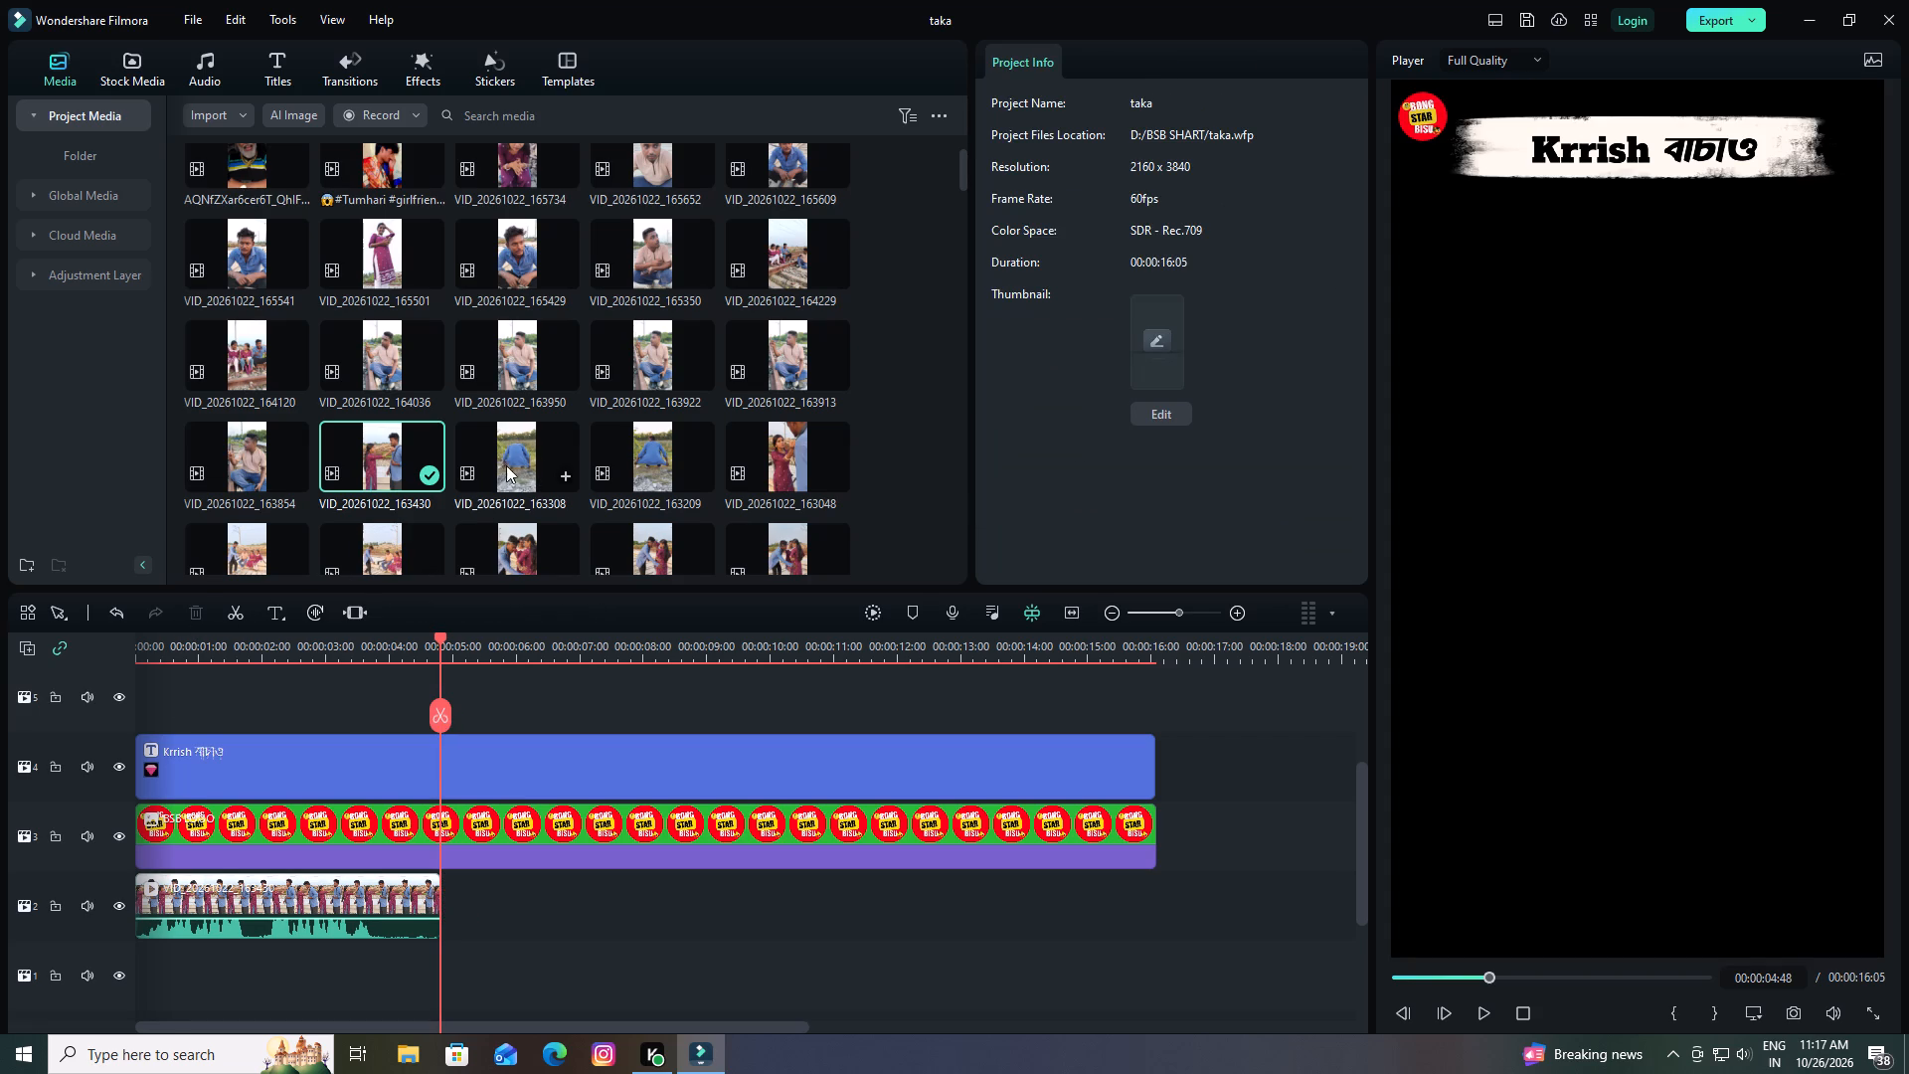
Preview VID_20261022_163308 and place it on video track 2 directly after the first clip.
{"action": "left_click", "coordinate": [505, 452]}
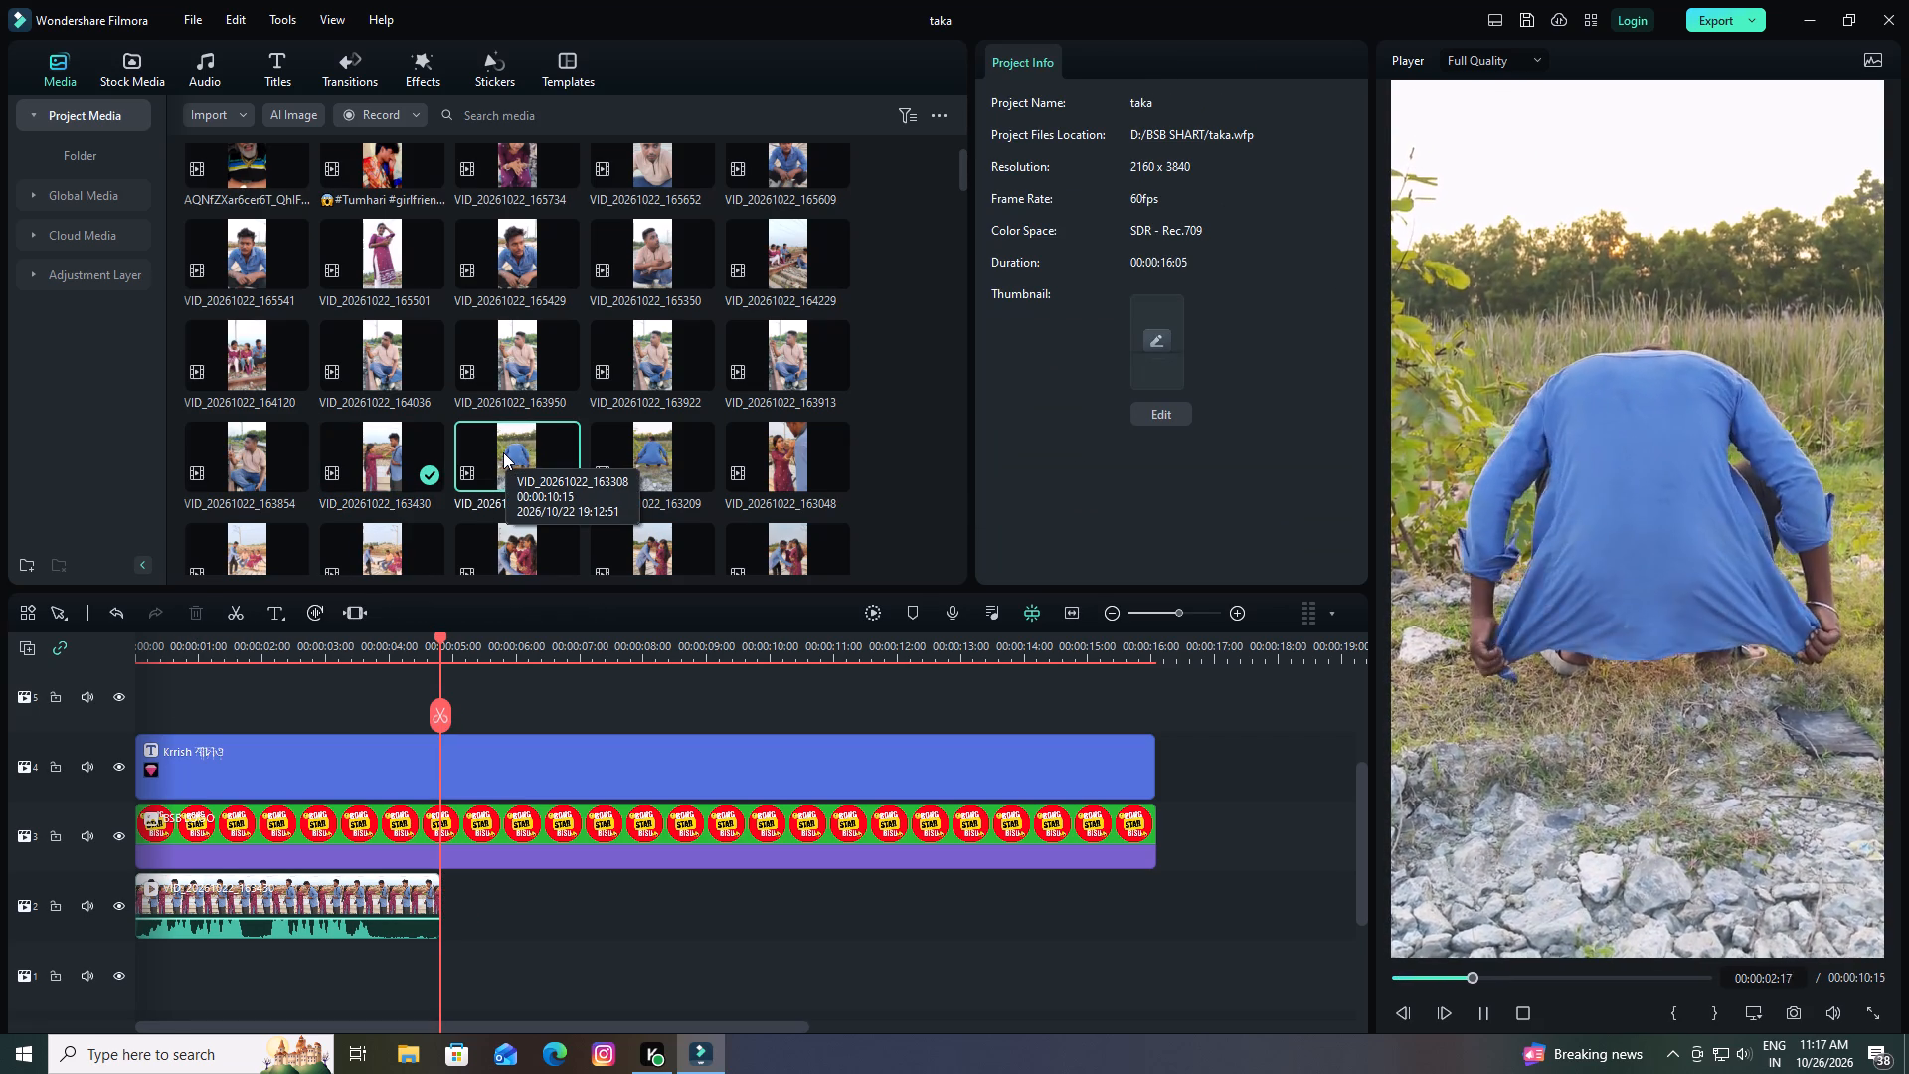
{"action": "left_click_drag", "start_coordinate": [503, 452], "coordinate": [503, 809]}
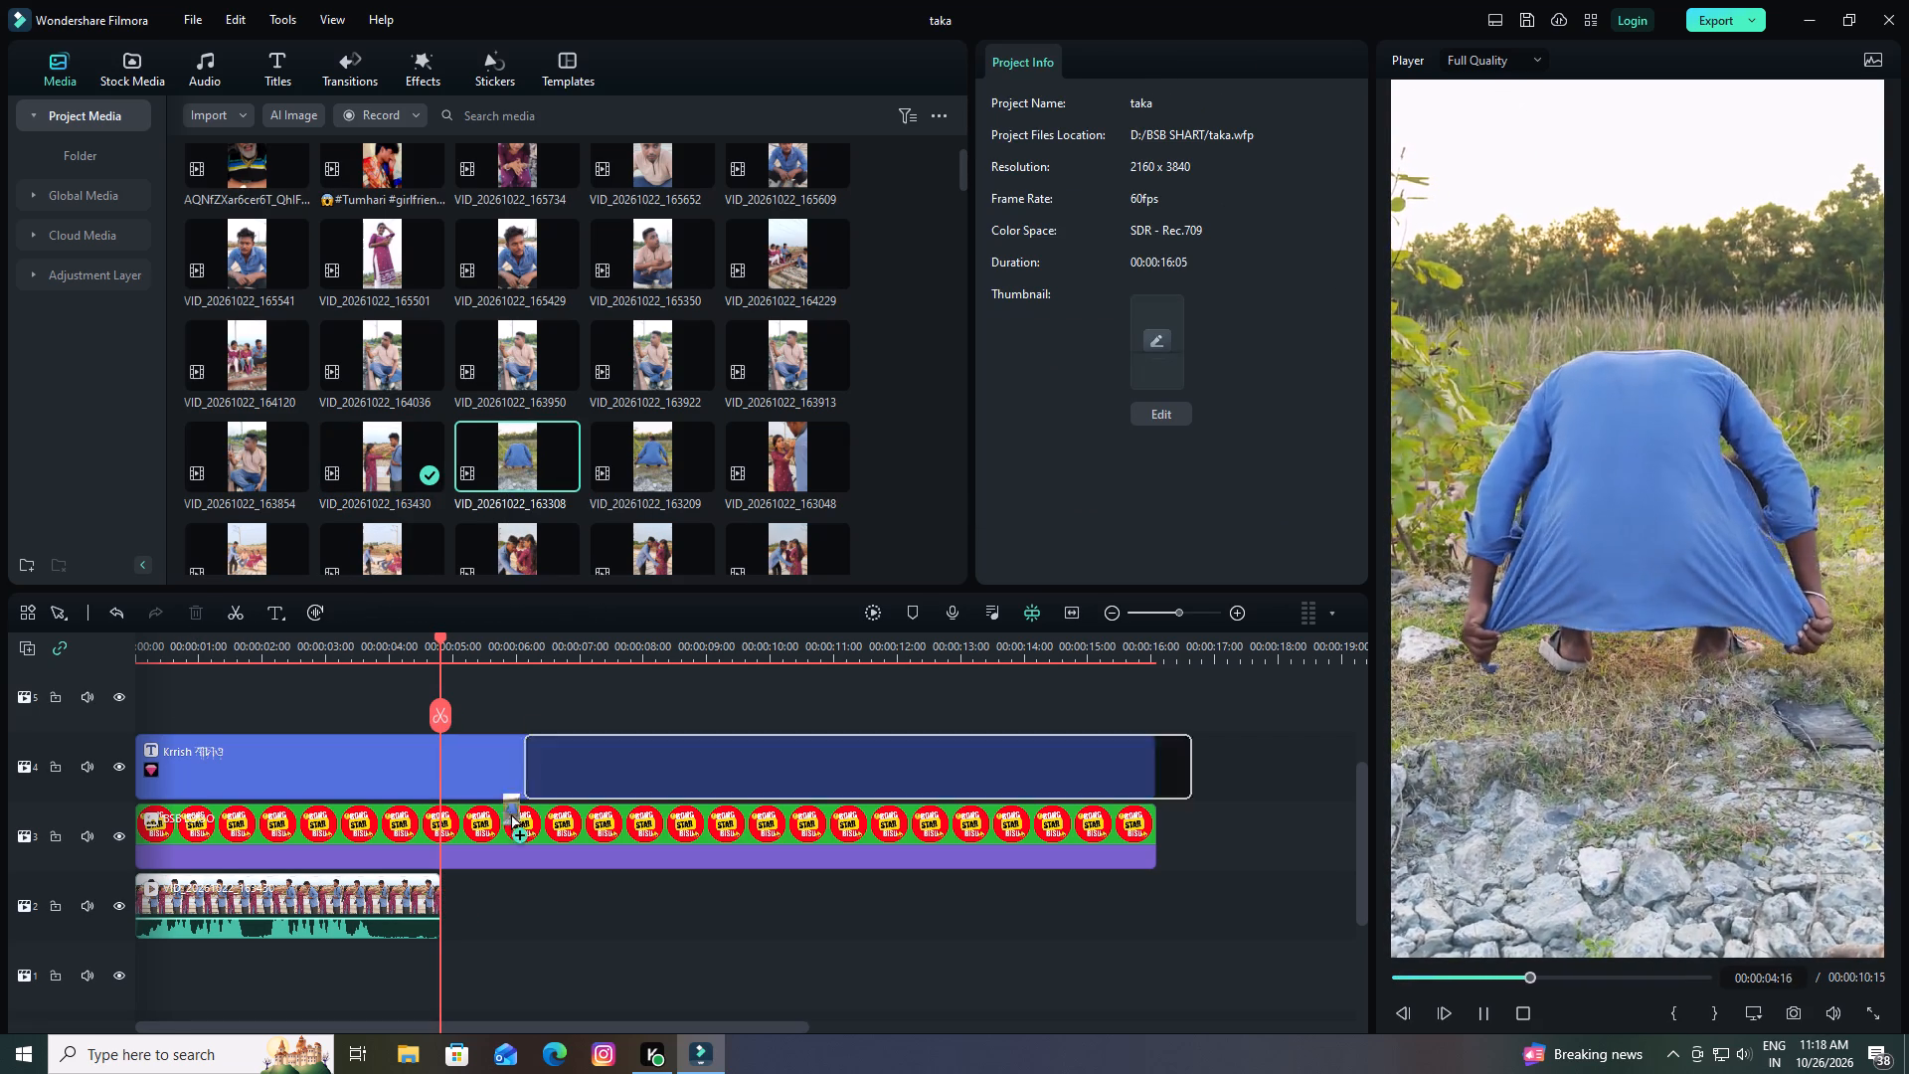
{"action": "left_click_drag", "start_coordinate": [503, 809], "coordinate": [456, 915]}
Raise the volume of the VID_20261022_163308 clip to 12 dB.
{"action": "left_click_drag", "start_coordinate": [549, 921], "coordinate": [560, 894]}
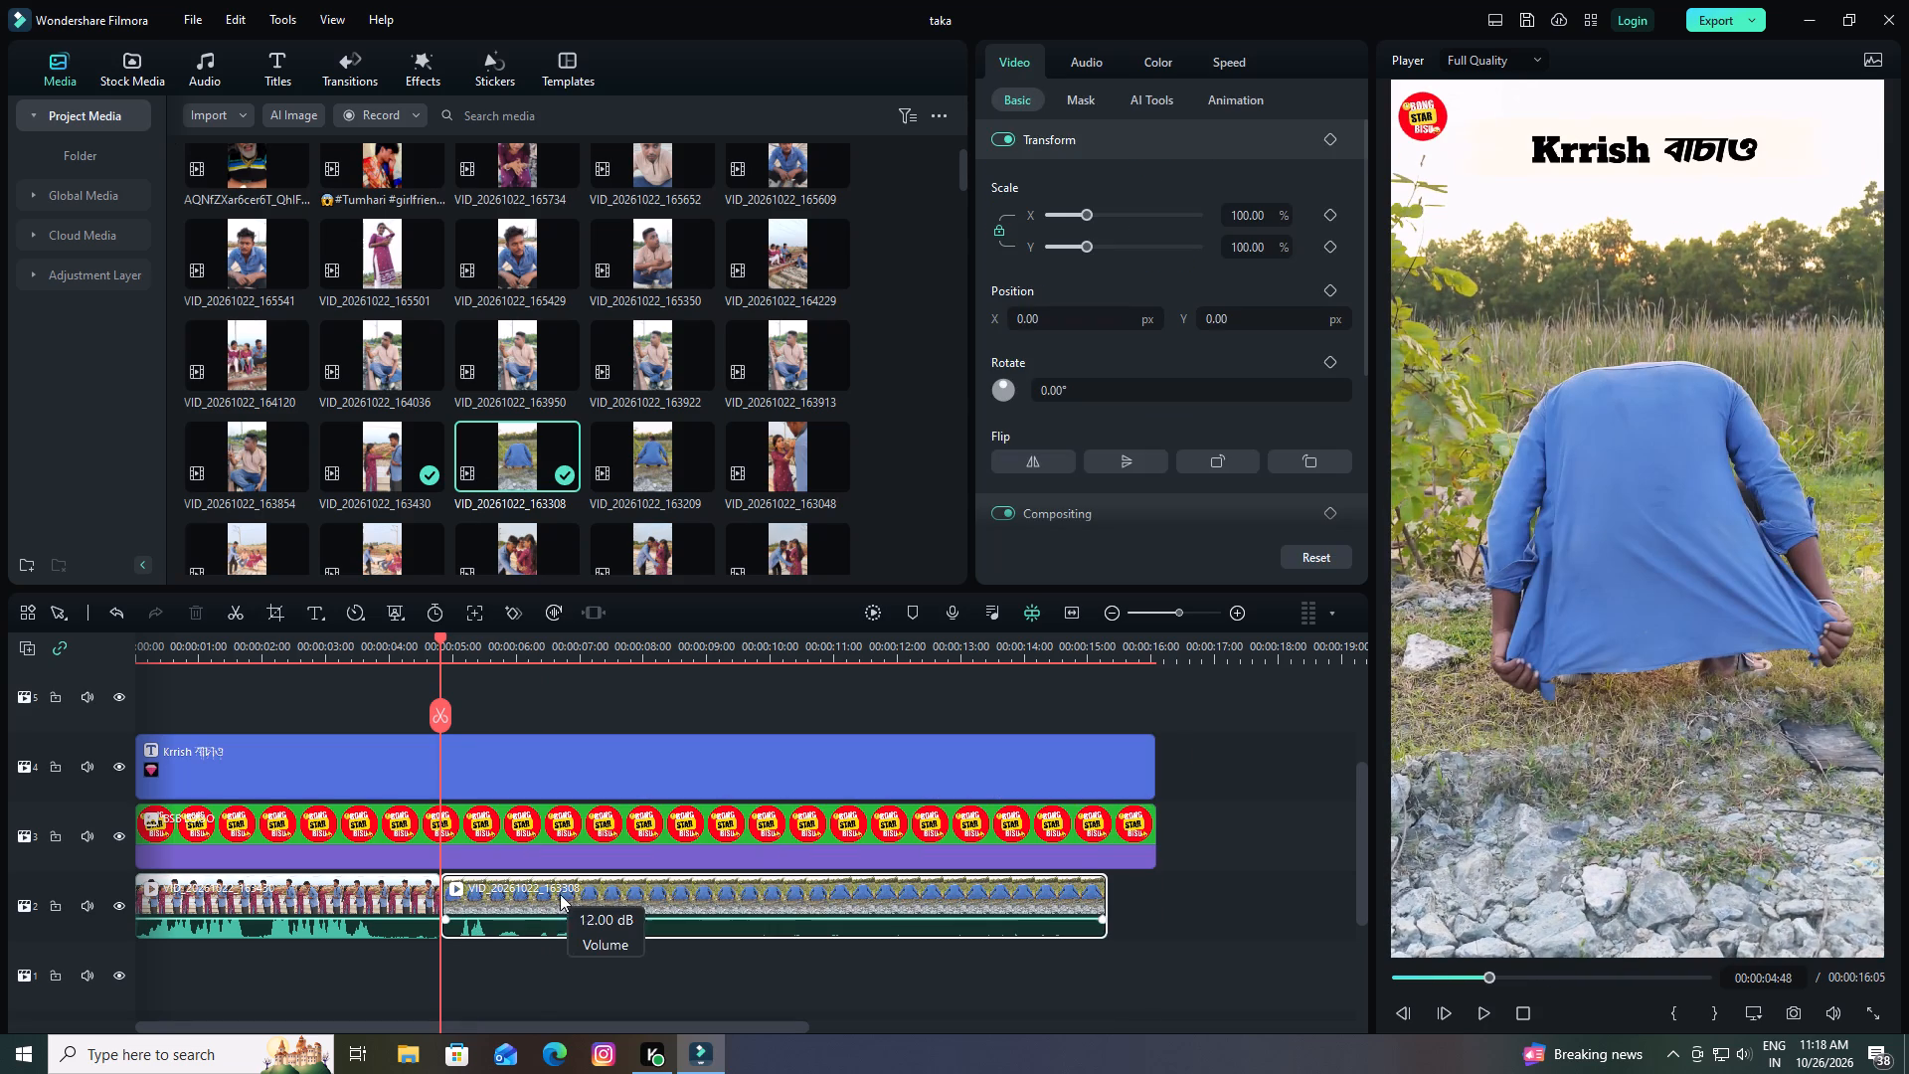
{"action": "left_click_drag", "start_coordinate": [560, 894], "coordinate": [558, 904]}
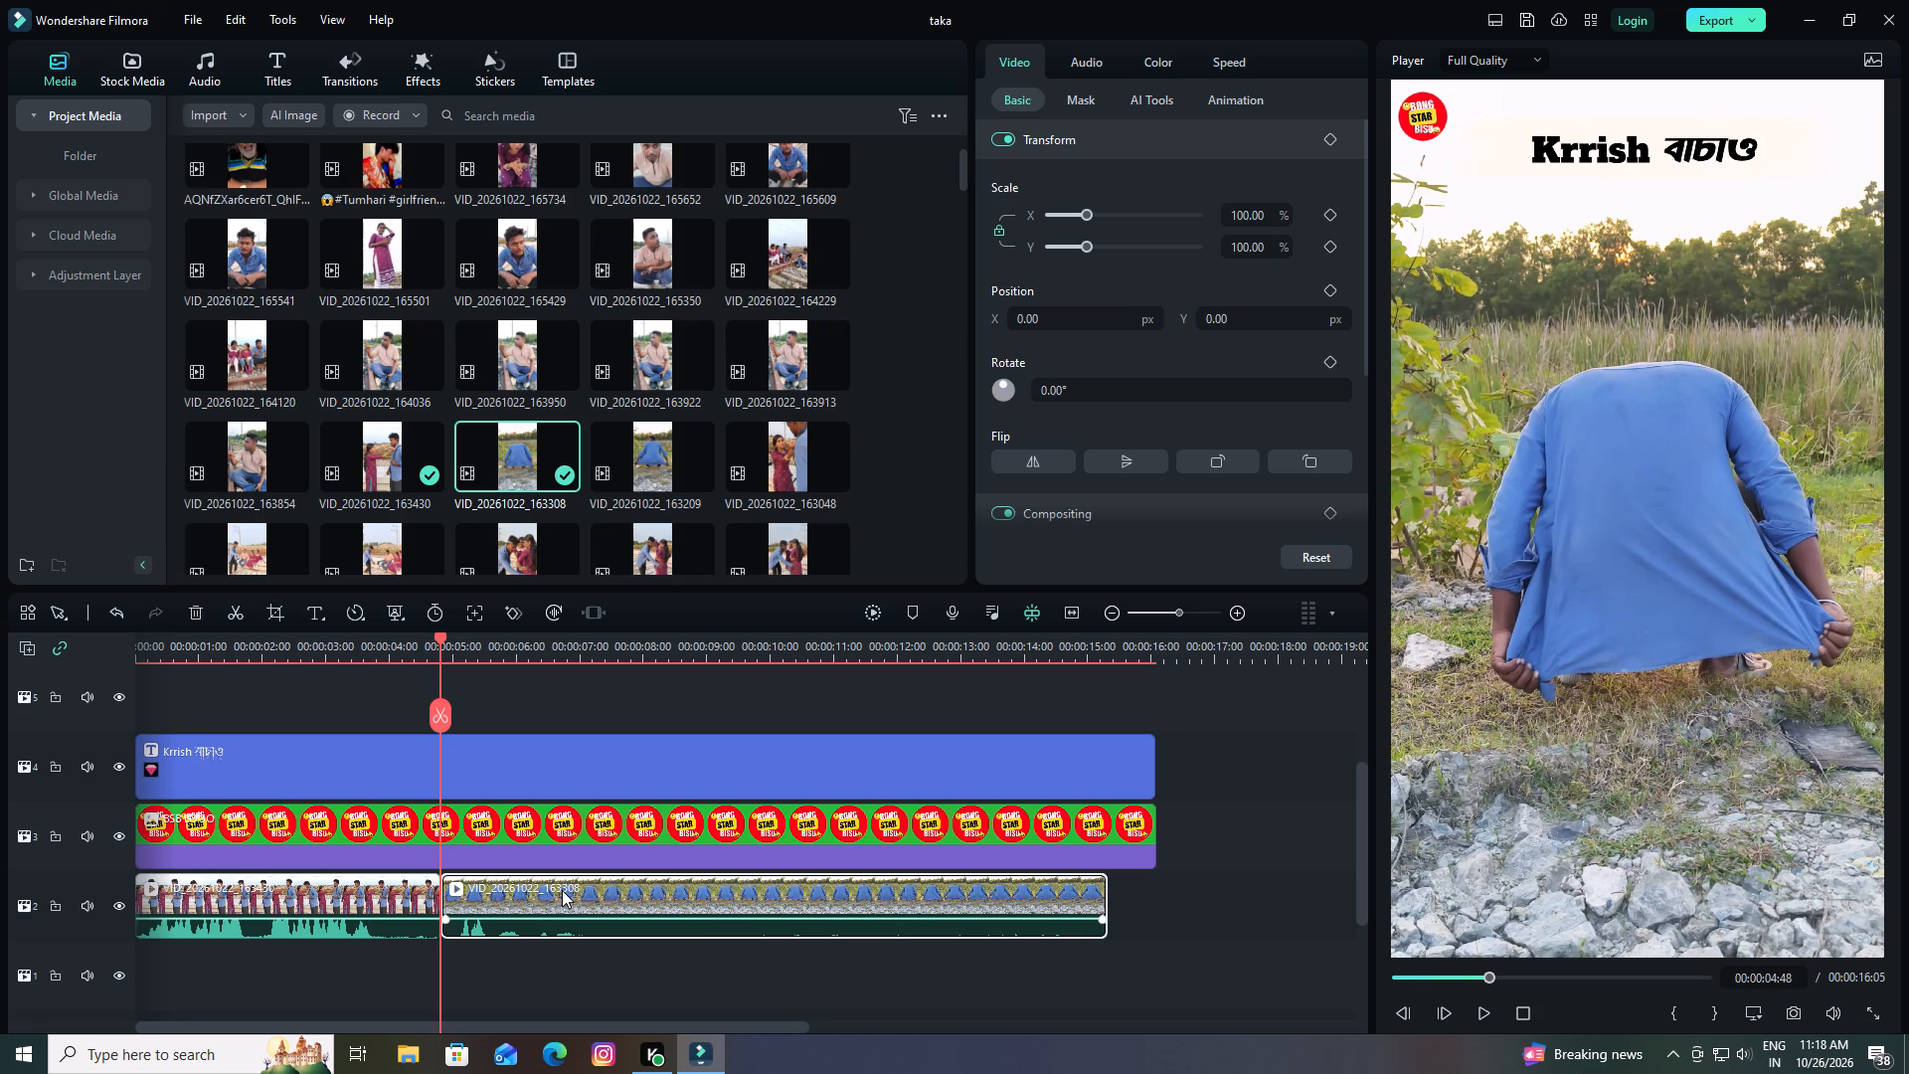
Play the VID_20261022_163308 clip on track 2, split it at 00:00:07:14 and delete the piece before the cut.
{"action": "key", "text": "space"}
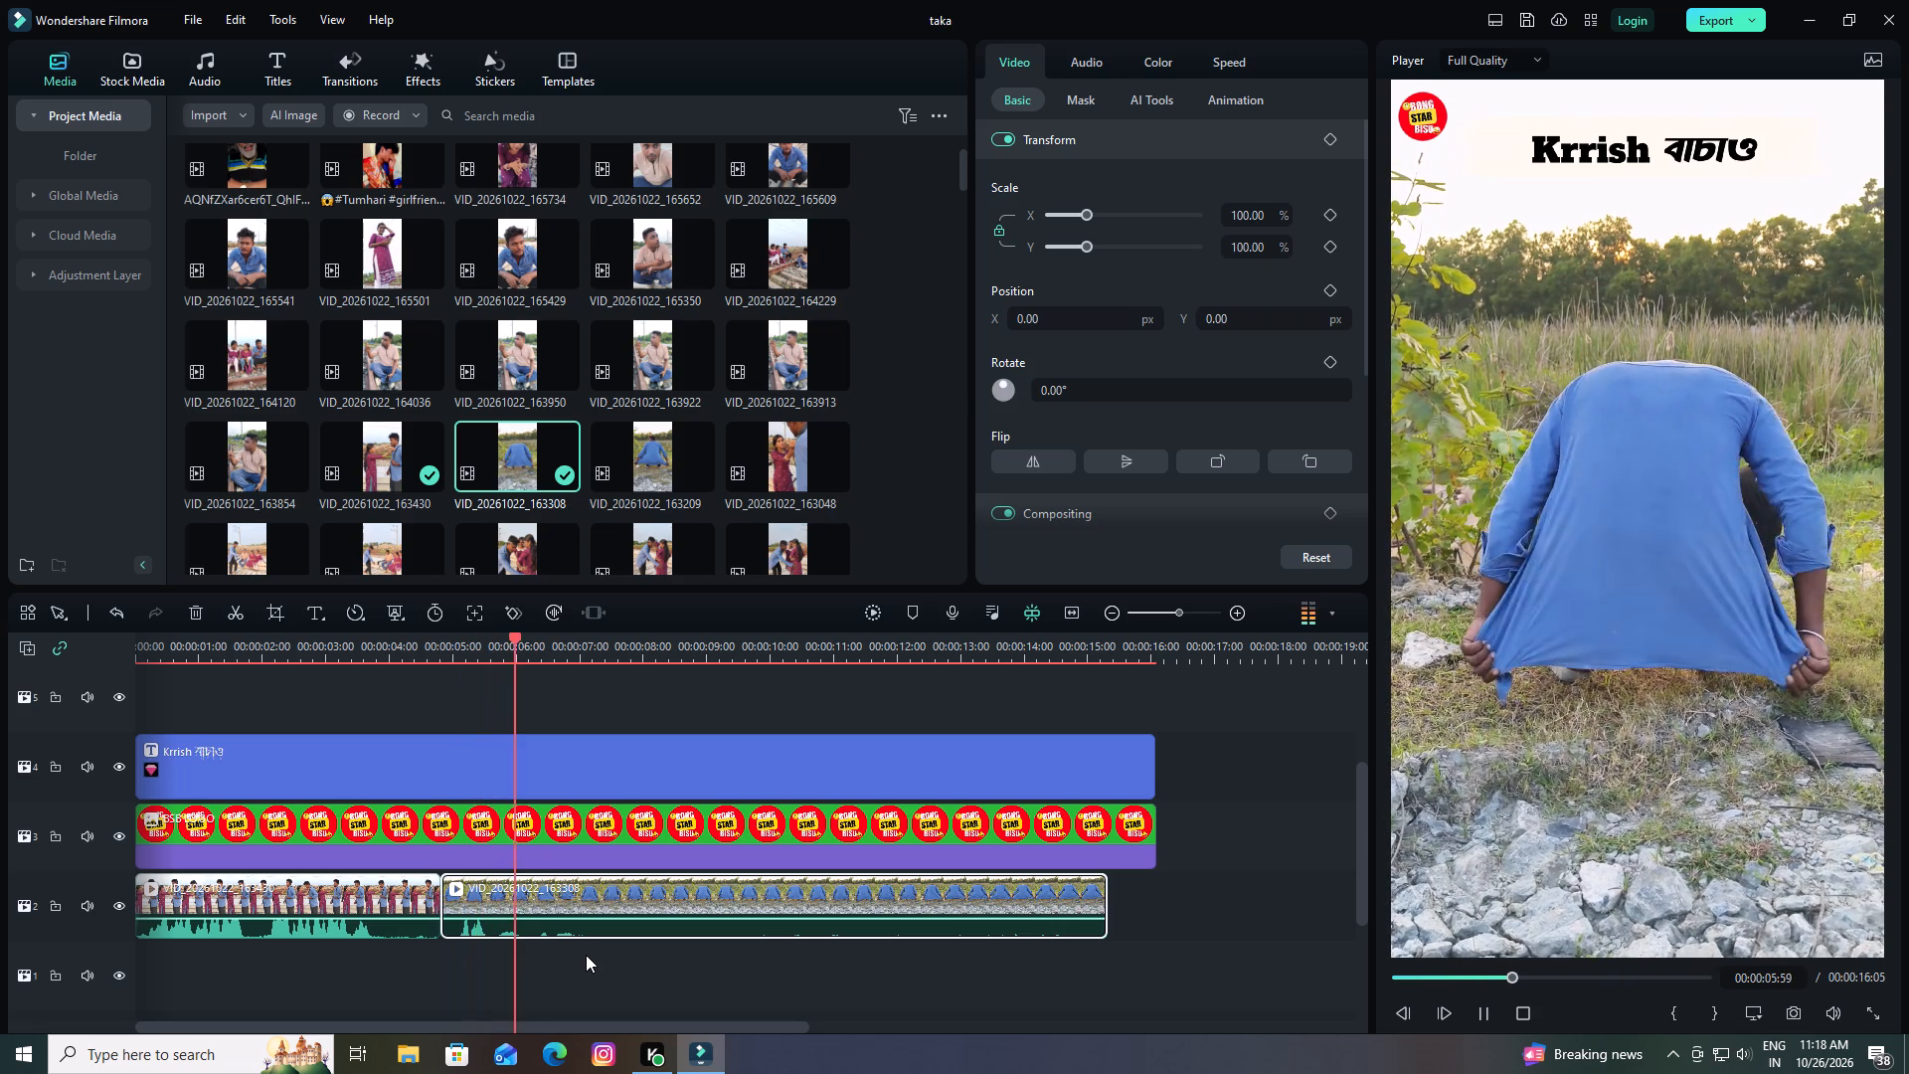
{"action": "key", "text": "space"}
{"action": "key", "text": "space"}
{"action": "key", "text": "space"}
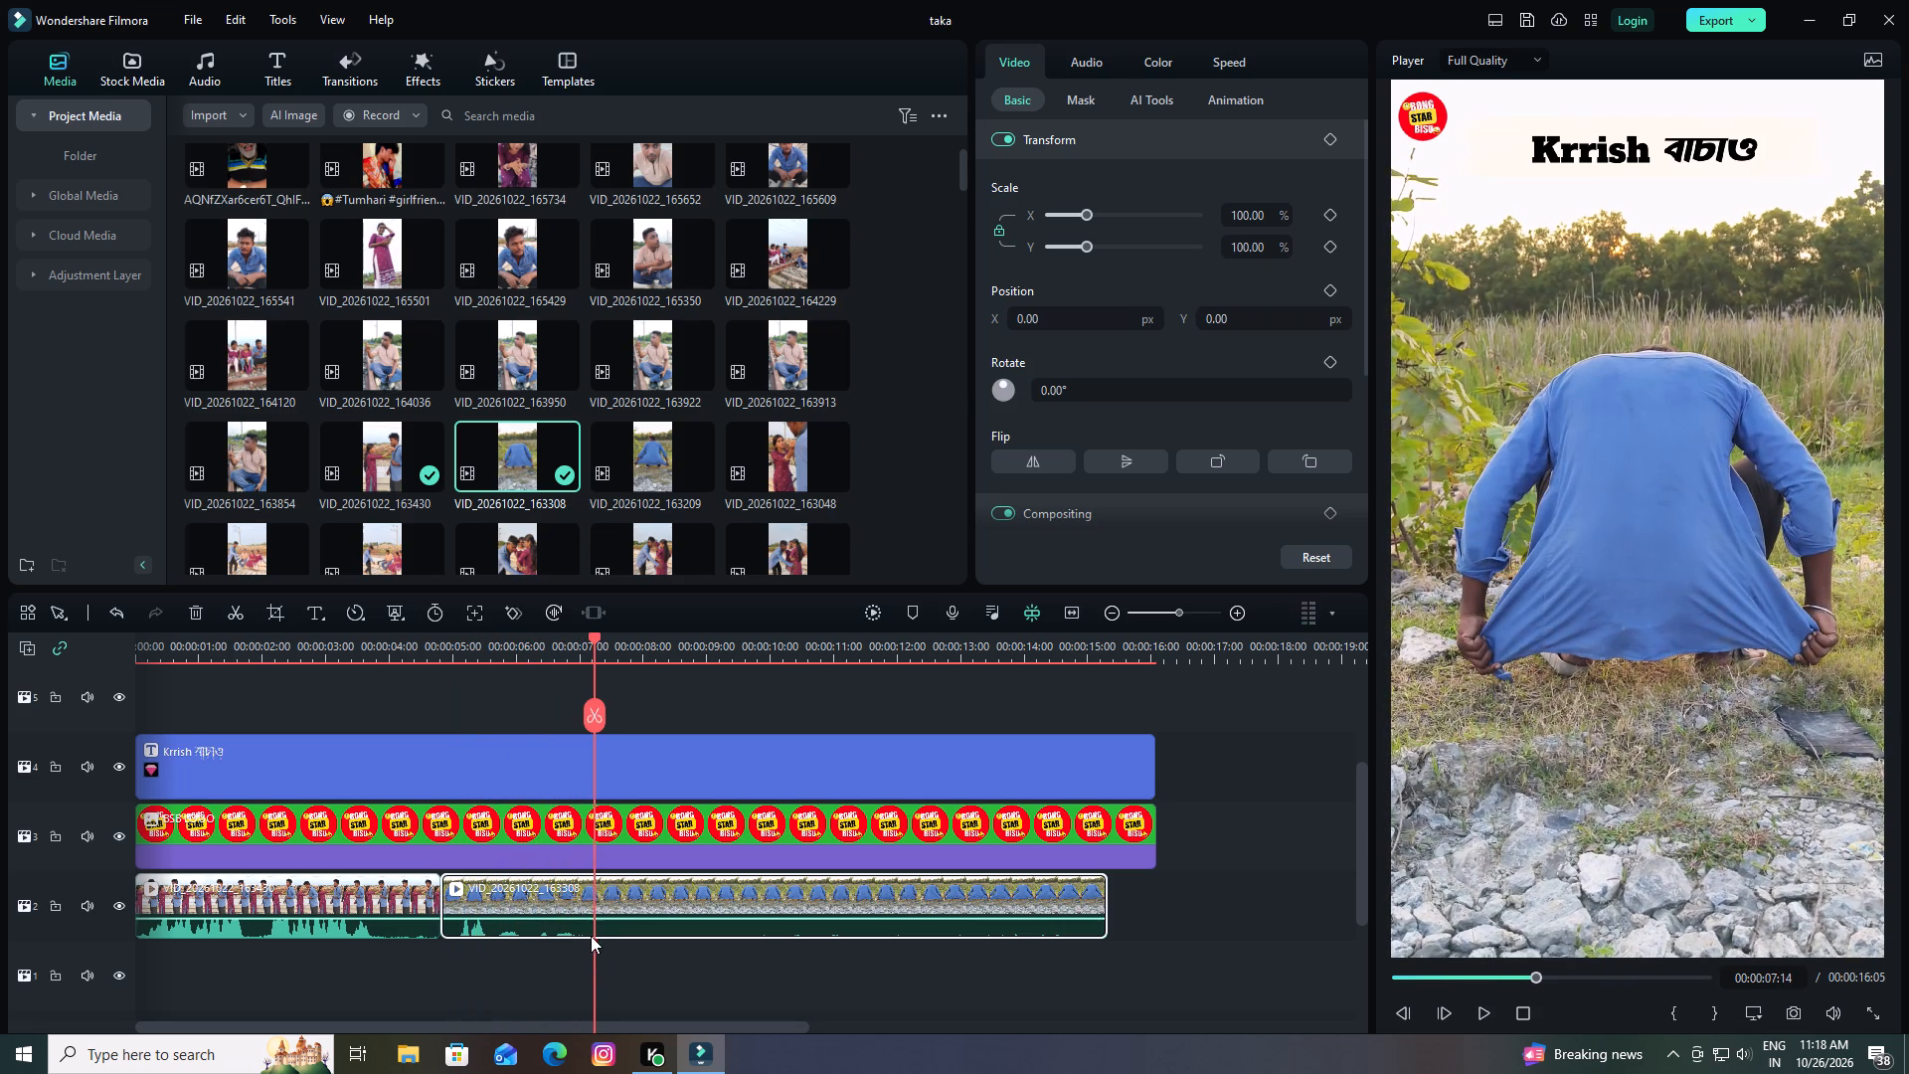
{"action": "left_click", "coordinate": [594, 907]}
{"action": "left_click", "coordinate": [590, 712]}
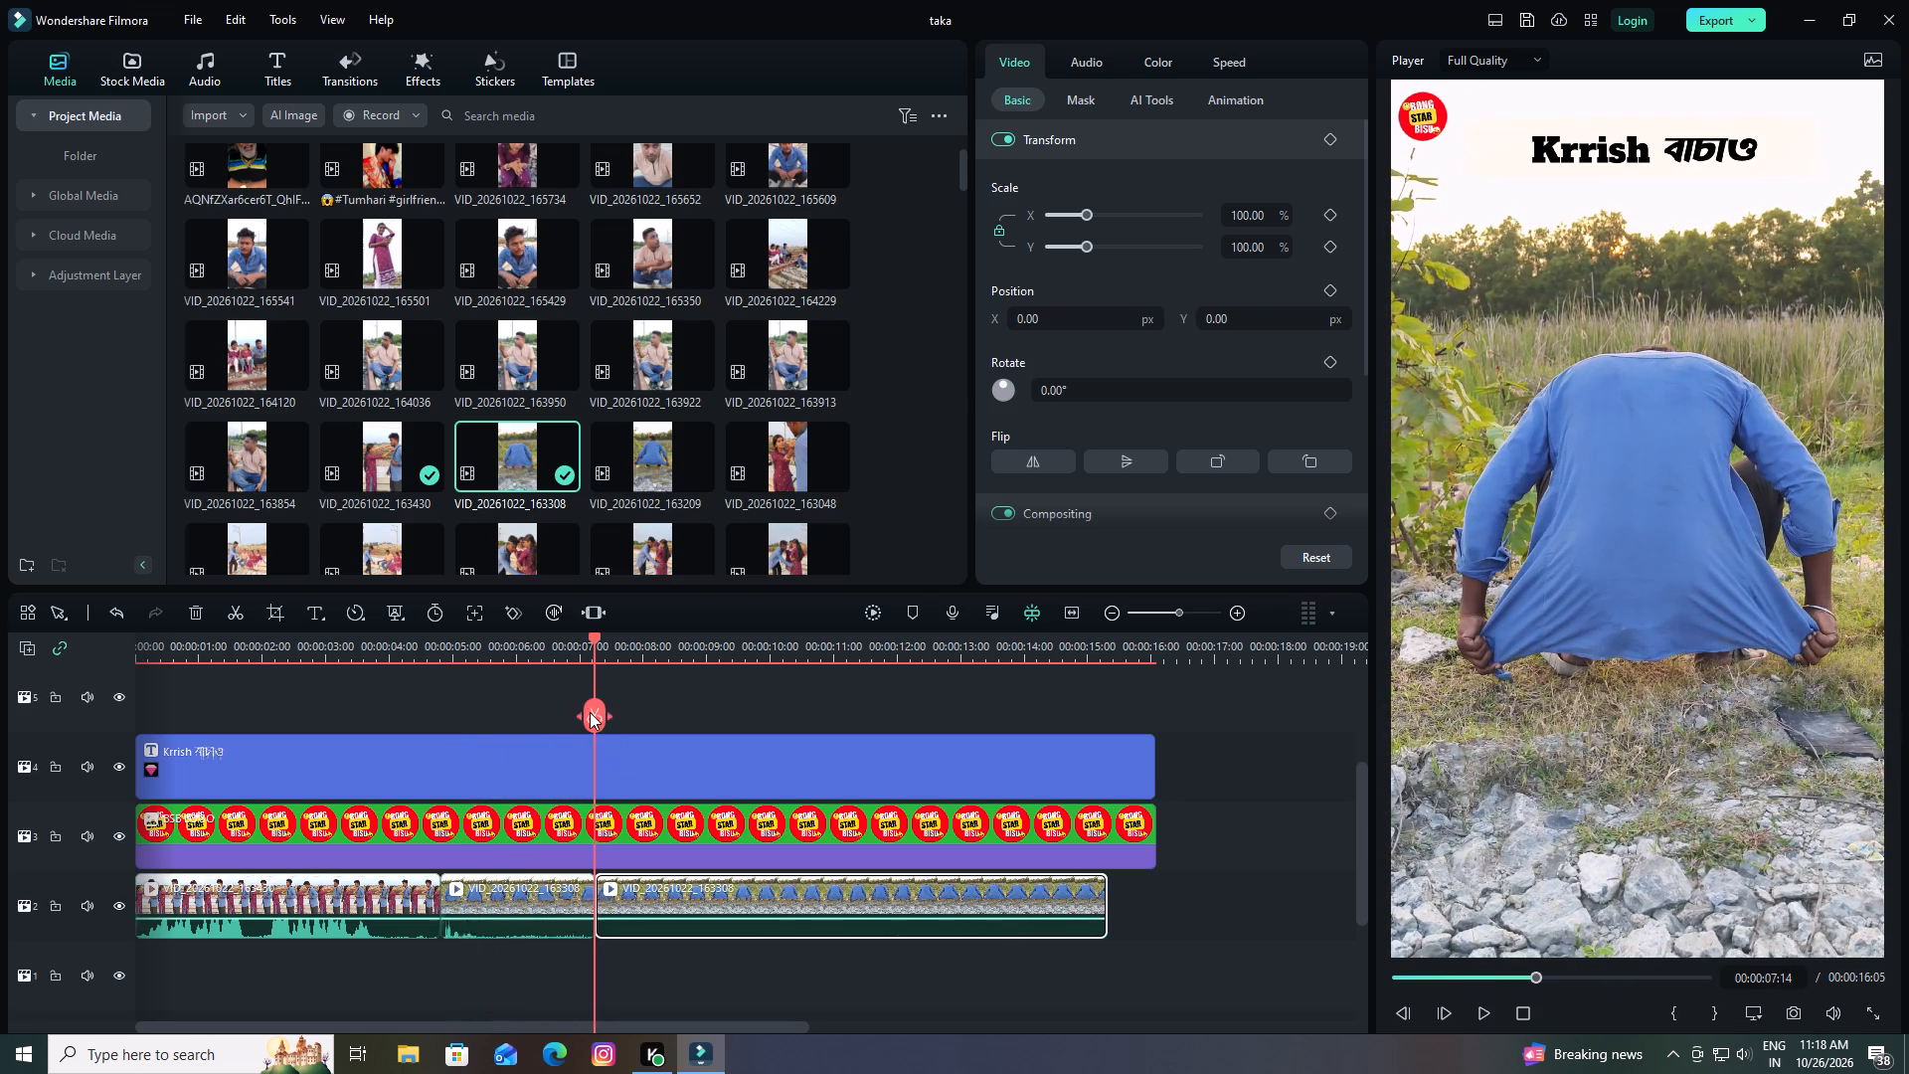
{"action": "left_click", "coordinate": [519, 893]}
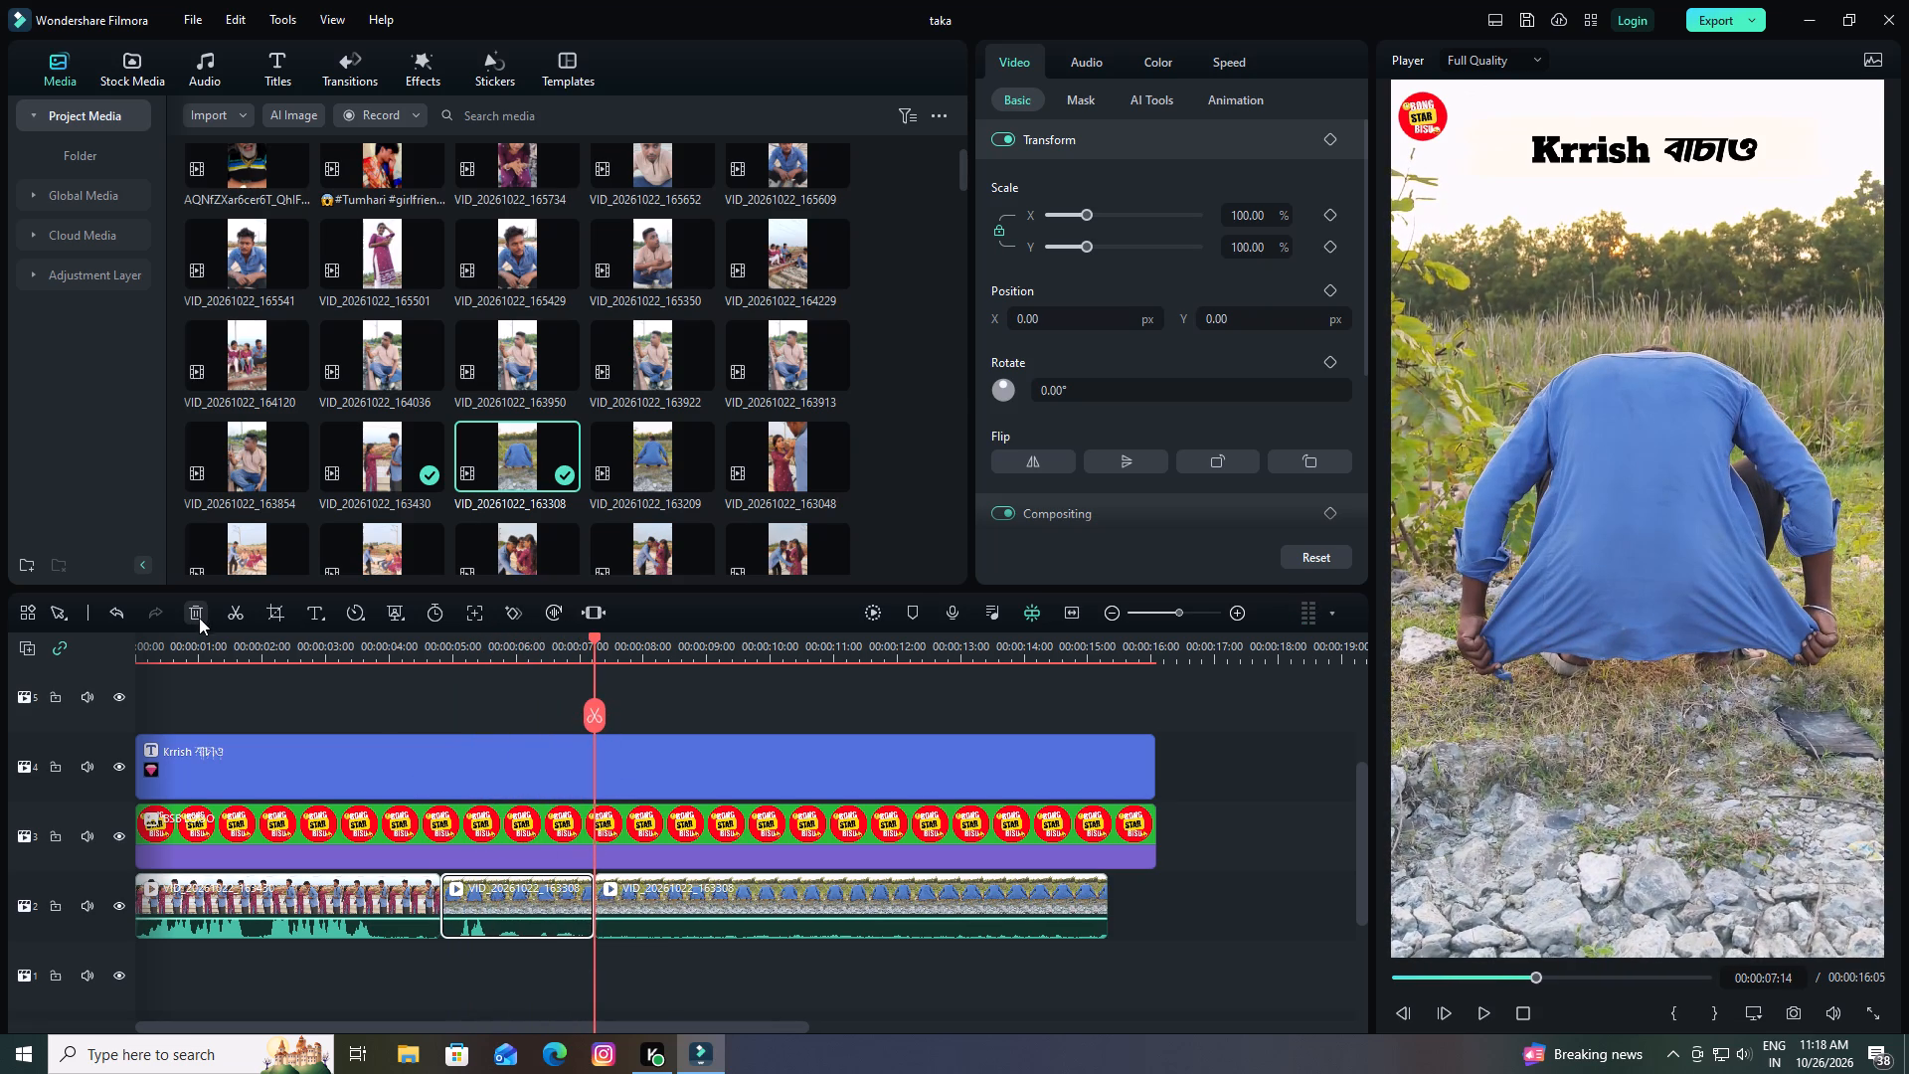
{"action": "left_click", "coordinate": [199, 612]}
Play the remaining VID_20261022_163308 clip, split it at 00:00:08:19 and delete the piece after the cut.
{"action": "key", "text": "space"}
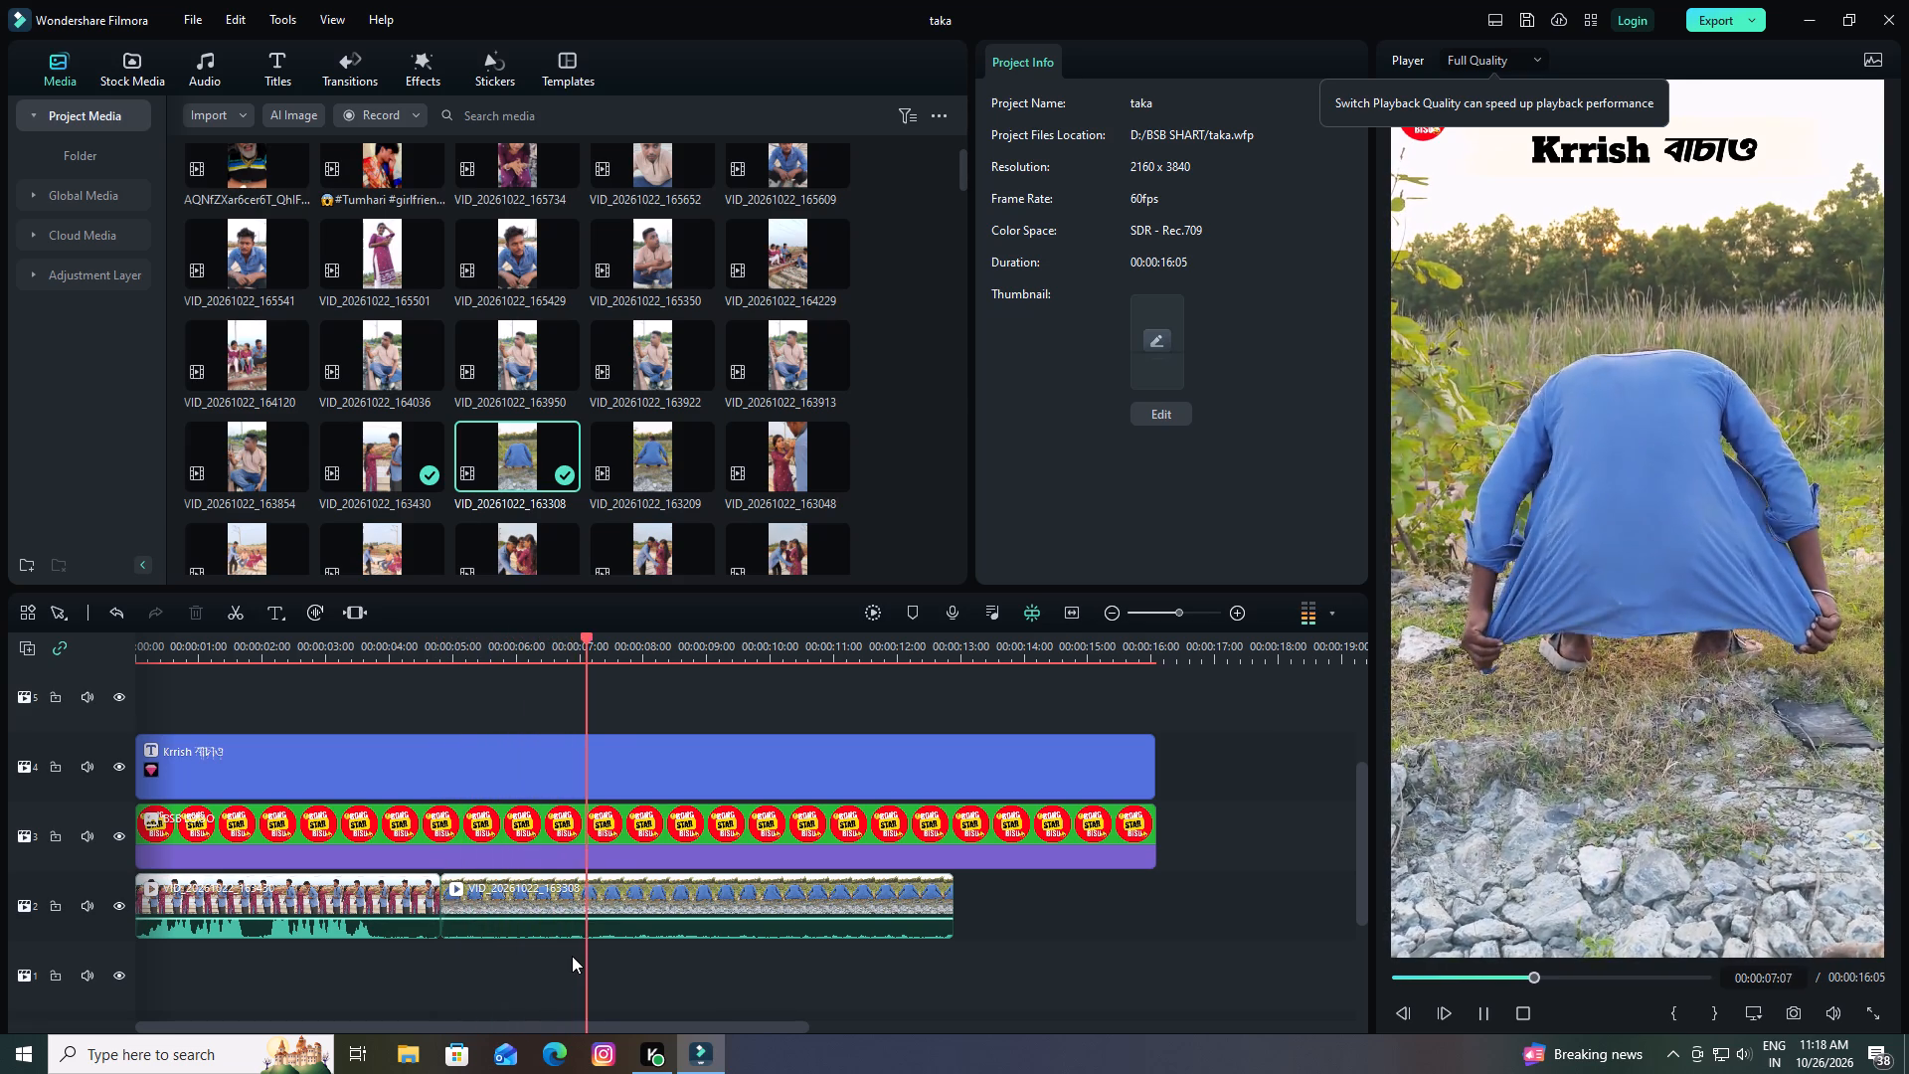
{"action": "key", "text": "space"}
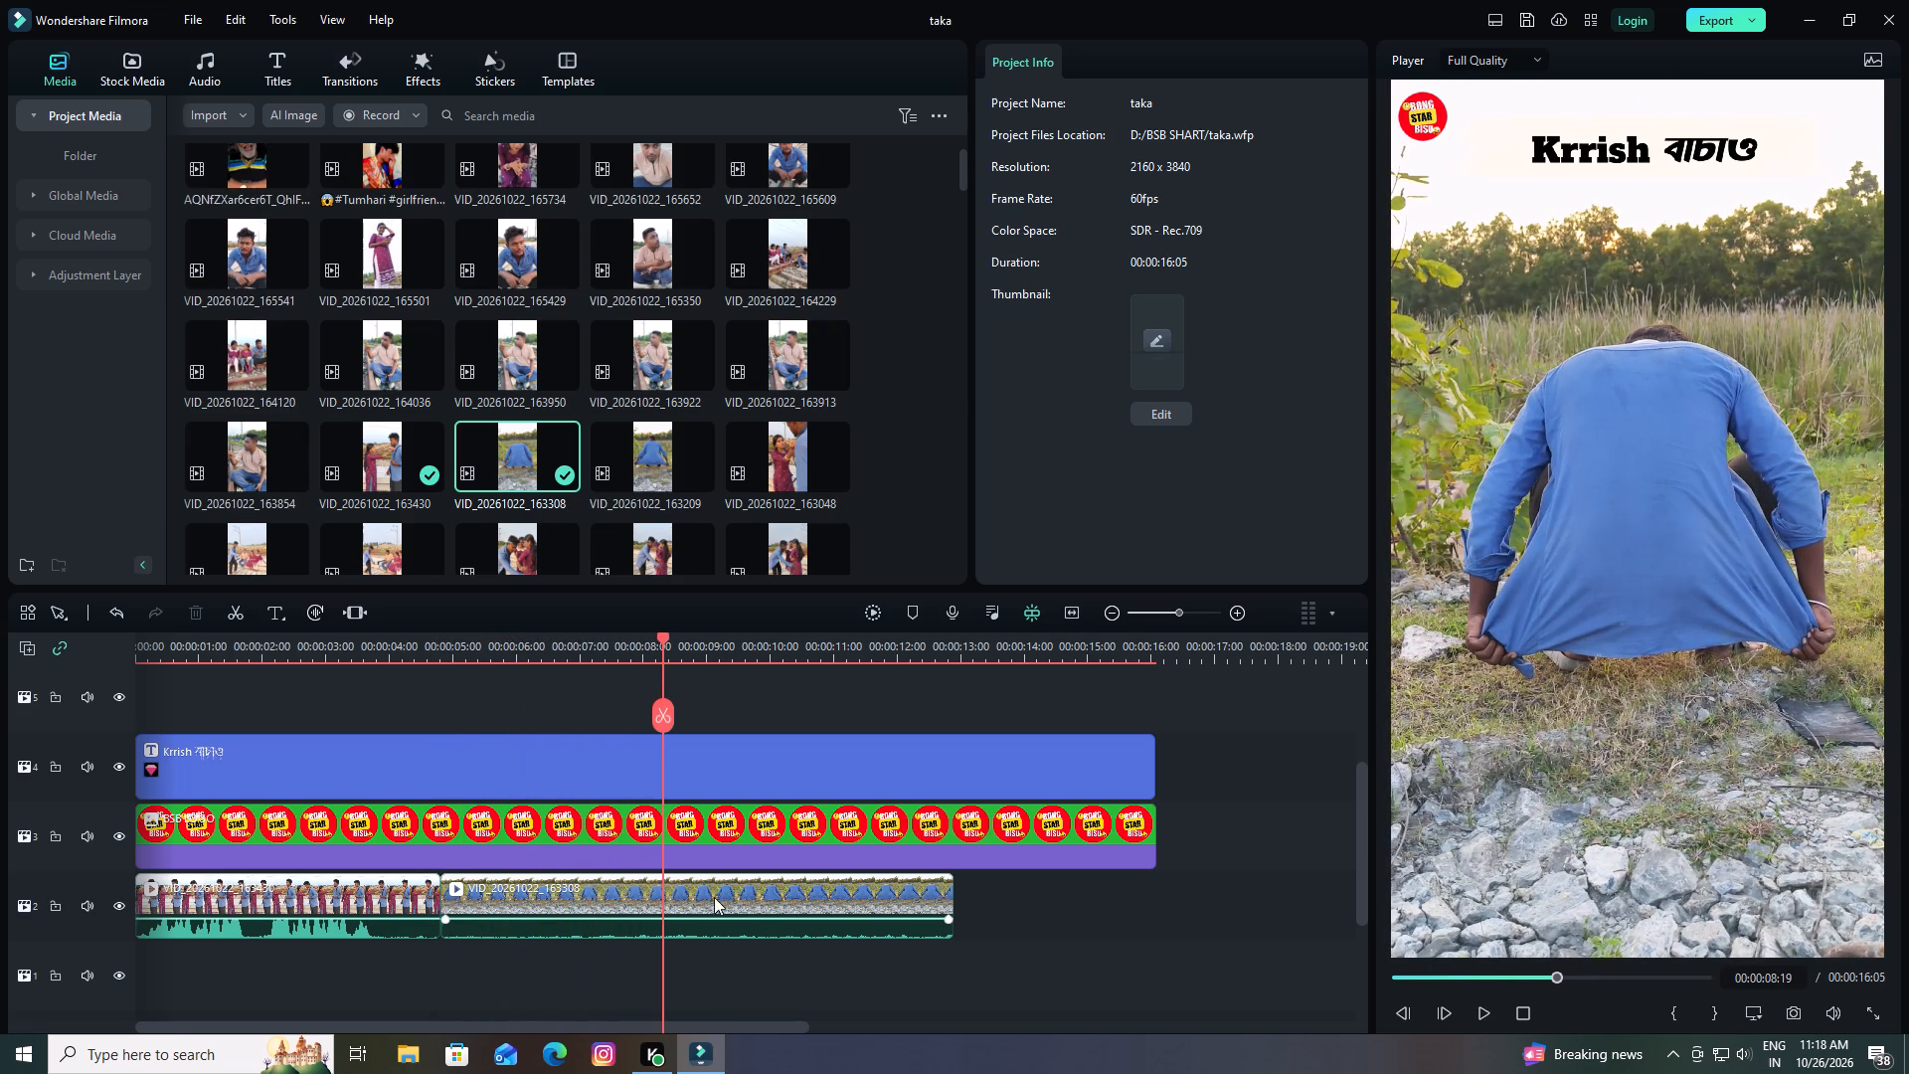
{"action": "left_click", "coordinate": [692, 907]}
{"action": "left_click", "coordinate": [664, 714]}
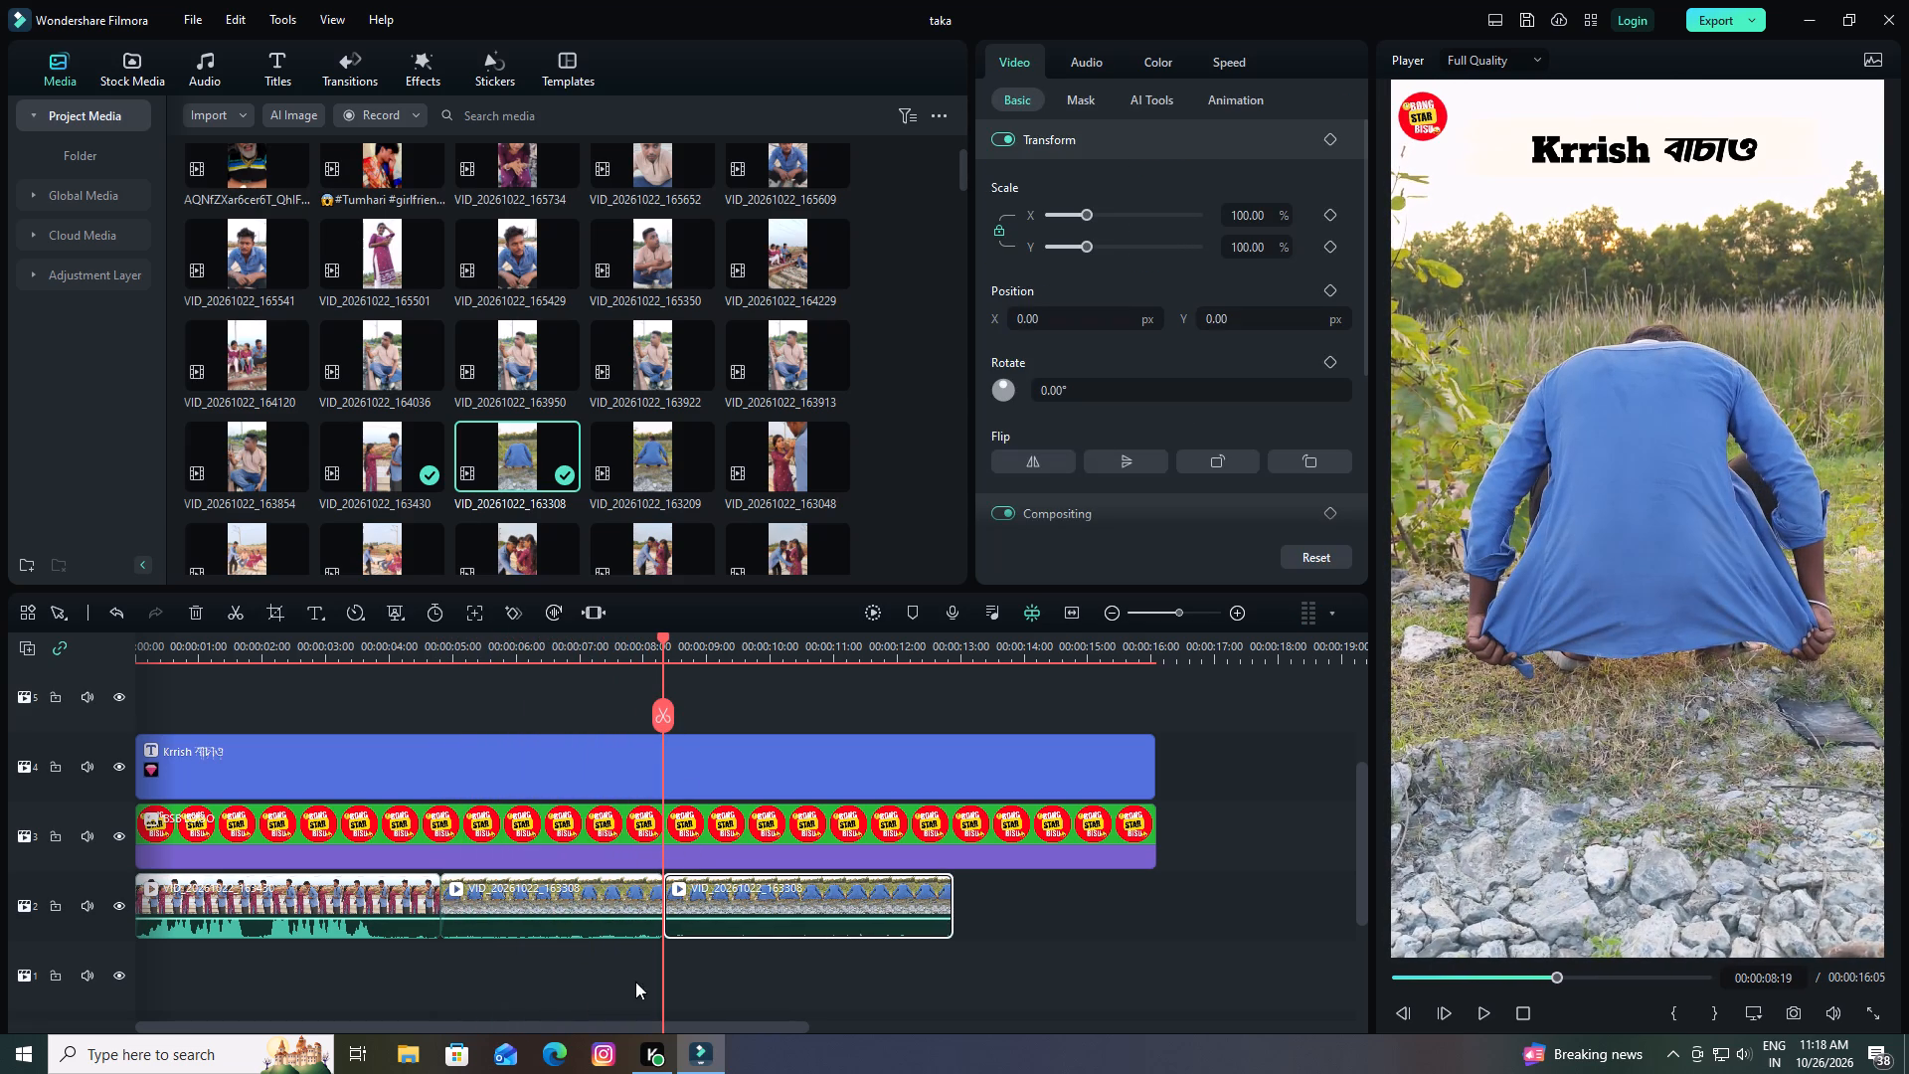
{"action": "left_click", "coordinate": [197, 613]}
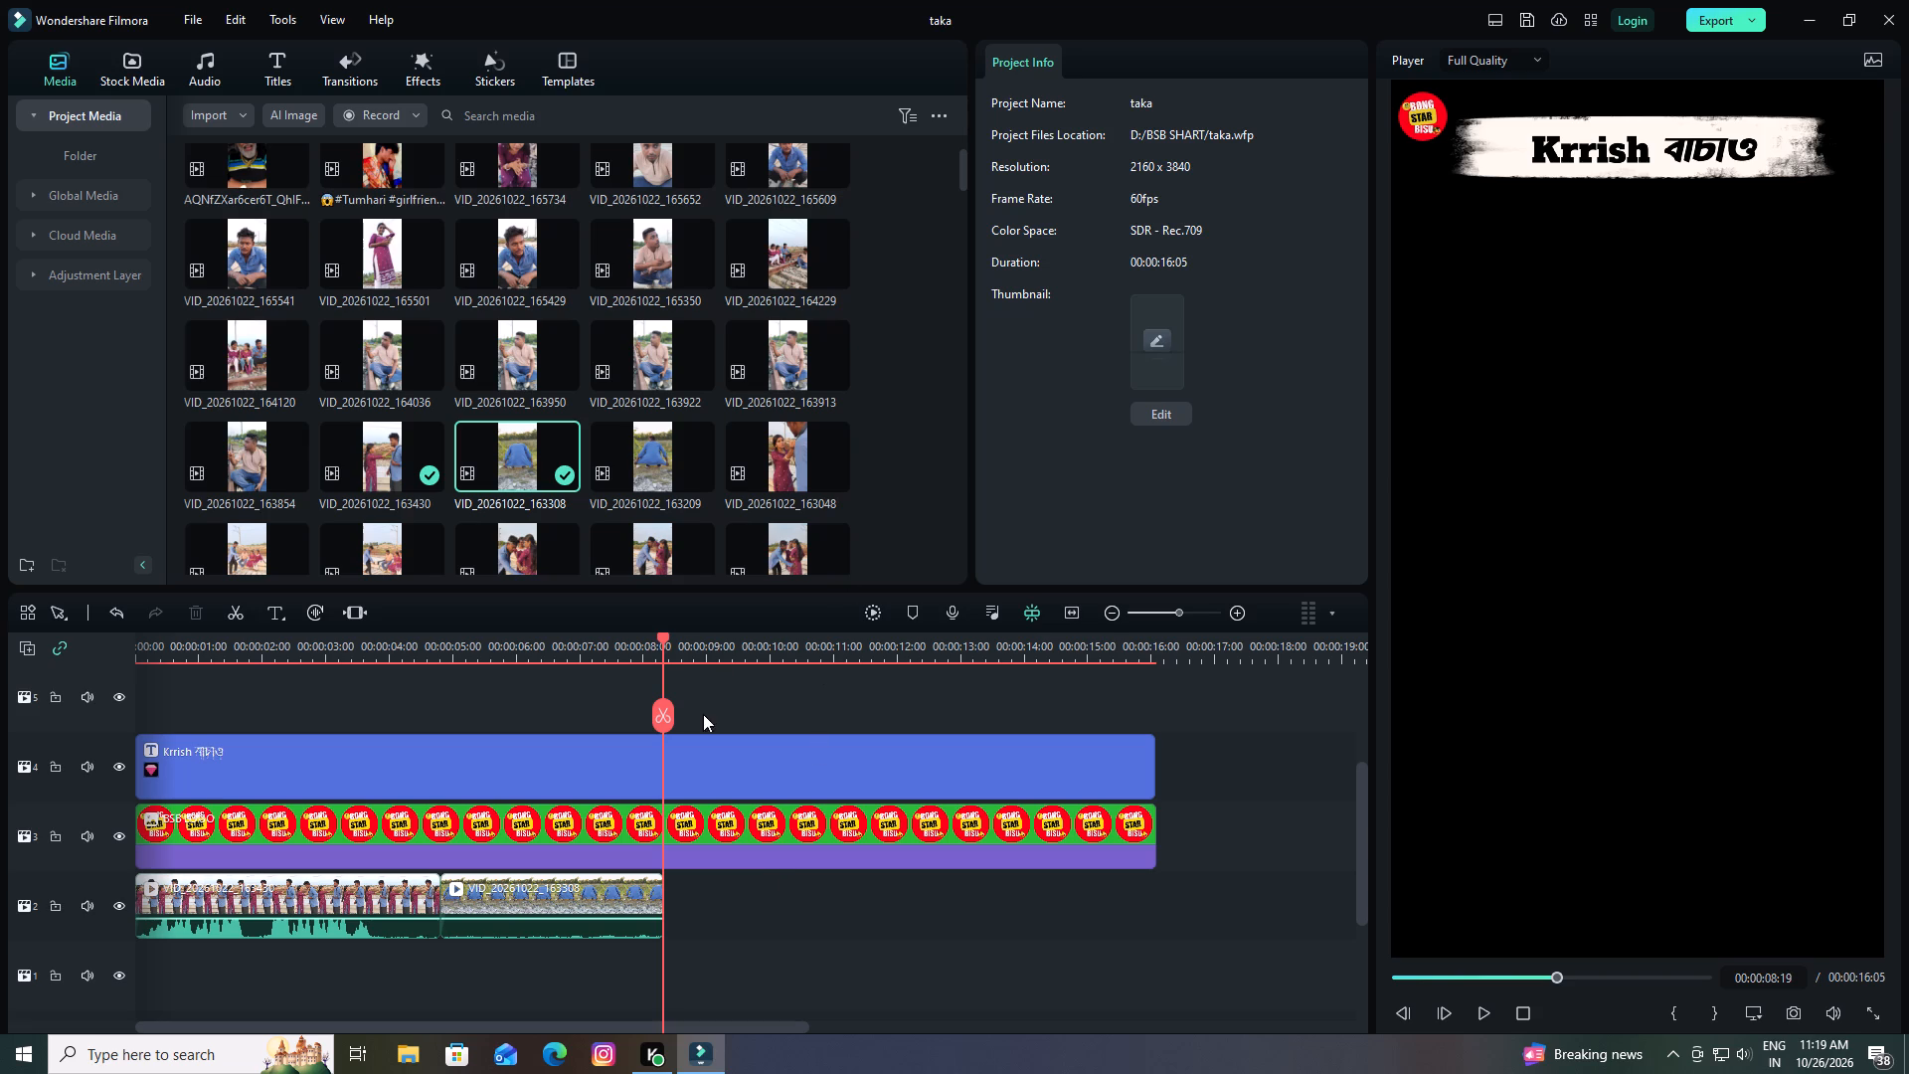
Play the edited sequence from the start and check the transition between the two clips around 00:00:04:47.
{"action": "left_click_drag", "start_coordinate": [663, 640], "coordinate": [36, 627]}
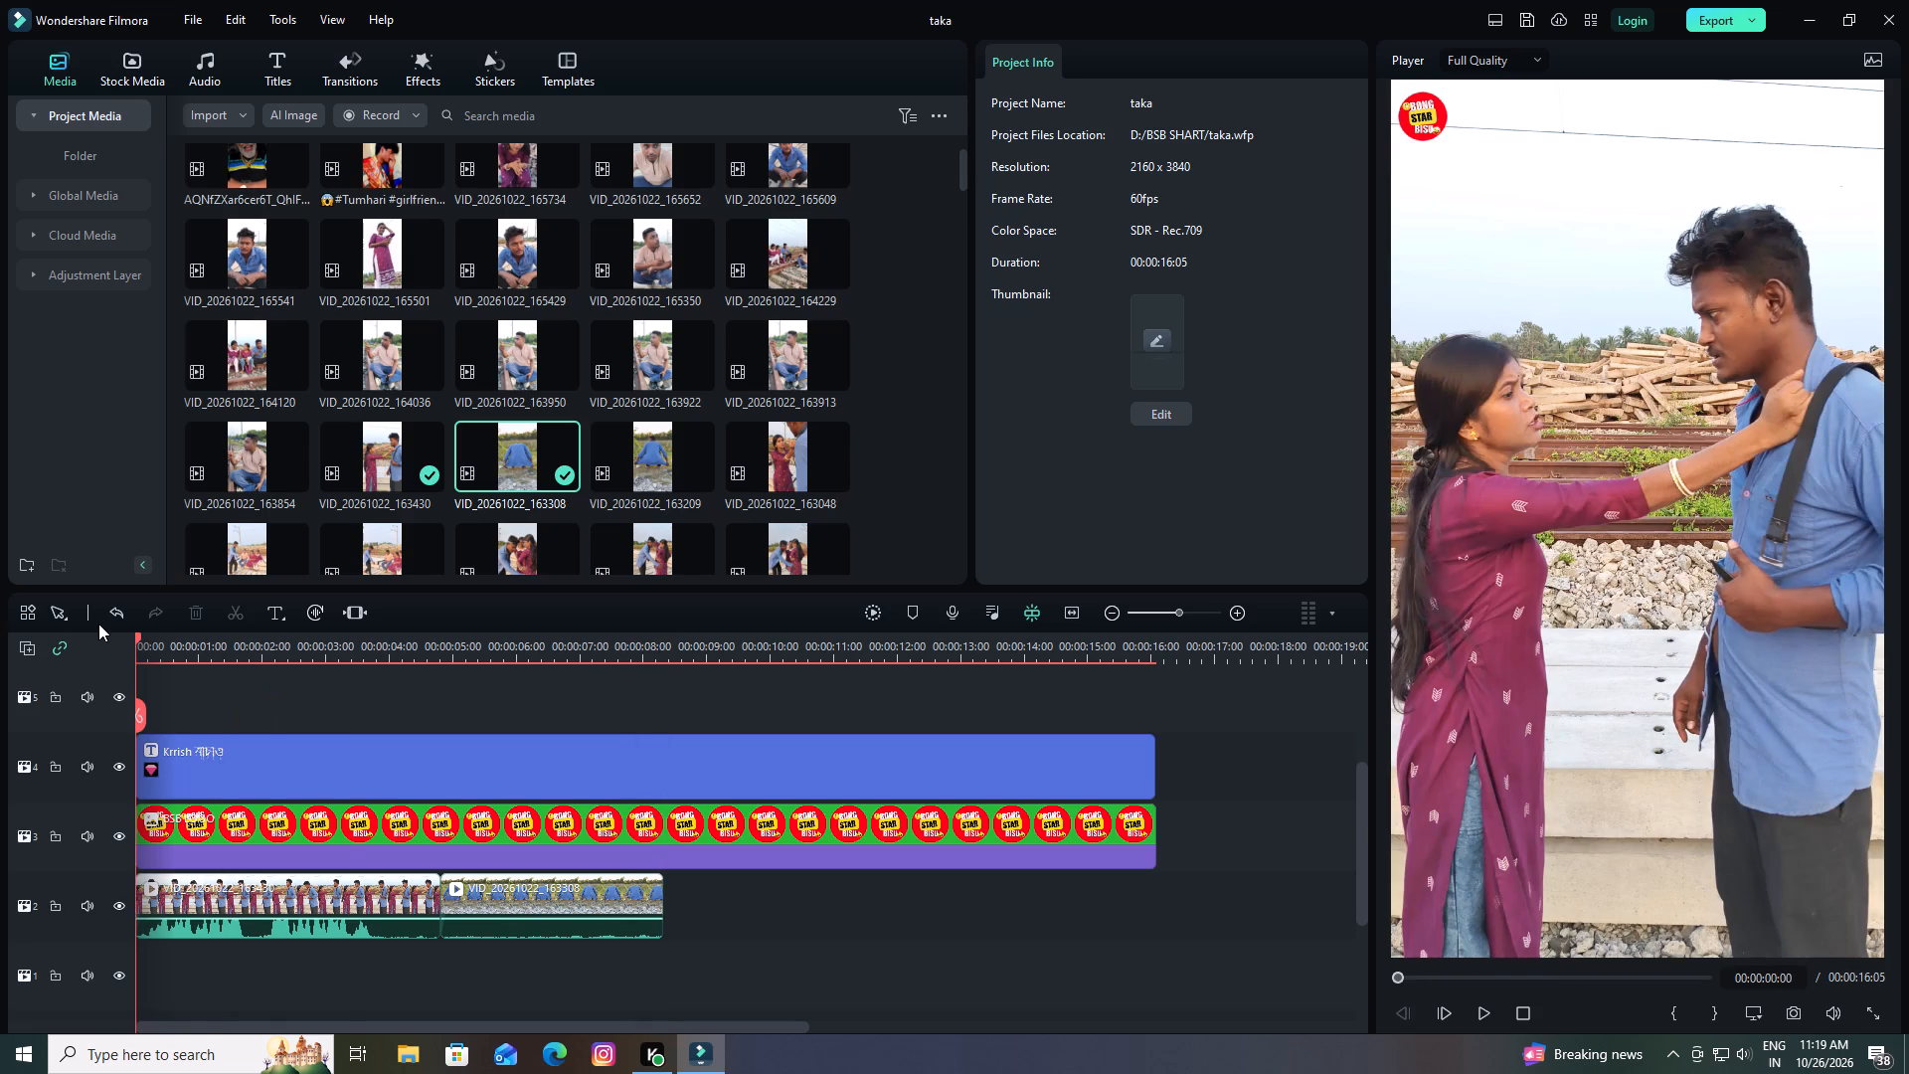
{"action": "key", "text": "space"}
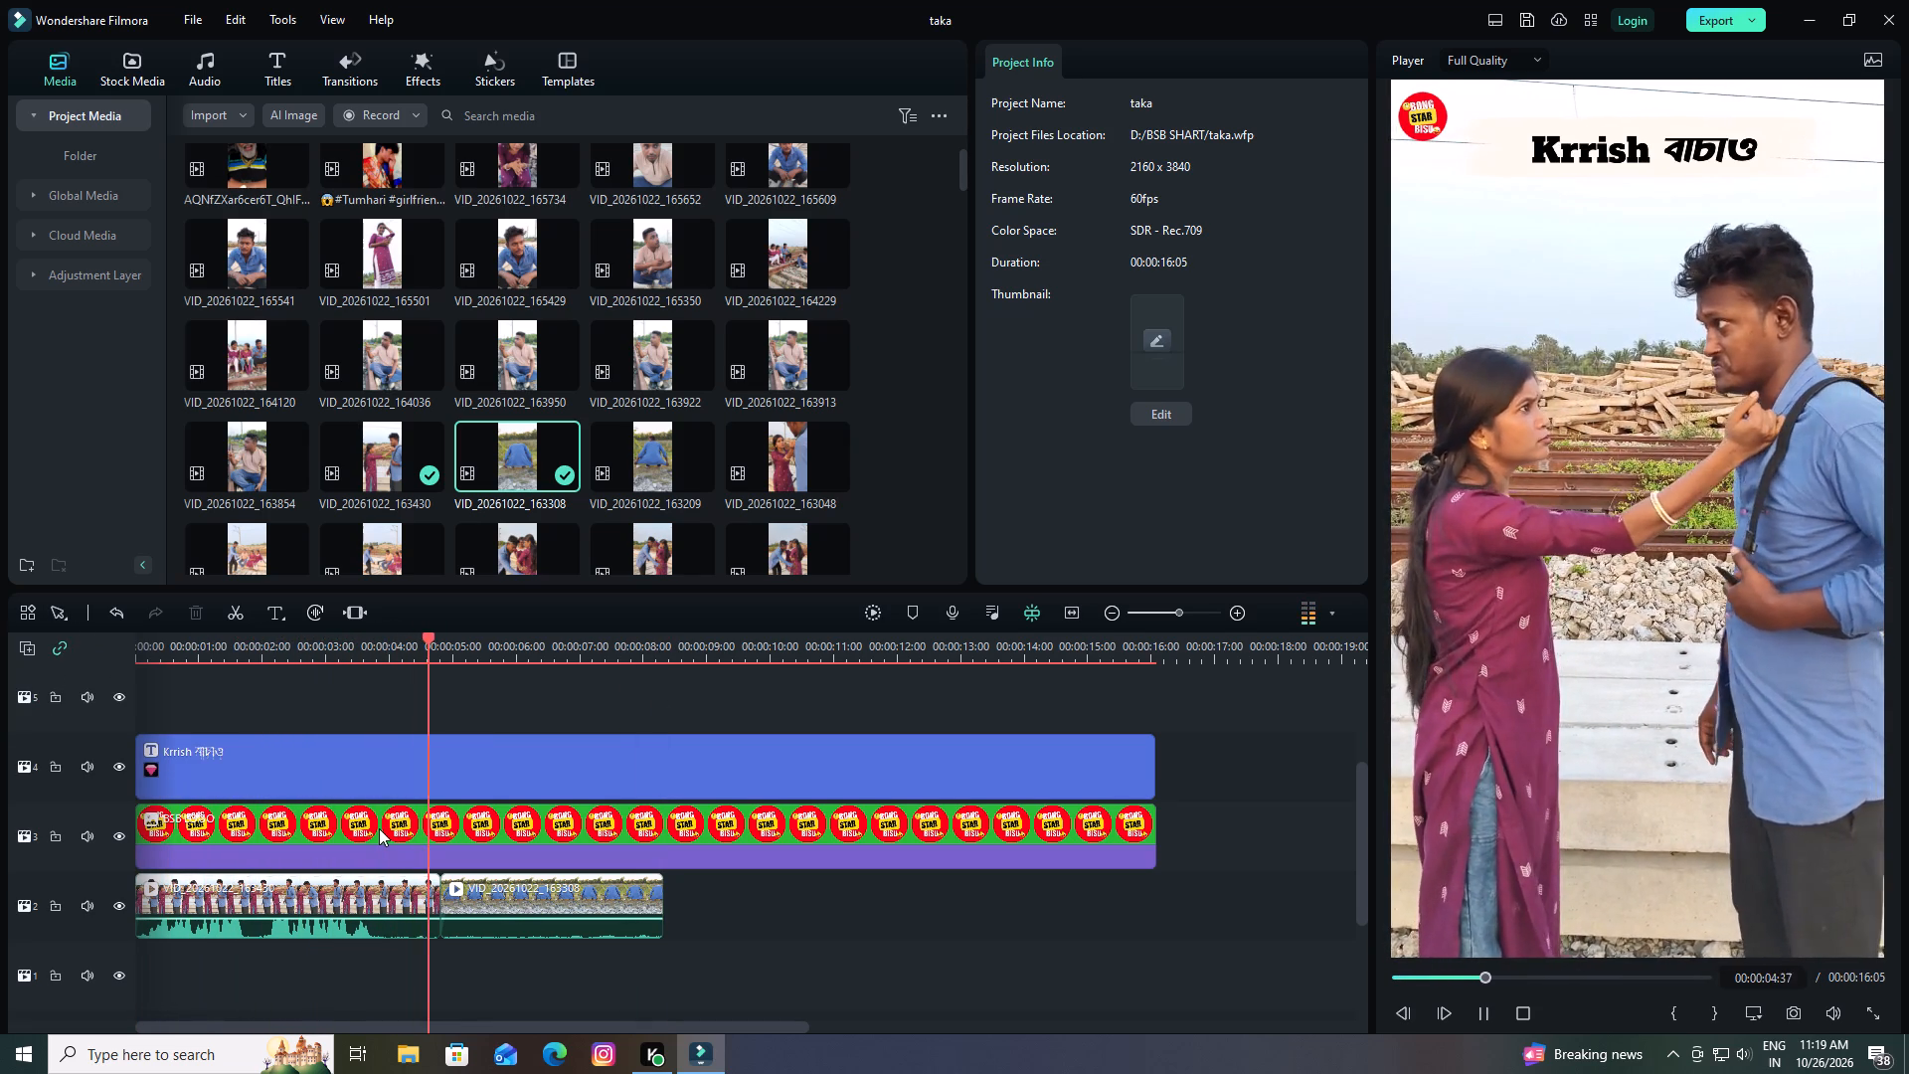
{"action": "key", "text": "space"}
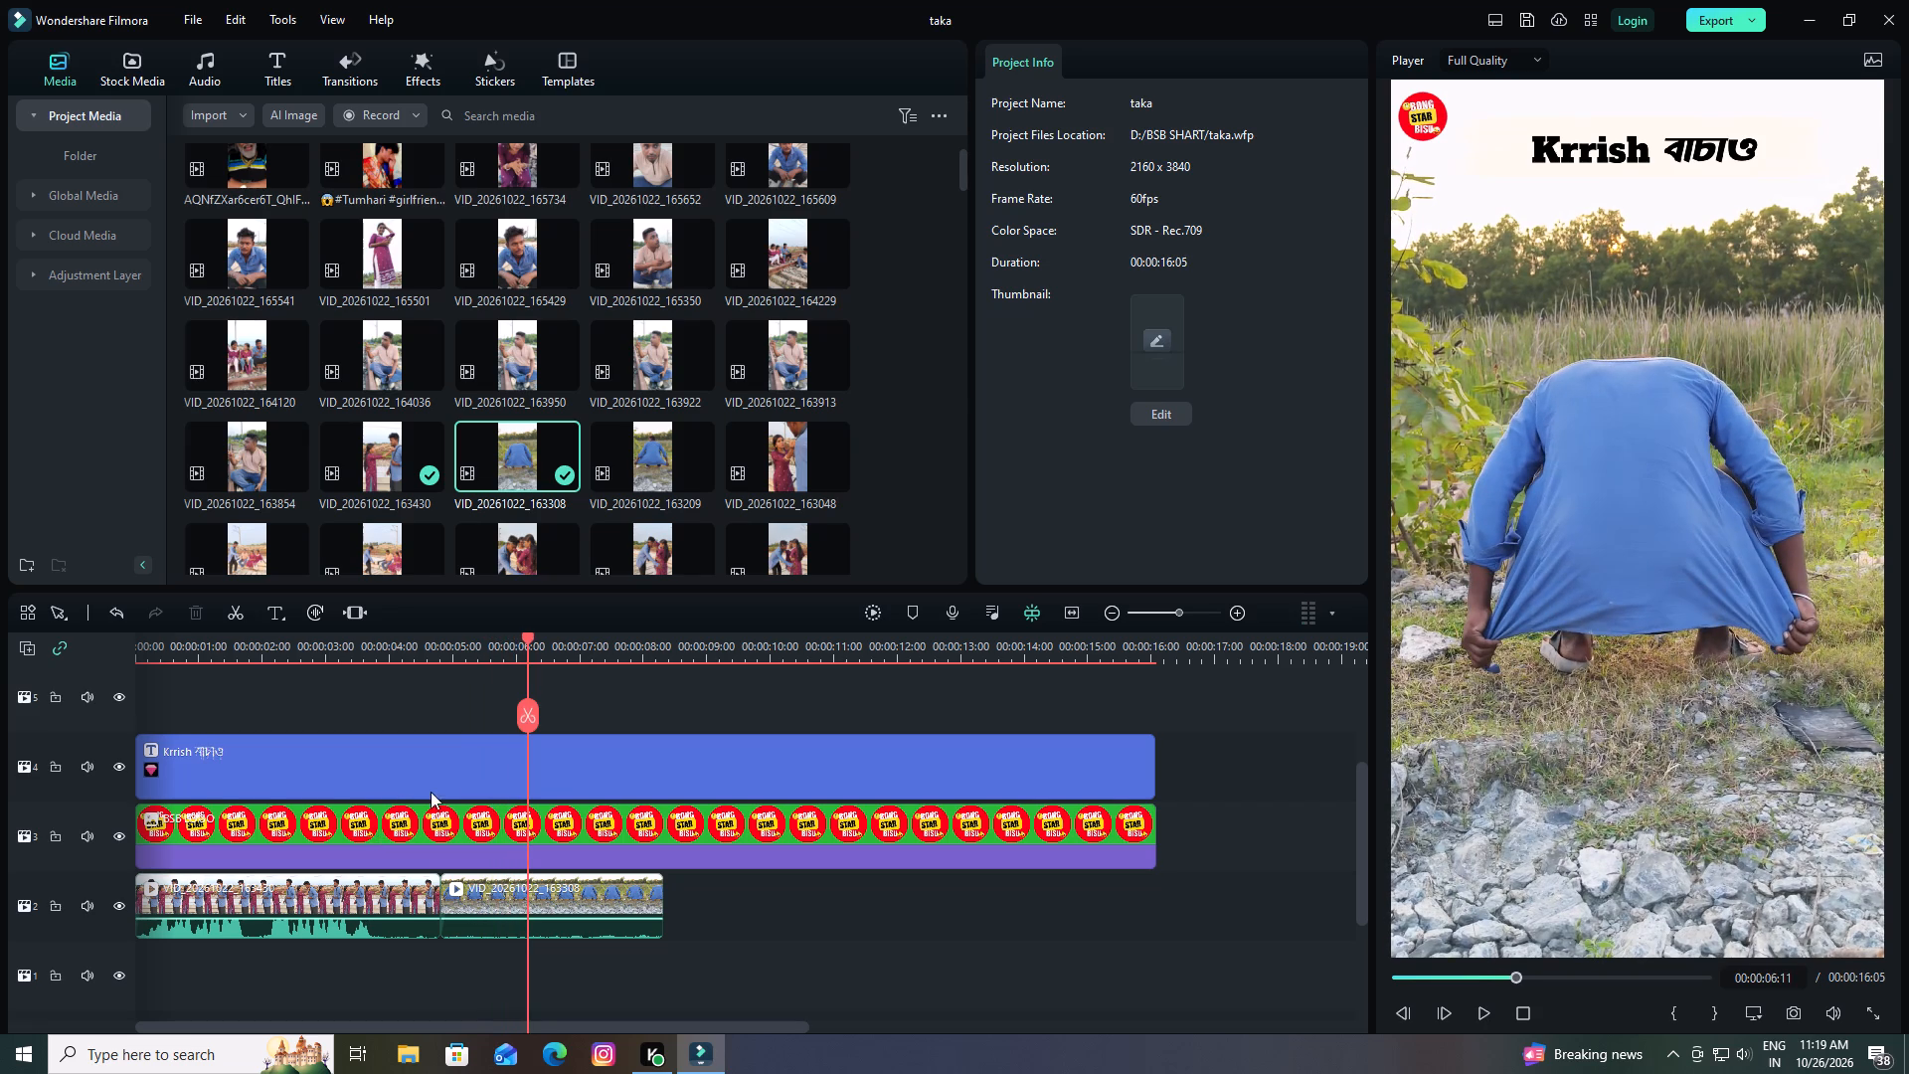
{"action": "left_click_drag", "start_coordinate": [527, 637], "coordinate": [440, 657]}
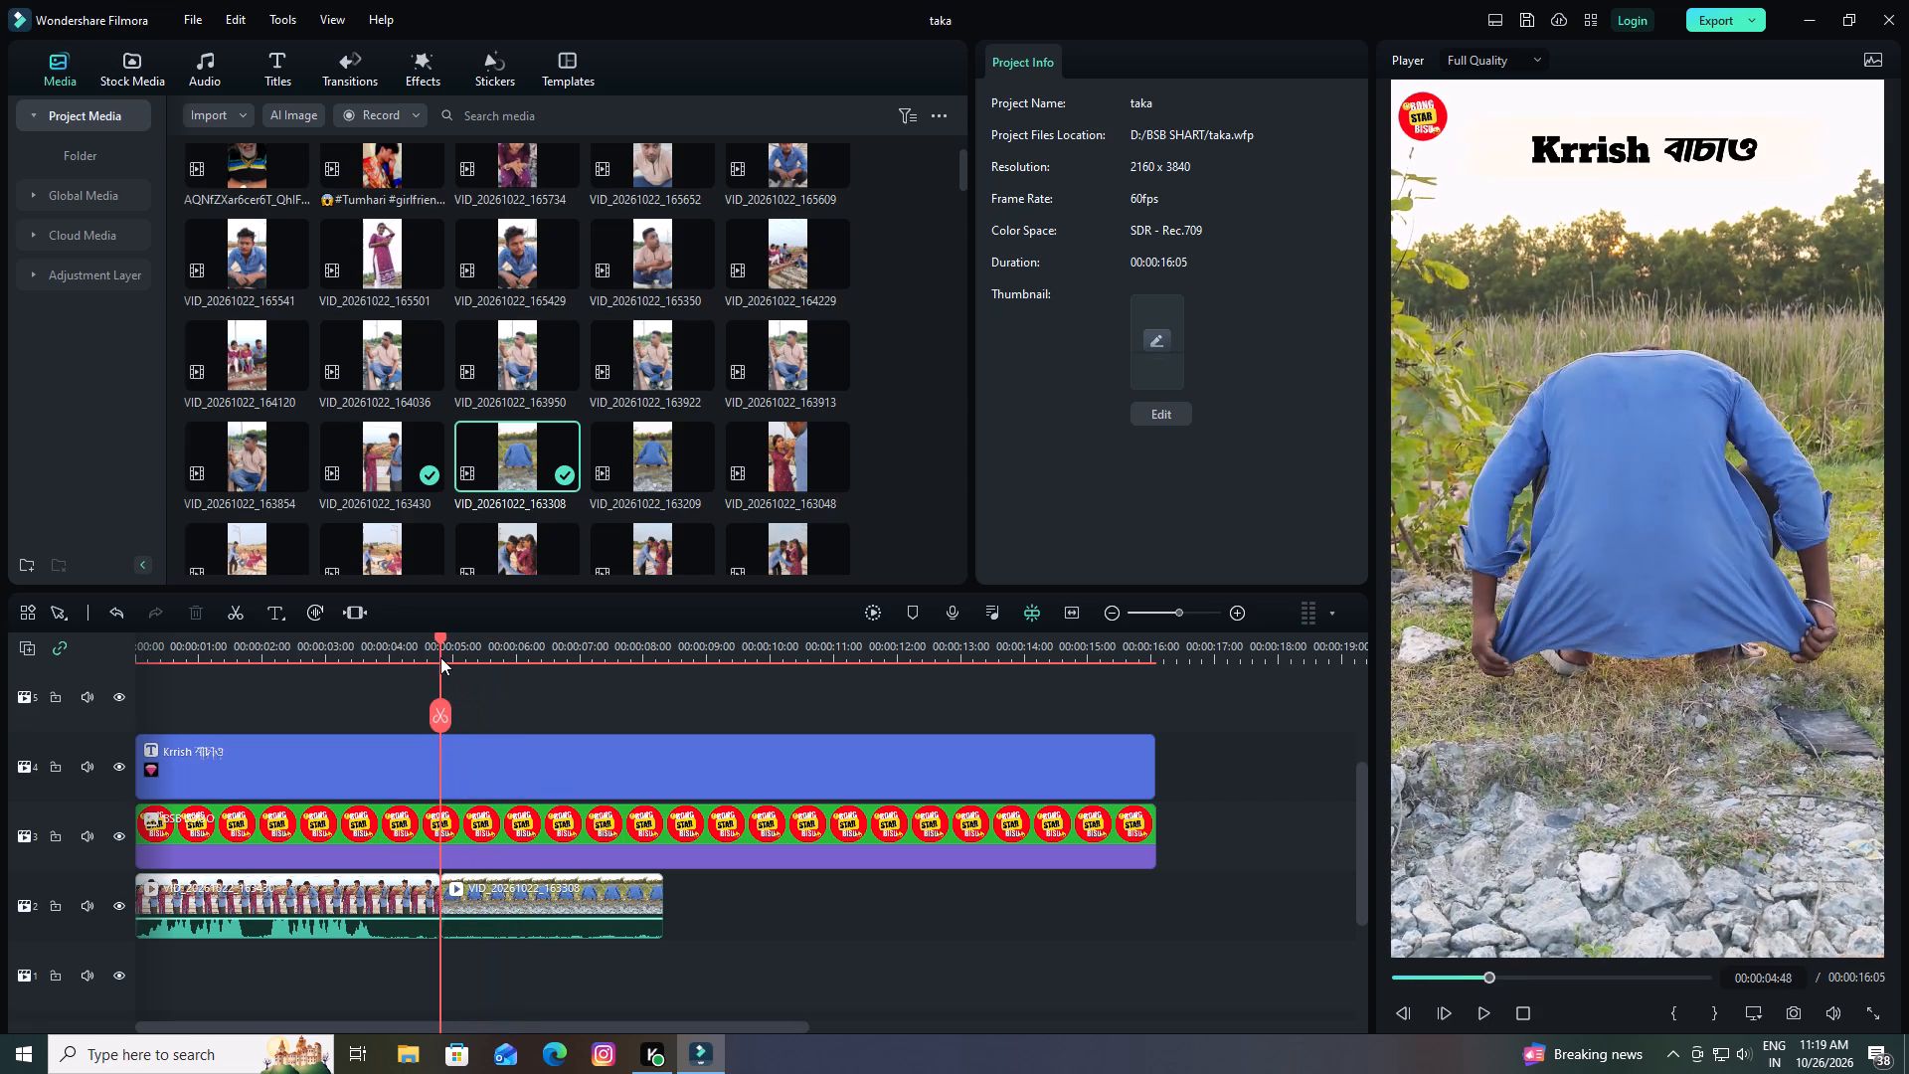
{"action": "left_click_drag", "start_coordinate": [440, 657], "coordinate": [439, 657]}
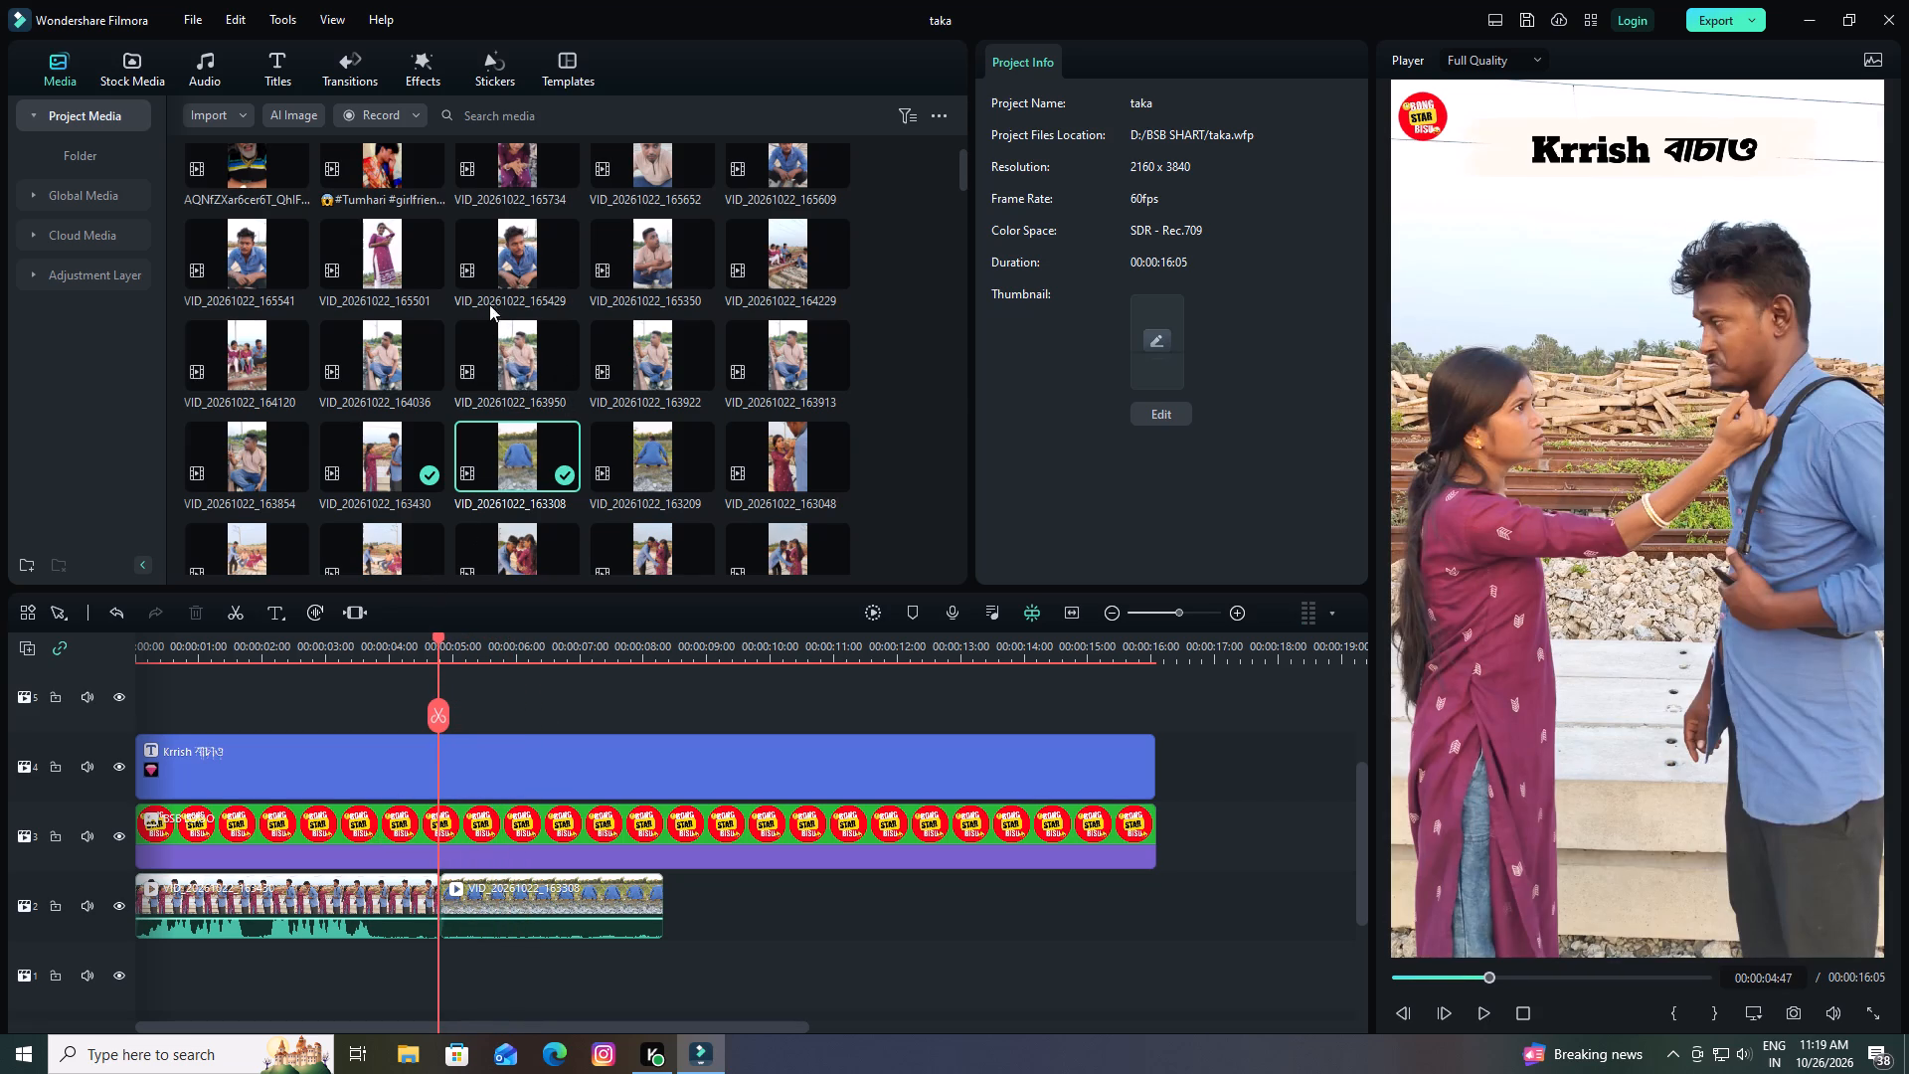
Find the "Ooo oo Ha laughing memes" clip in the project media and place it on video track 2 at about 00:00:12.
{"action": "scroll", "coordinate": [614, 361], "scroll_direction": "down", "scroll_amount": 14}
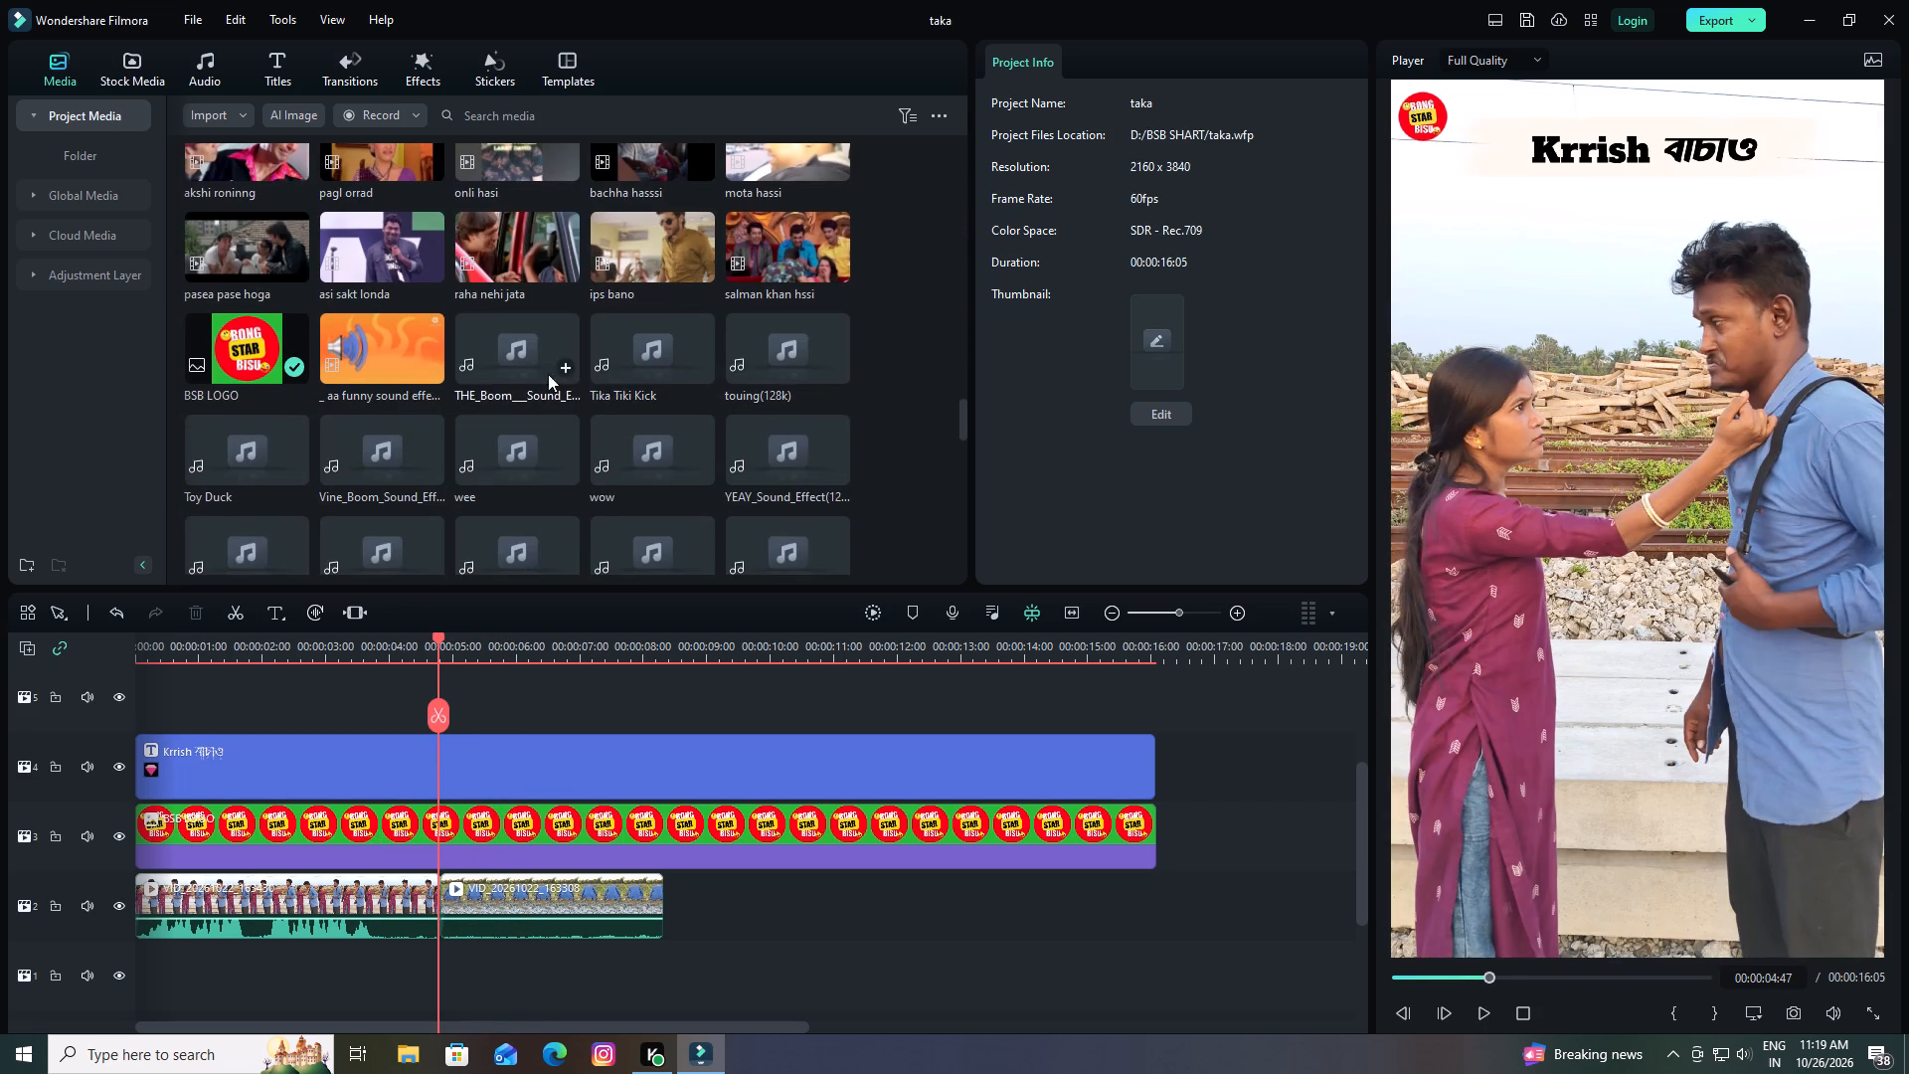
{"action": "scroll", "coordinate": [481, 406], "scroll_direction": "up", "scroll_amount": 2}
{"action": "scroll", "coordinate": [658, 406], "scroll_direction": "up", "scroll_amount": 2}
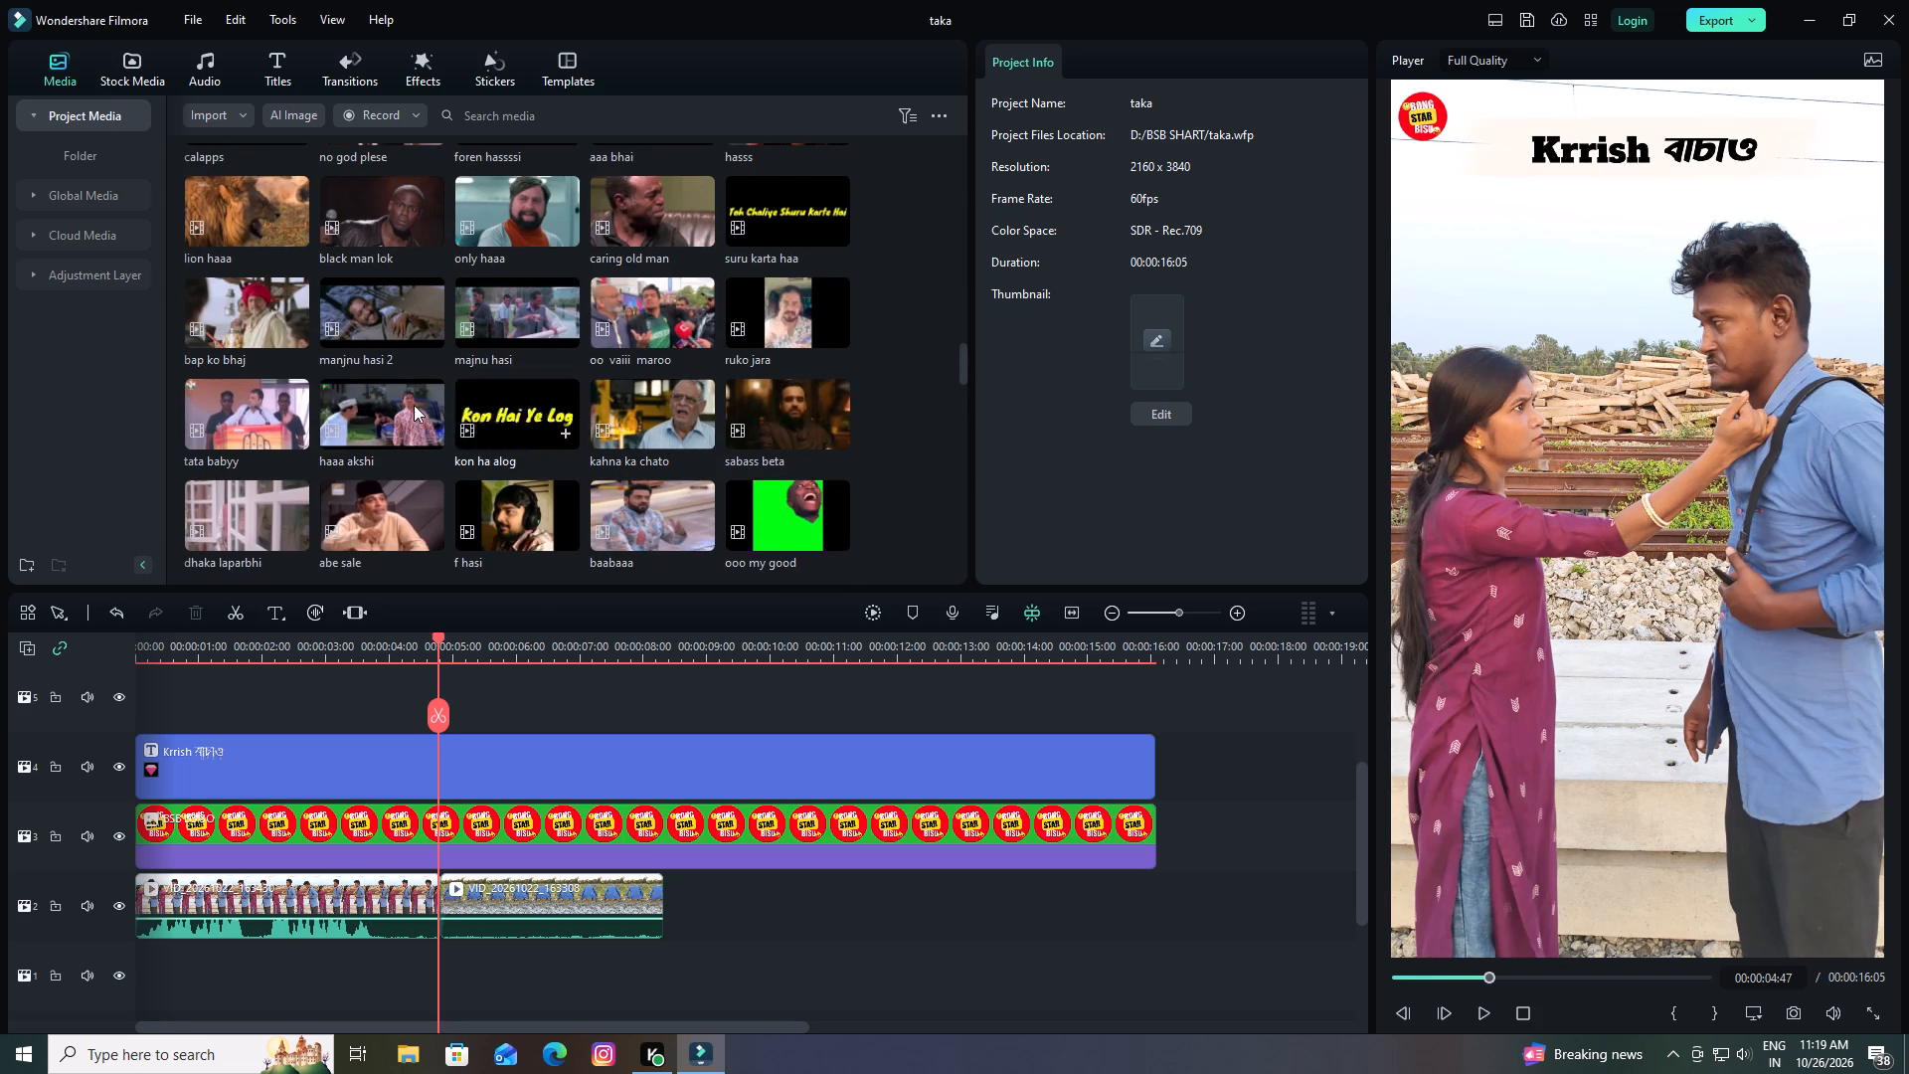
{"action": "scroll", "coordinate": [358, 402], "scroll_direction": "up", "scroll_amount": 3}
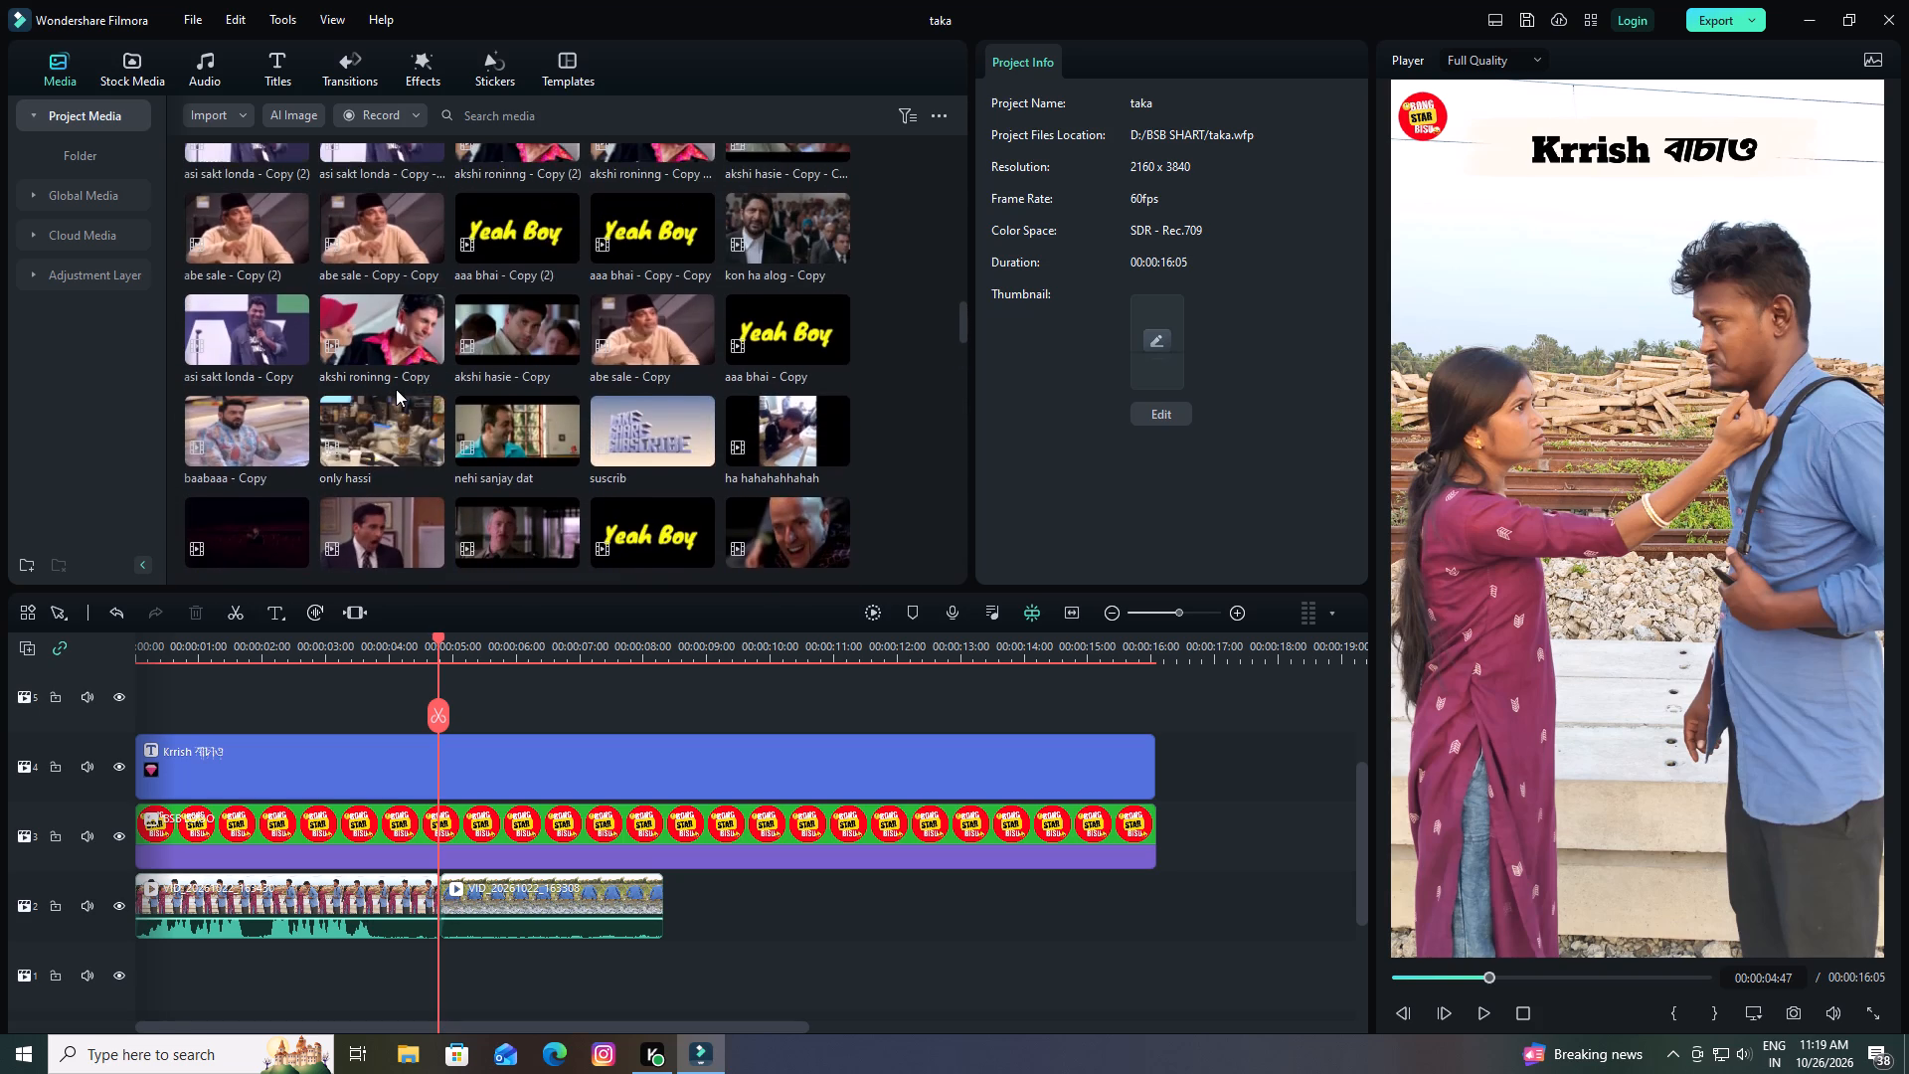
{"action": "scroll", "coordinate": [396, 389], "scroll_direction": "down", "scroll_amount": 14}
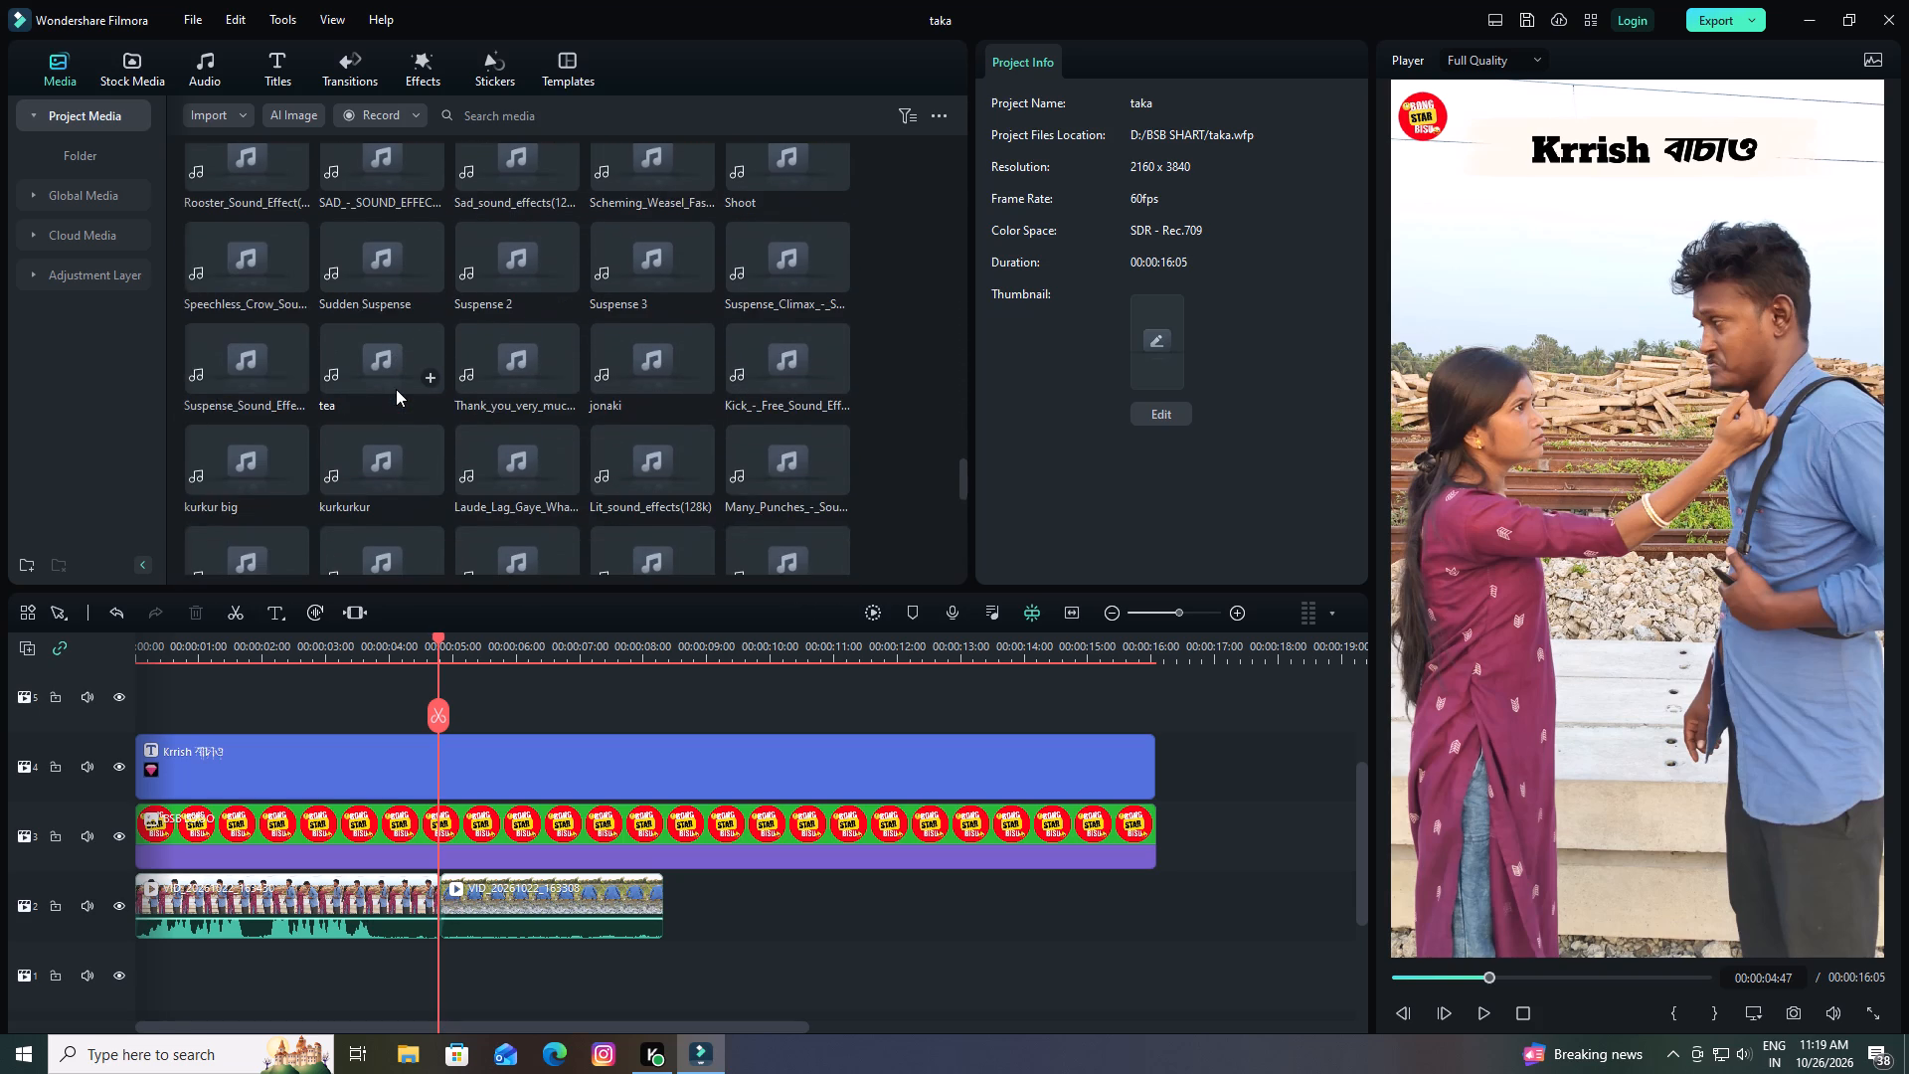
{"action": "scroll", "coordinate": [396, 389], "scroll_direction": "down", "scroll_amount": 6}
{"action": "scroll", "coordinate": [437, 425], "scroll_direction": "up", "scroll_amount": 4}
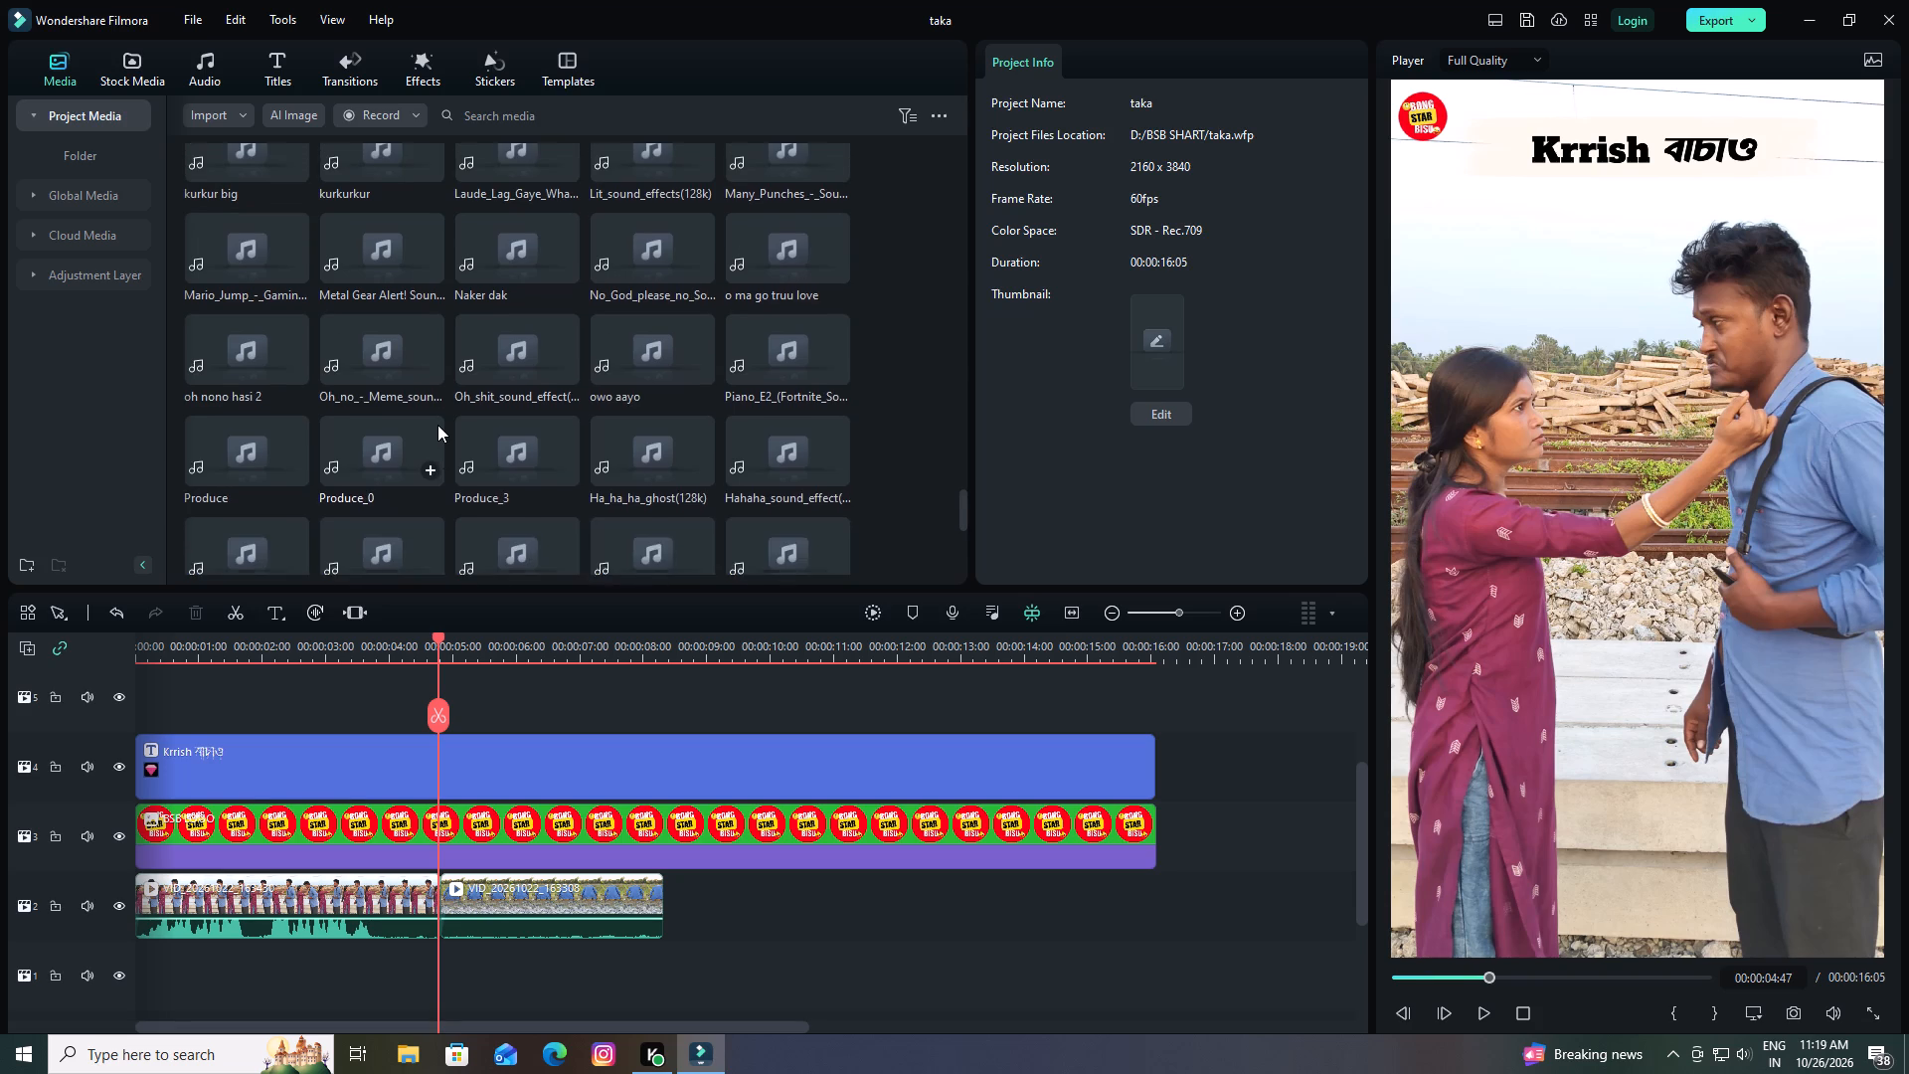
{"action": "scroll", "coordinate": [437, 425], "scroll_direction": "up", "scroll_amount": 5}
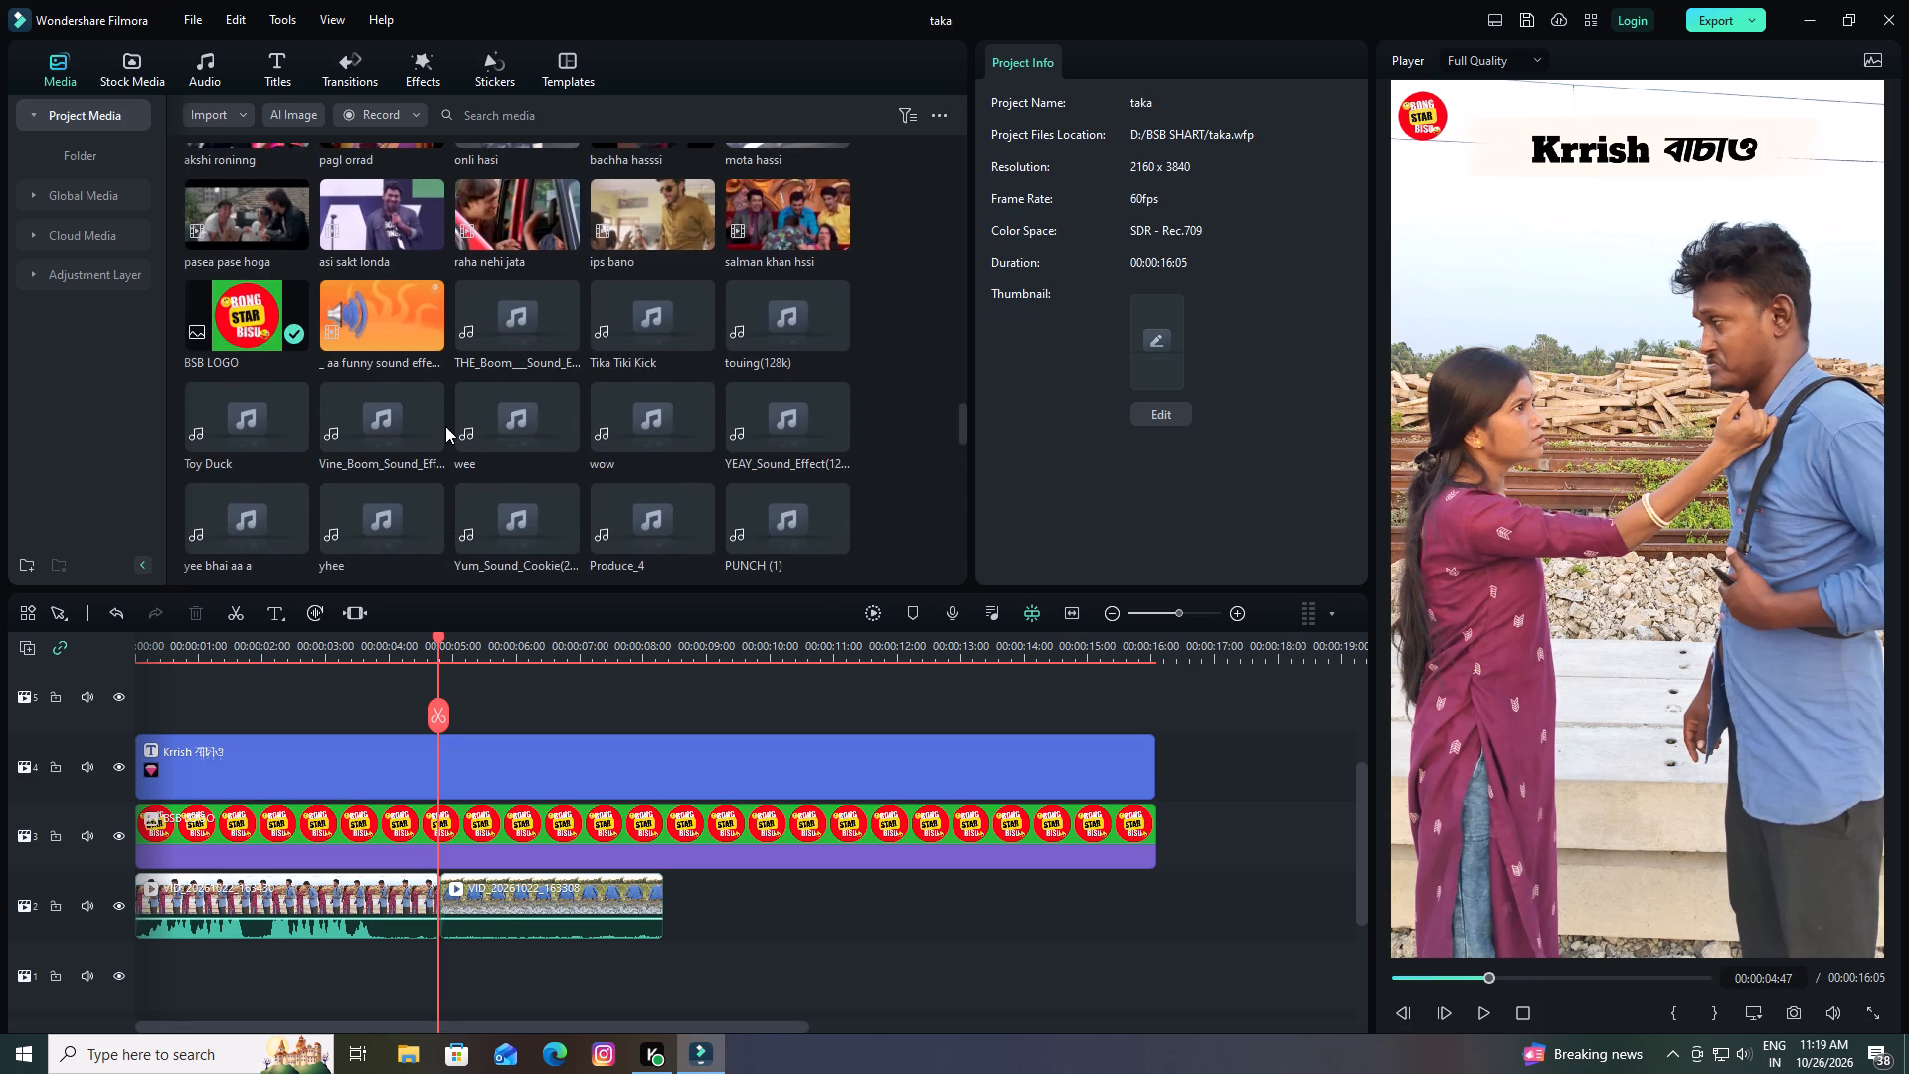
{"action": "scroll", "coordinate": [445, 426], "scroll_direction": "up", "scroll_amount": 4}
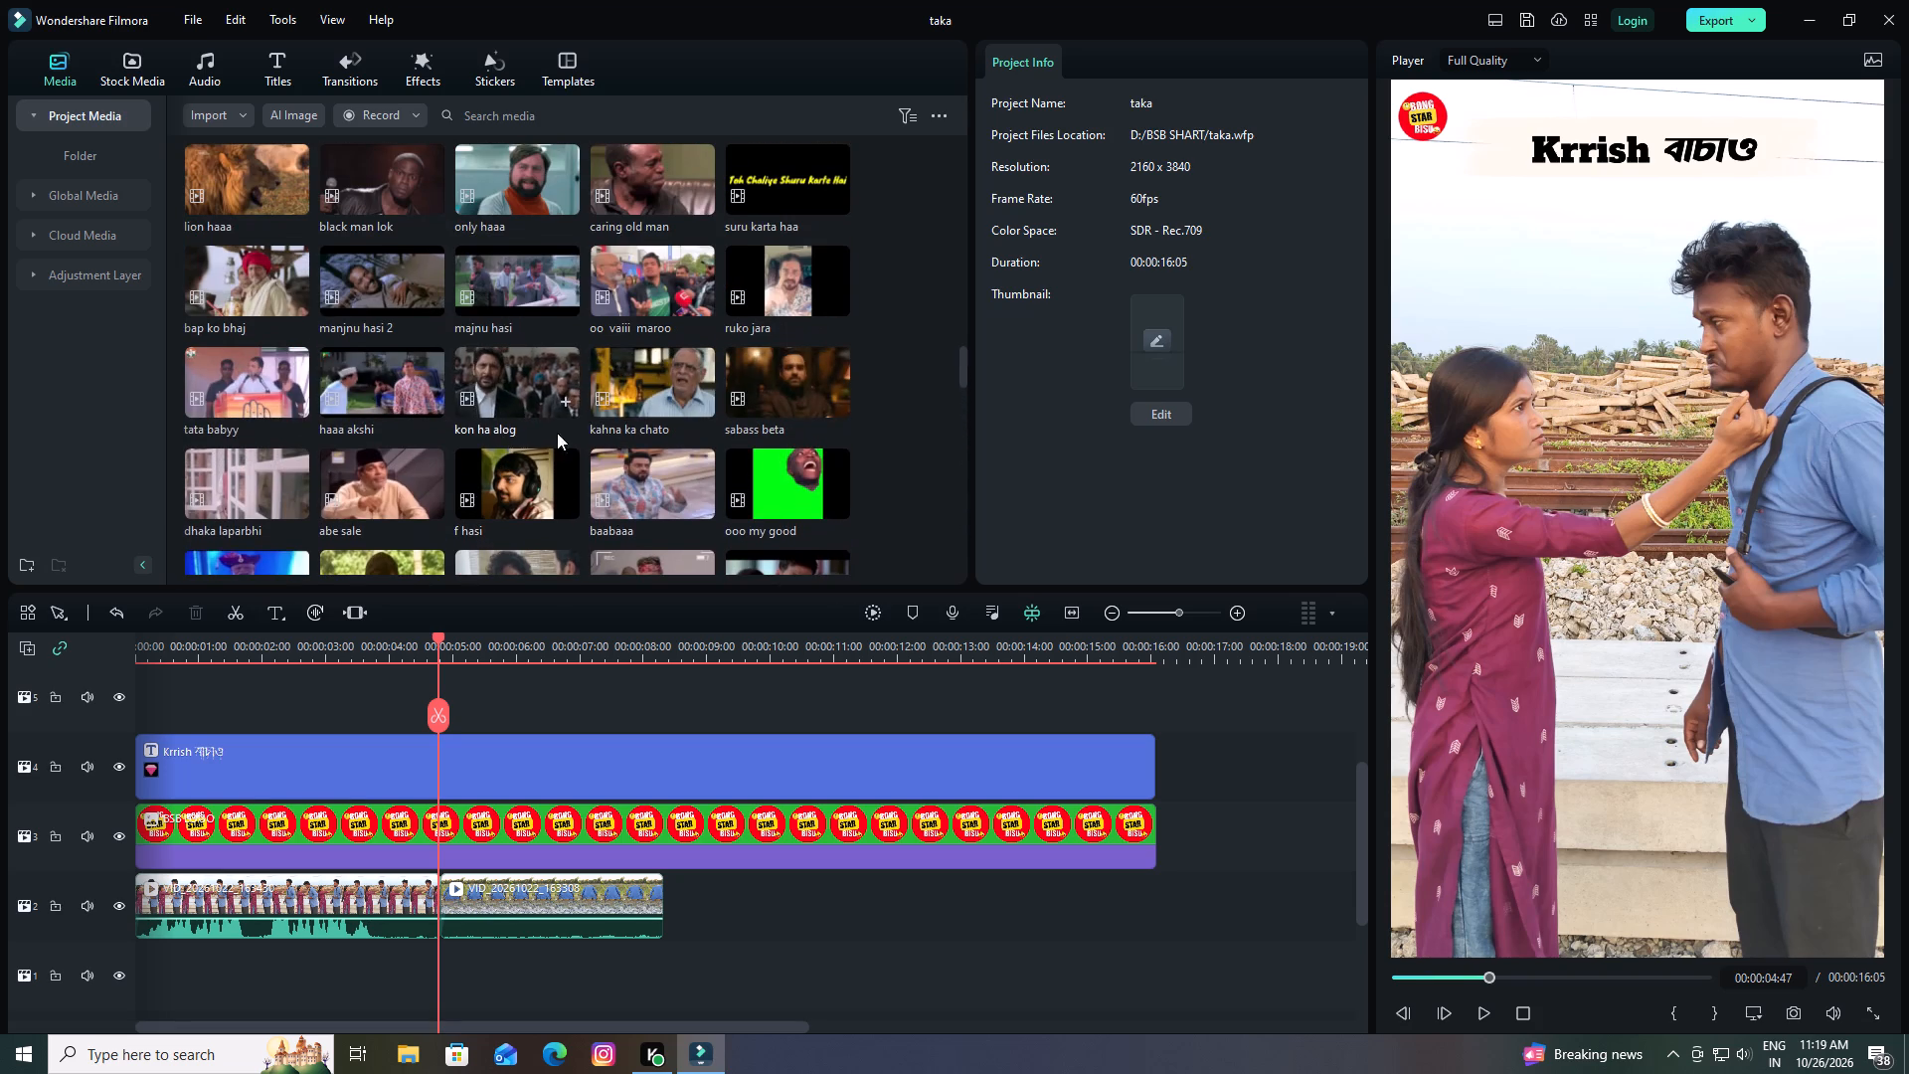
{"action": "scroll", "coordinate": [603, 437], "scroll_direction": "up", "scroll_amount": 3}
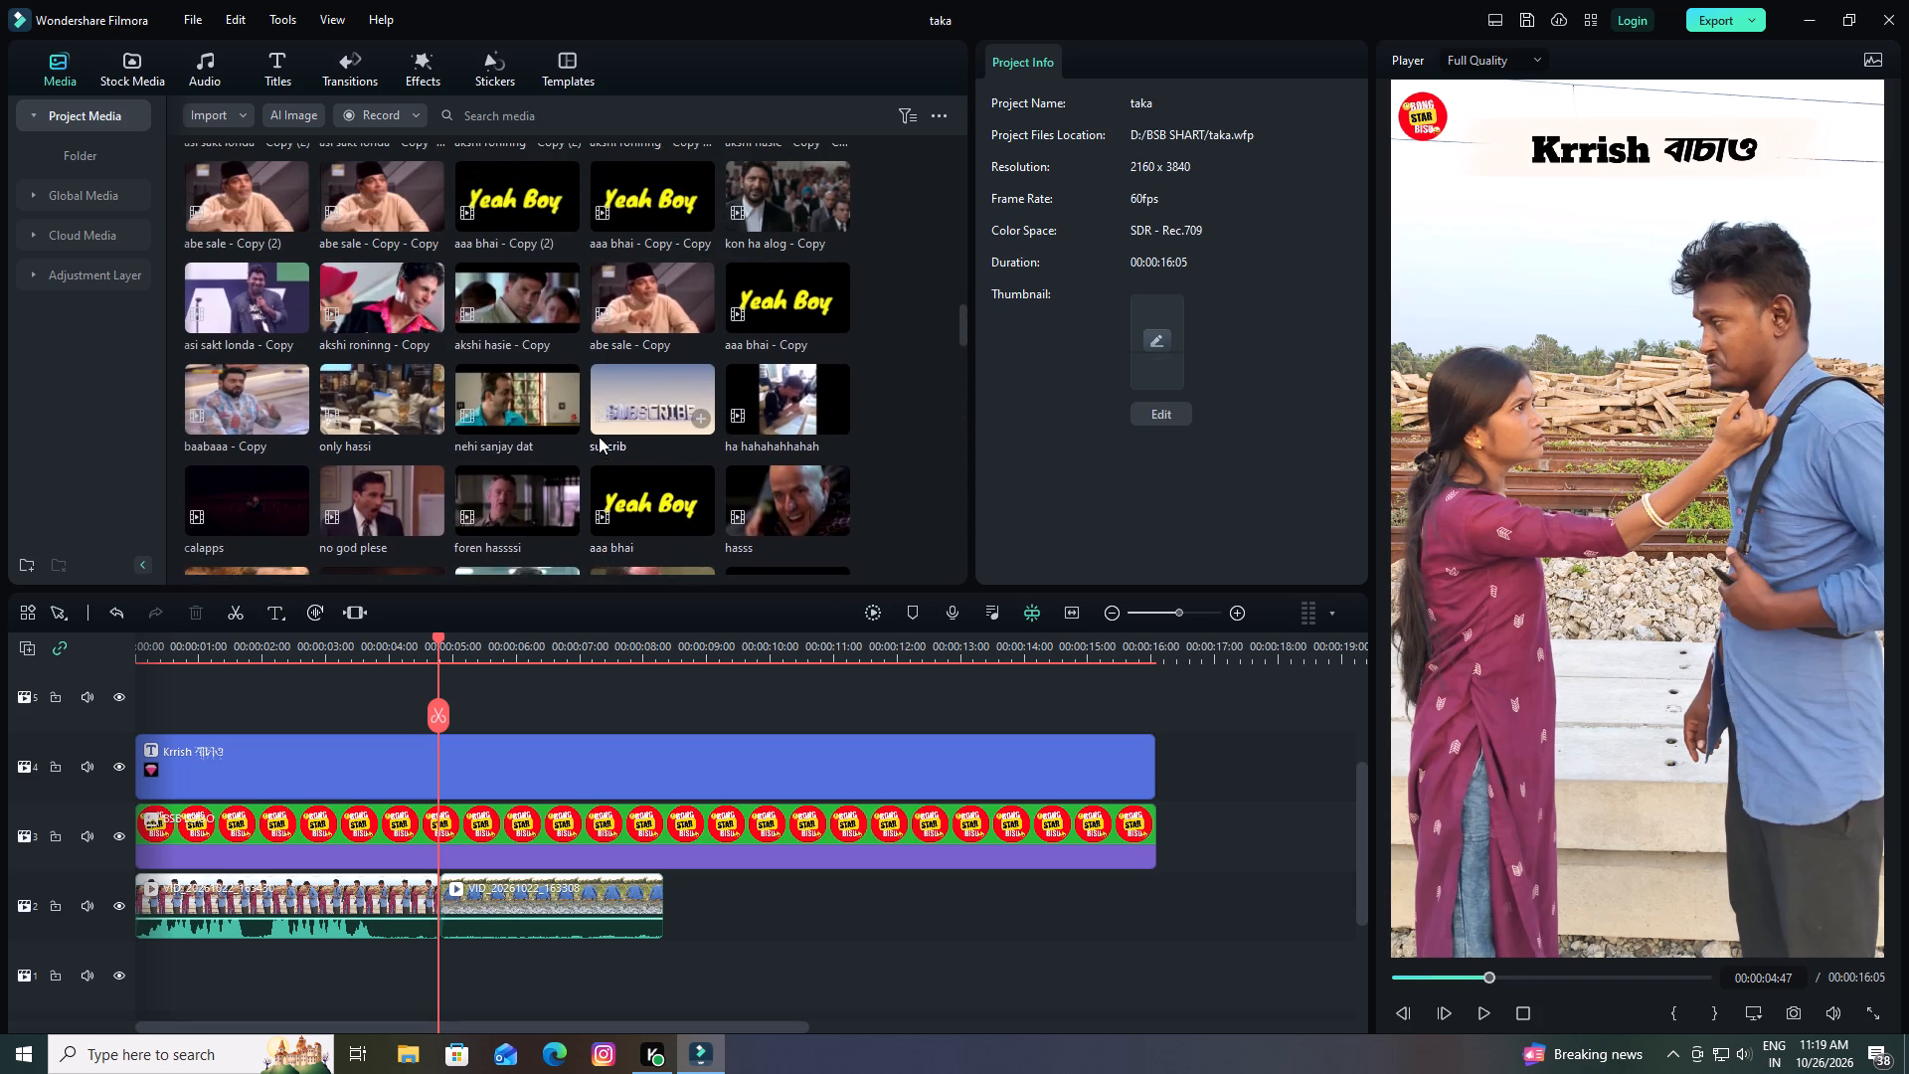
{"action": "scroll", "coordinate": [599, 437], "scroll_direction": "up", "scroll_amount": 3}
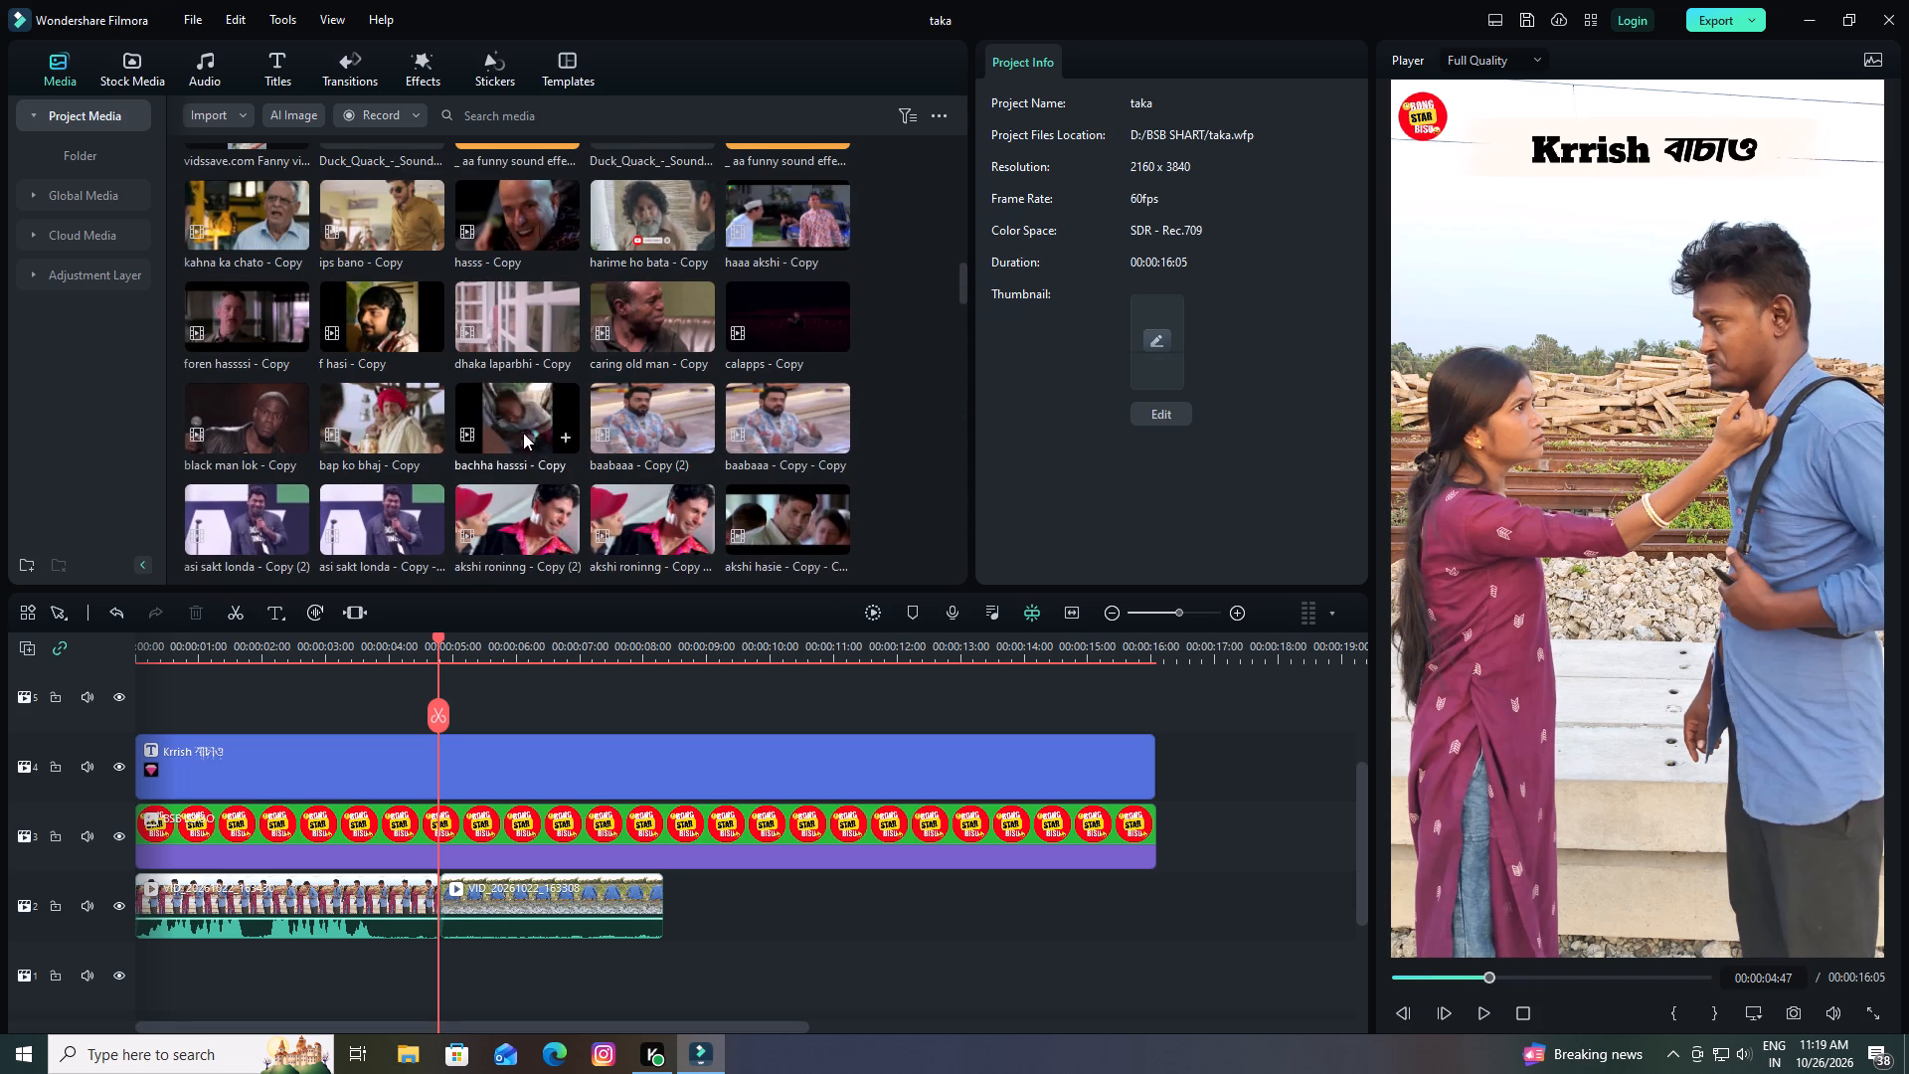
{"action": "scroll", "coordinate": [504, 428], "scroll_direction": "up", "scroll_amount": 2}
{"action": "left_click_drag", "start_coordinate": [517, 286], "coordinate": [905, 926]}
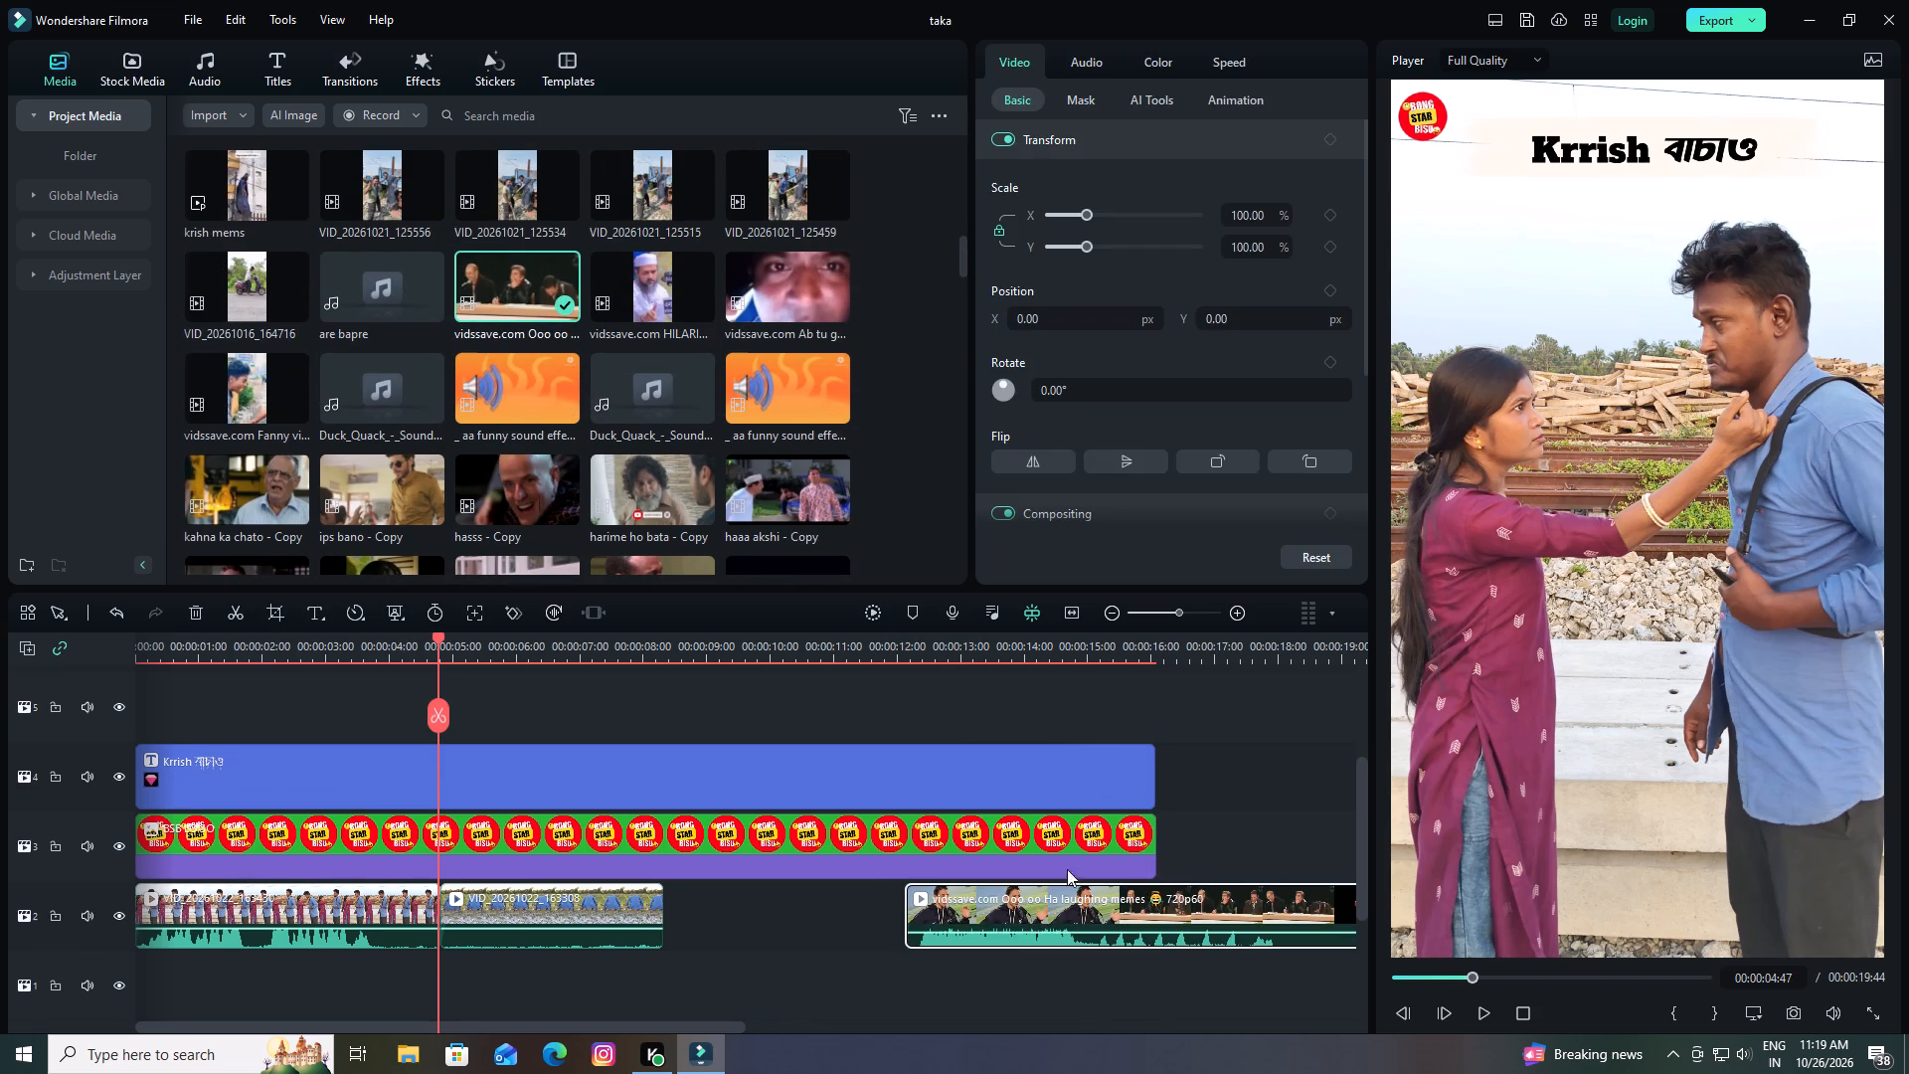
Preview the laughing memes clip on the timeline and detach its audio onto audio track 1.
{"action": "scroll", "coordinate": [1140, 870], "scroll_direction": "down", "scroll_amount": 2}
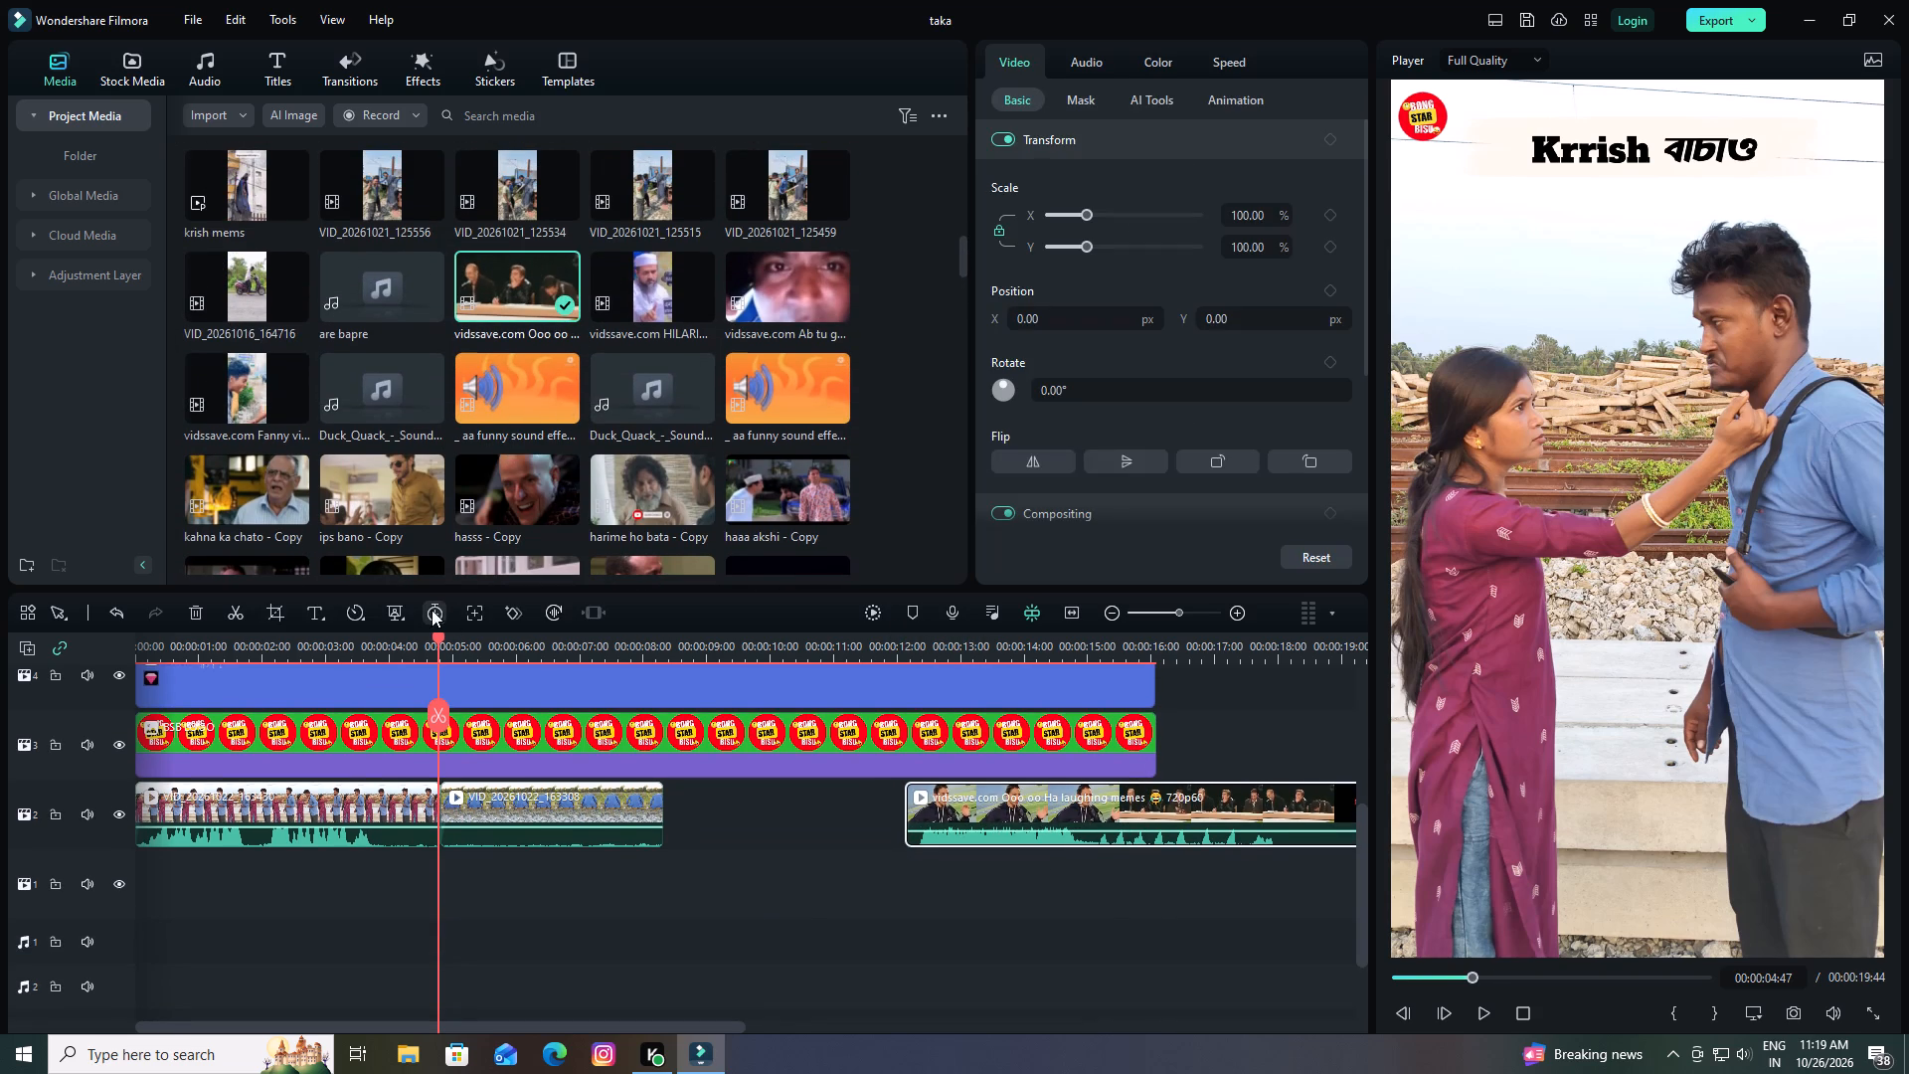
{"action": "left_click_drag", "start_coordinate": [438, 638], "coordinate": [1018, 760]}
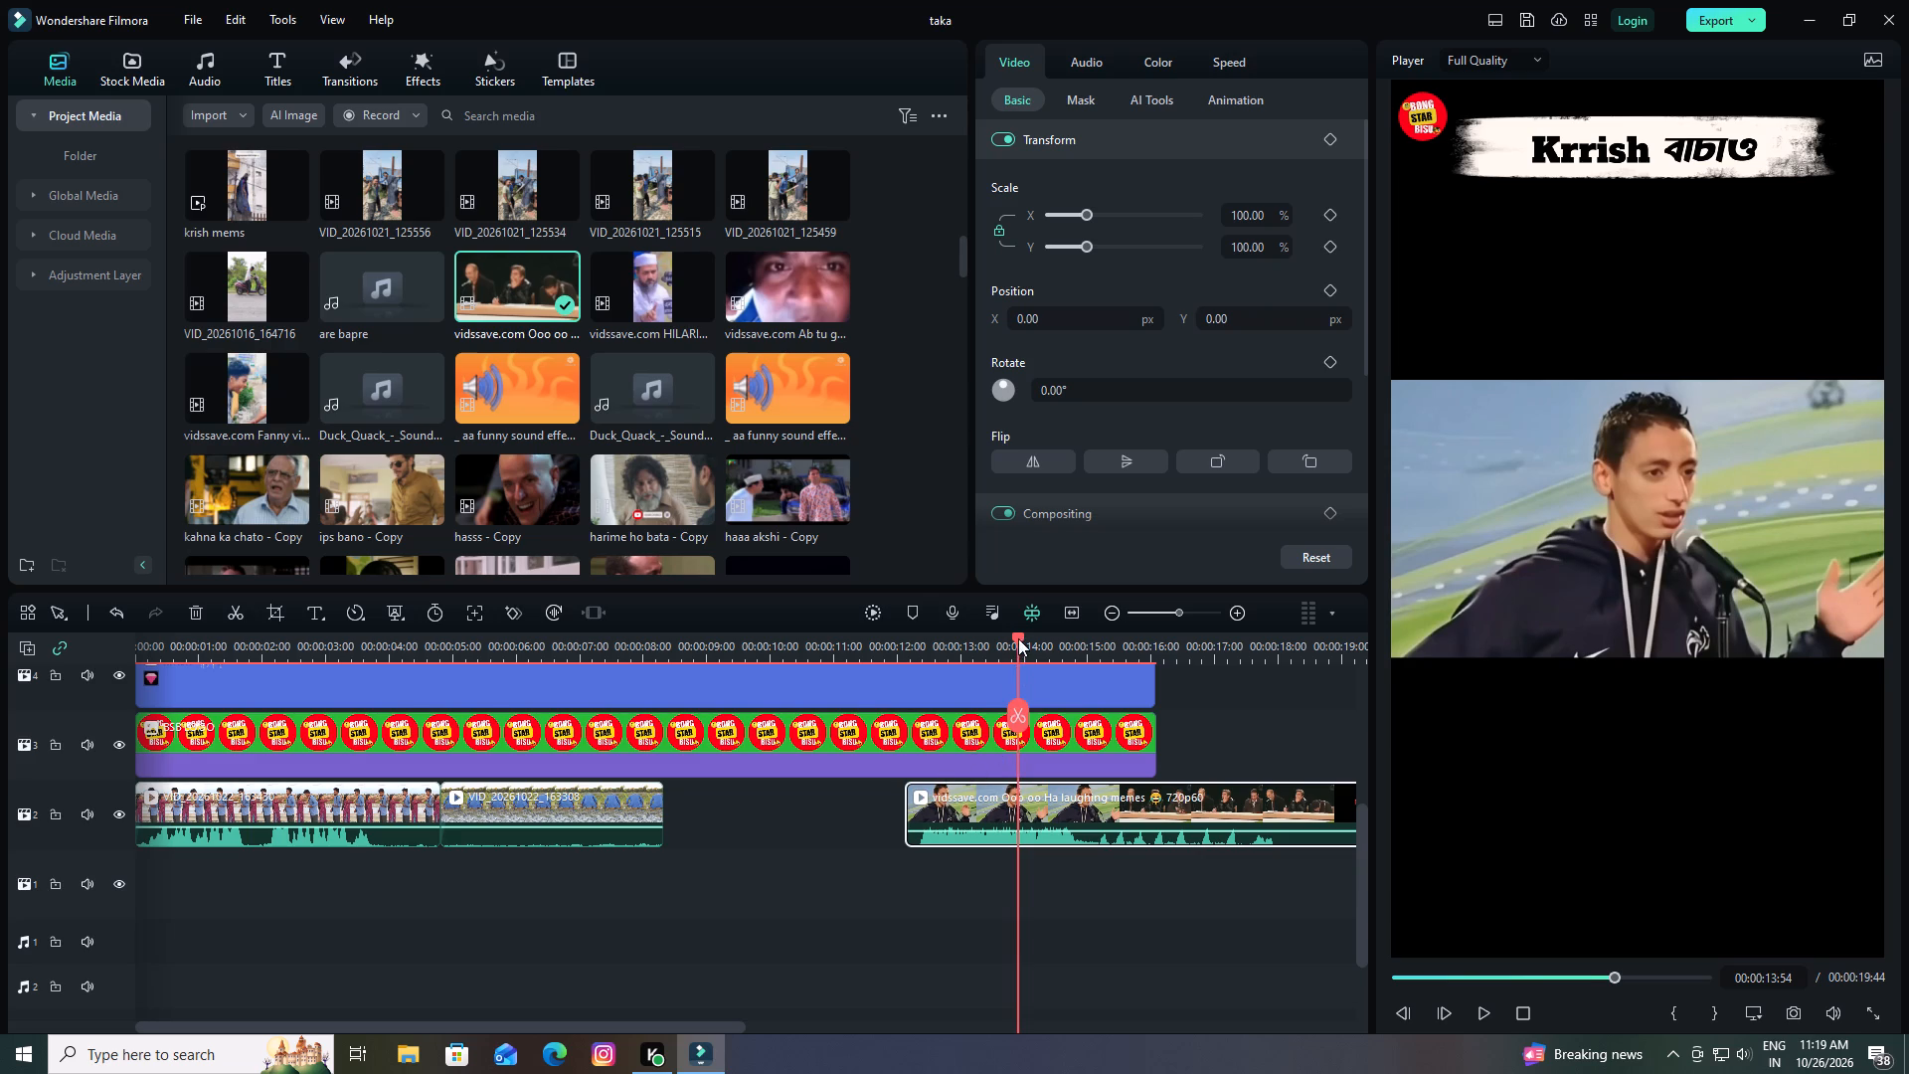
{"action": "left_click_drag", "start_coordinate": [1018, 638], "coordinate": [946, 650]}
{"action": "key", "text": "space"}
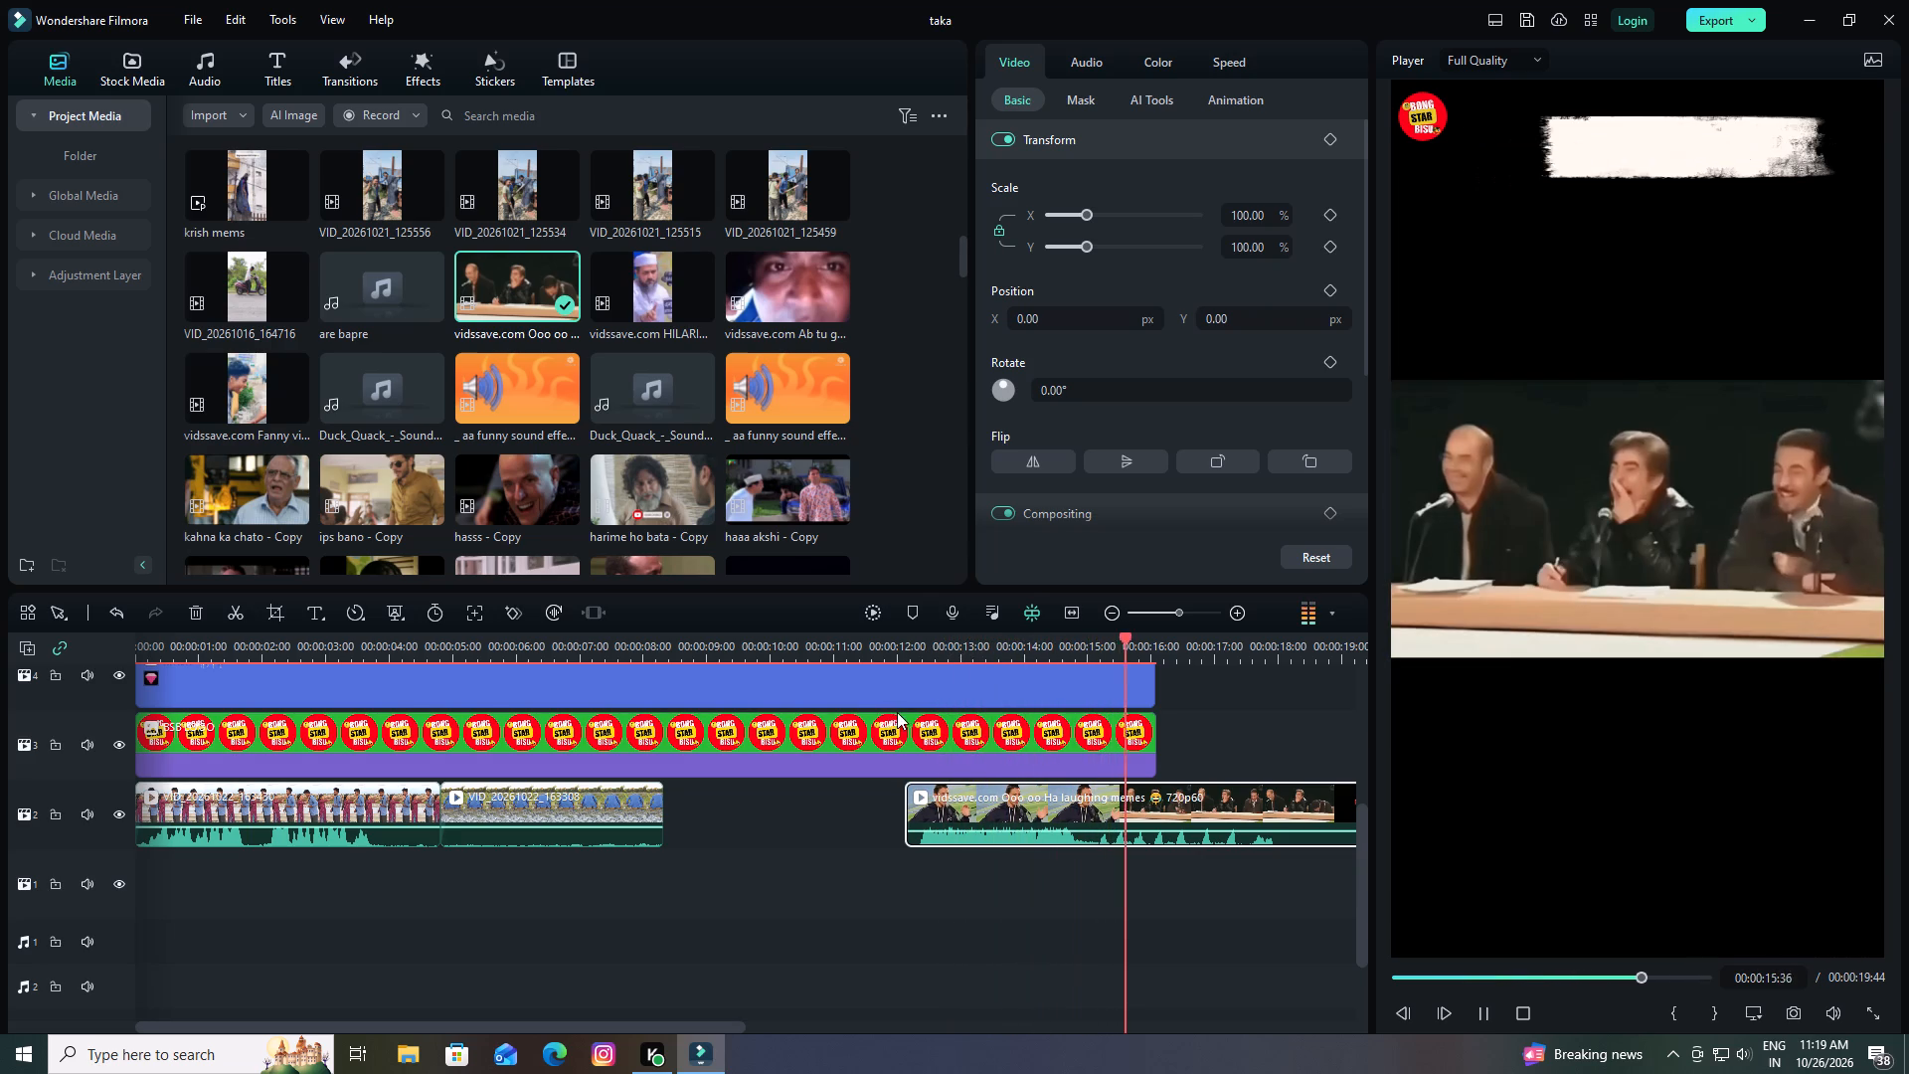
{"action": "key", "text": "space"}
{"action": "right_click", "coordinate": [1094, 805]}
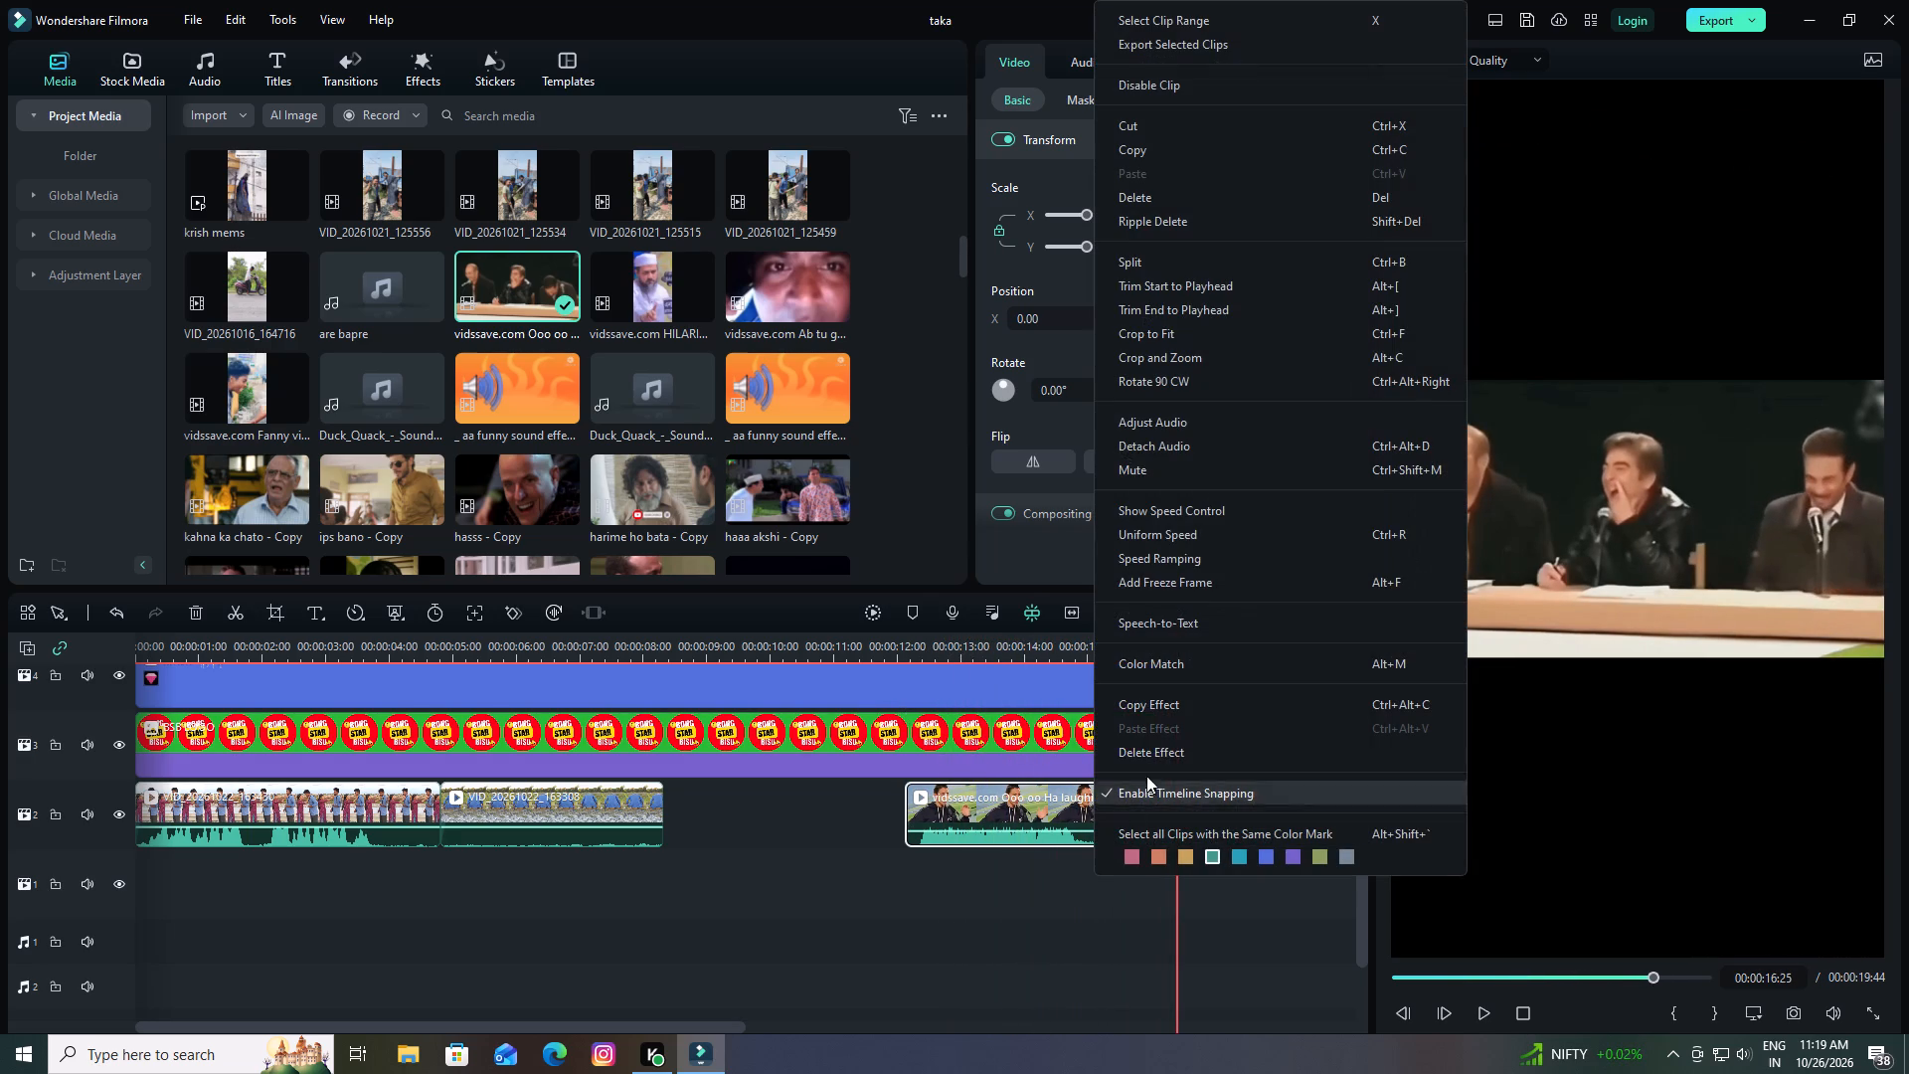
{"action": "left_click", "coordinate": [1169, 443]}
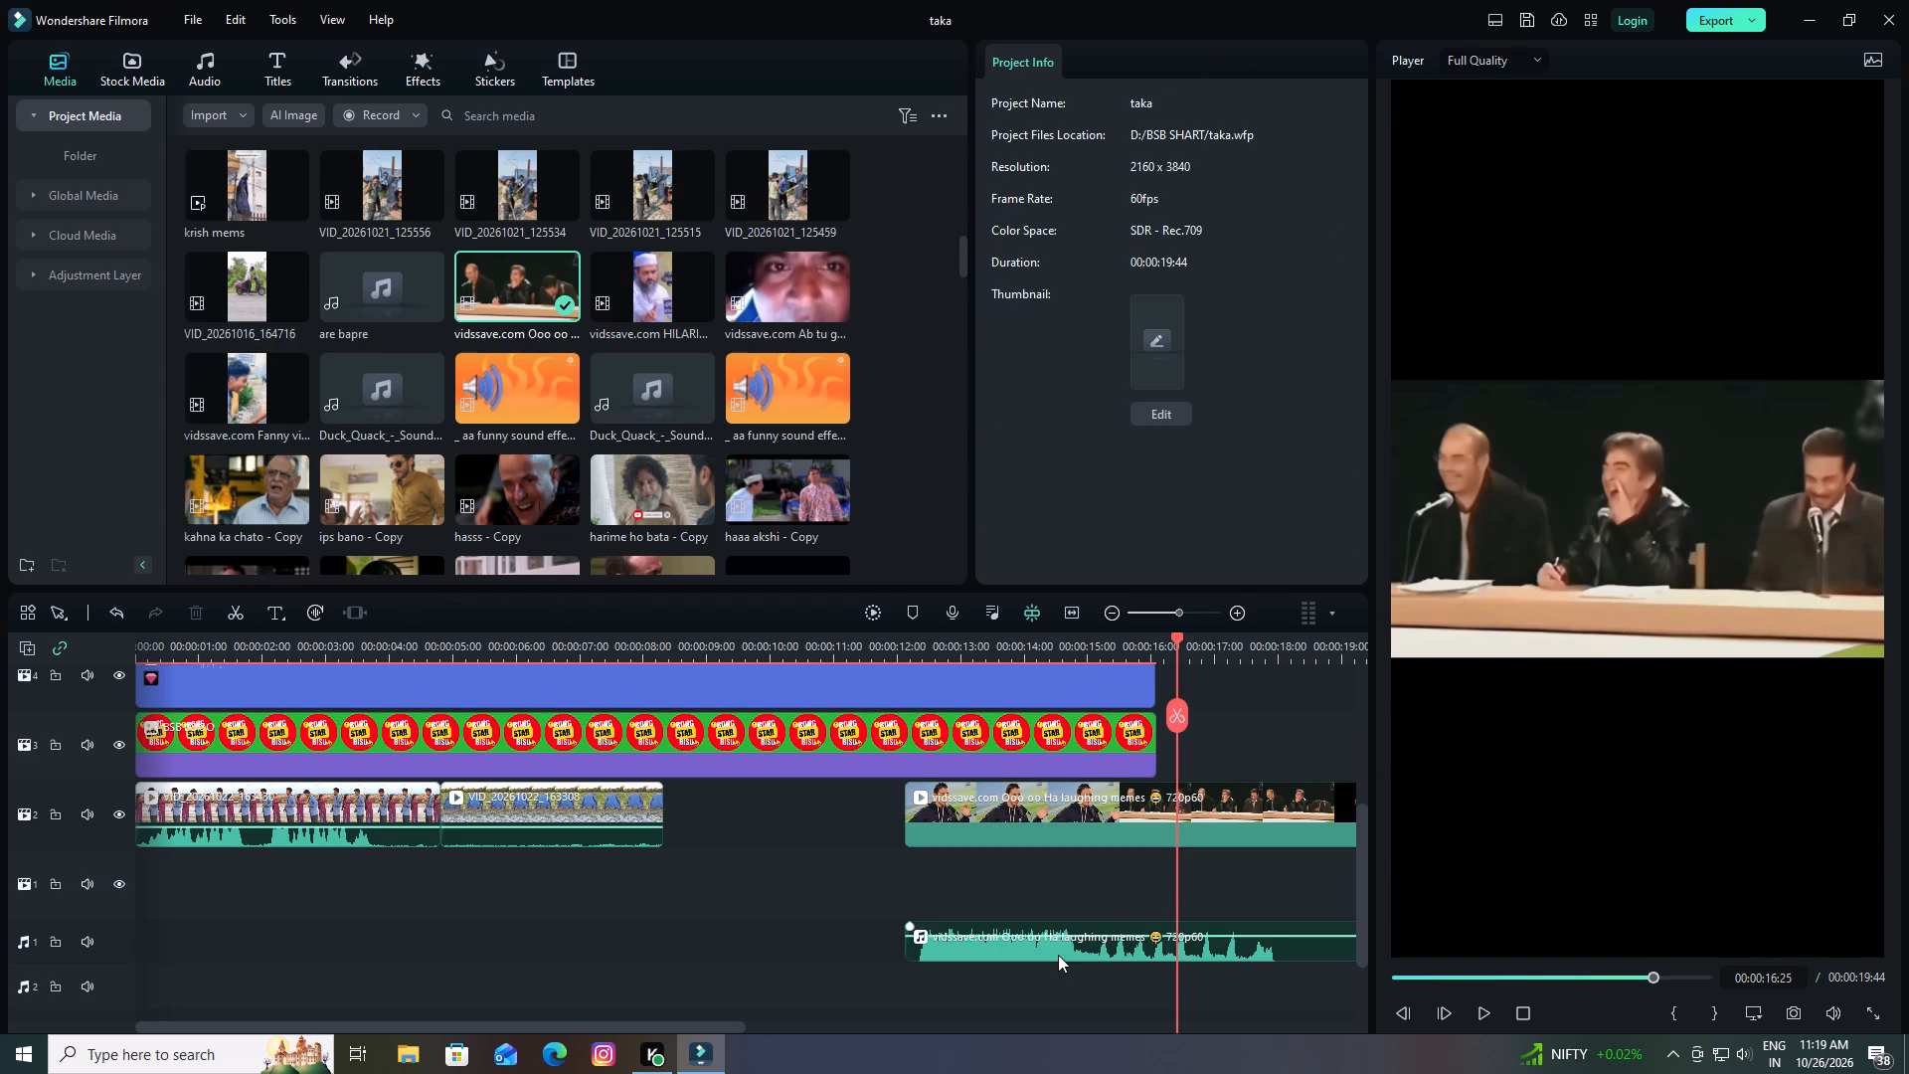
Move the detached laughing audio along audio track 1 so that it starts at 00:00:04:31, just before the second clip.
{"action": "left_click_drag", "start_coordinate": [1058, 955], "coordinate": [589, 833]}
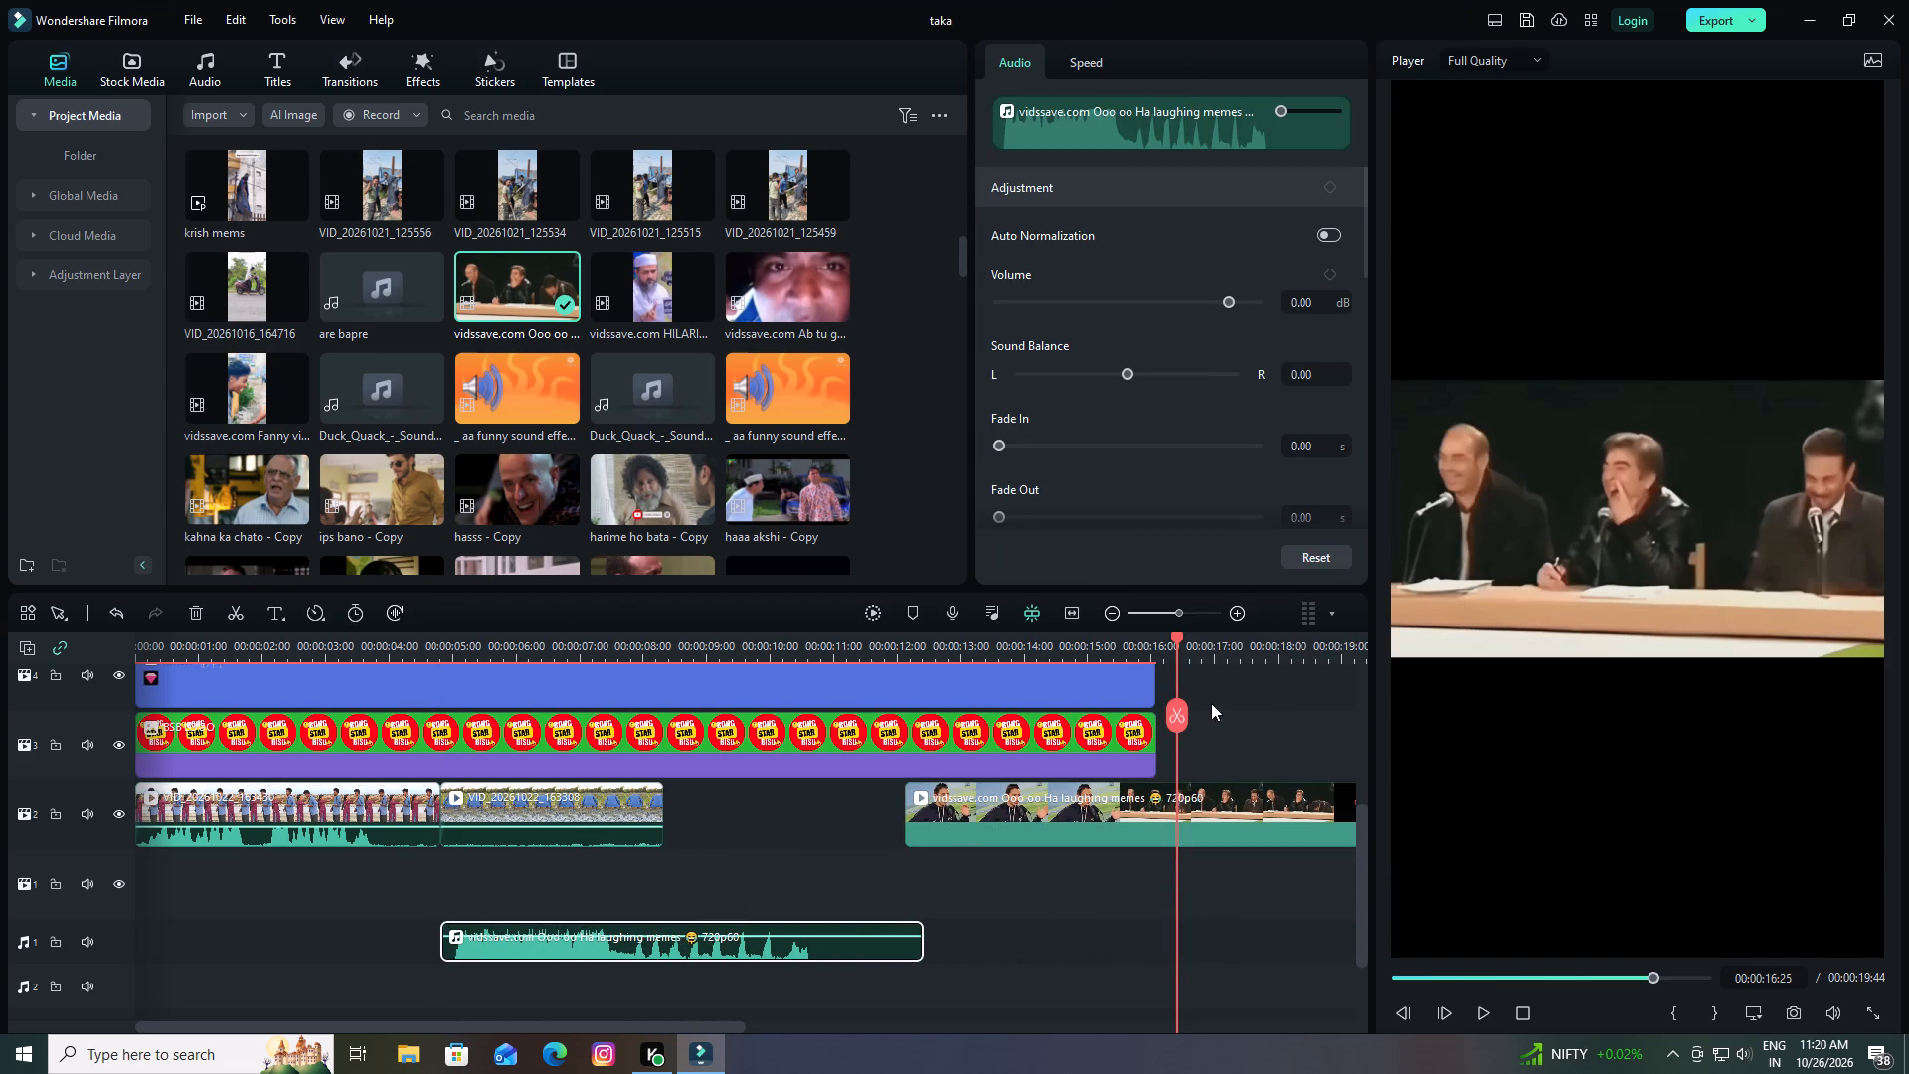
{"action": "left_click_drag", "start_coordinate": [1176, 634], "coordinate": [387, 637]}
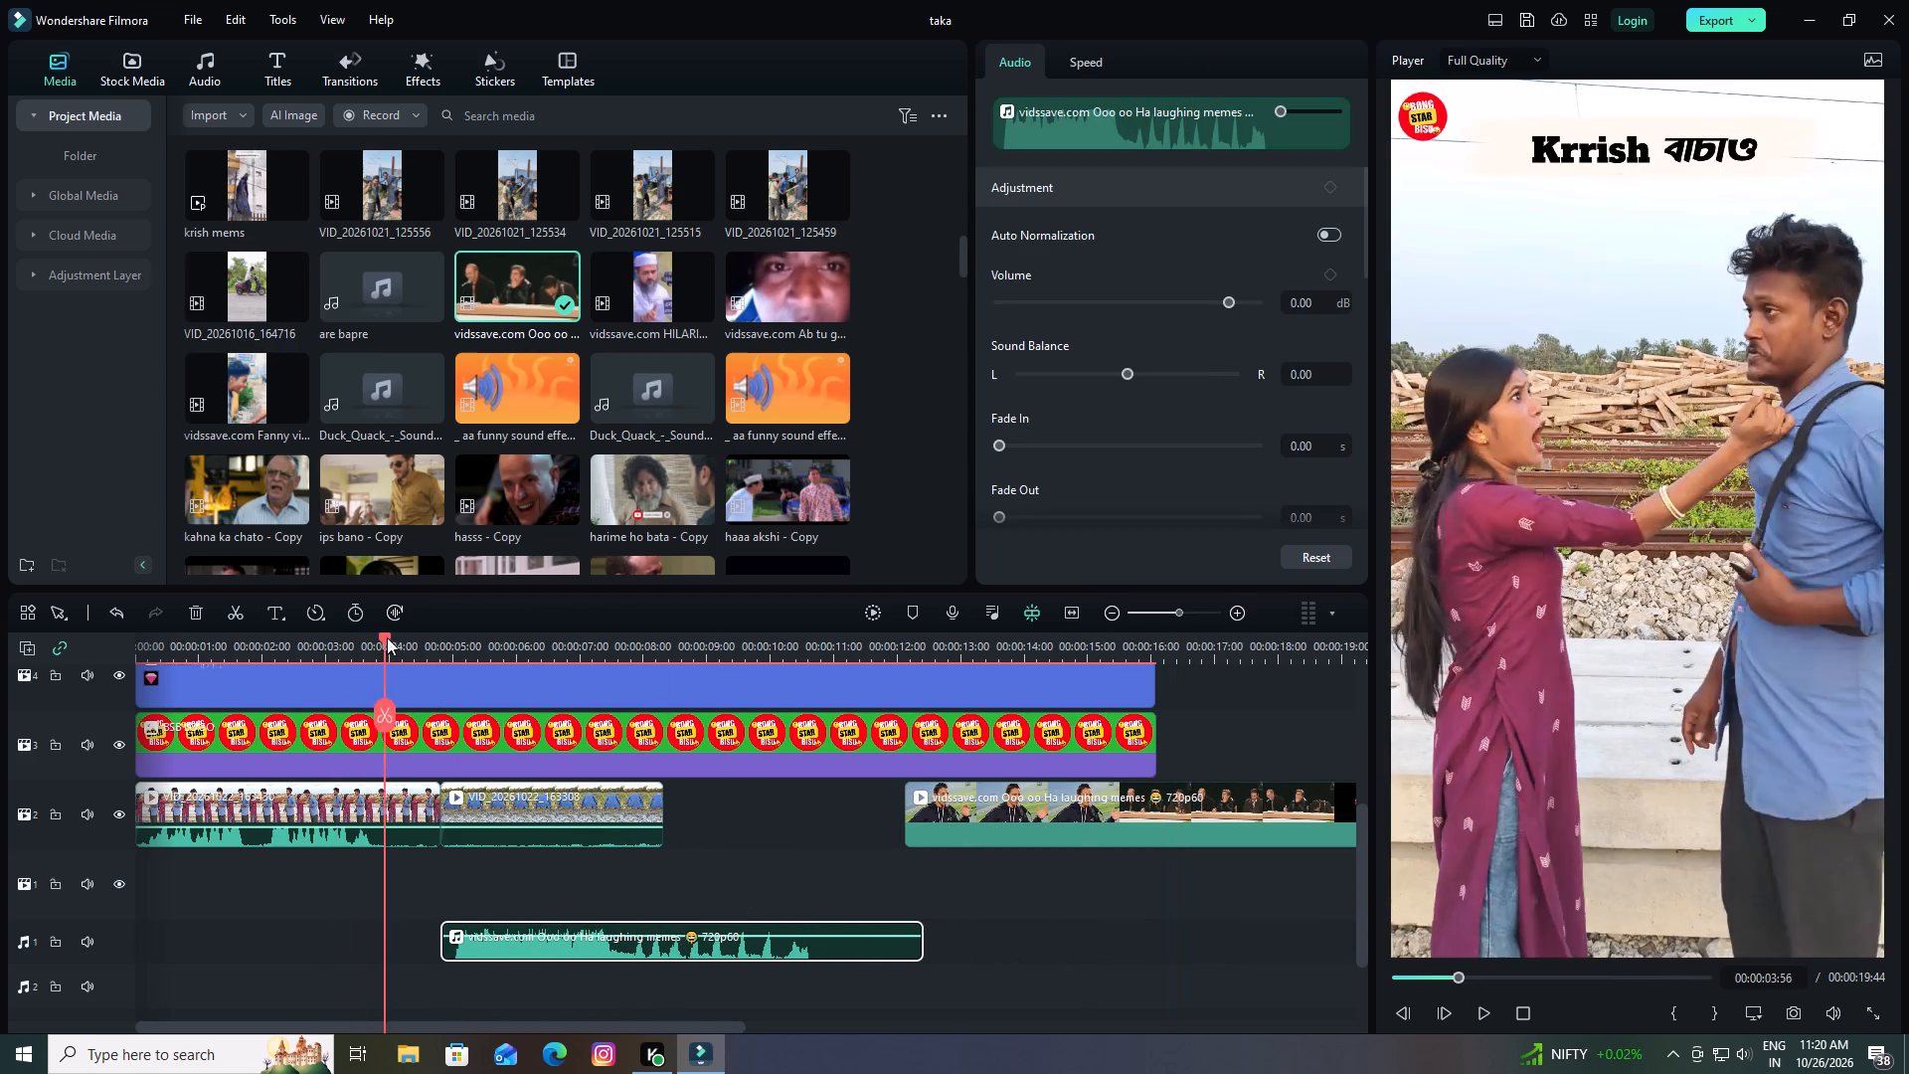
{"action": "left_click_drag", "start_coordinate": [387, 637], "coordinate": [422, 638]}
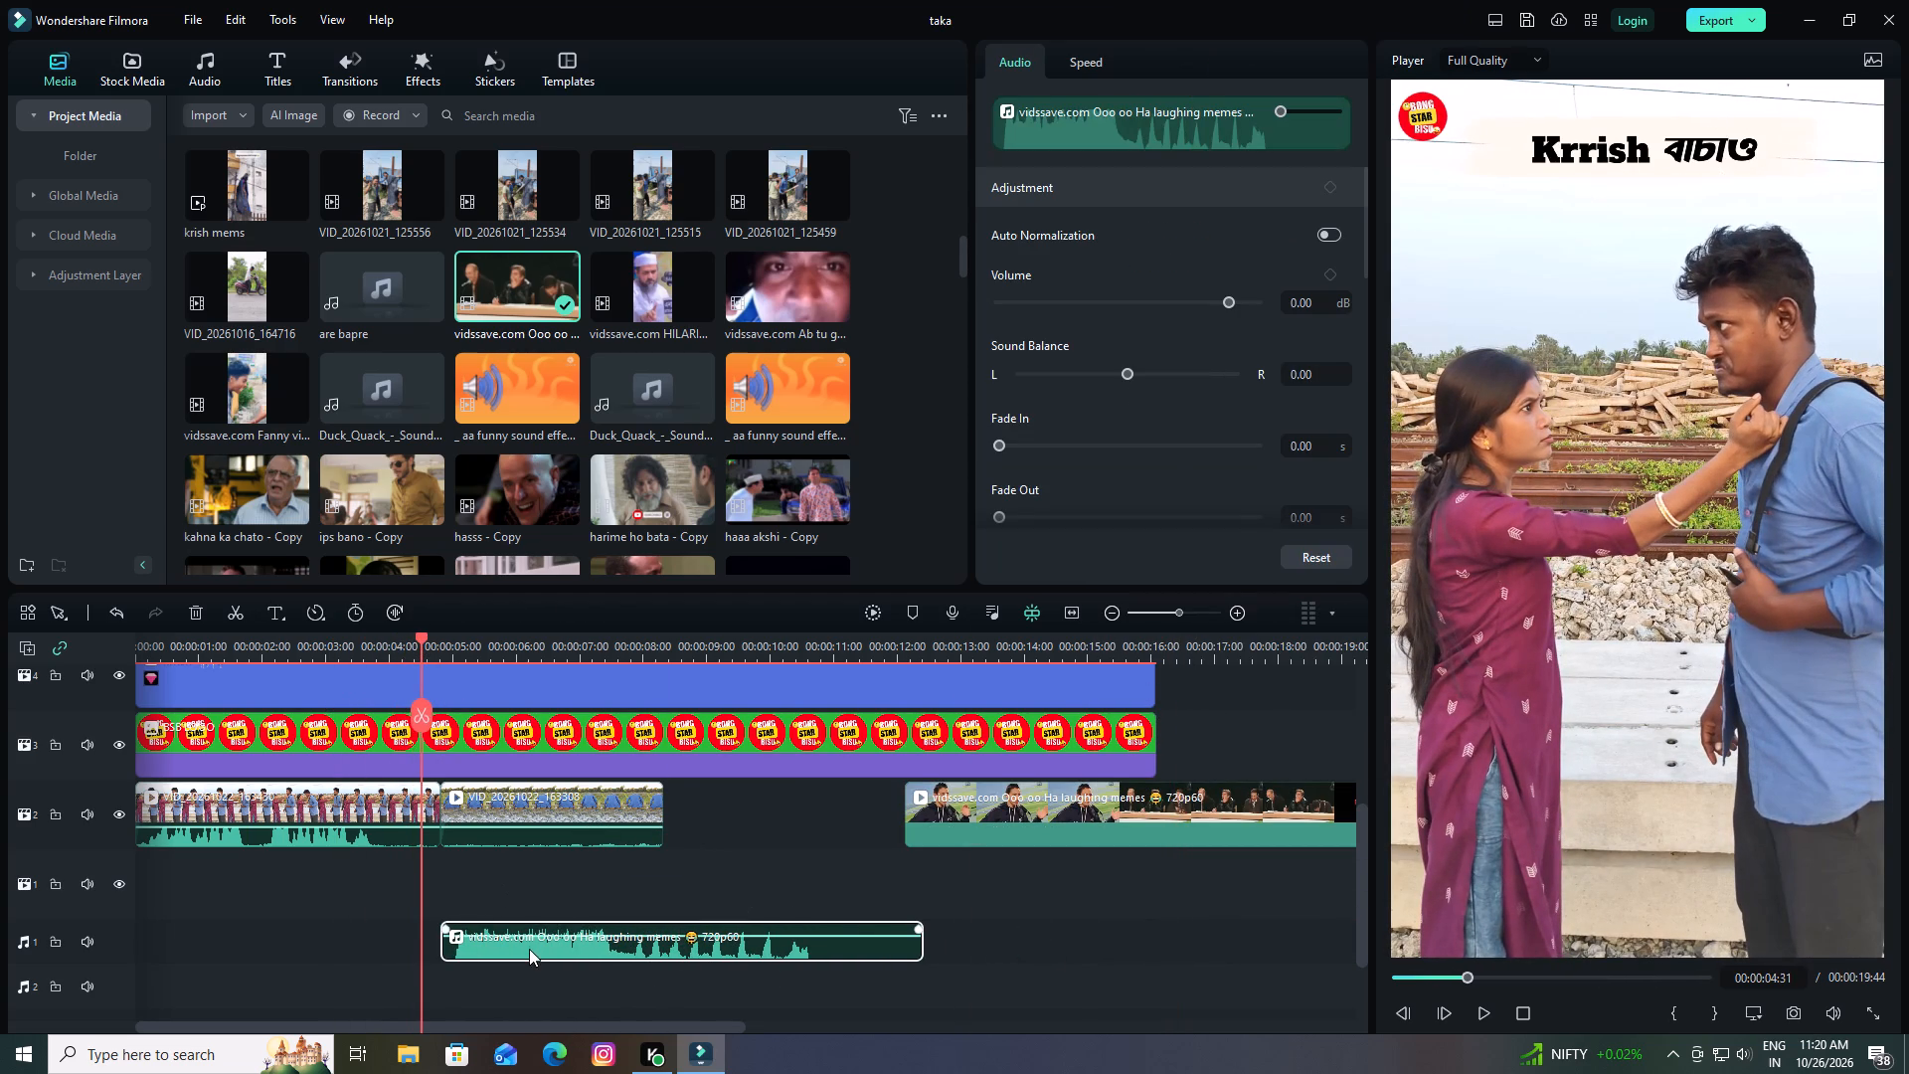
{"action": "left_click_drag", "start_coordinate": [529, 949], "coordinate": [505, 948]}
Play back the second clip with the laughing audio several times from about 00:00:04:31 to find where both should be cut.
{"action": "key", "text": "space"}
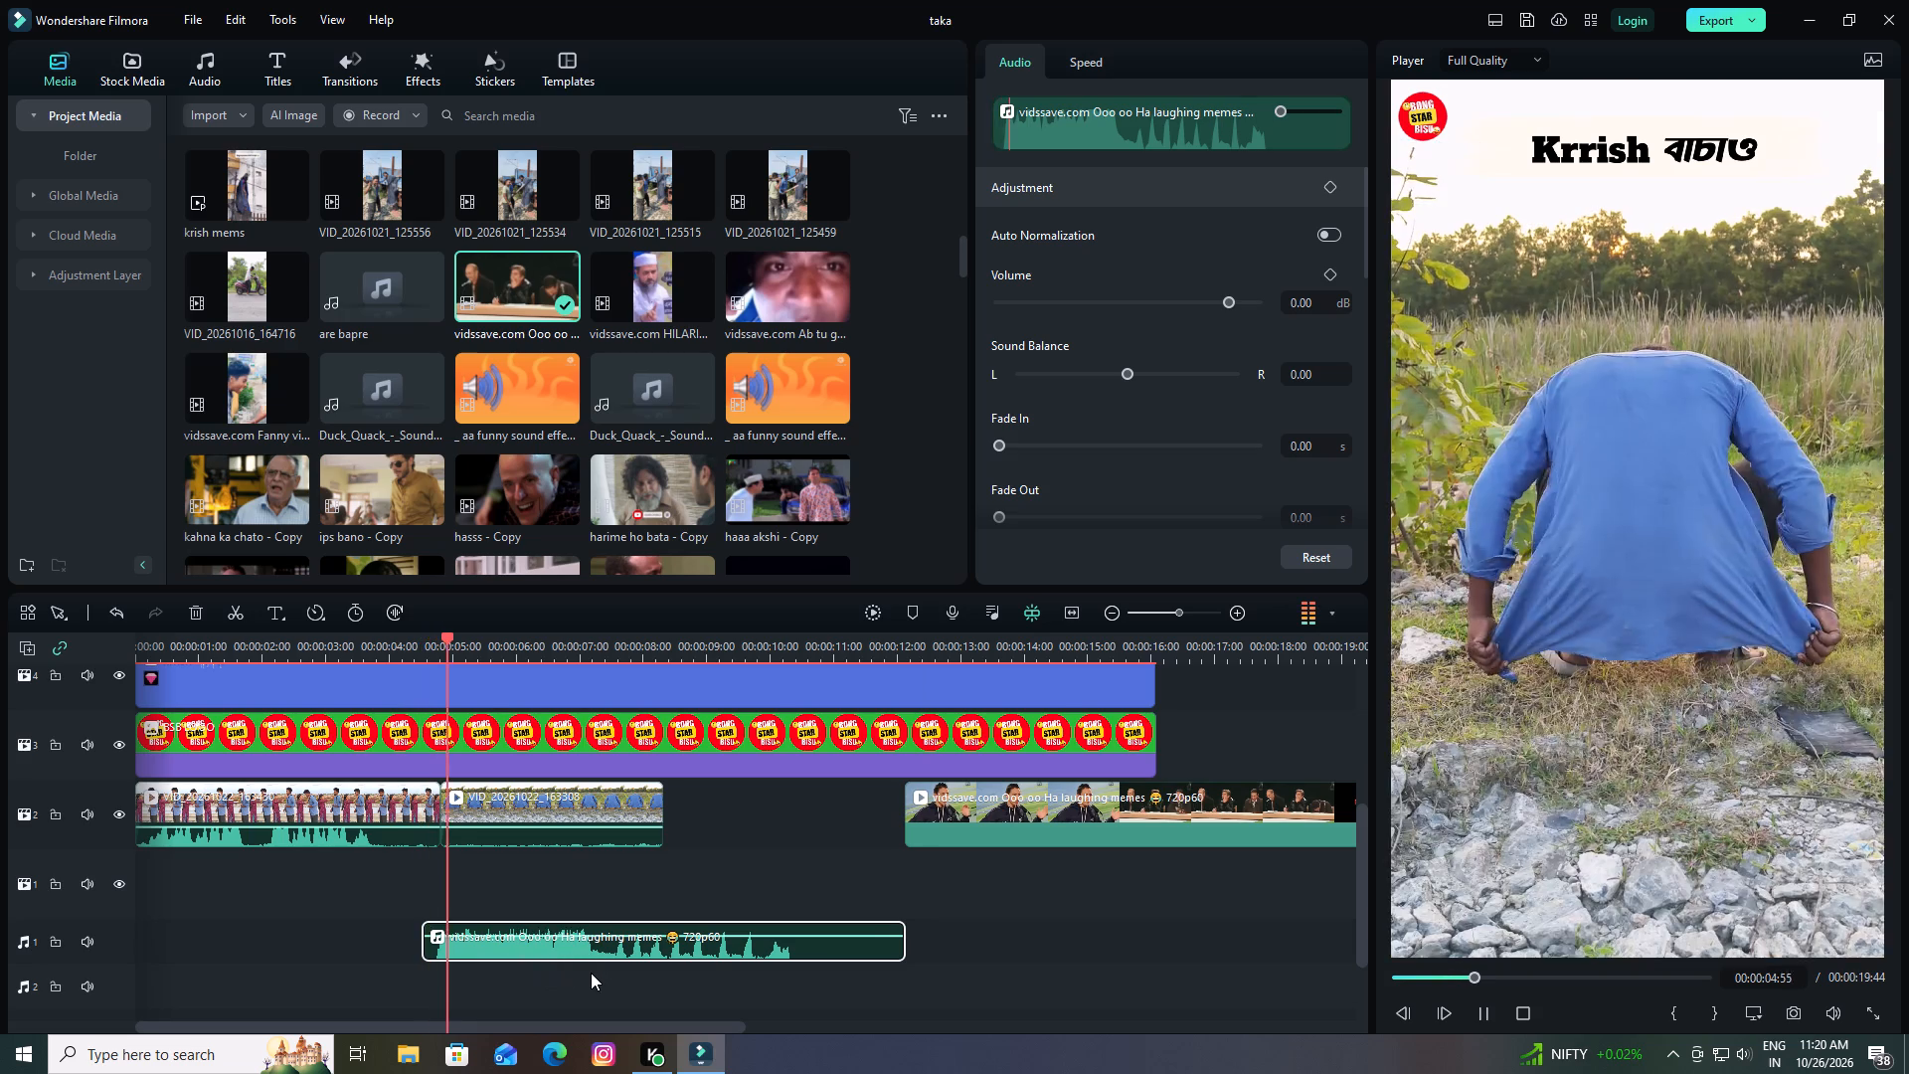
{"action": "key", "text": "space"}
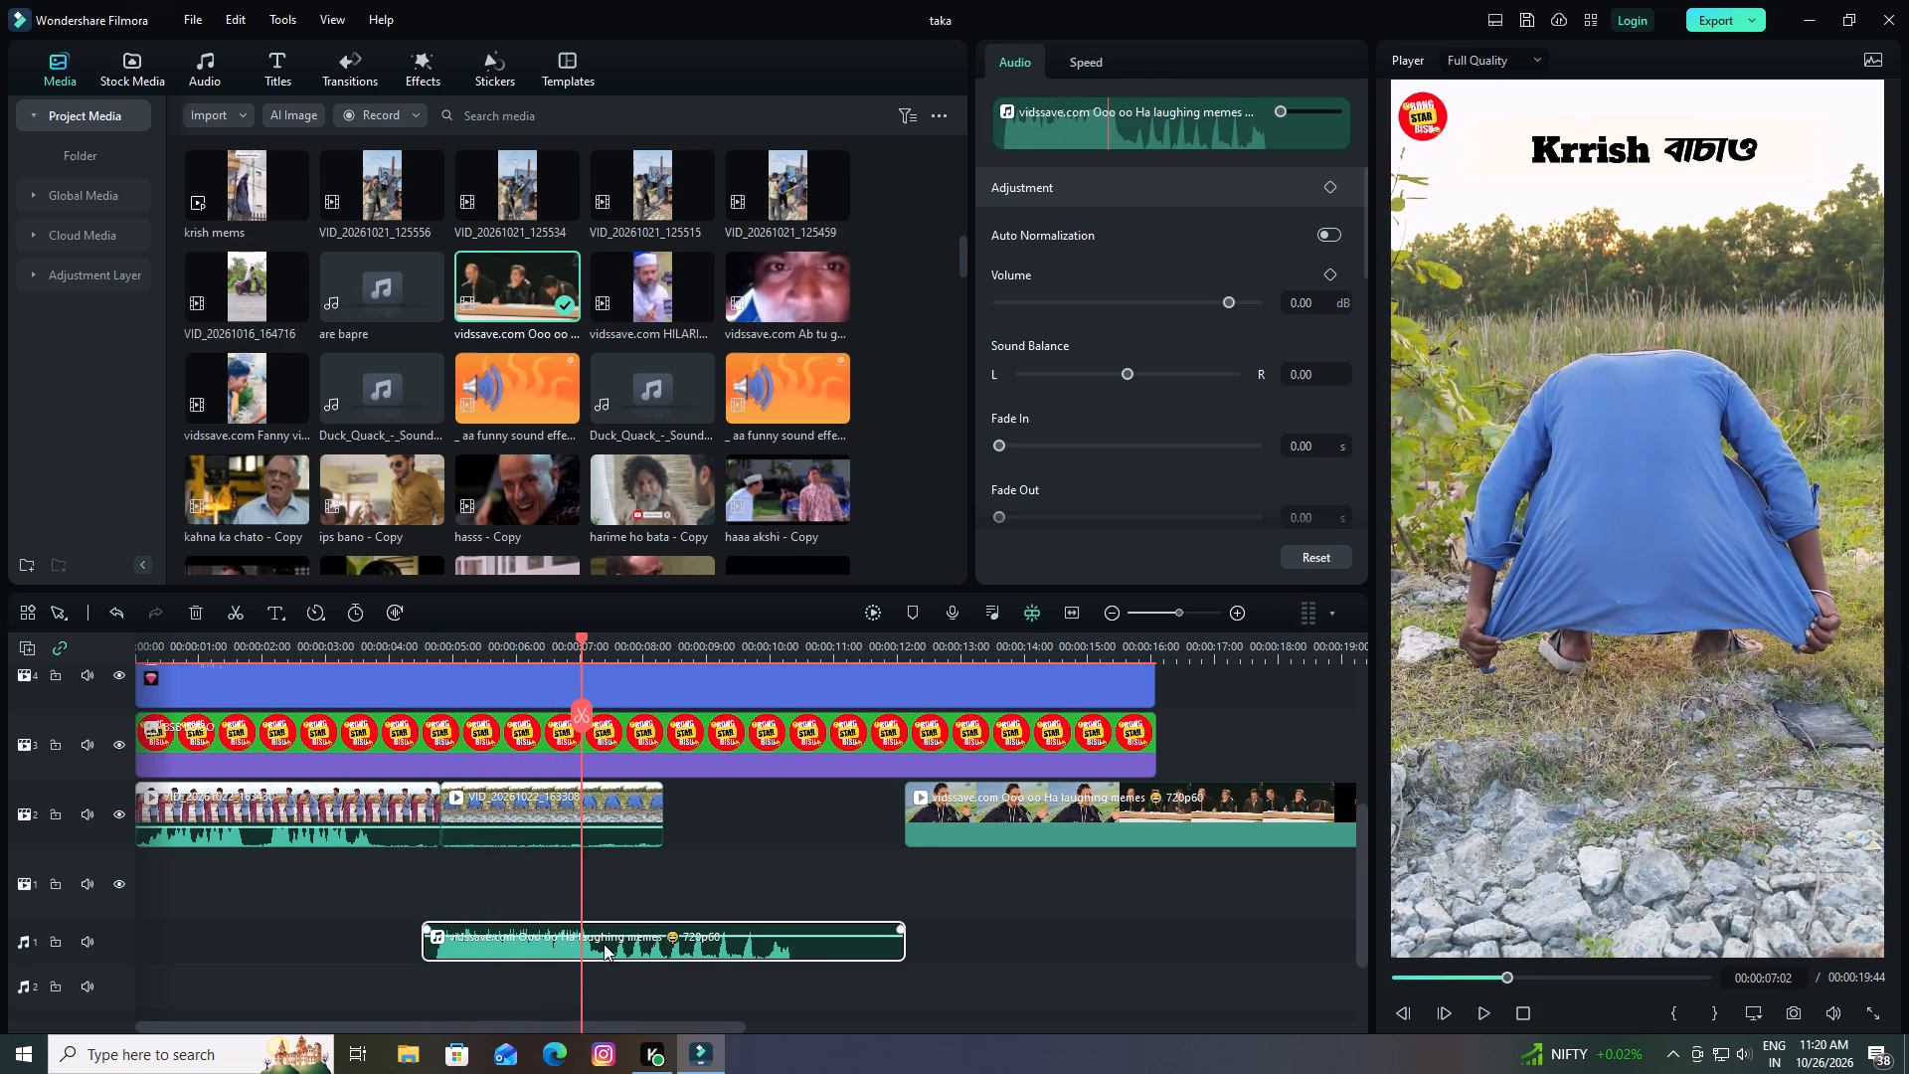
{"action": "key", "text": "space"}
{"action": "key", "text": "space"}
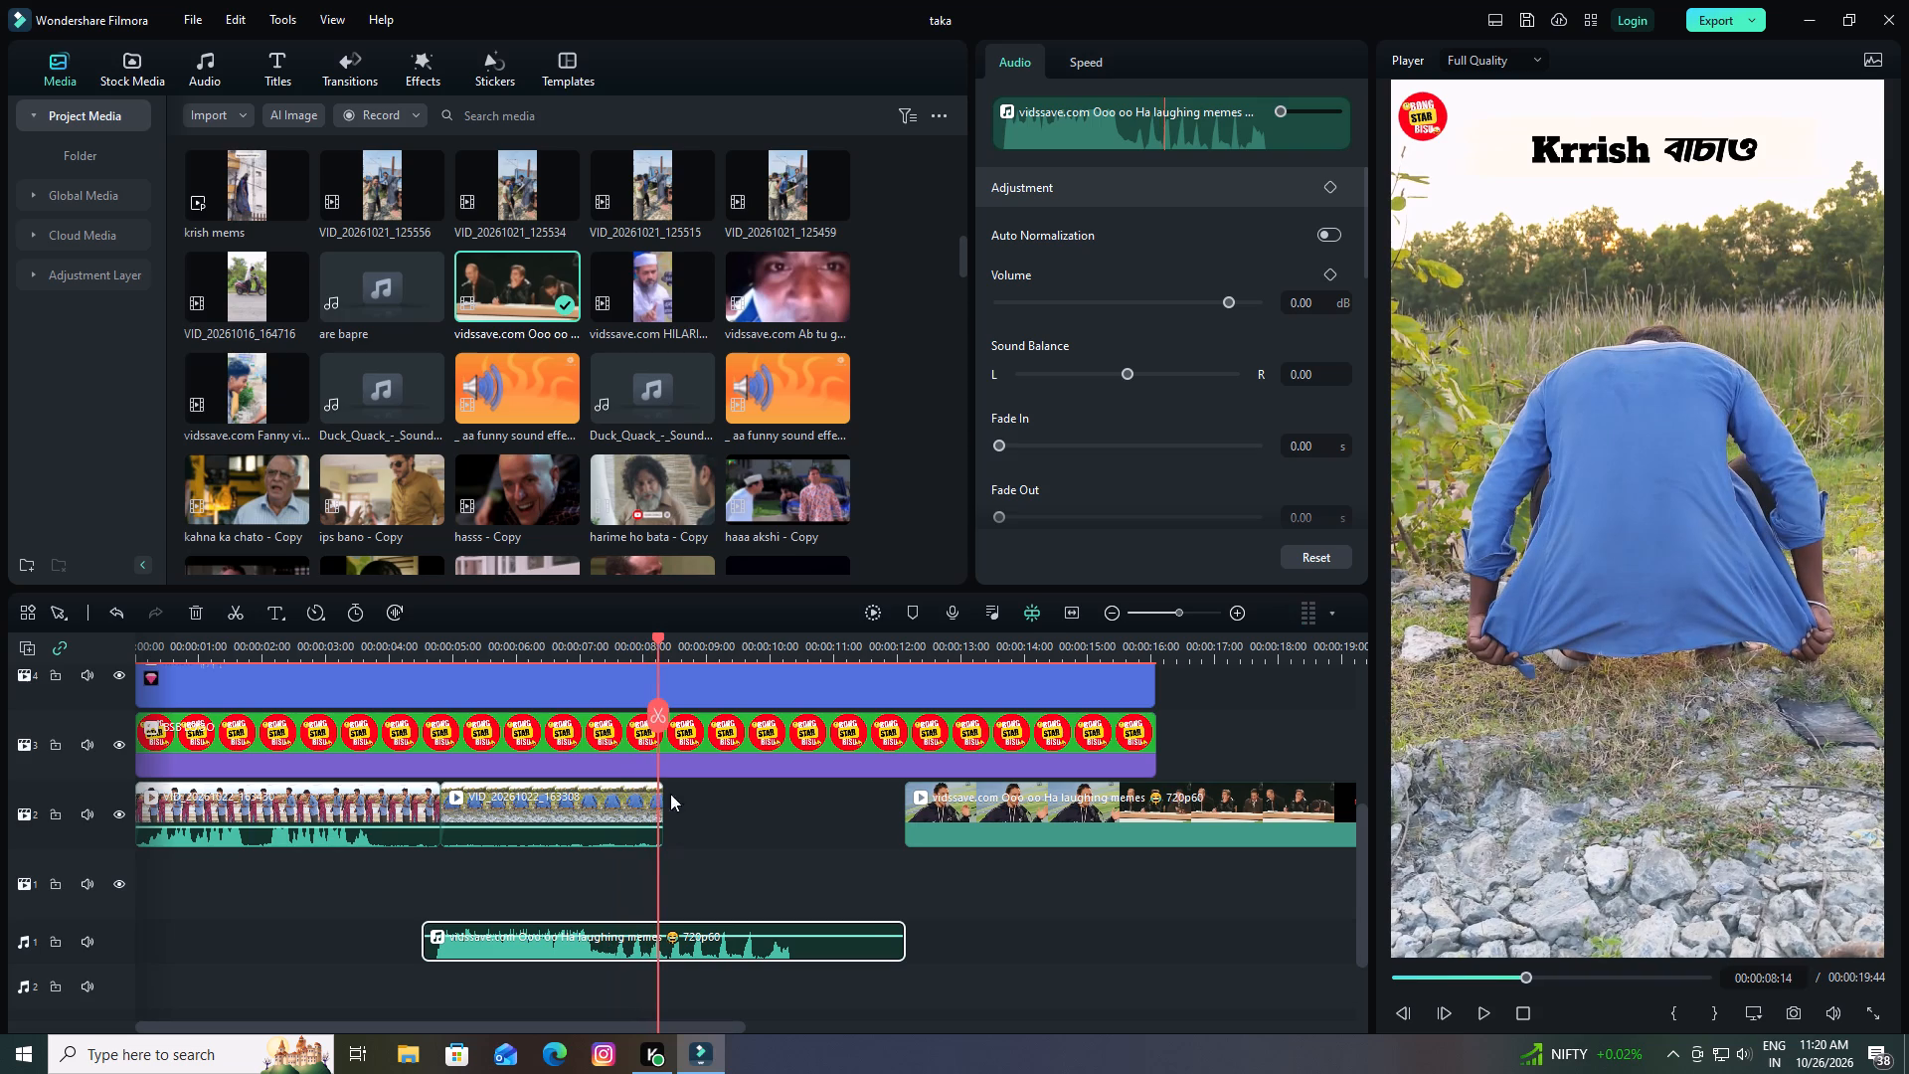
{"action": "left_click_drag", "start_coordinate": [659, 638], "coordinate": [600, 654]}
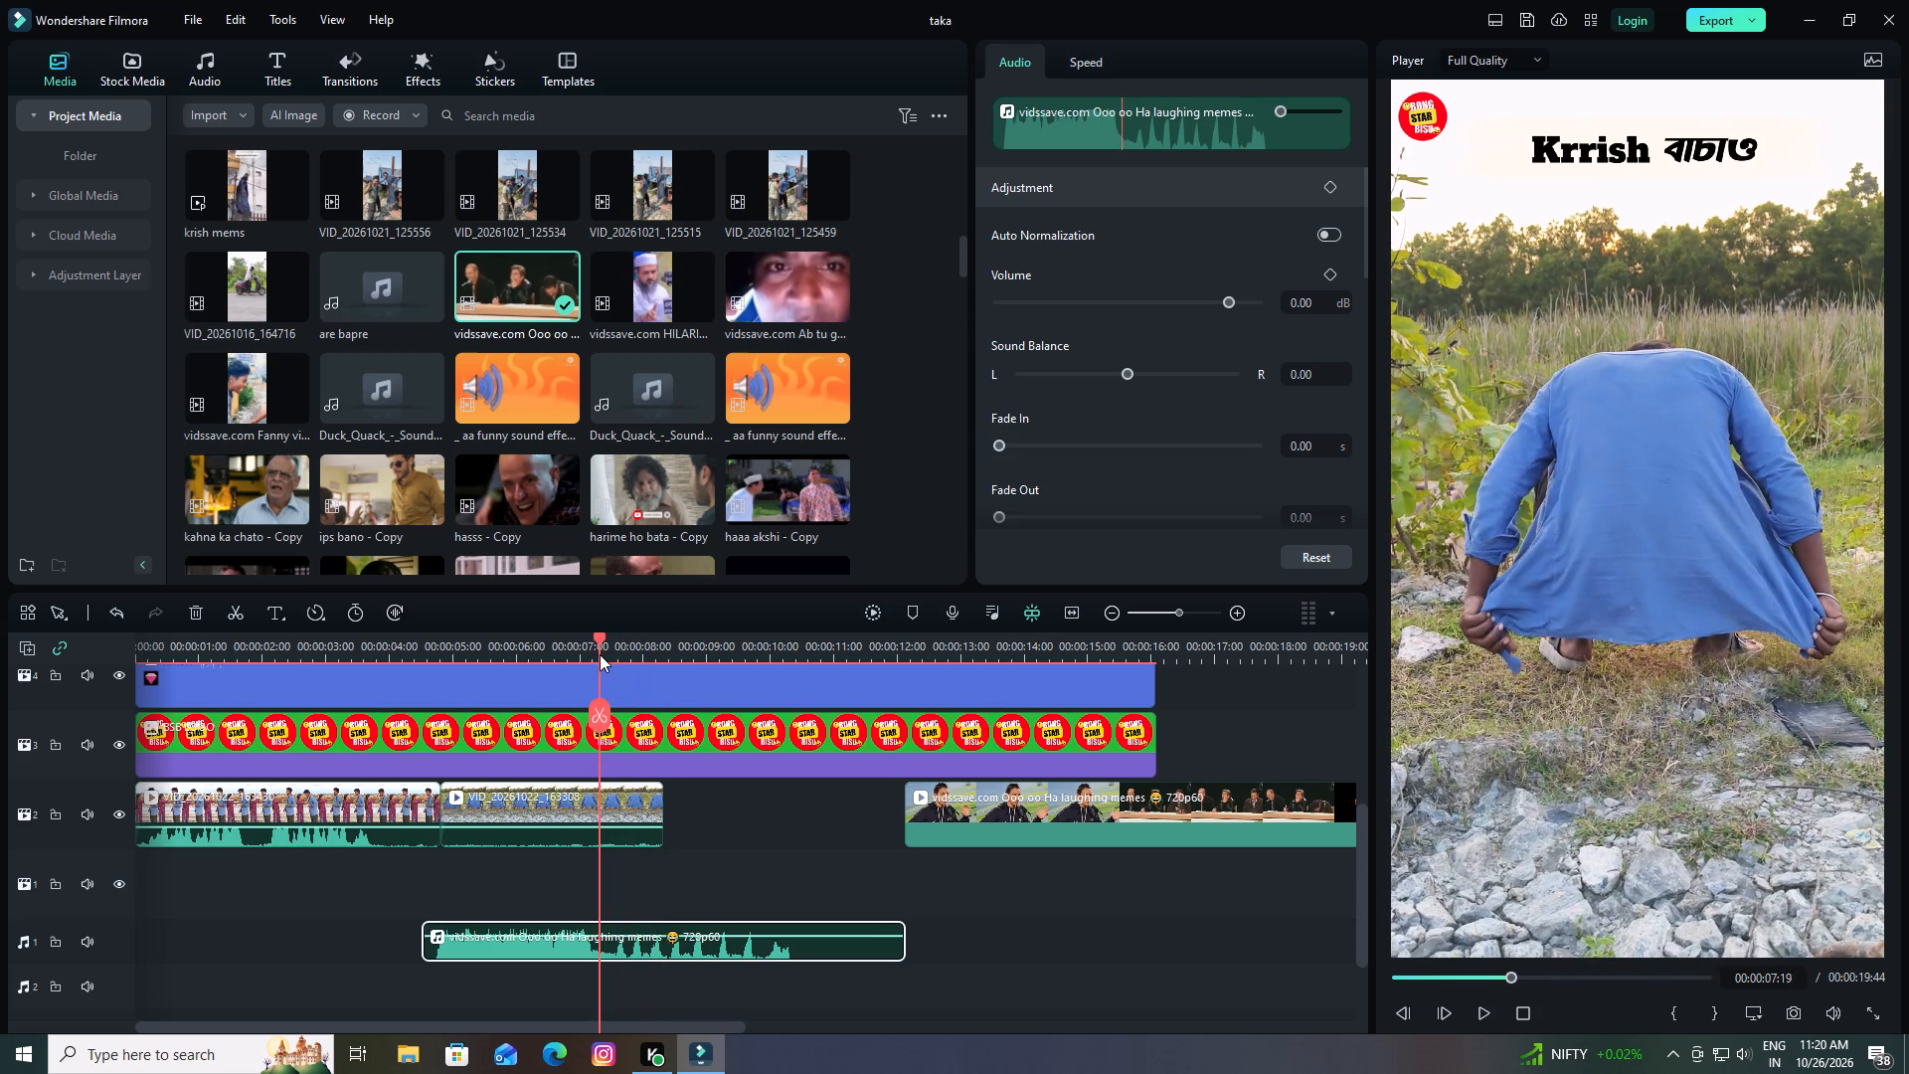
{"action": "left_click_drag", "start_coordinate": [600, 654], "coordinate": [598, 654]}
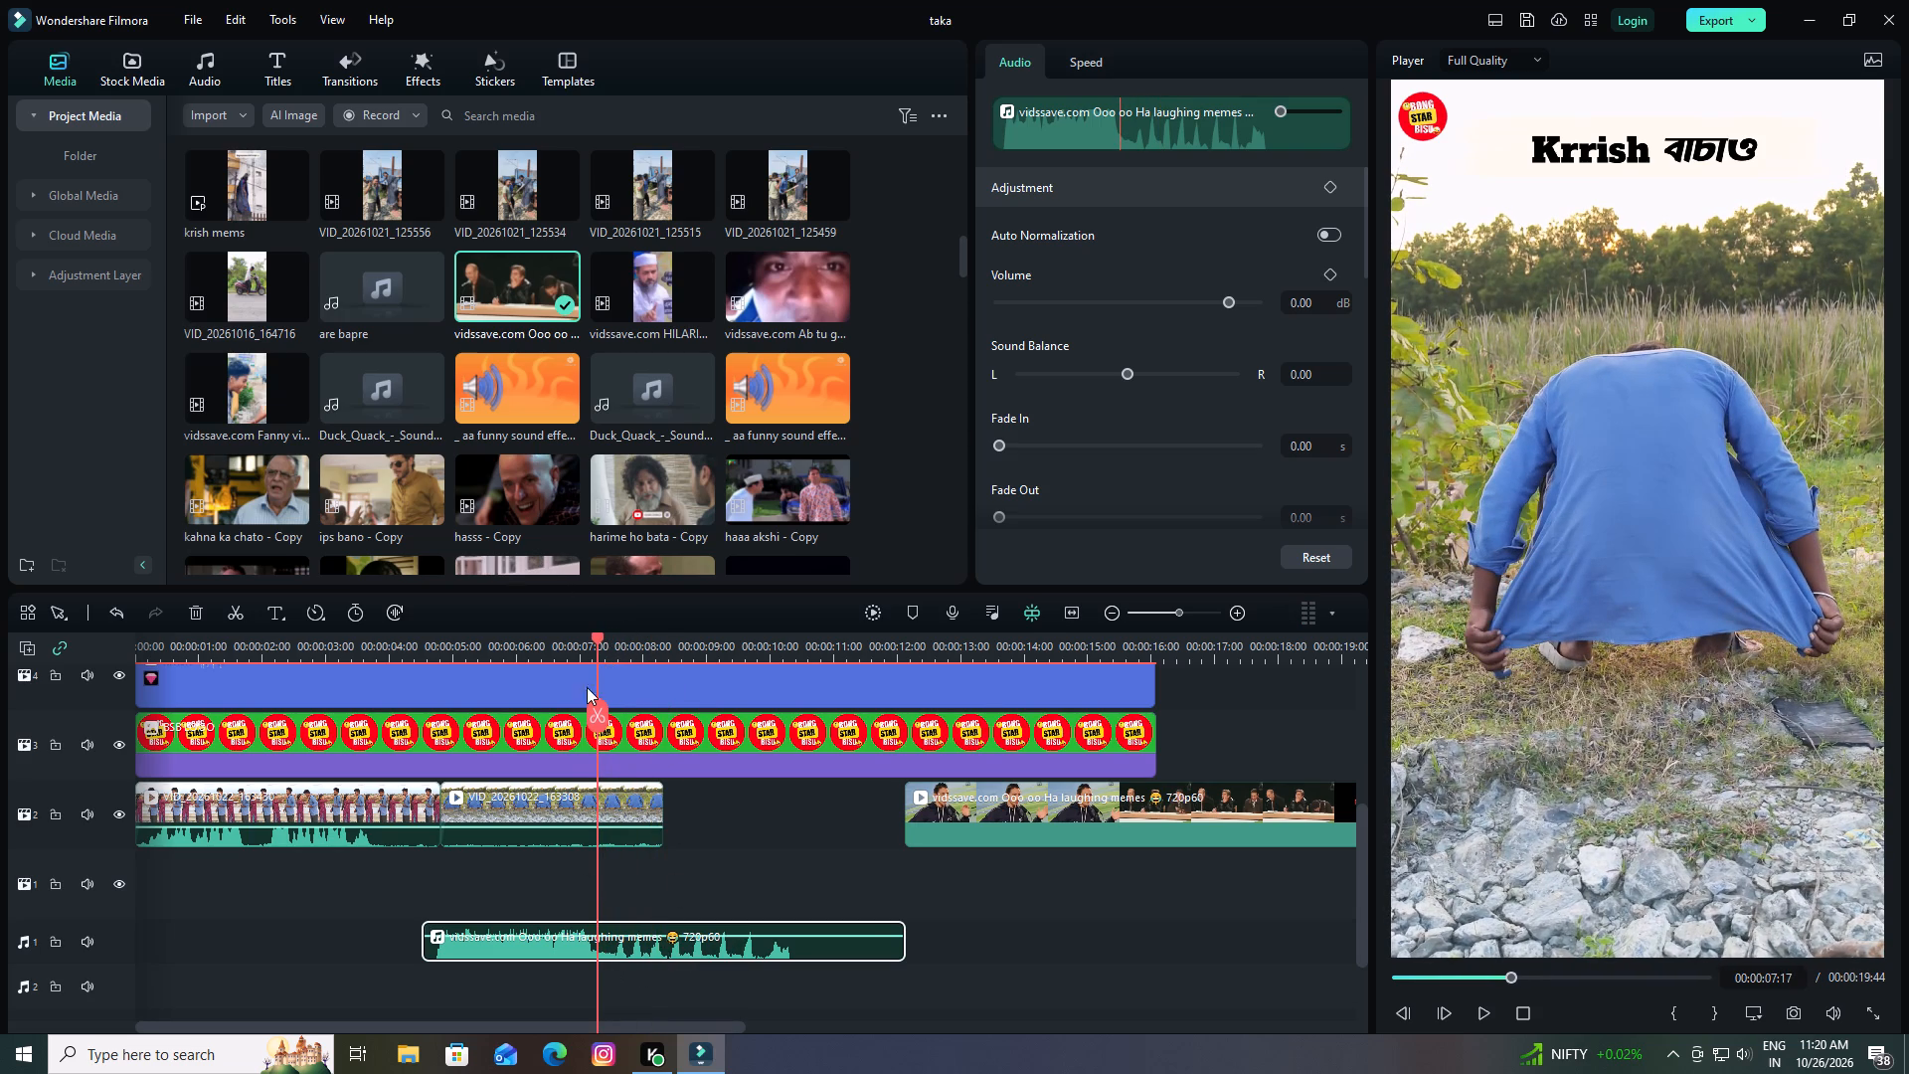
{"action": "left_click_drag", "start_coordinate": [600, 635], "coordinate": [575, 643]}
{"action": "key", "text": "space"}
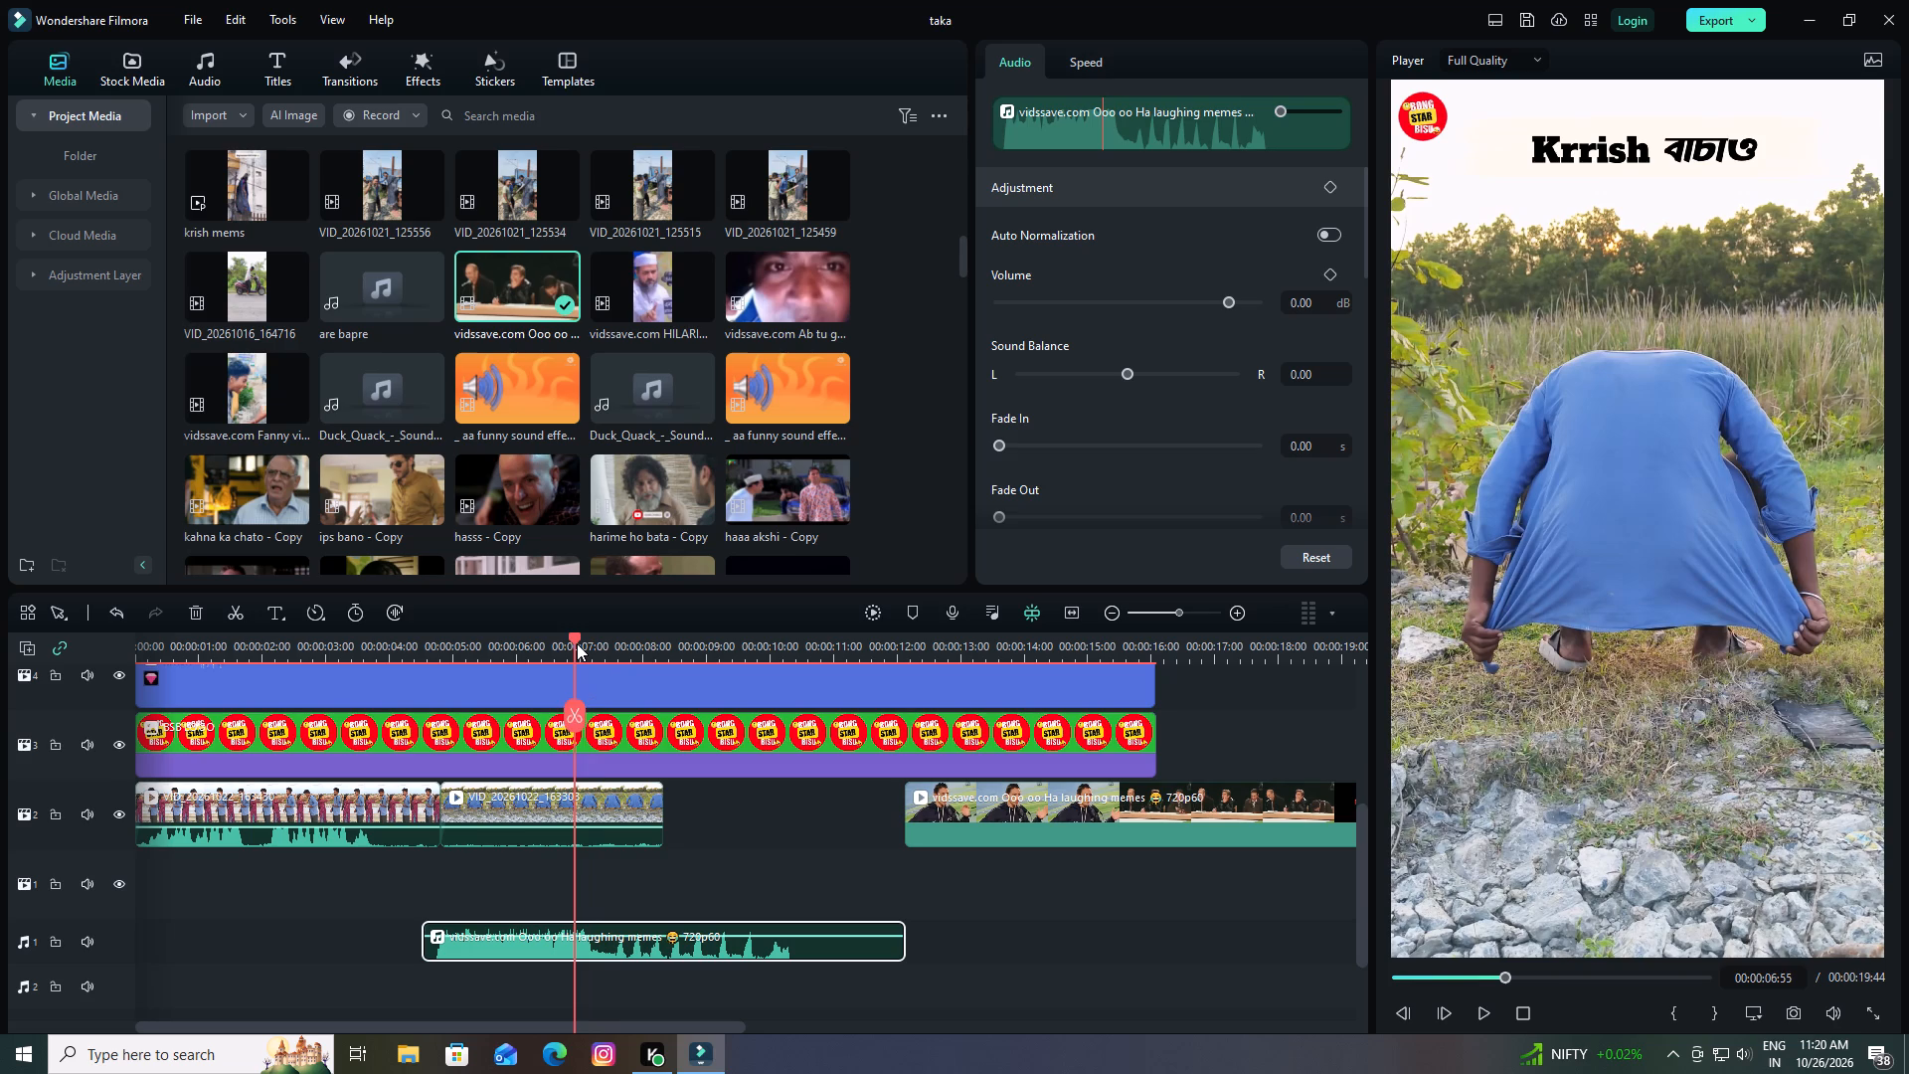
{"action": "key", "text": "space"}
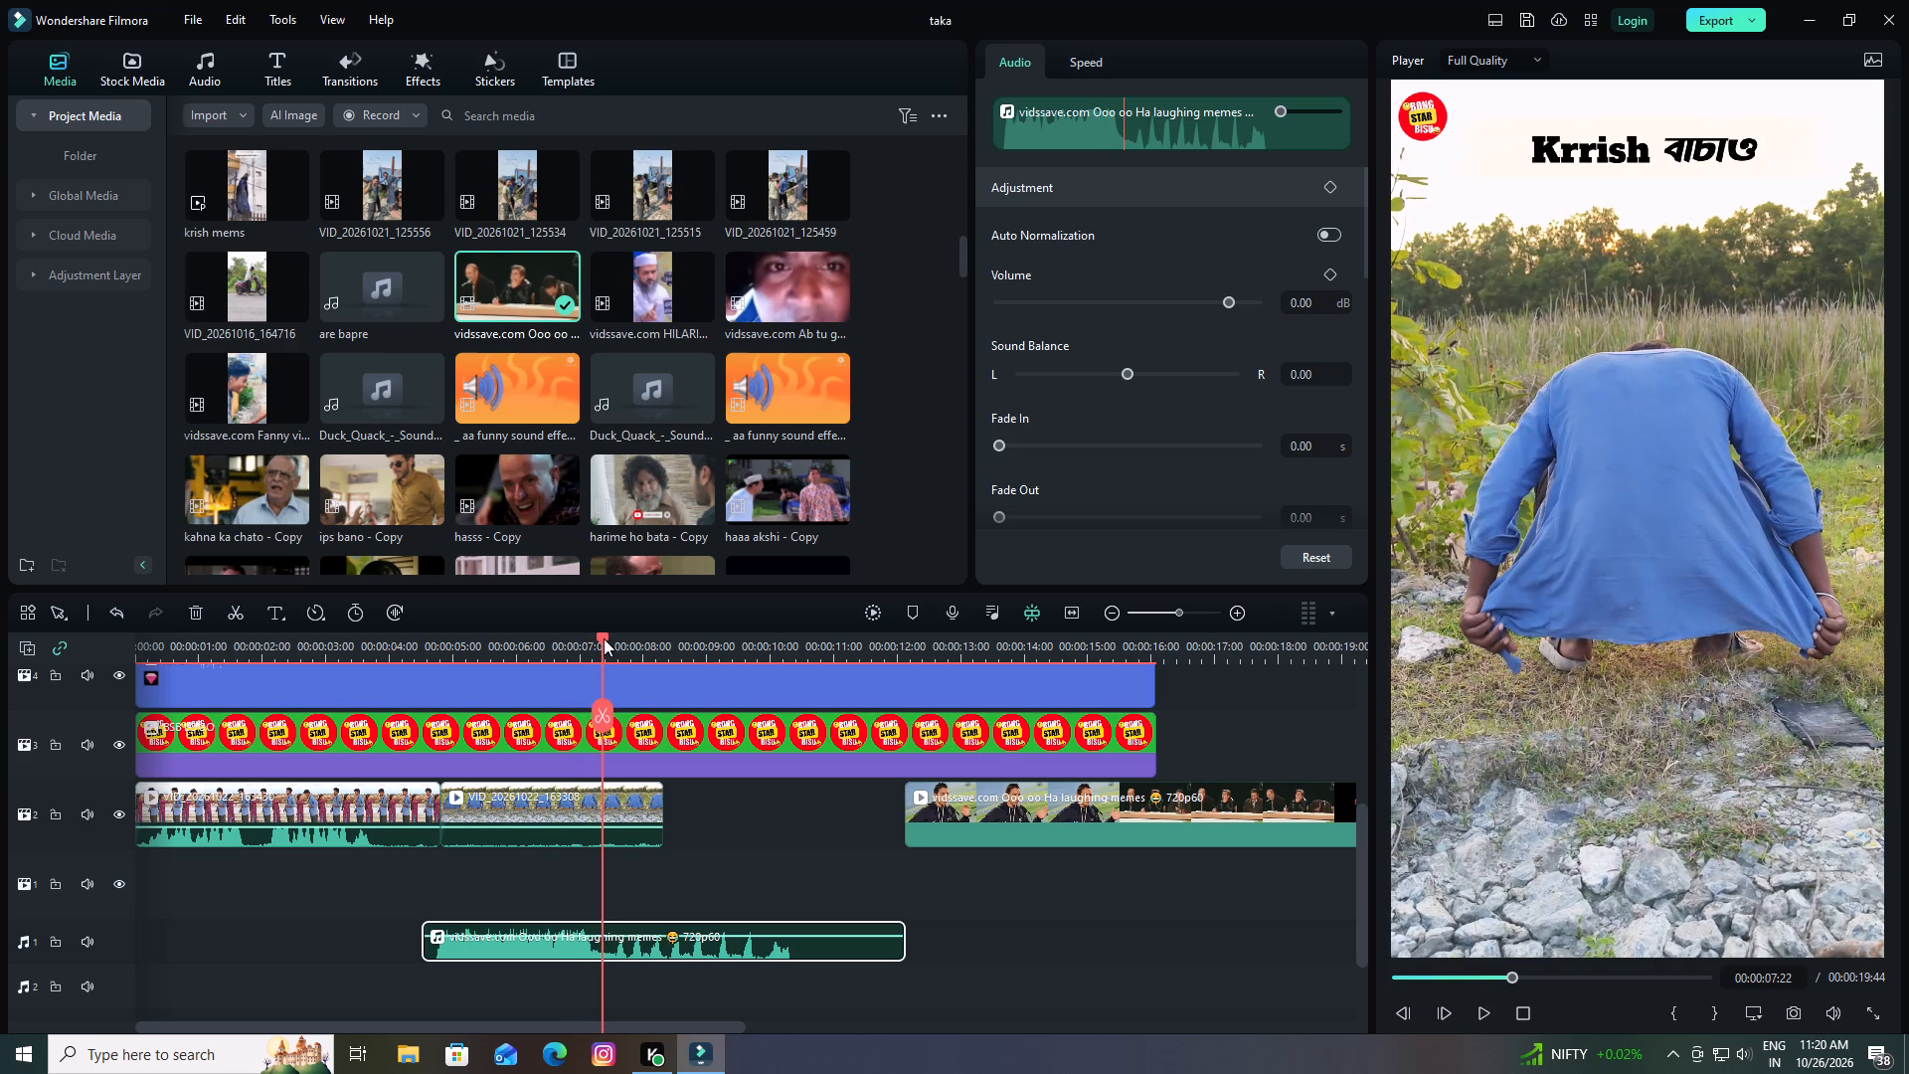
{"action": "left_click_drag", "start_coordinate": [602, 638], "coordinate": [526, 644]}
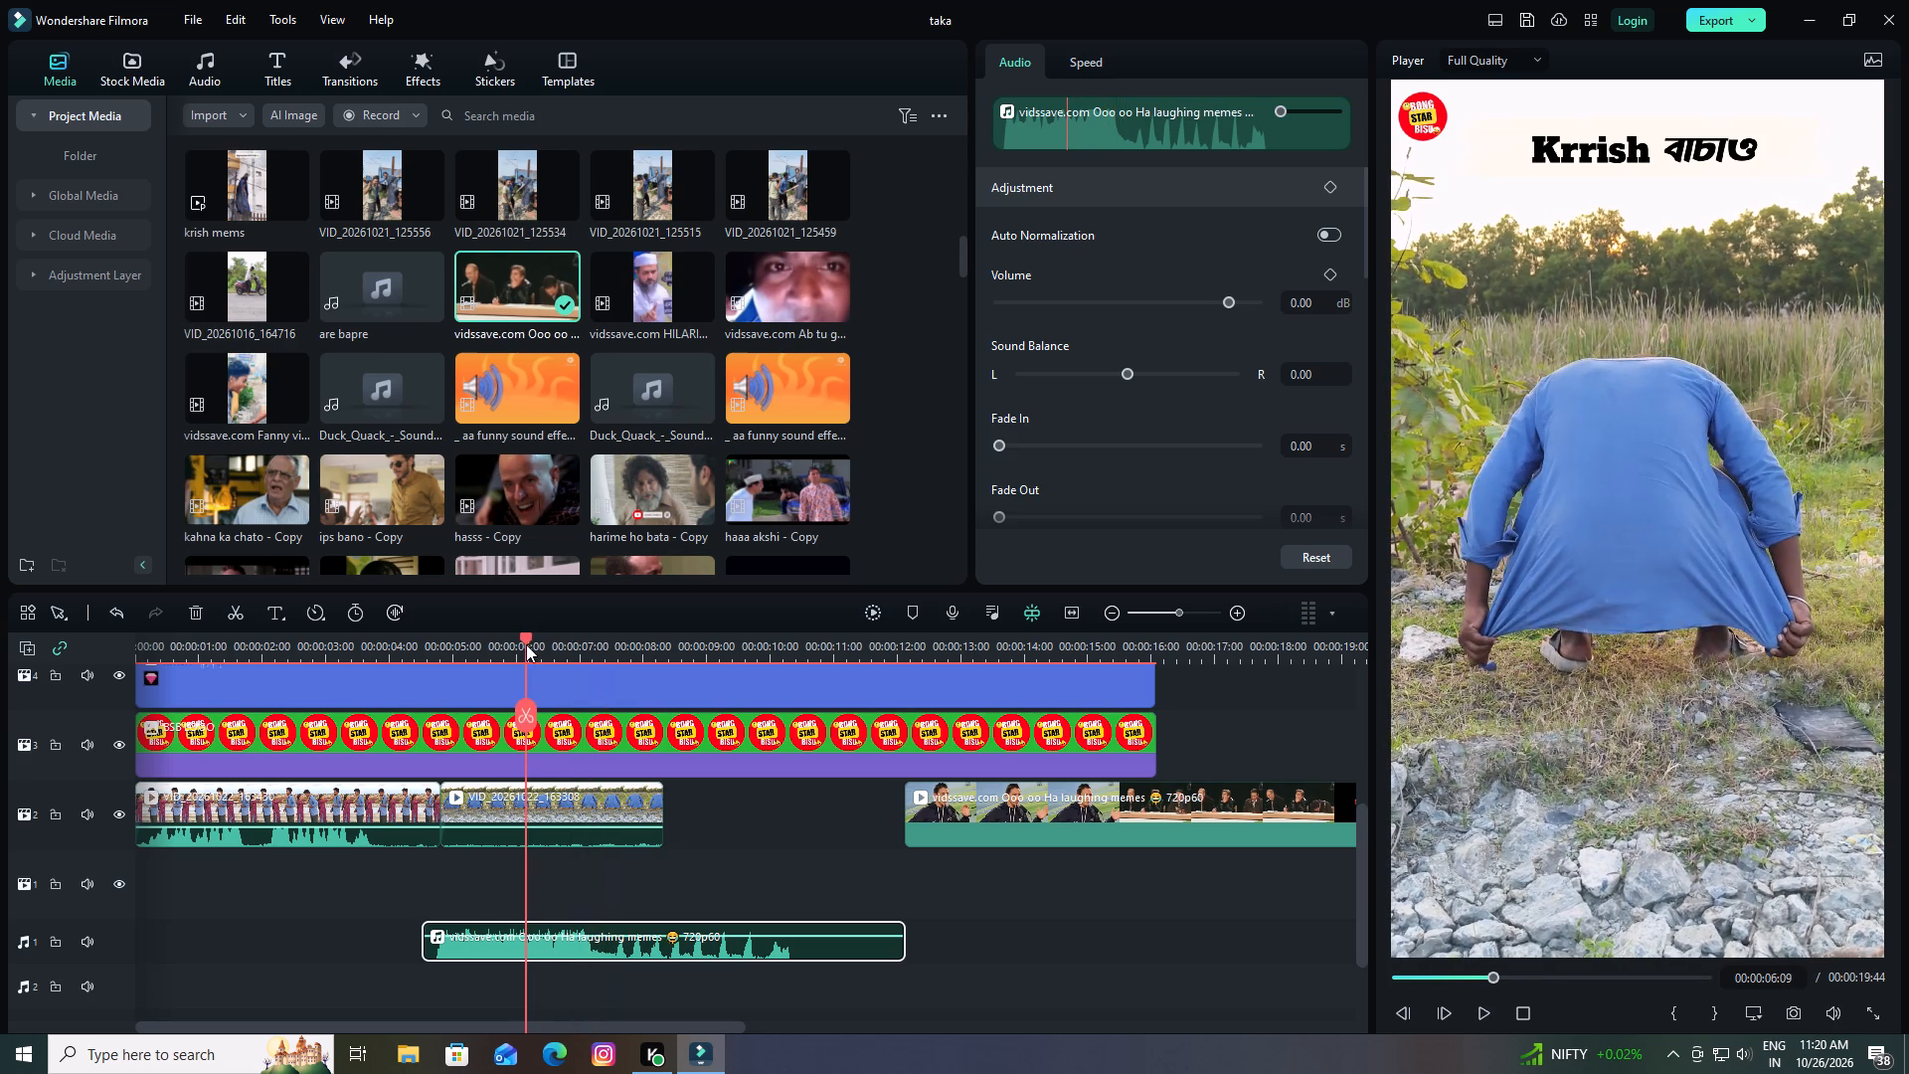
{"action": "key", "text": "space"}
{"action": "key", "text": "space"}
{"action": "key", "text": "space"}
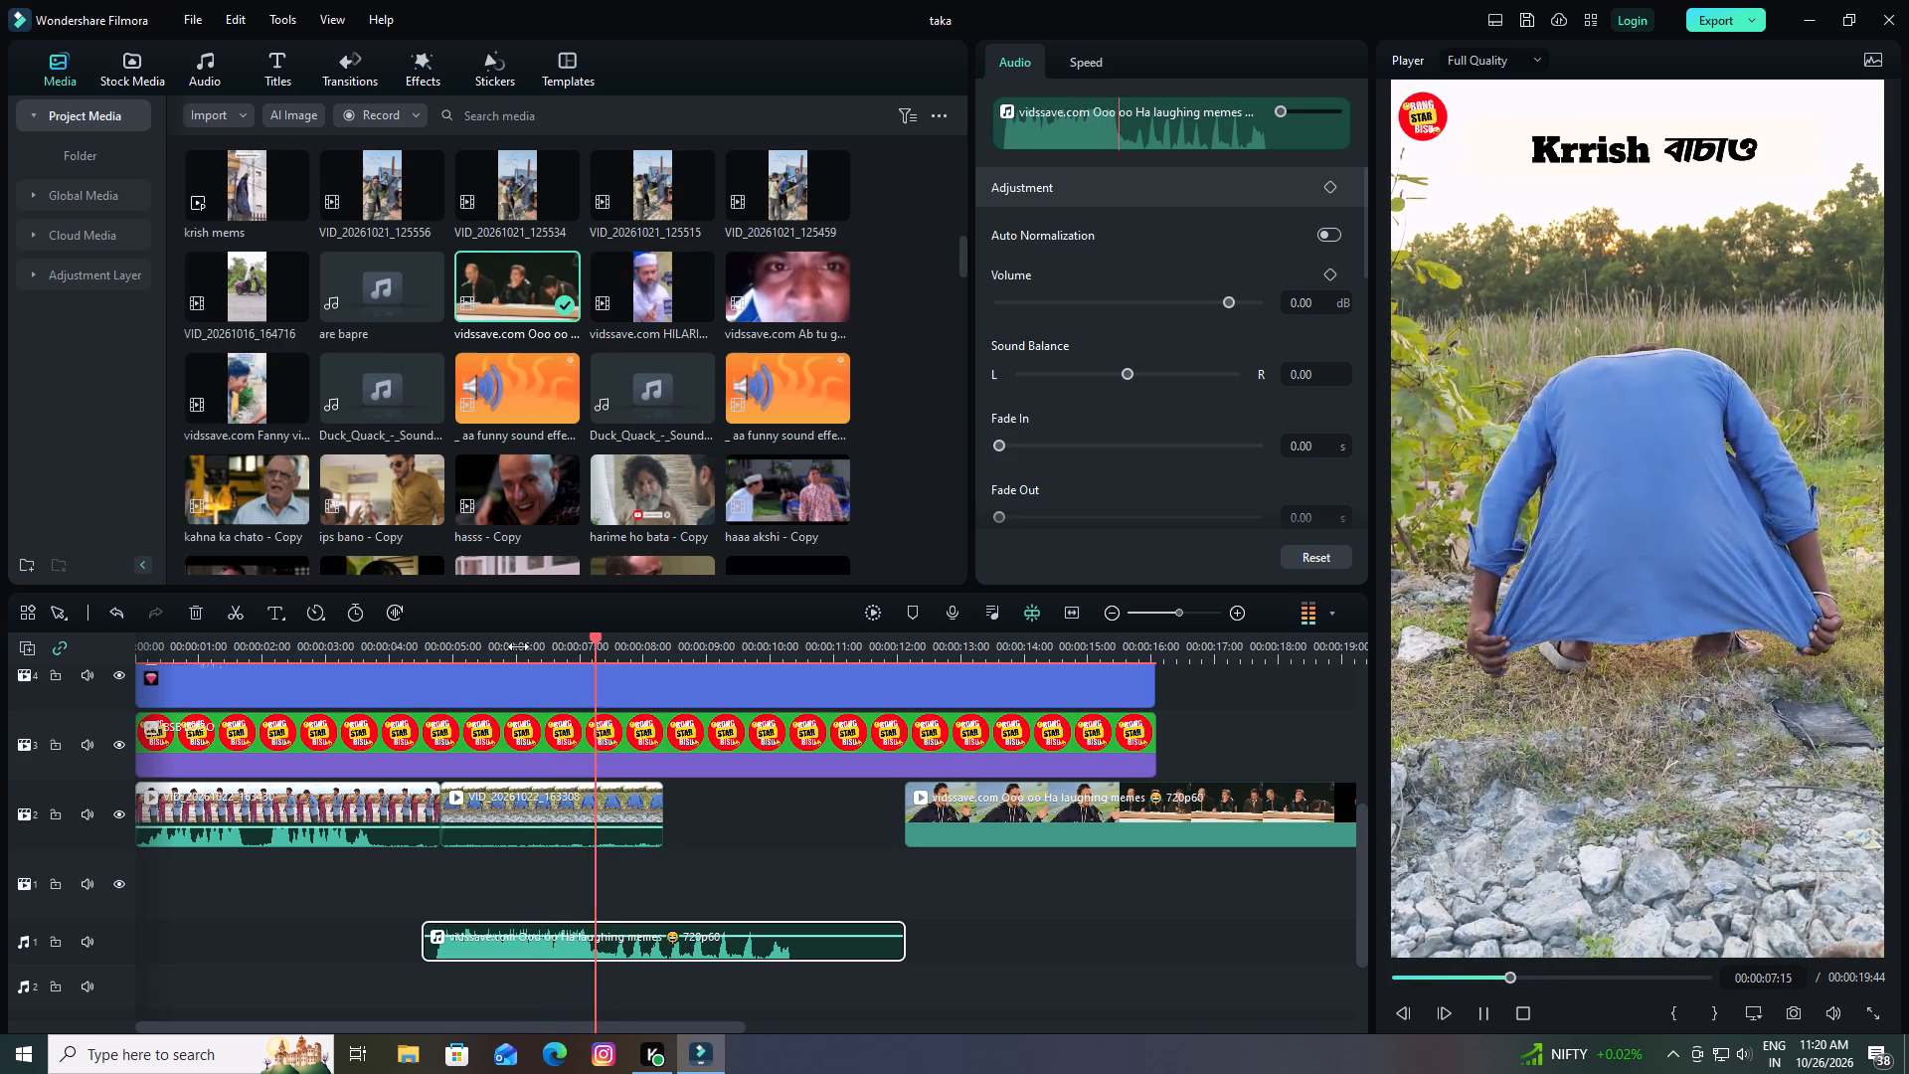
{"action": "key", "text": "space"}
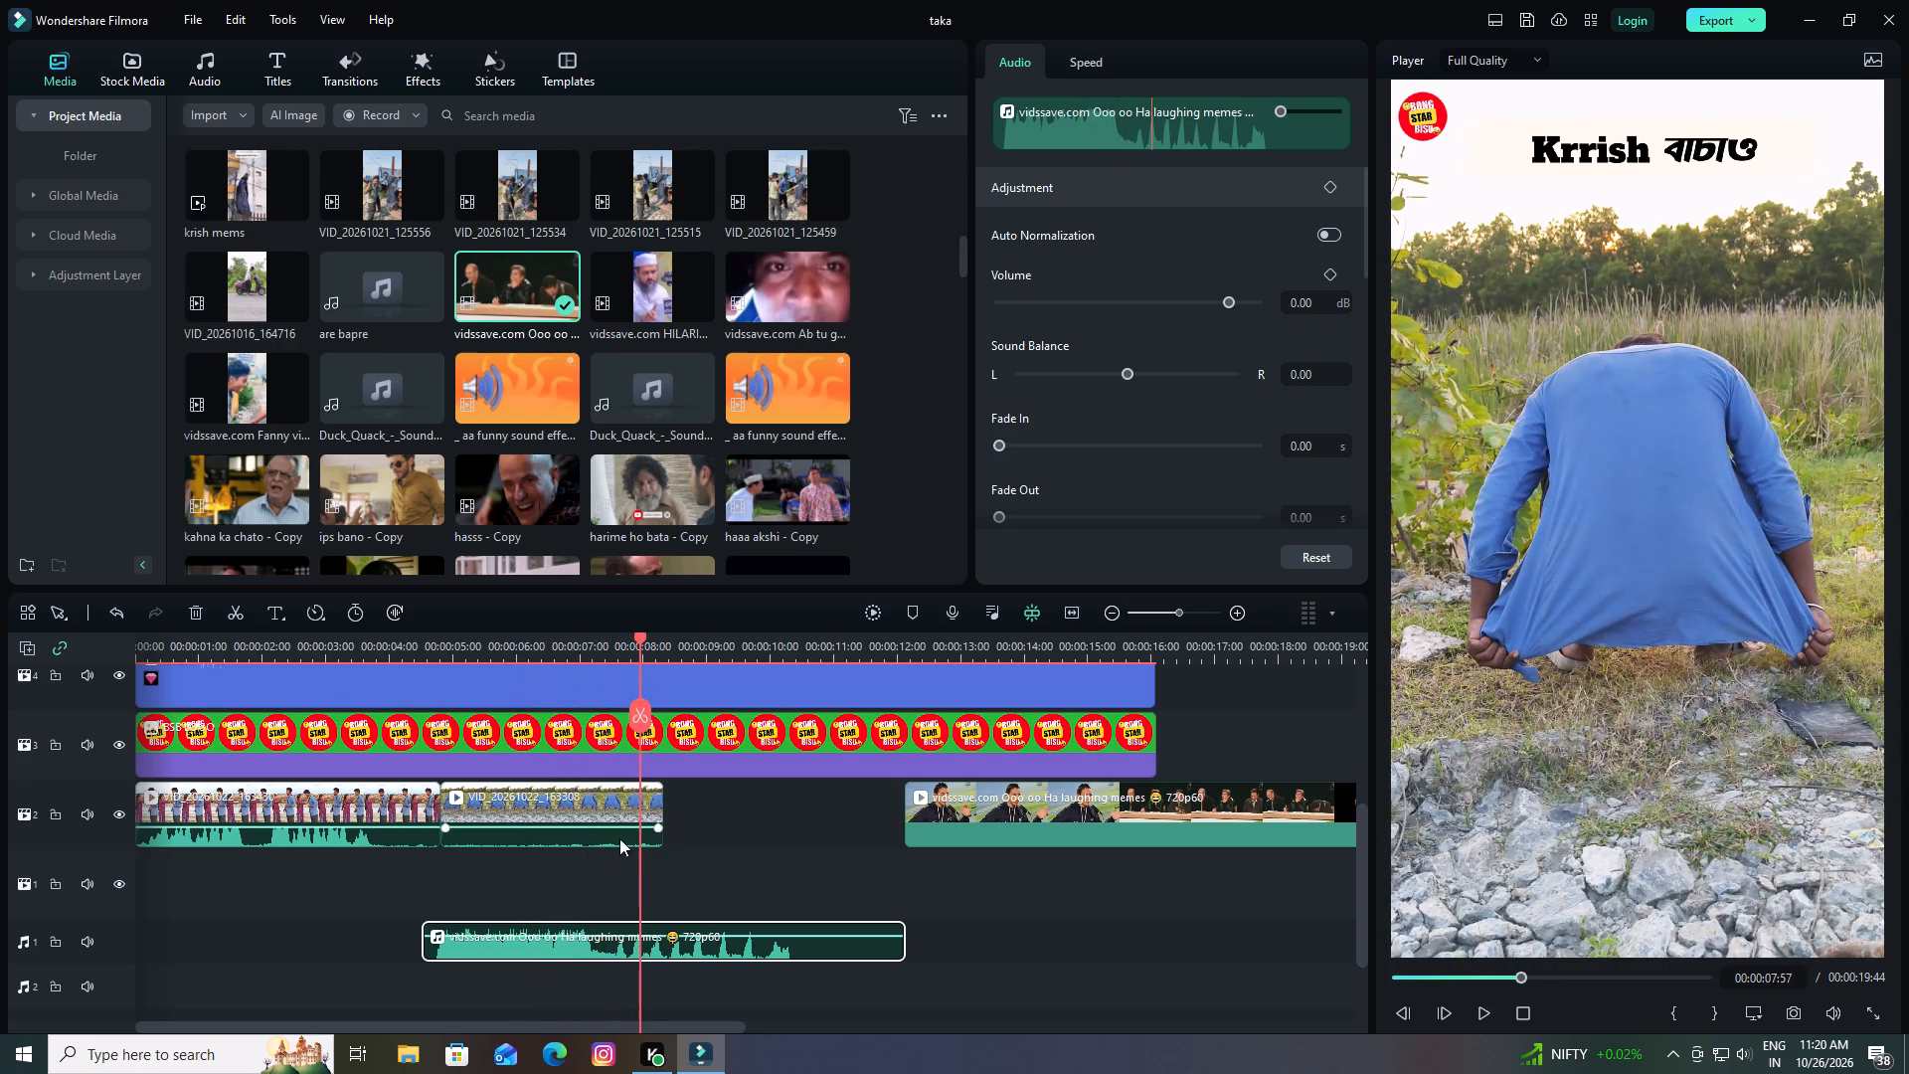
{"action": "left_click_drag", "start_coordinate": [640, 640], "coordinate": [415, 681]}
{"action": "key", "text": "space"}
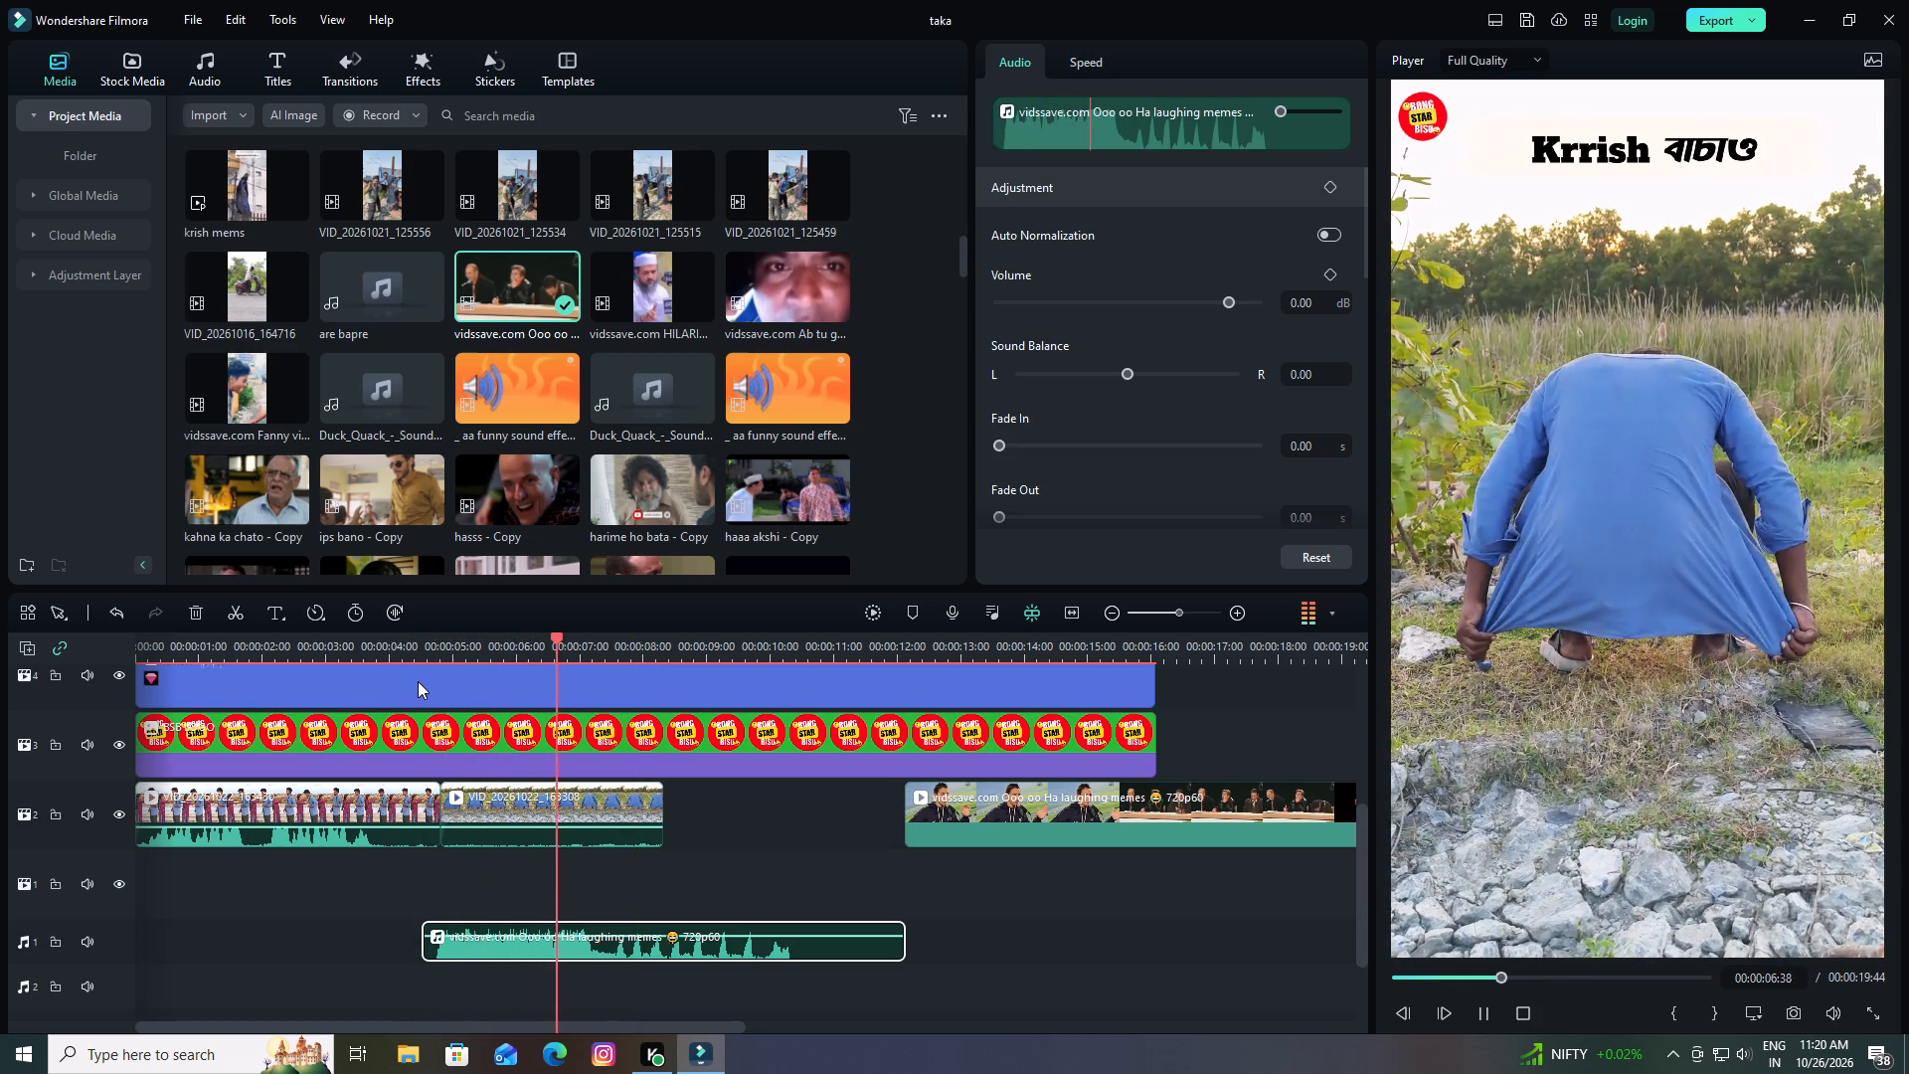
{"action": "key", "text": "space"}
Split the second clip and the laughing audio at 00:00:07:00 and delete the part of each after the cut.
{"action": "left_click", "coordinate": [594, 803]}
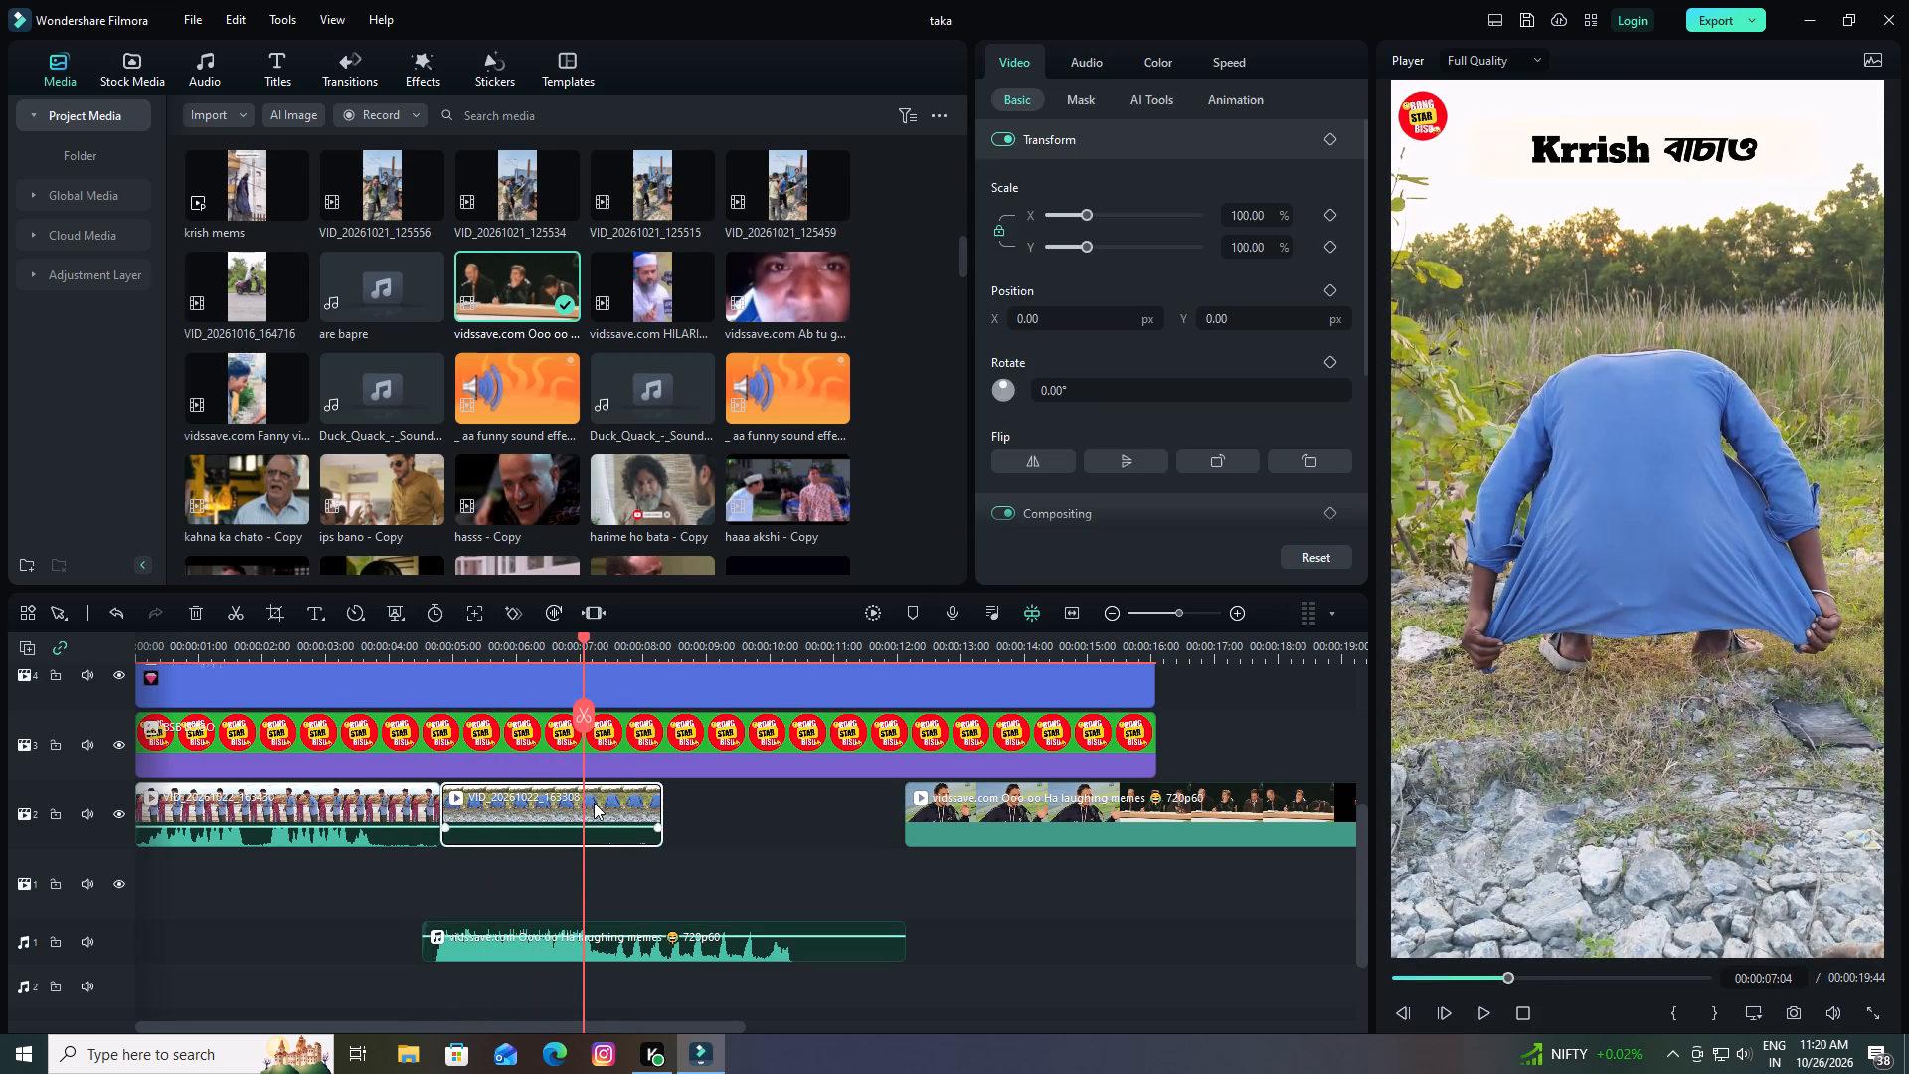
{"action": "left_click", "coordinate": [579, 715]}
{"action": "left_click", "coordinate": [579, 716]}
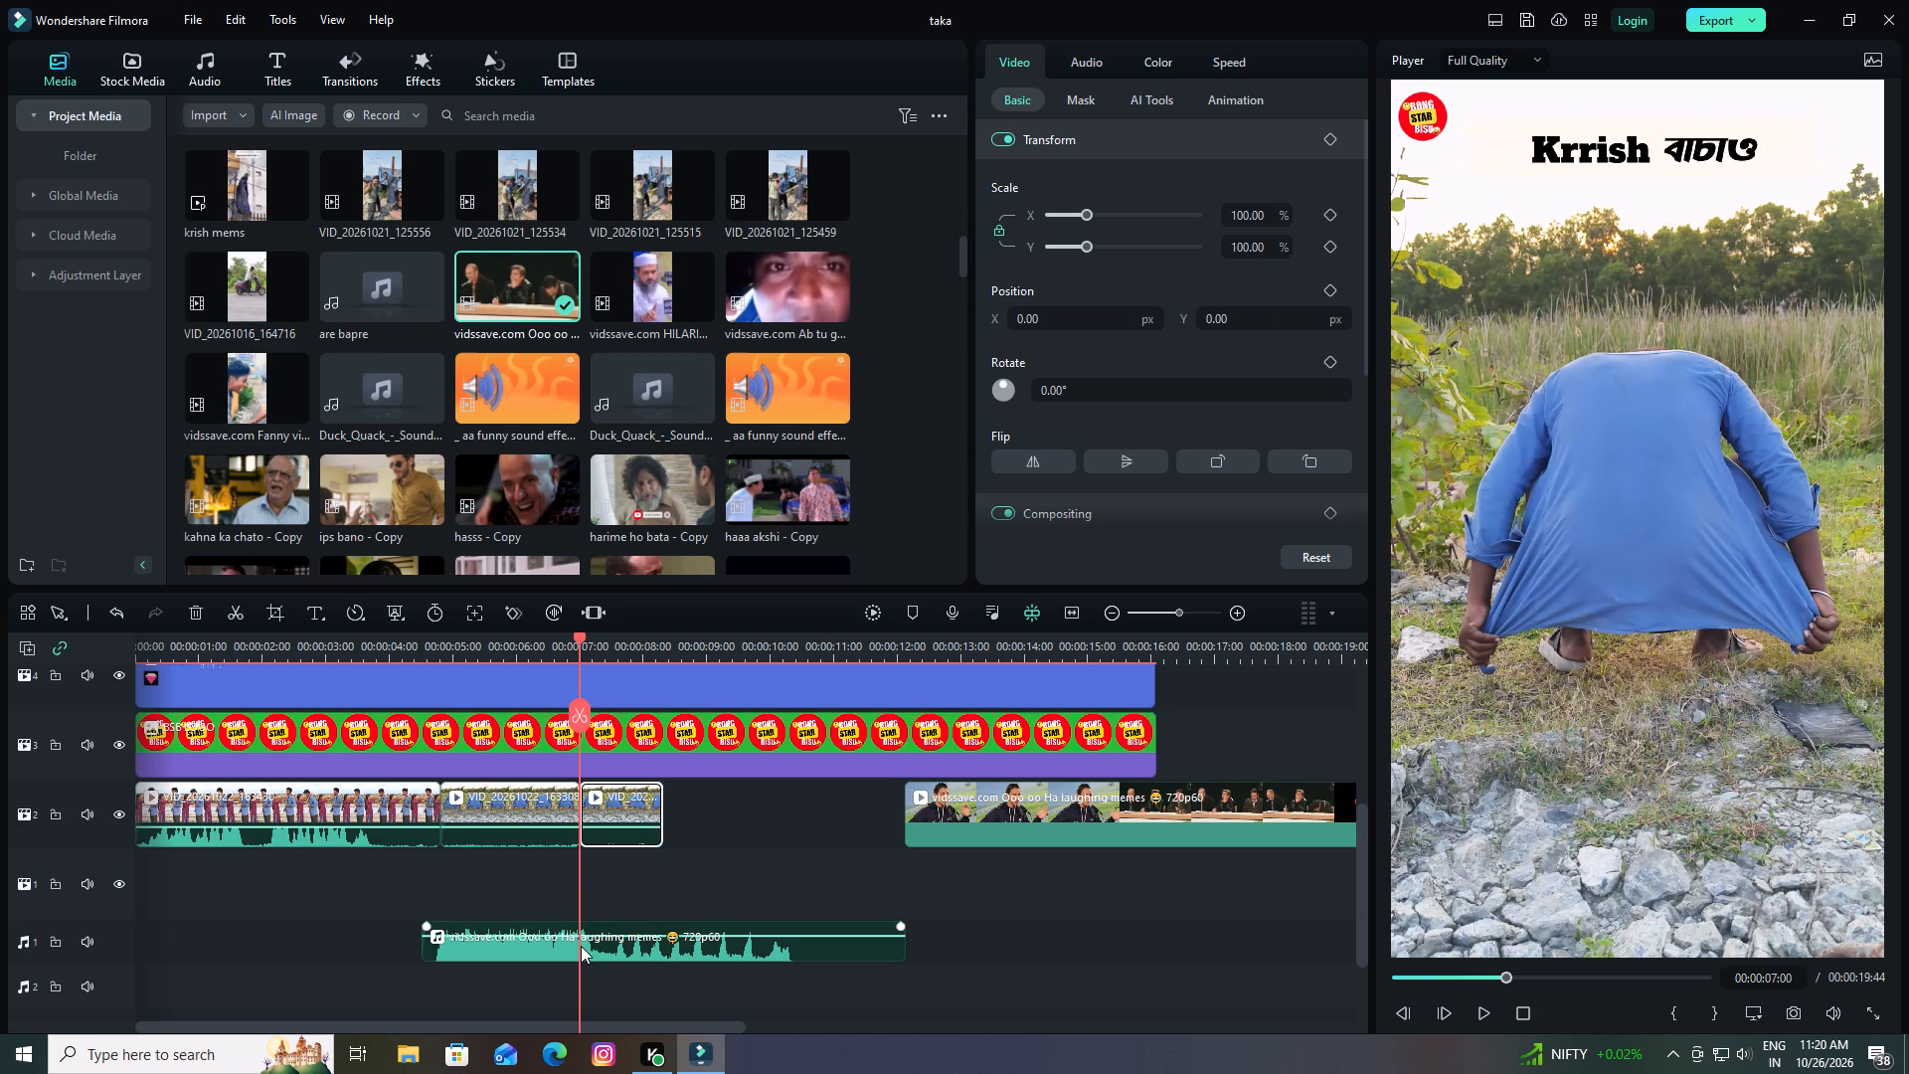
{"action": "left_click", "coordinate": [581, 946]}
{"action": "left_click", "coordinate": [582, 717]}
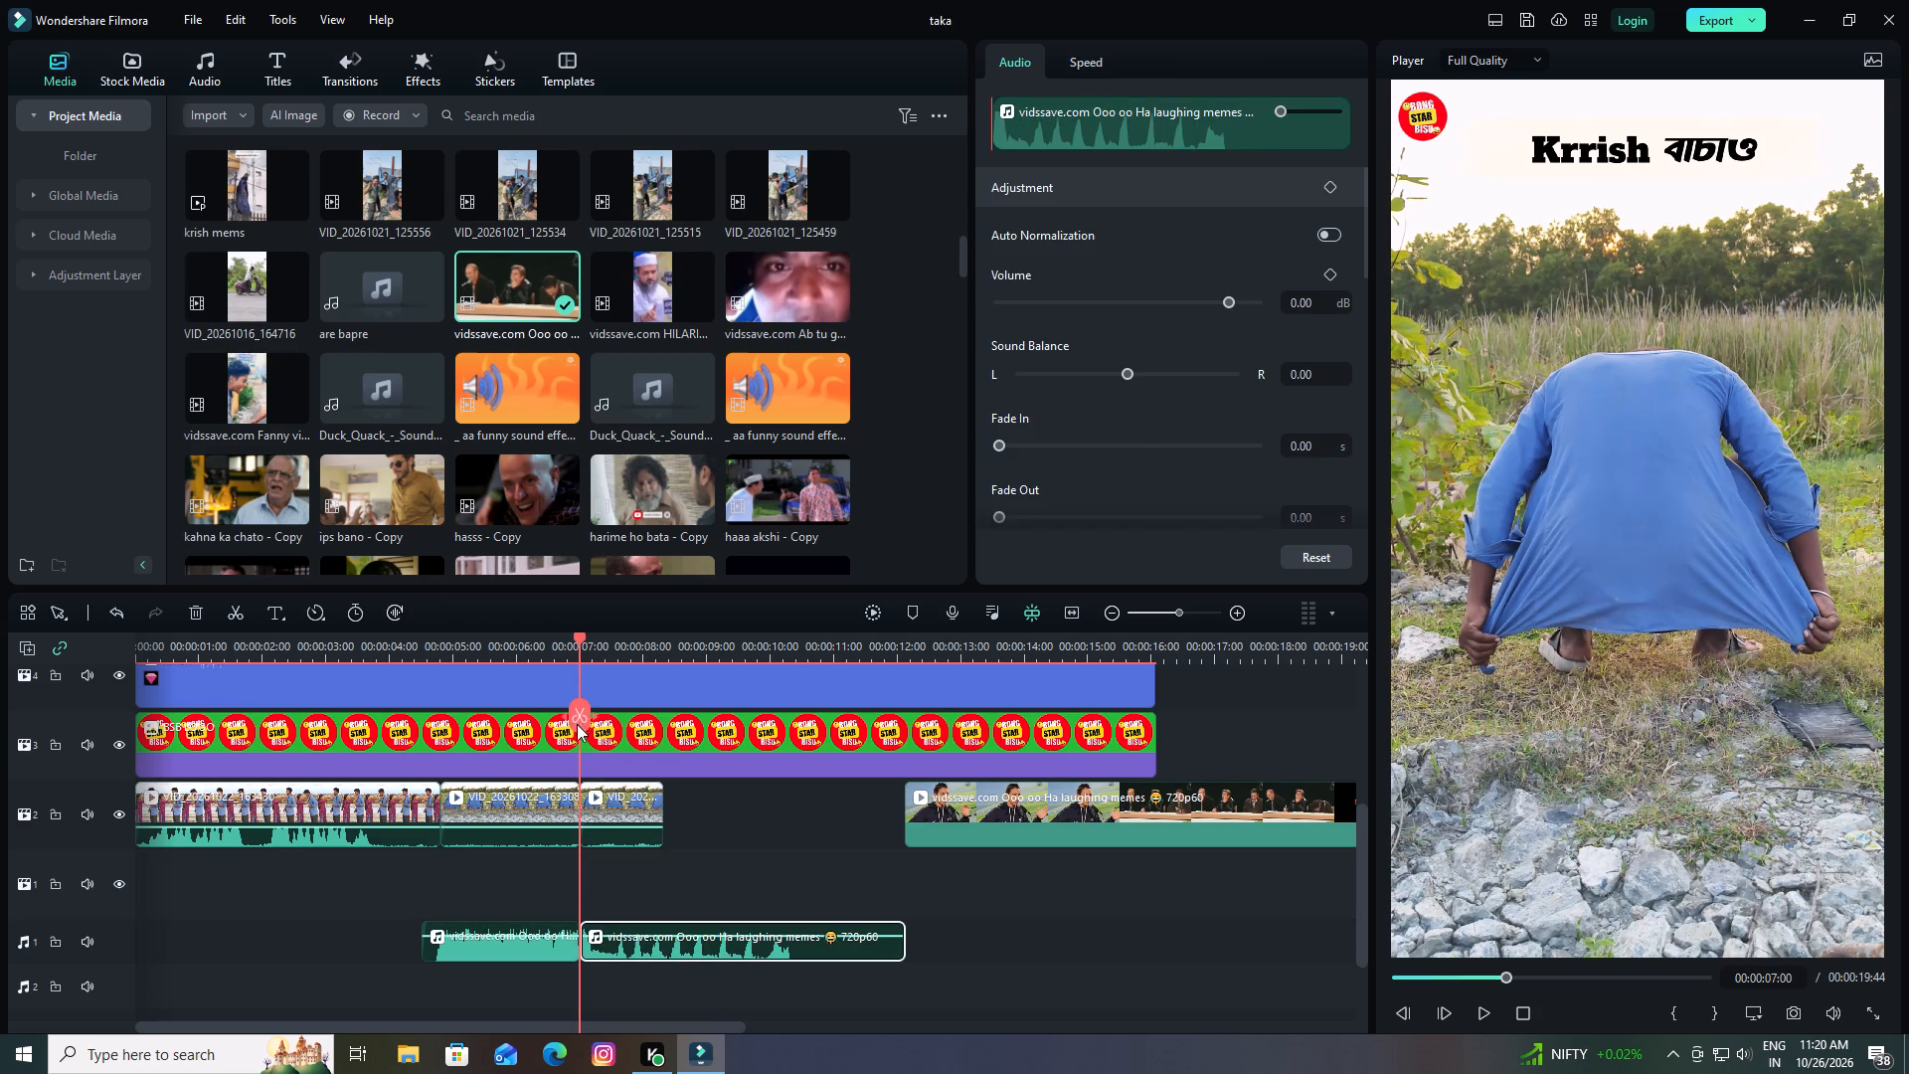
{"action": "left_click", "coordinate": [191, 612]}
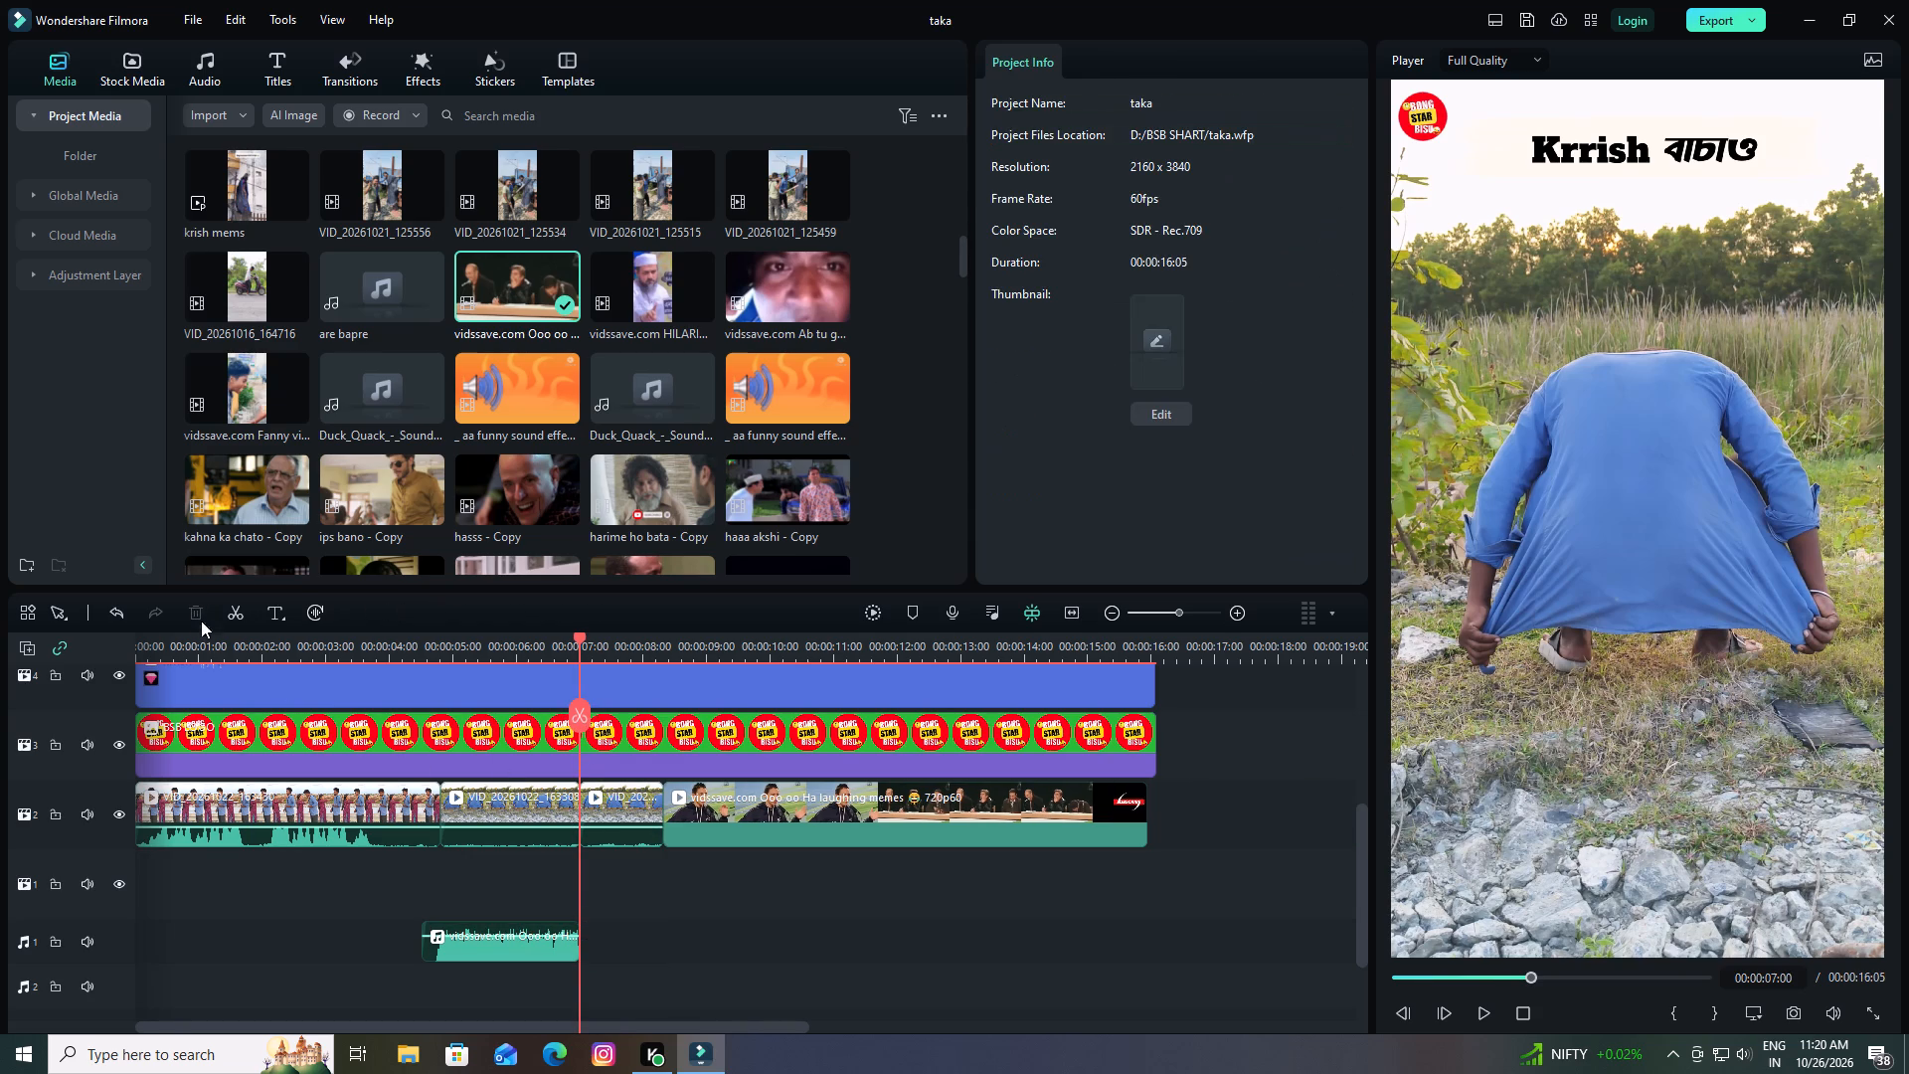
{"action": "left_click", "coordinate": [630, 822]}
{"action": "left_click", "coordinate": [617, 806]}
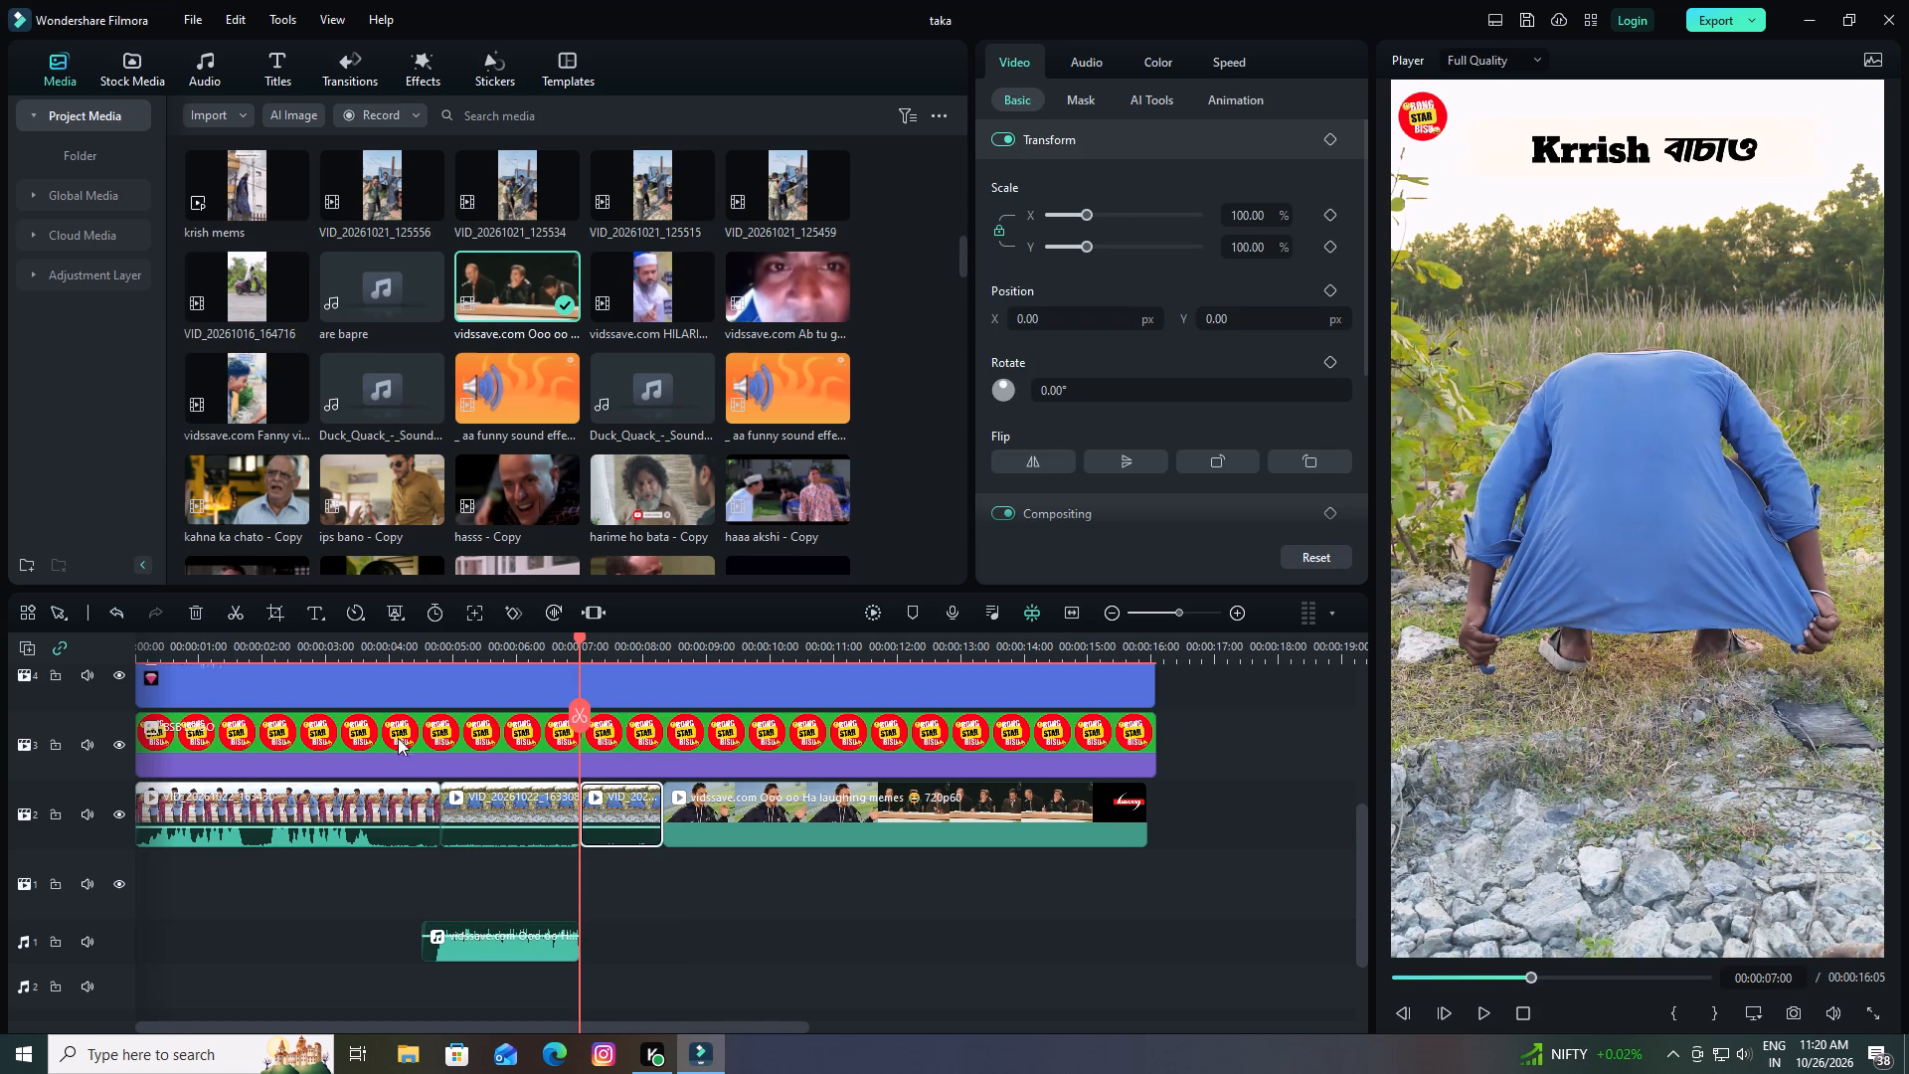
{"action": "left_click", "coordinate": [192, 611]}
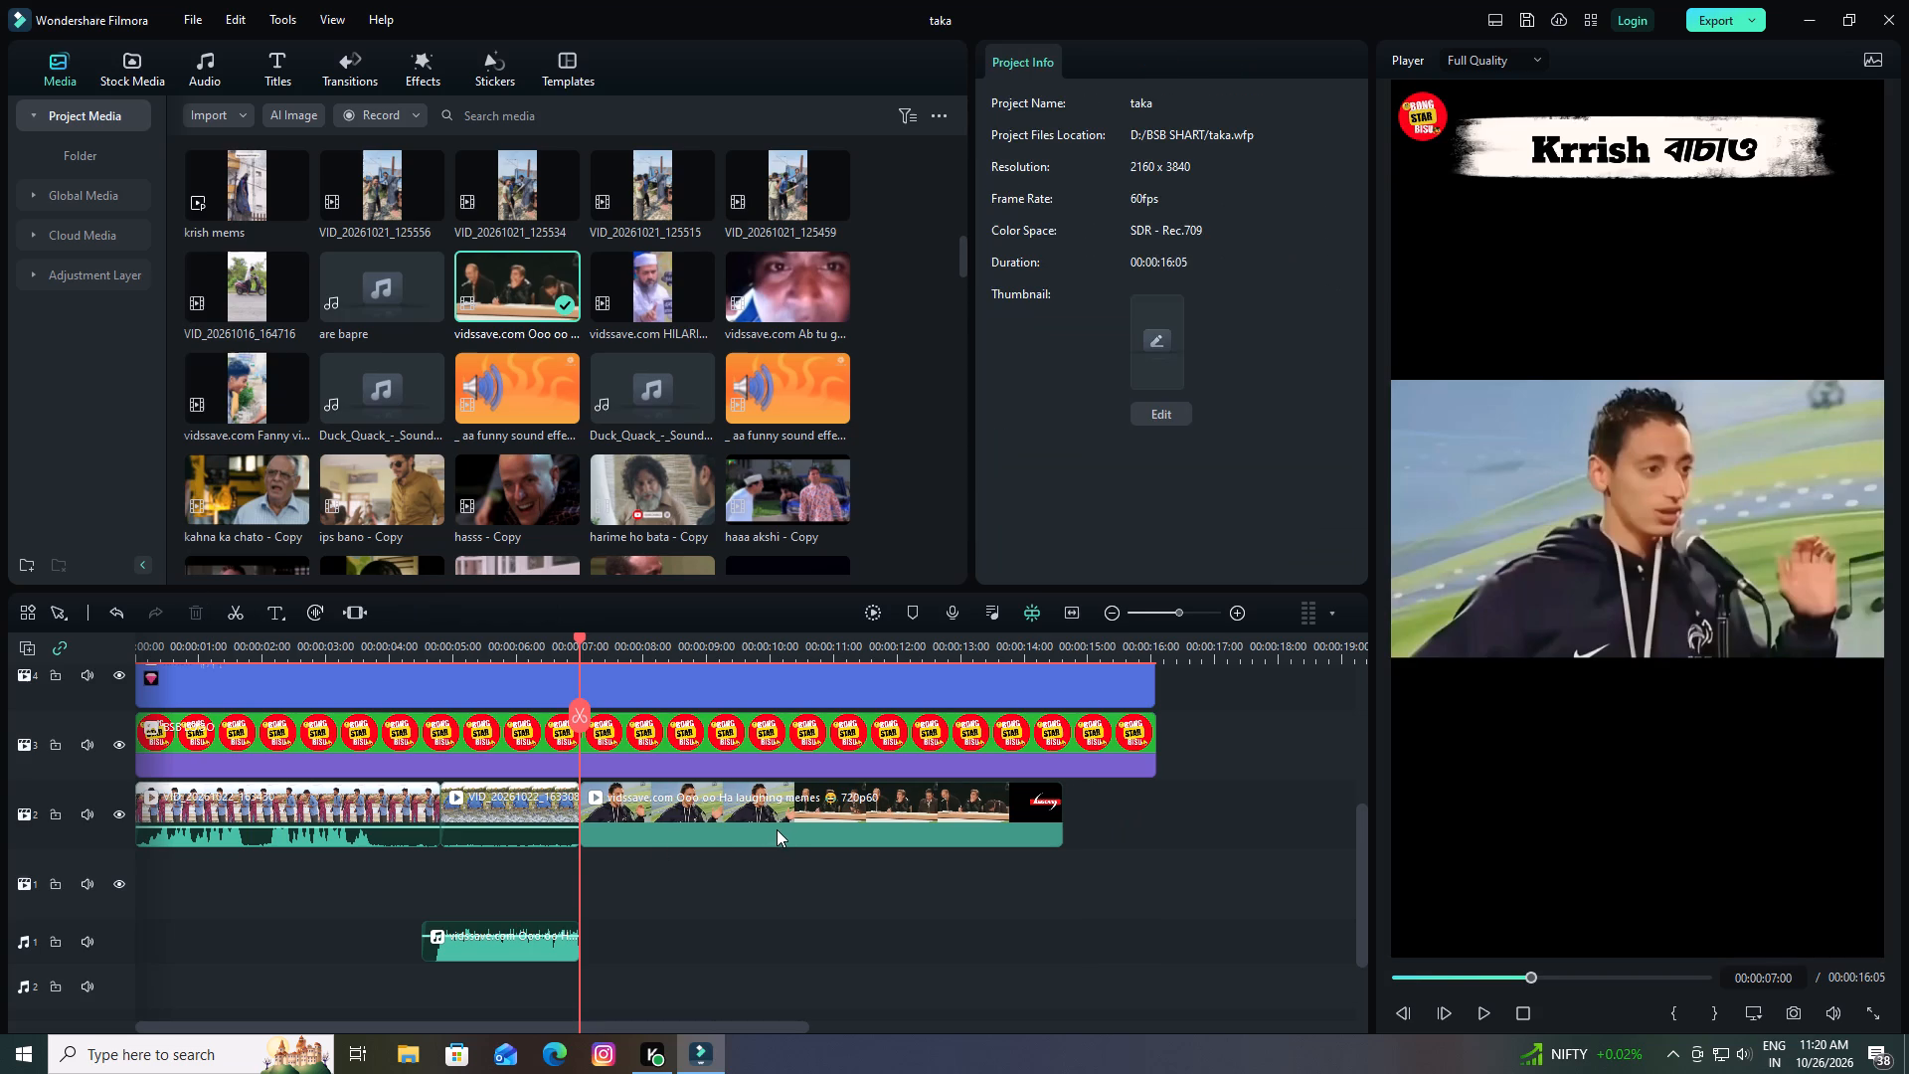
Preview the laughing memes video after the second clip and delete it from video track 2.
{"action": "key", "text": "space"}
{"action": "key", "text": "space"}
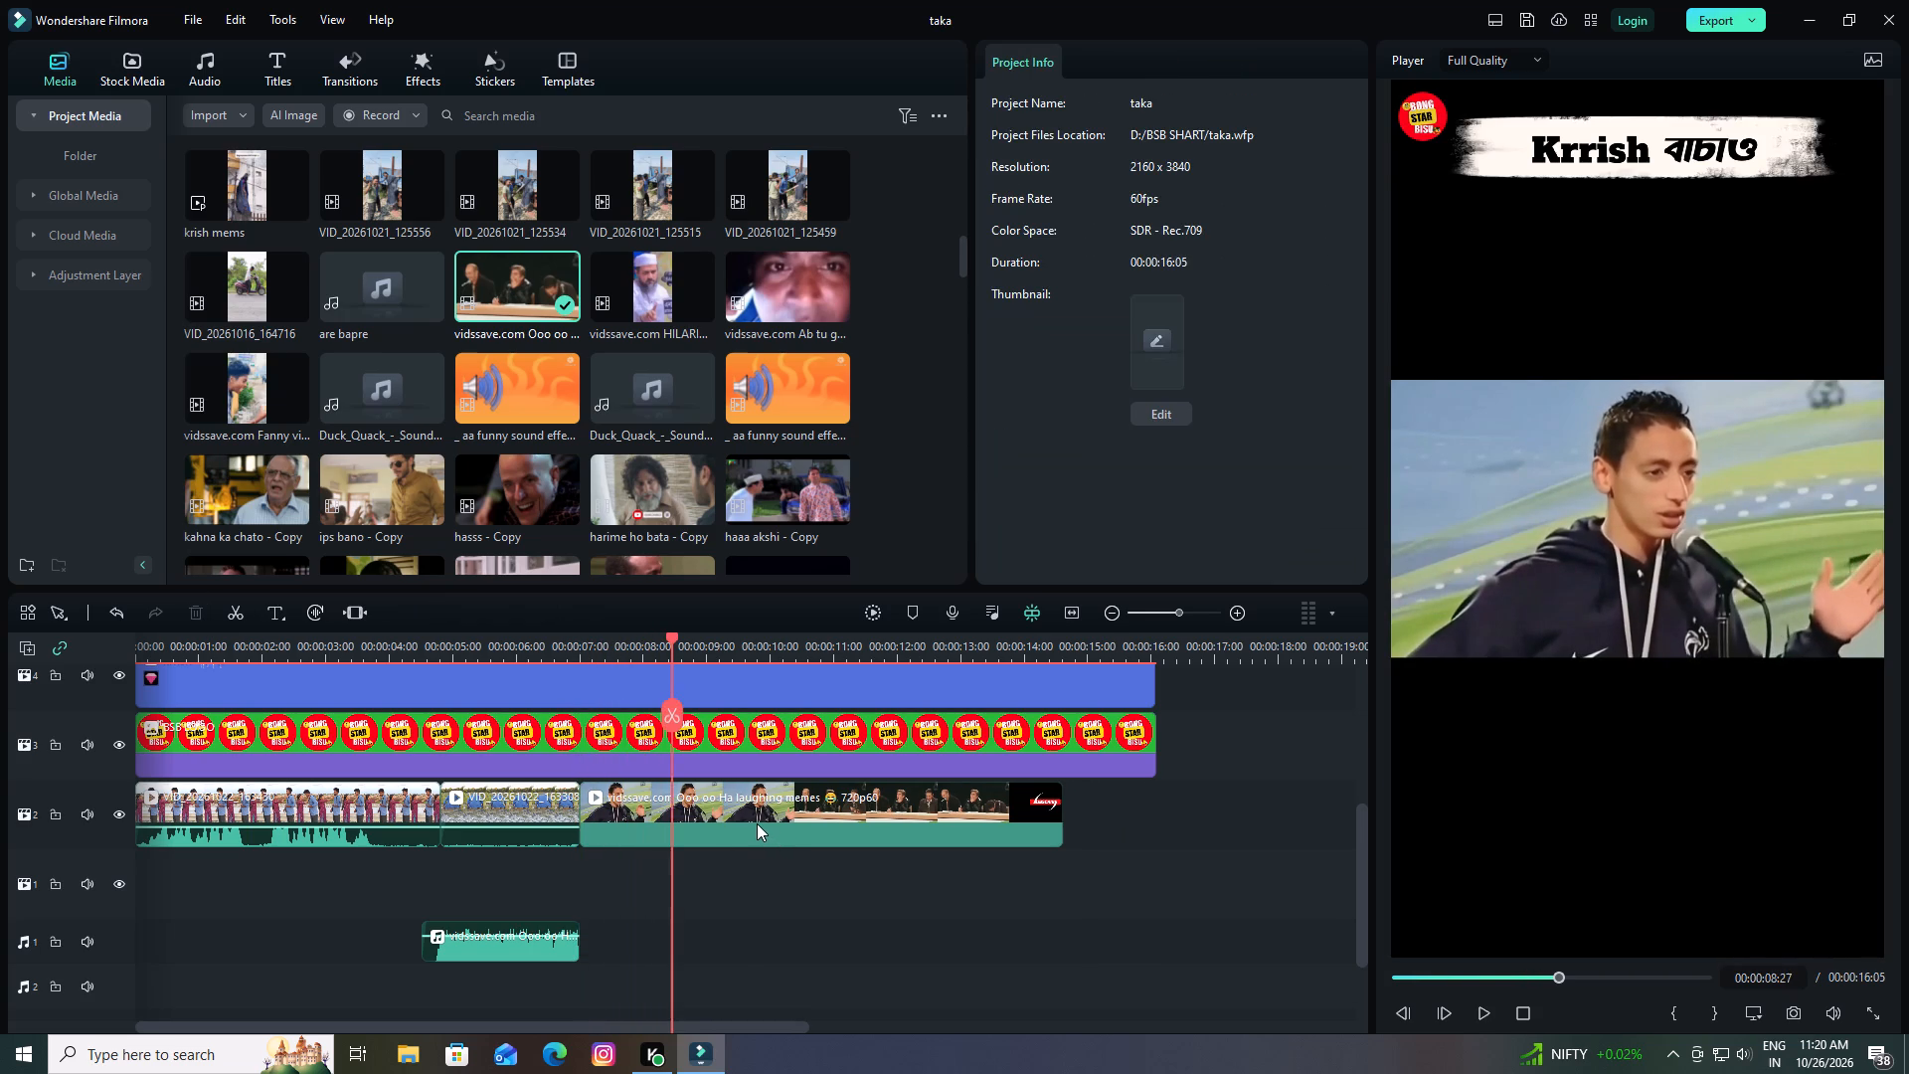
{"action": "left_click", "coordinate": [776, 804]}
{"action": "left_click", "coordinate": [191, 613]}
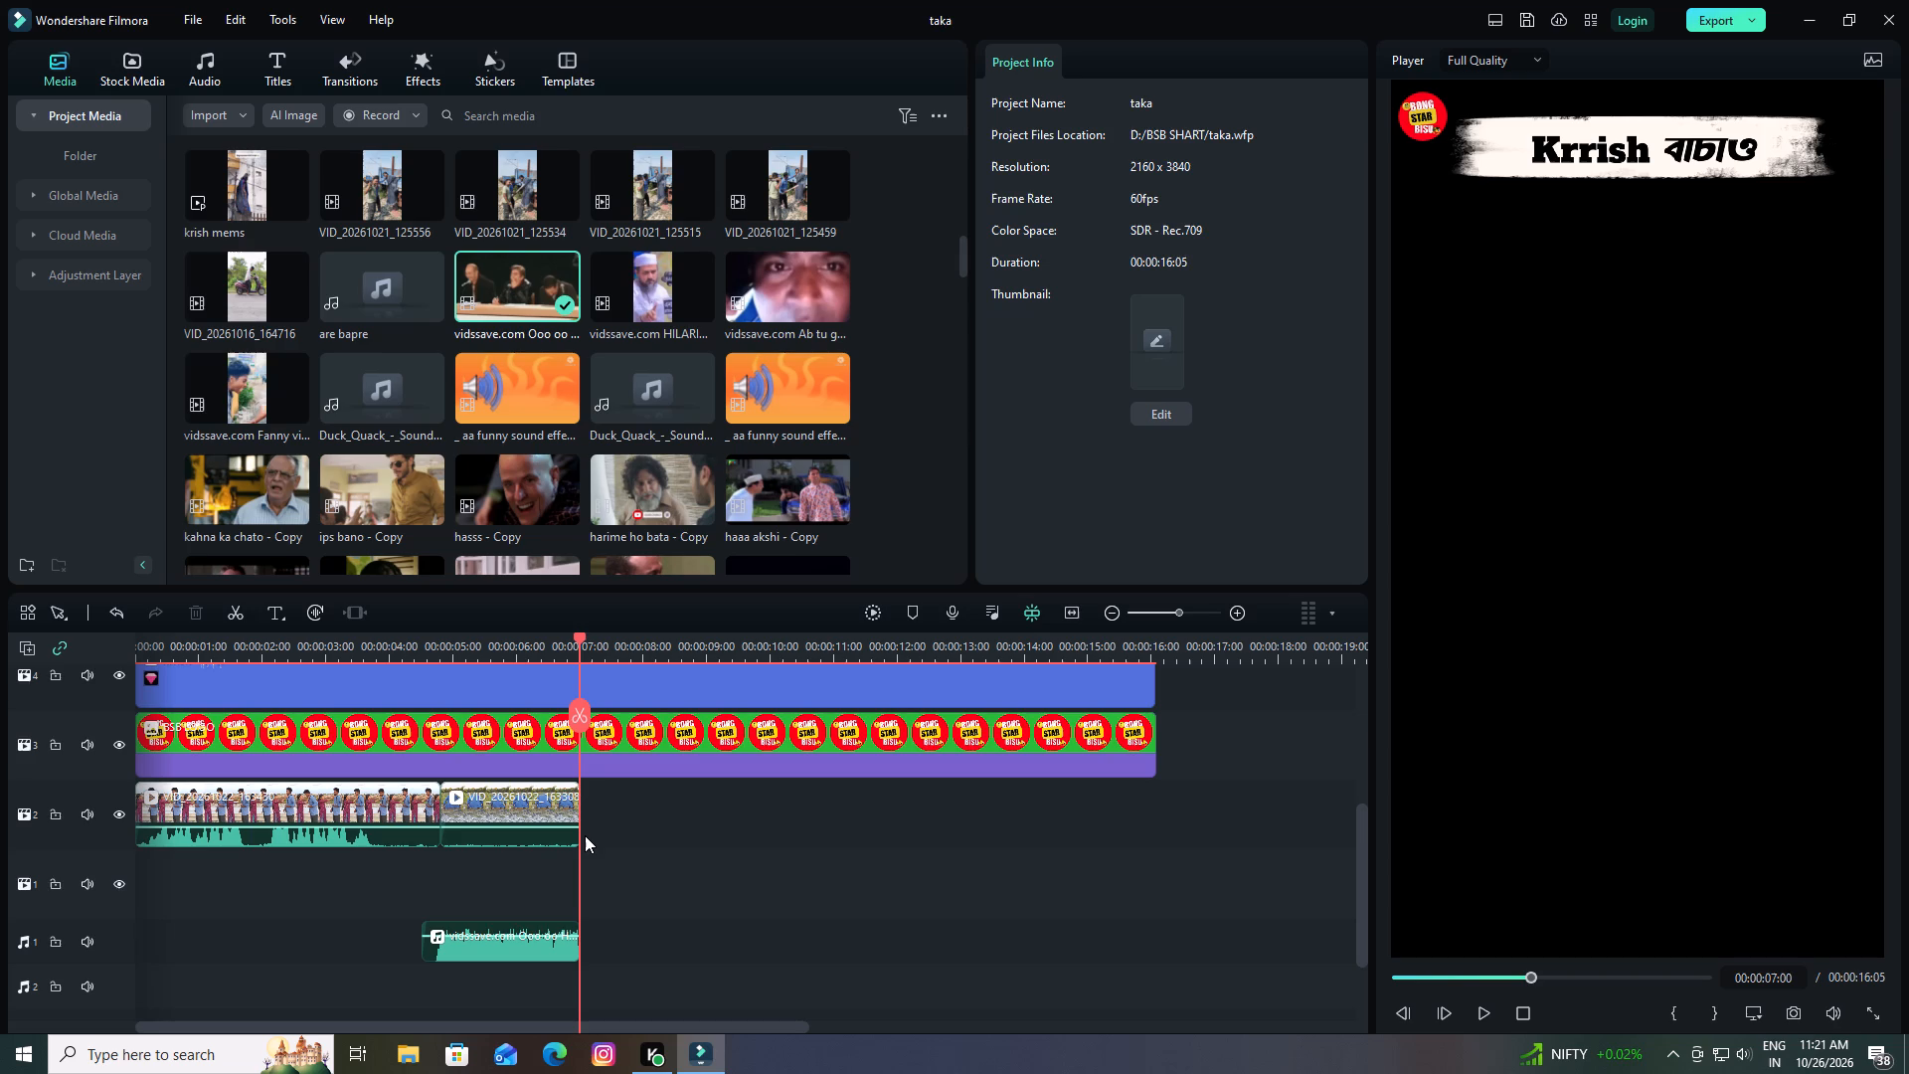
Find the "only hassi" clip in the project media and place it on video track 2 at 00:00:07:00, directly after the second clip.
{"action": "scroll", "coordinate": [594, 411], "scroll_direction": "down", "scroll_amount": 5}
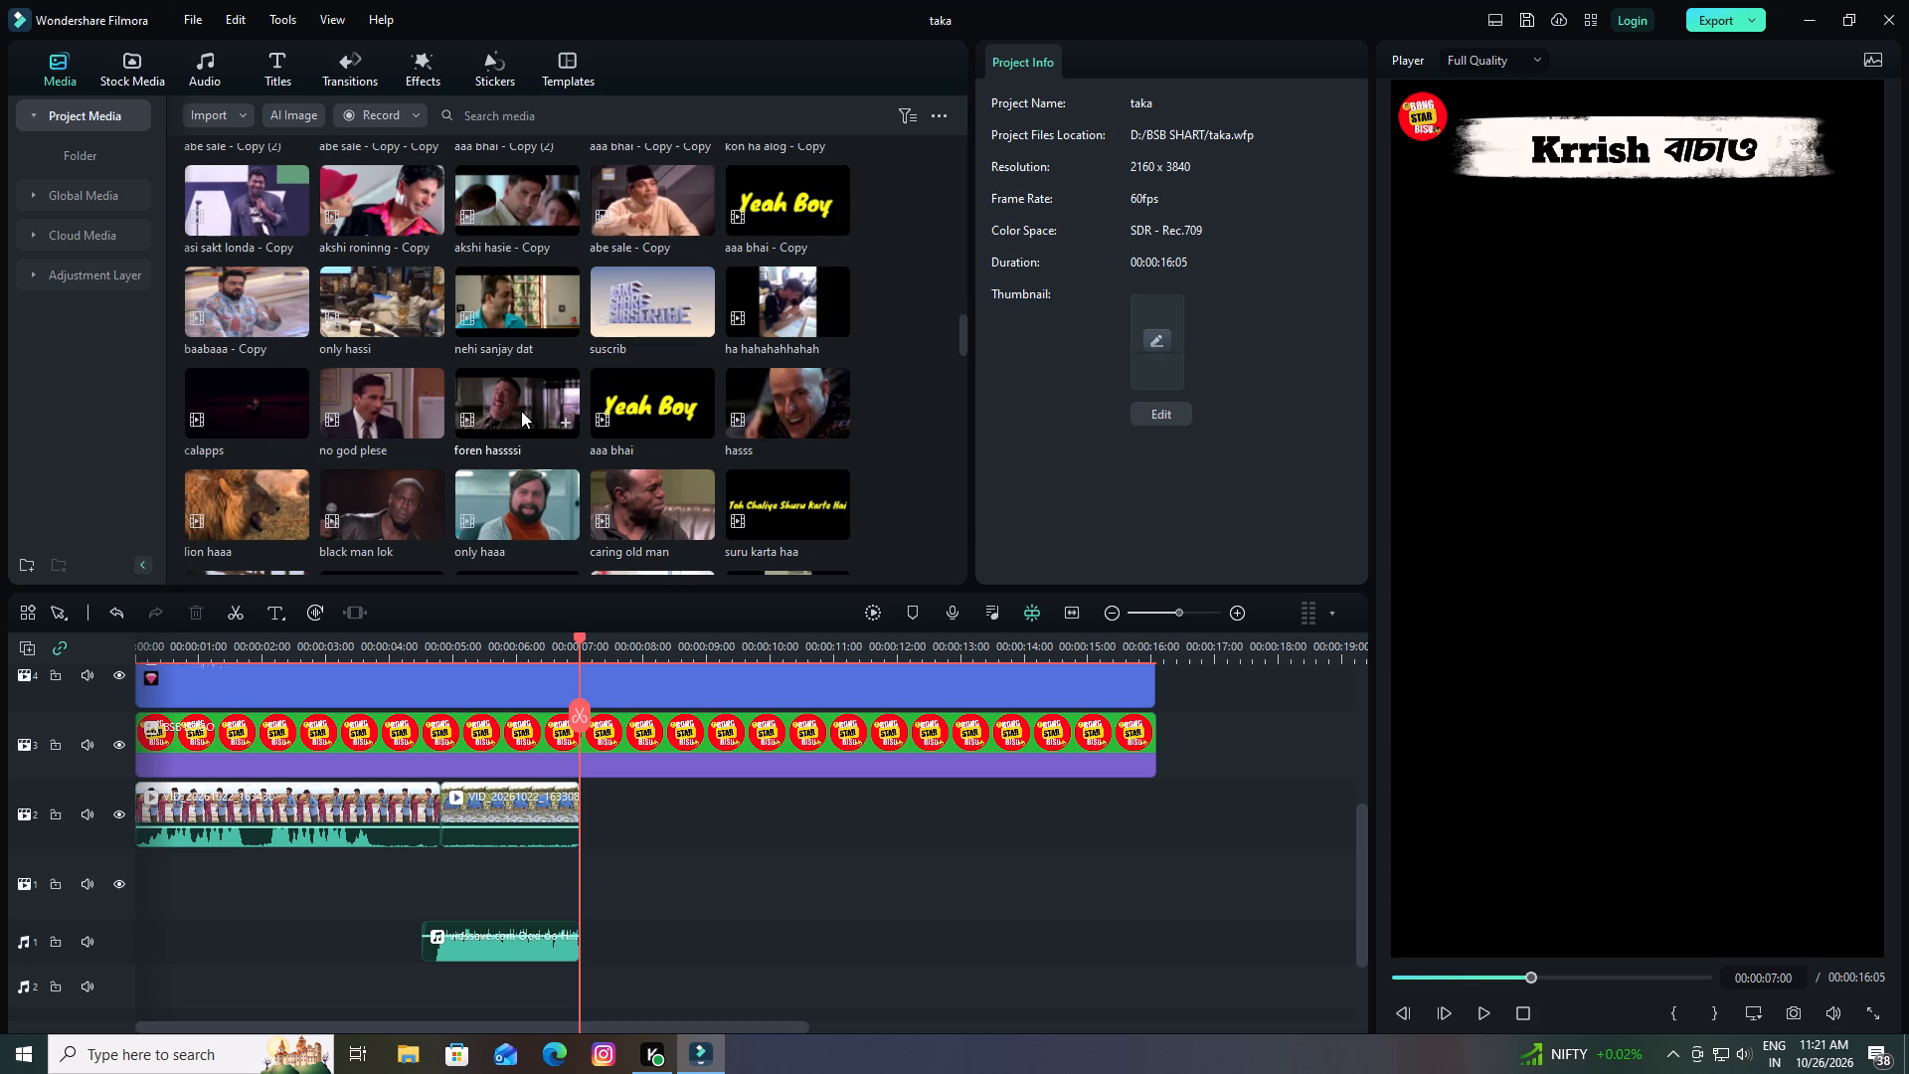
{"action": "left_click", "coordinate": [521, 407]}
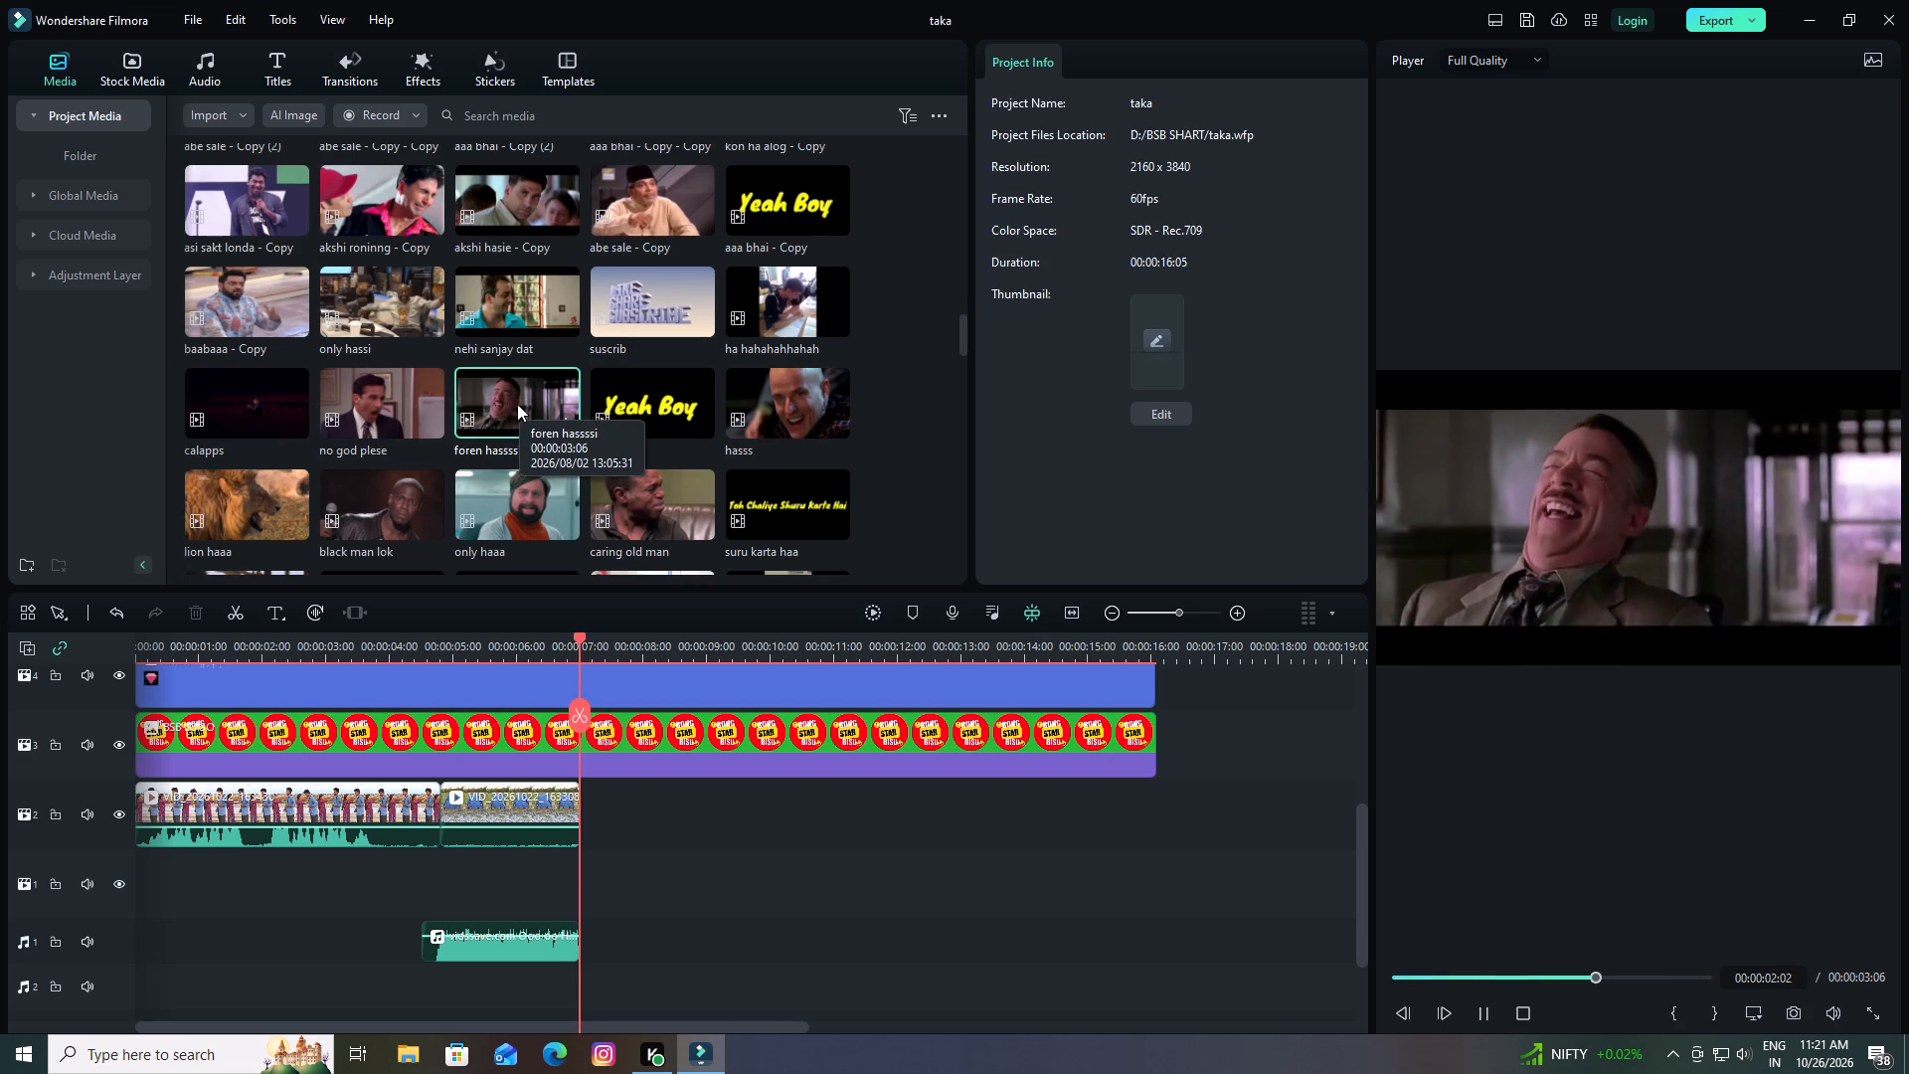
{"action": "scroll", "coordinate": [517, 404], "scroll_direction": "up", "scroll_amount": 3}
{"action": "scroll", "coordinate": [516, 403], "scroll_direction": "down", "scroll_amount": 2}
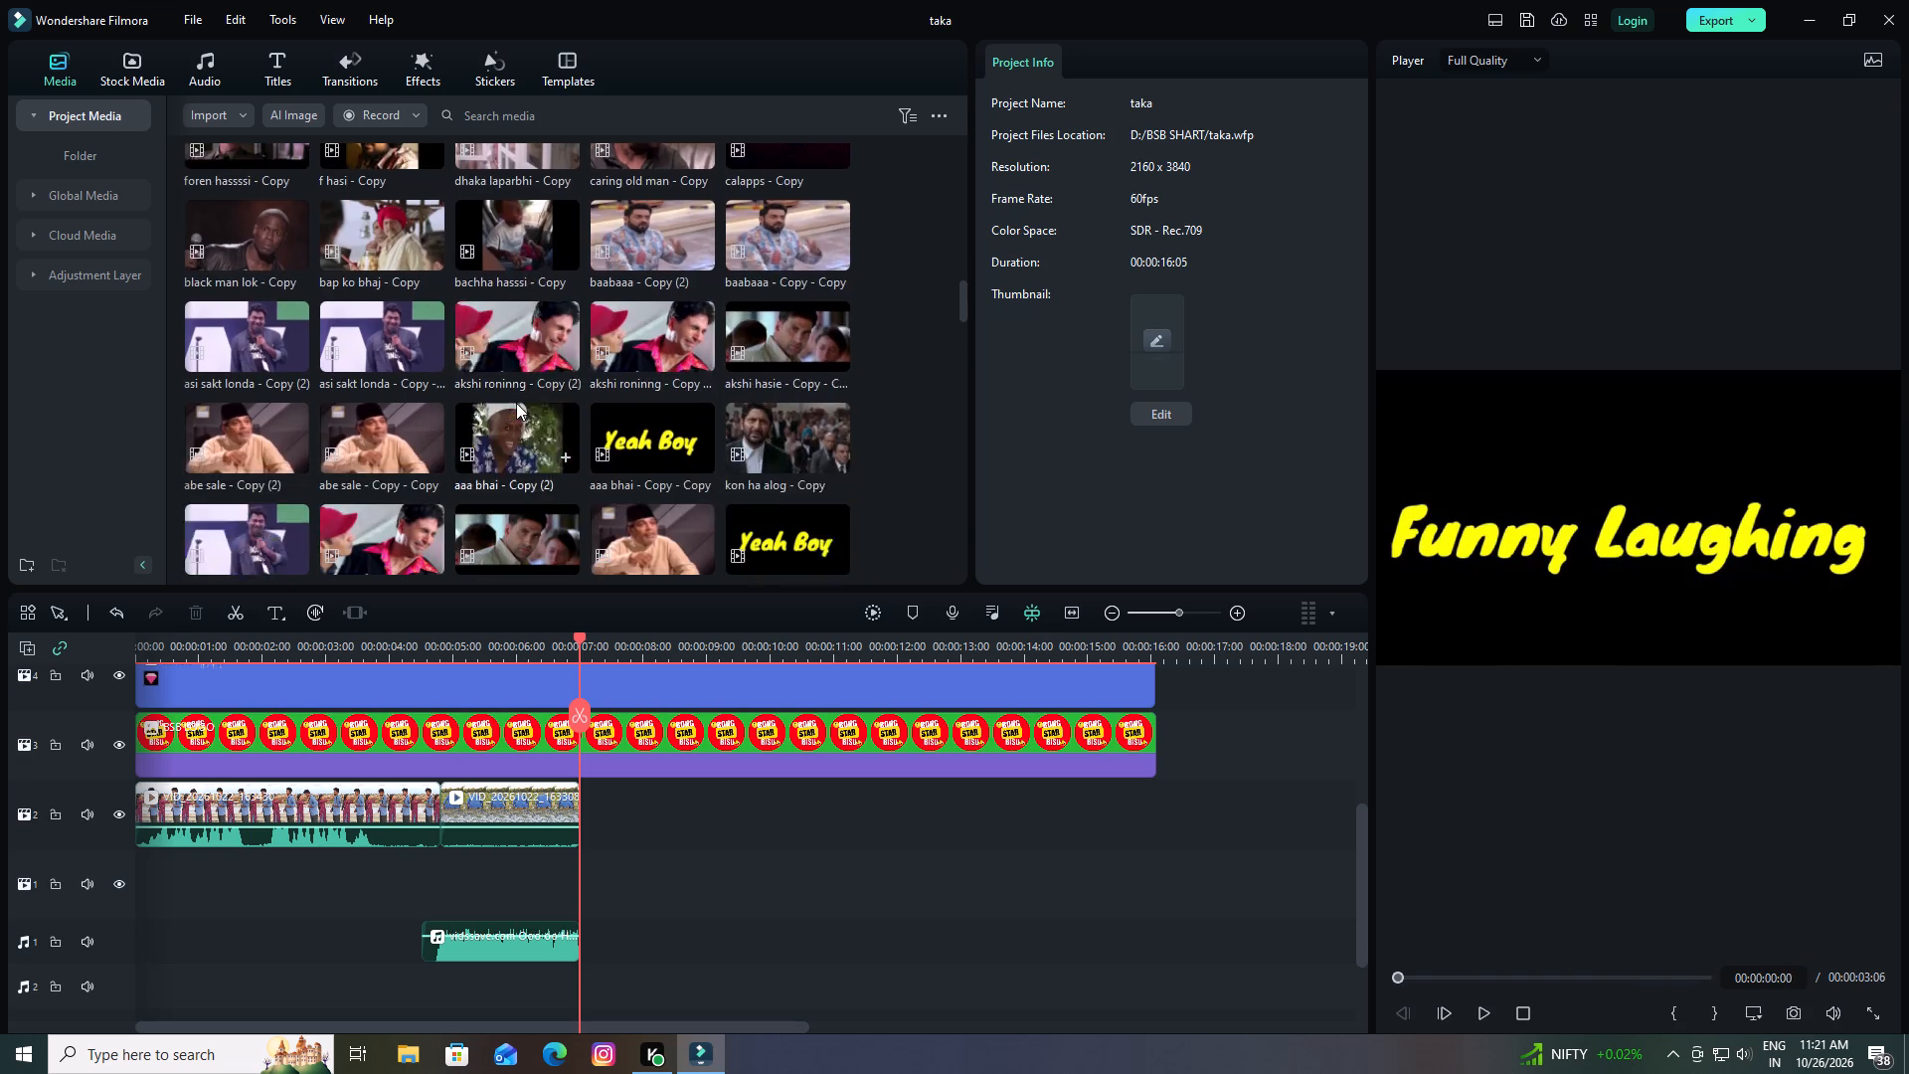
{"action": "left_click_drag", "start_coordinate": [359, 463], "coordinate": [589, 806]}
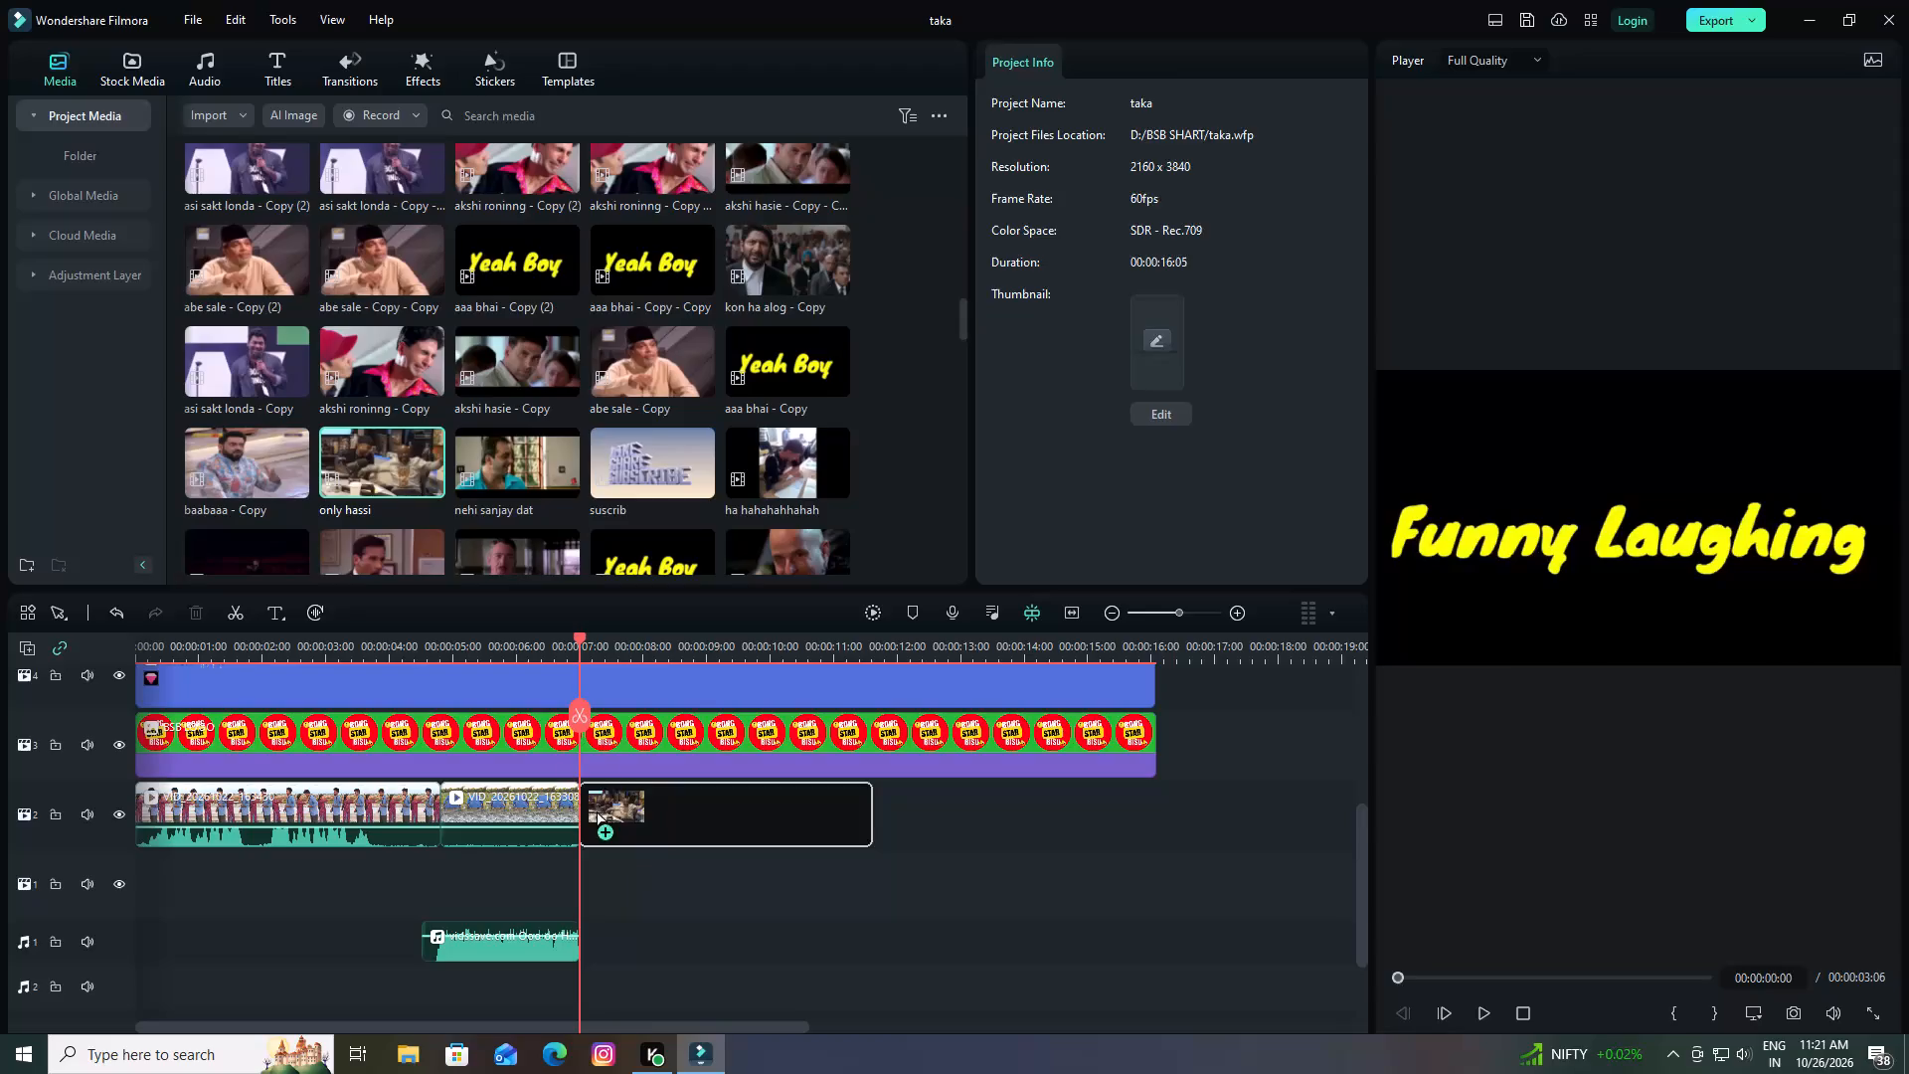
{"action": "left_click_drag", "start_coordinate": [589, 806], "coordinate": [588, 806]}
{"action": "left_click_drag", "start_coordinate": [643, 830], "coordinate": [654, 819]}
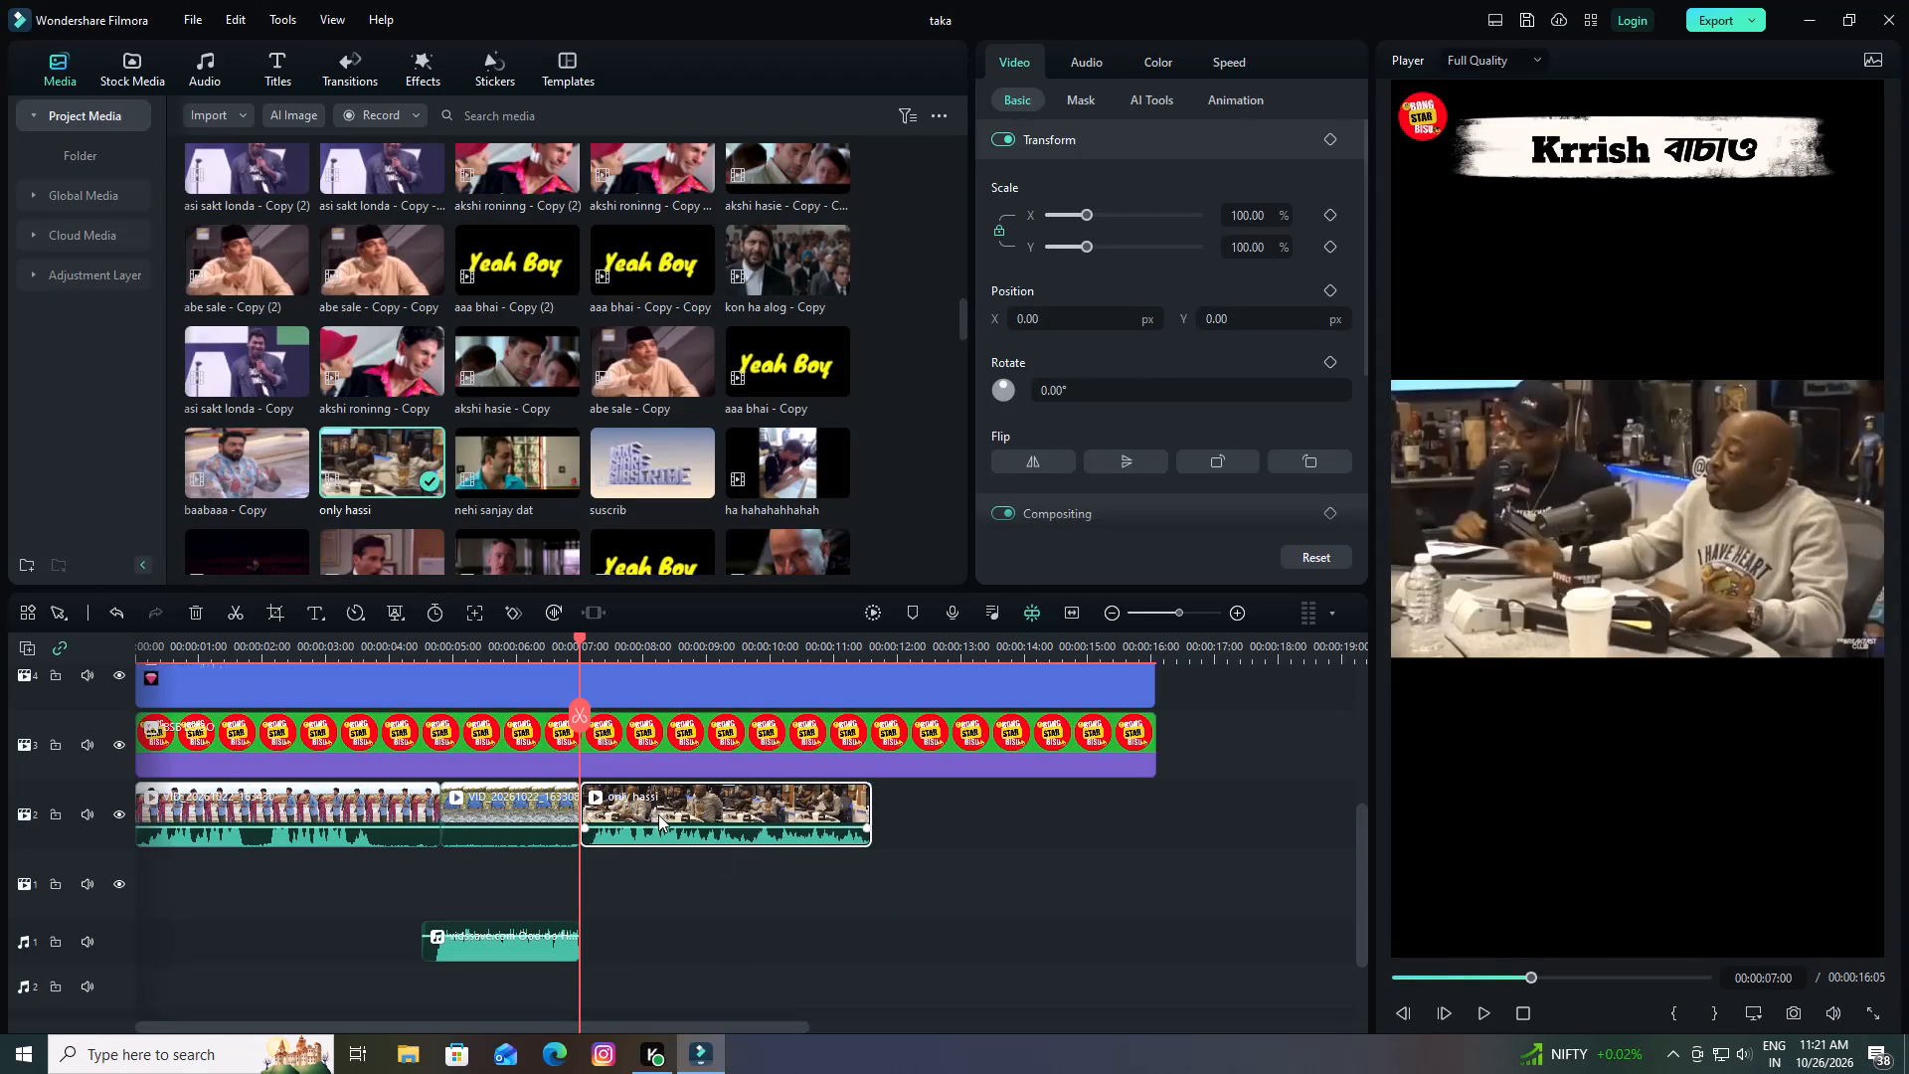
Preview the "only hassi" clip, split it at 00:00:10:32 and delete the part after the cut.
{"action": "key", "text": "space"}
{"action": "key", "text": "space"}
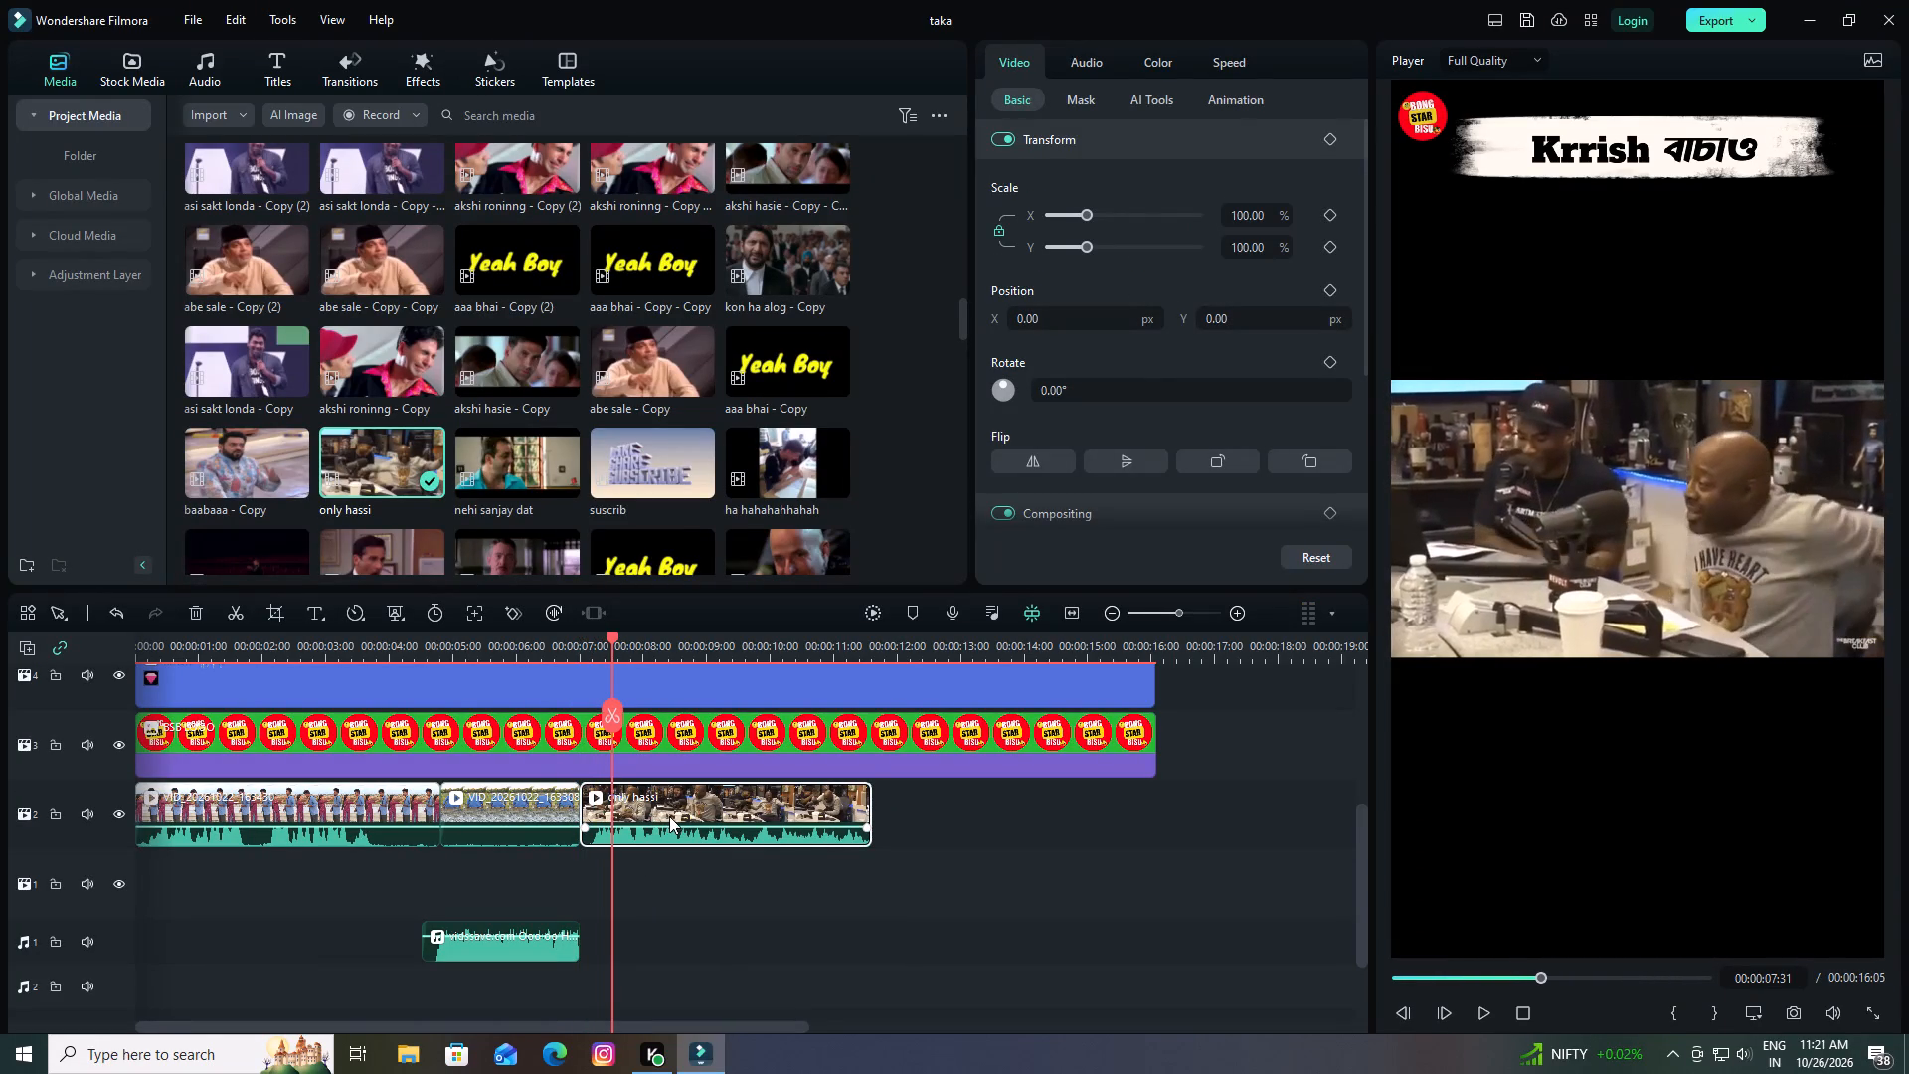
{"action": "key", "text": "space"}
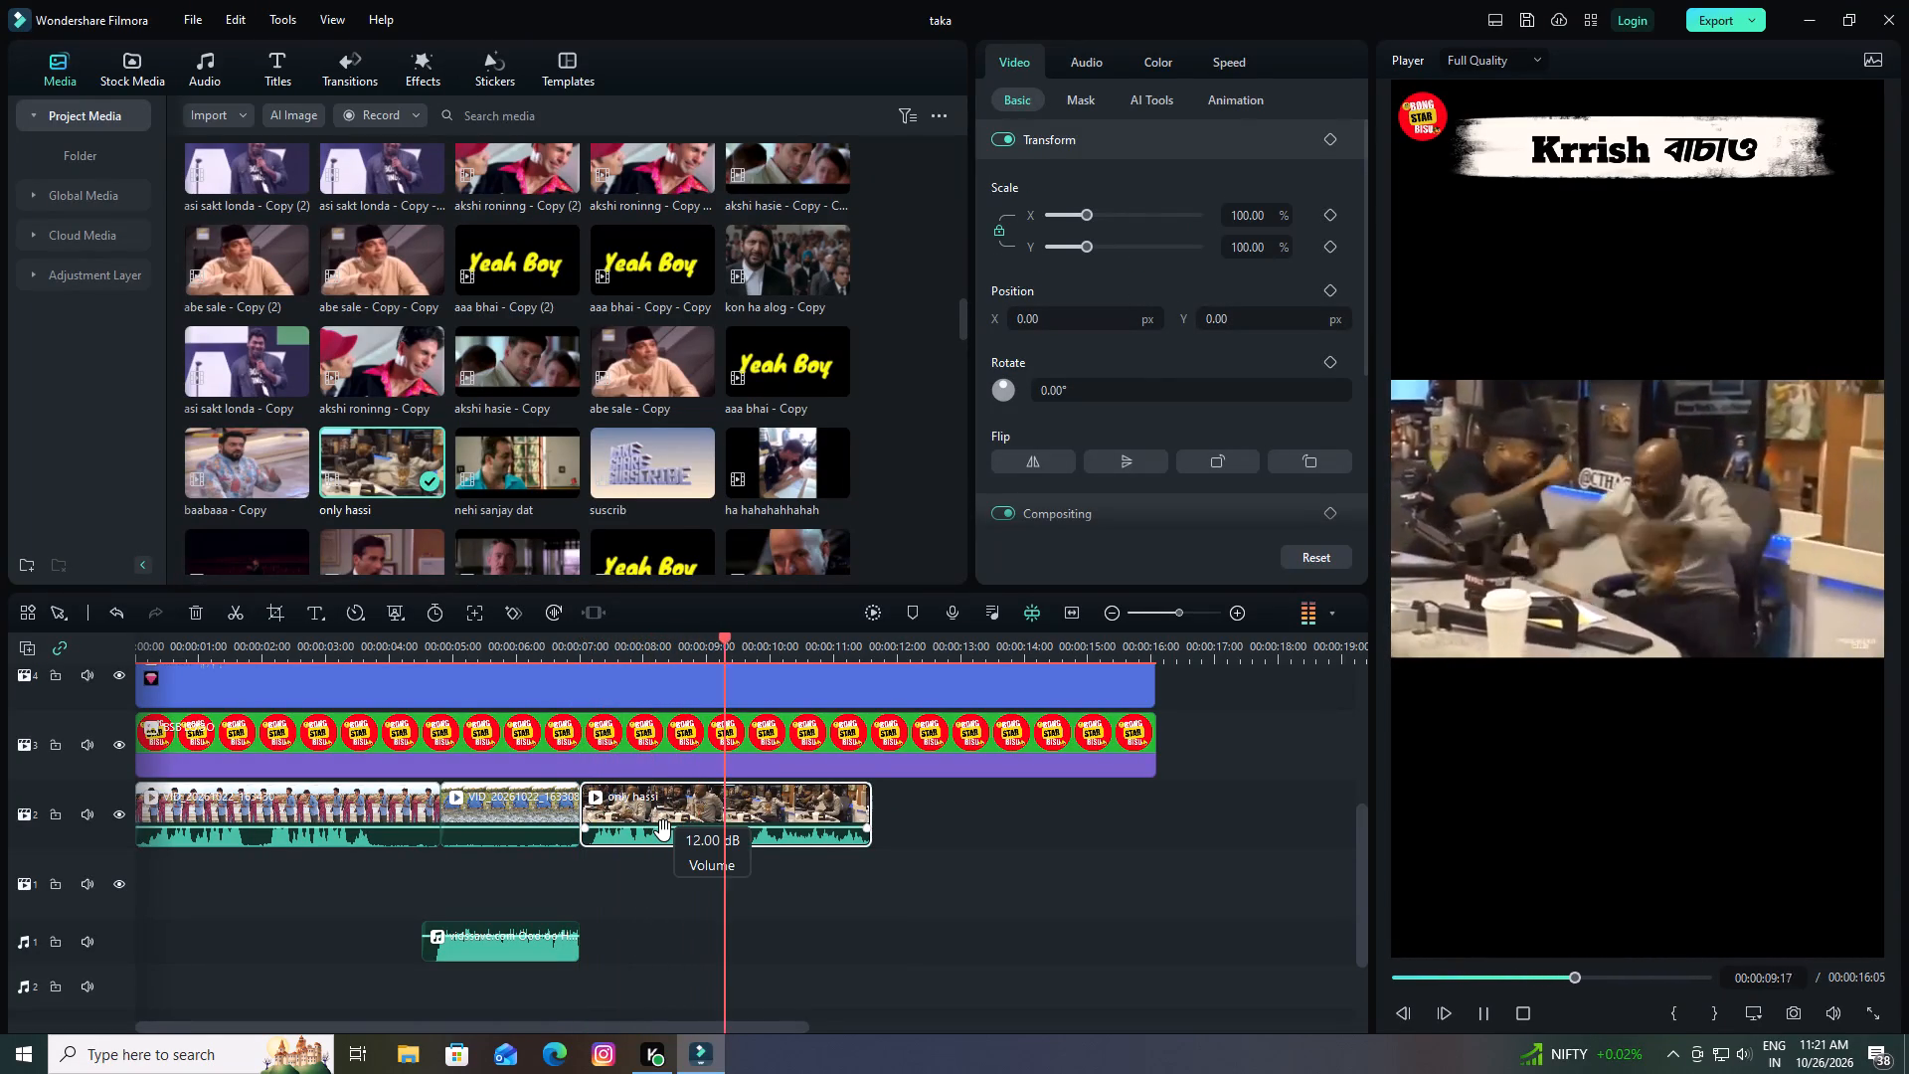
{"action": "key", "text": "space"}
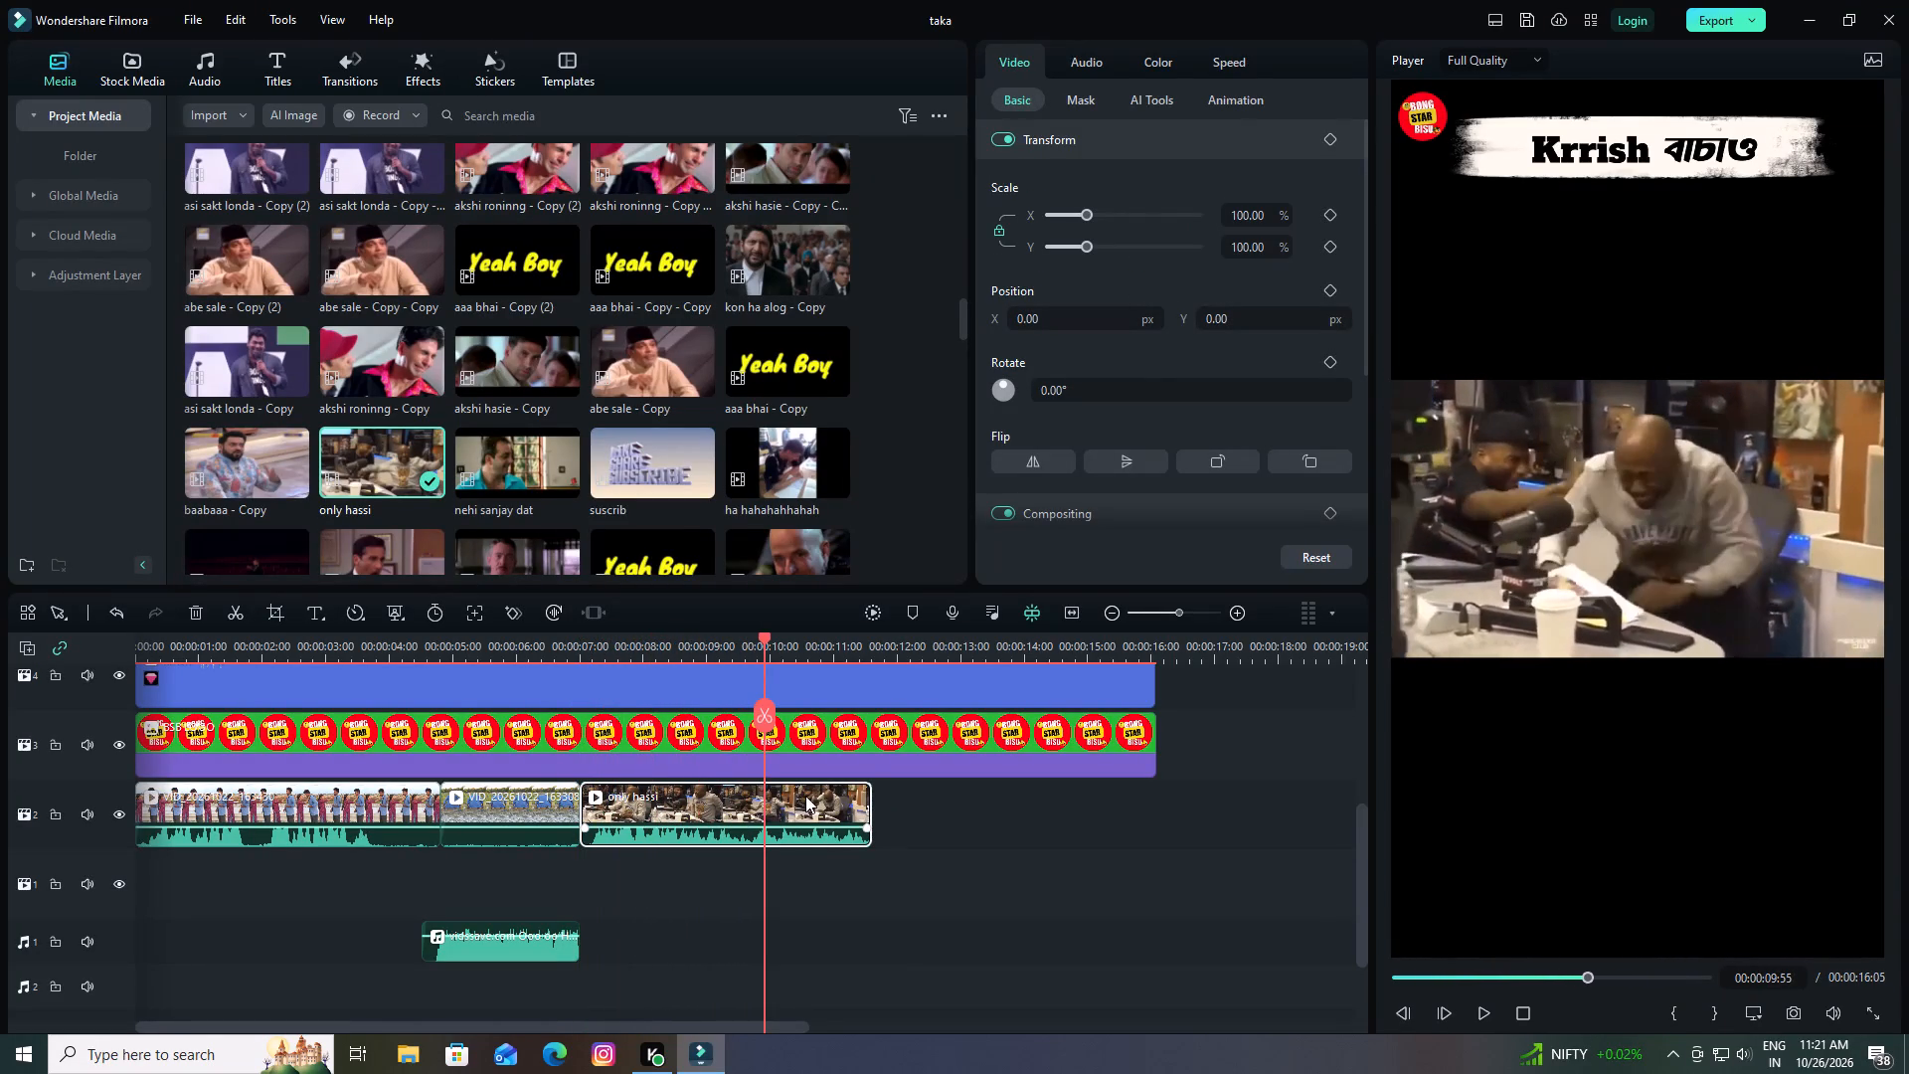
{"action": "key", "text": "space"}
{"action": "key", "text": "space"}
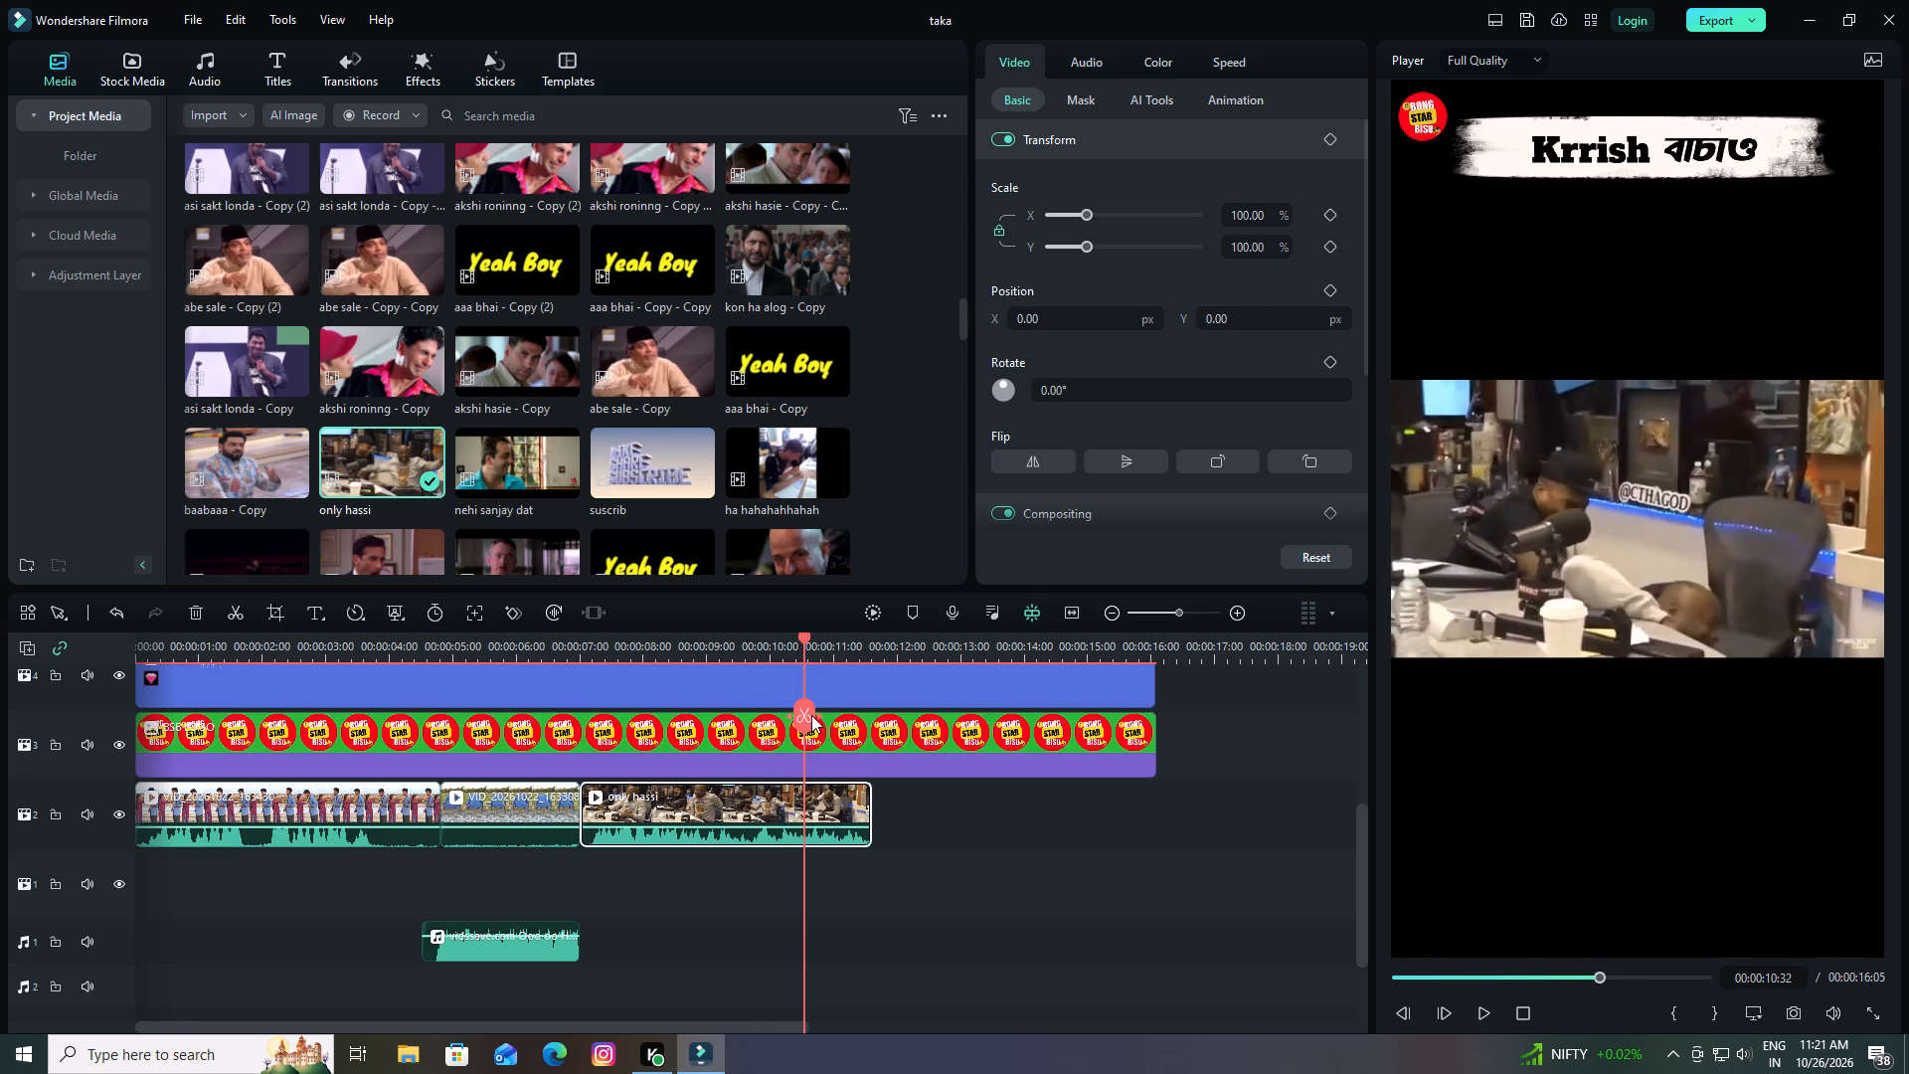
{"action": "left_click", "coordinate": [805, 709]}
{"action": "left_click", "coordinate": [800, 714]}
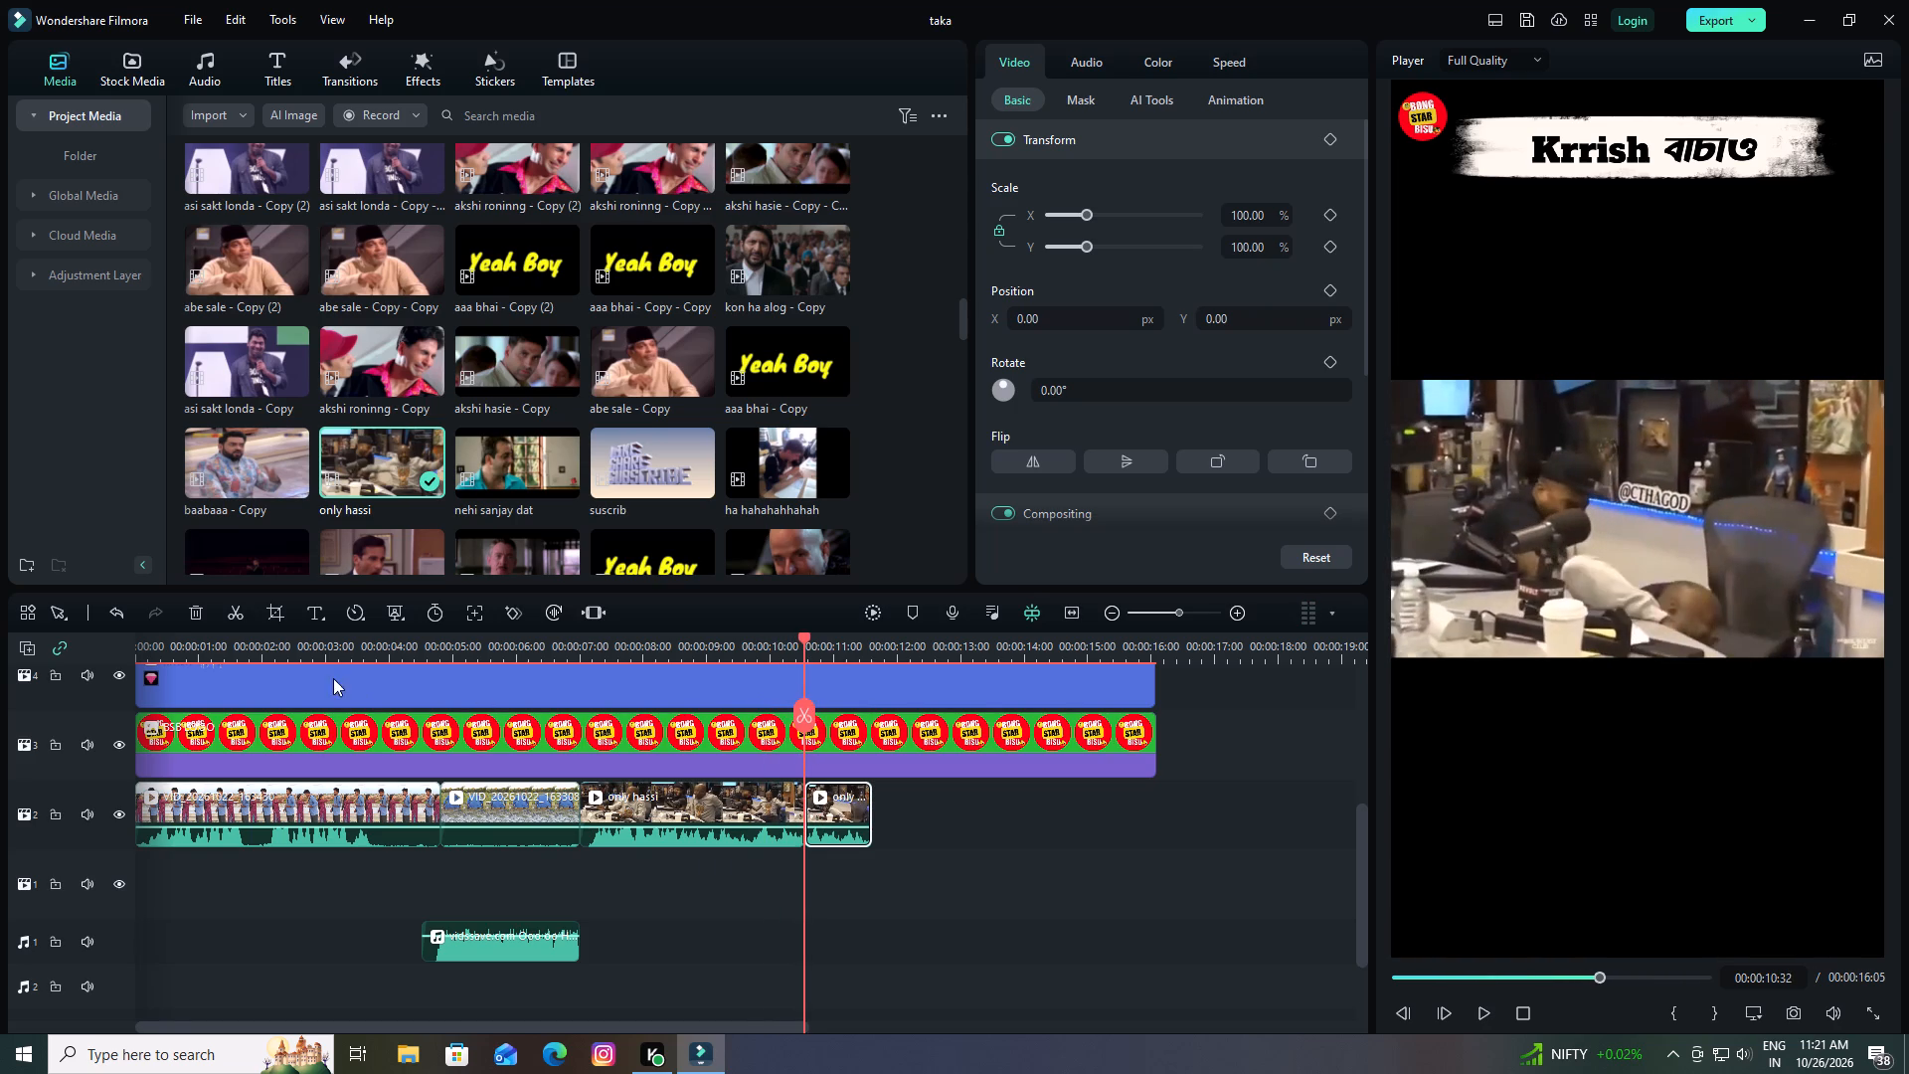
{"action": "left_click", "coordinate": [187, 609]}
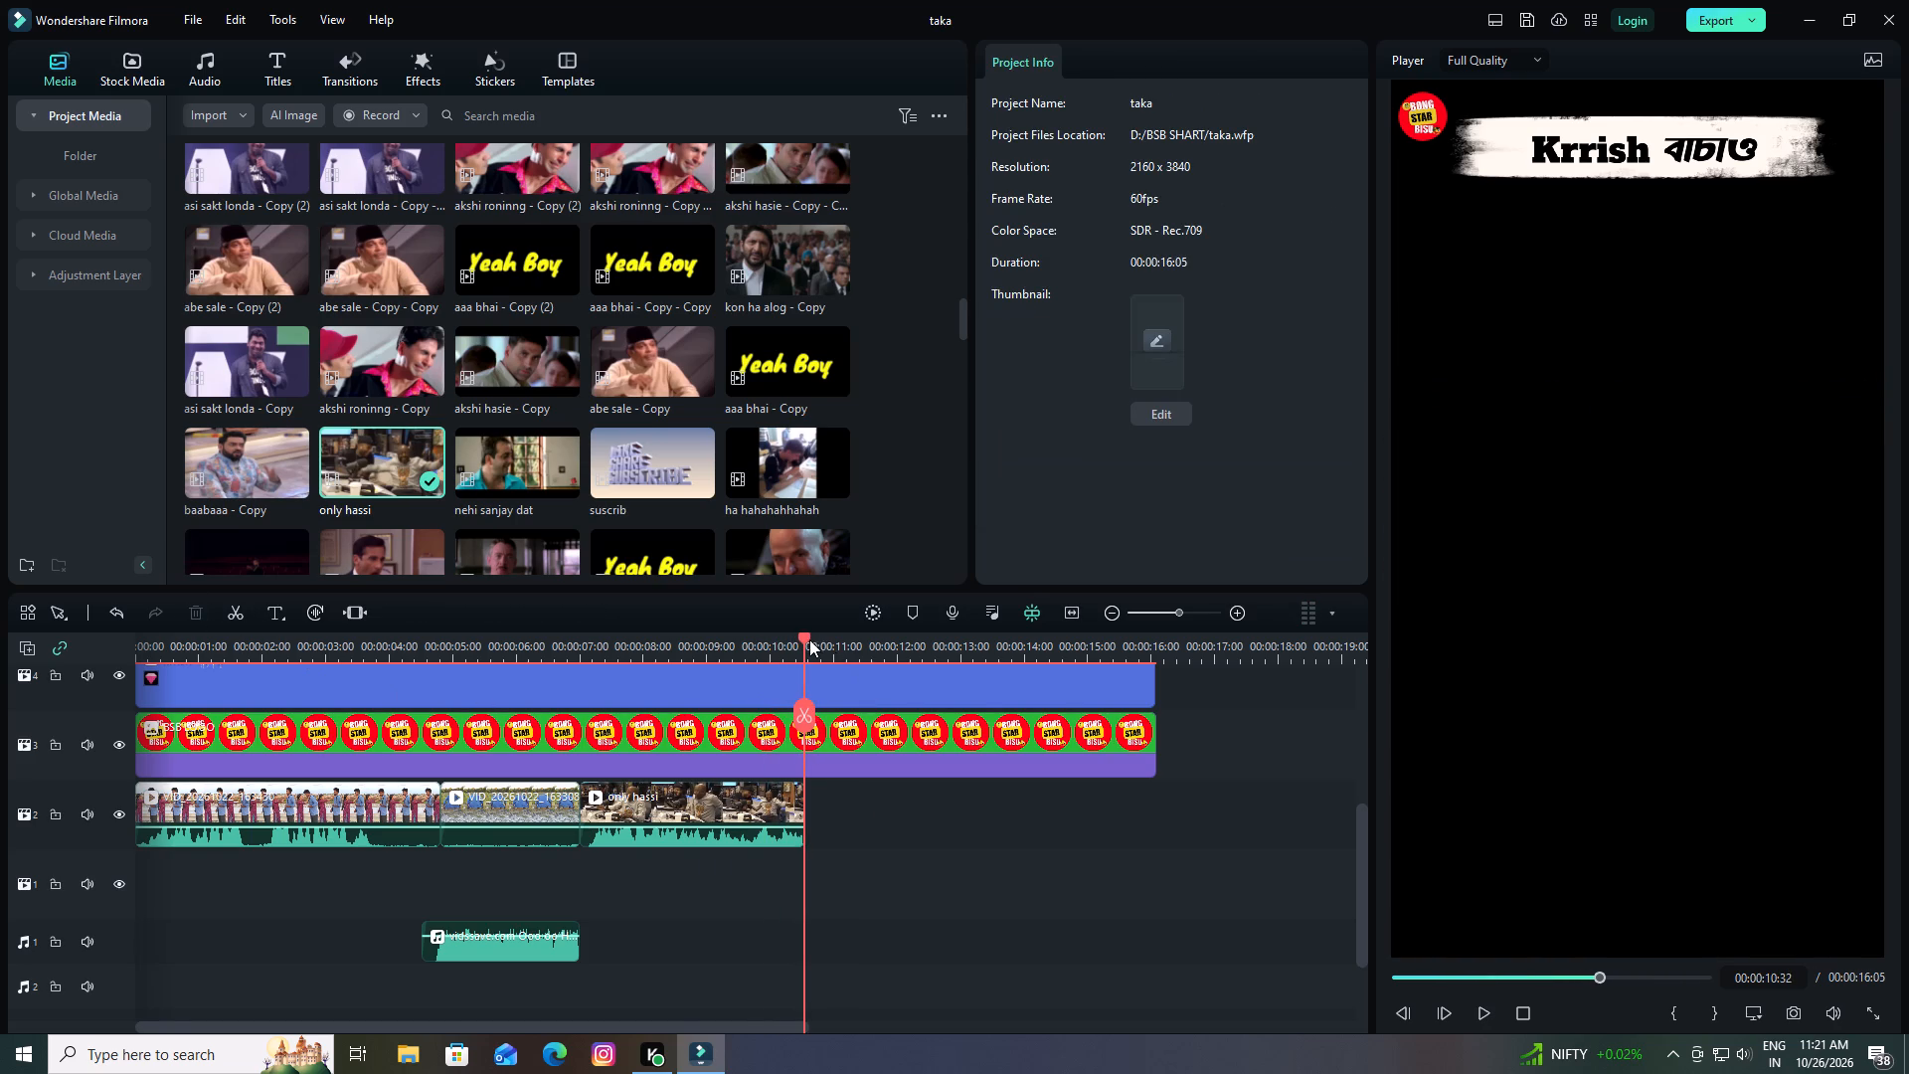
Split the "only hassi" clip at 00:00:07:09 and delete the short piece at its start.
{"action": "left_click_drag", "start_coordinate": [802, 636], "coordinate": [590, 652]}
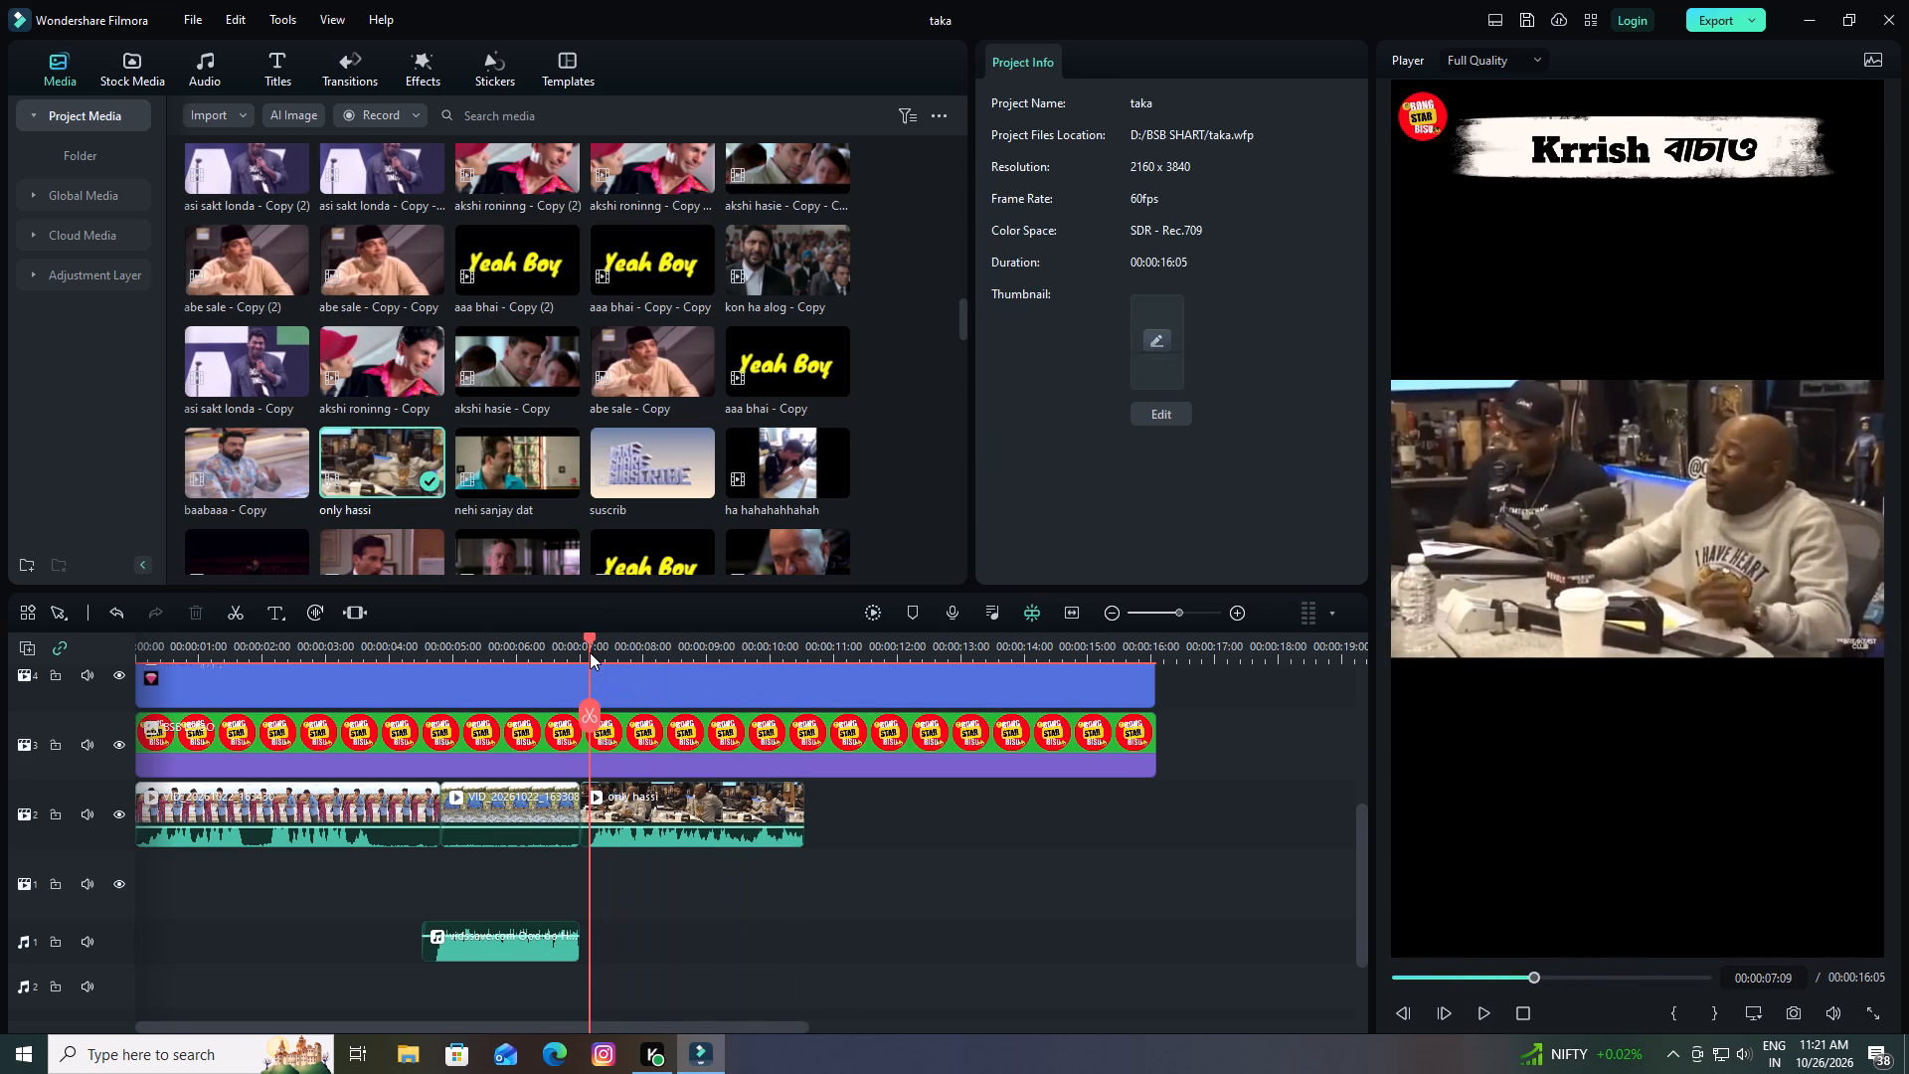
{"action": "left_click", "coordinate": [616, 801]}
{"action": "left_click", "coordinate": [589, 720]}
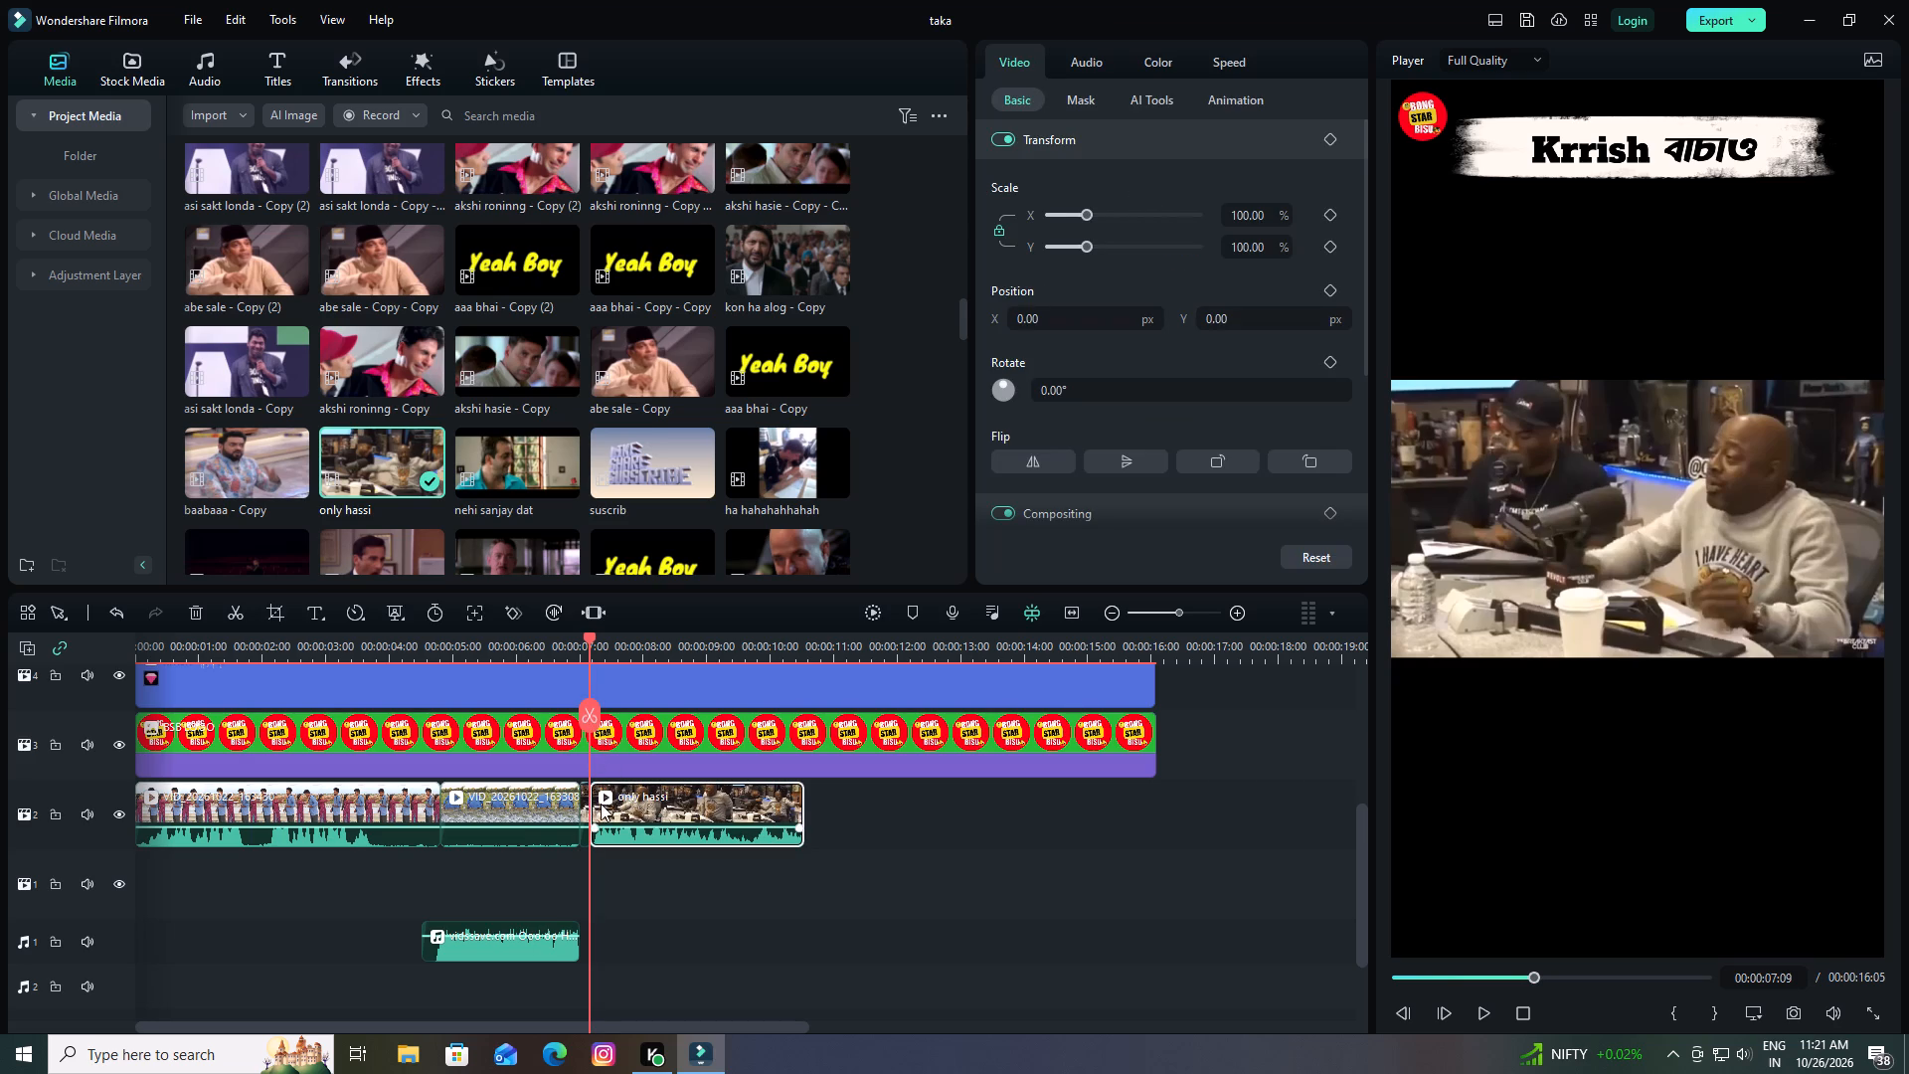
{"action": "left_click", "coordinate": [584, 814]}
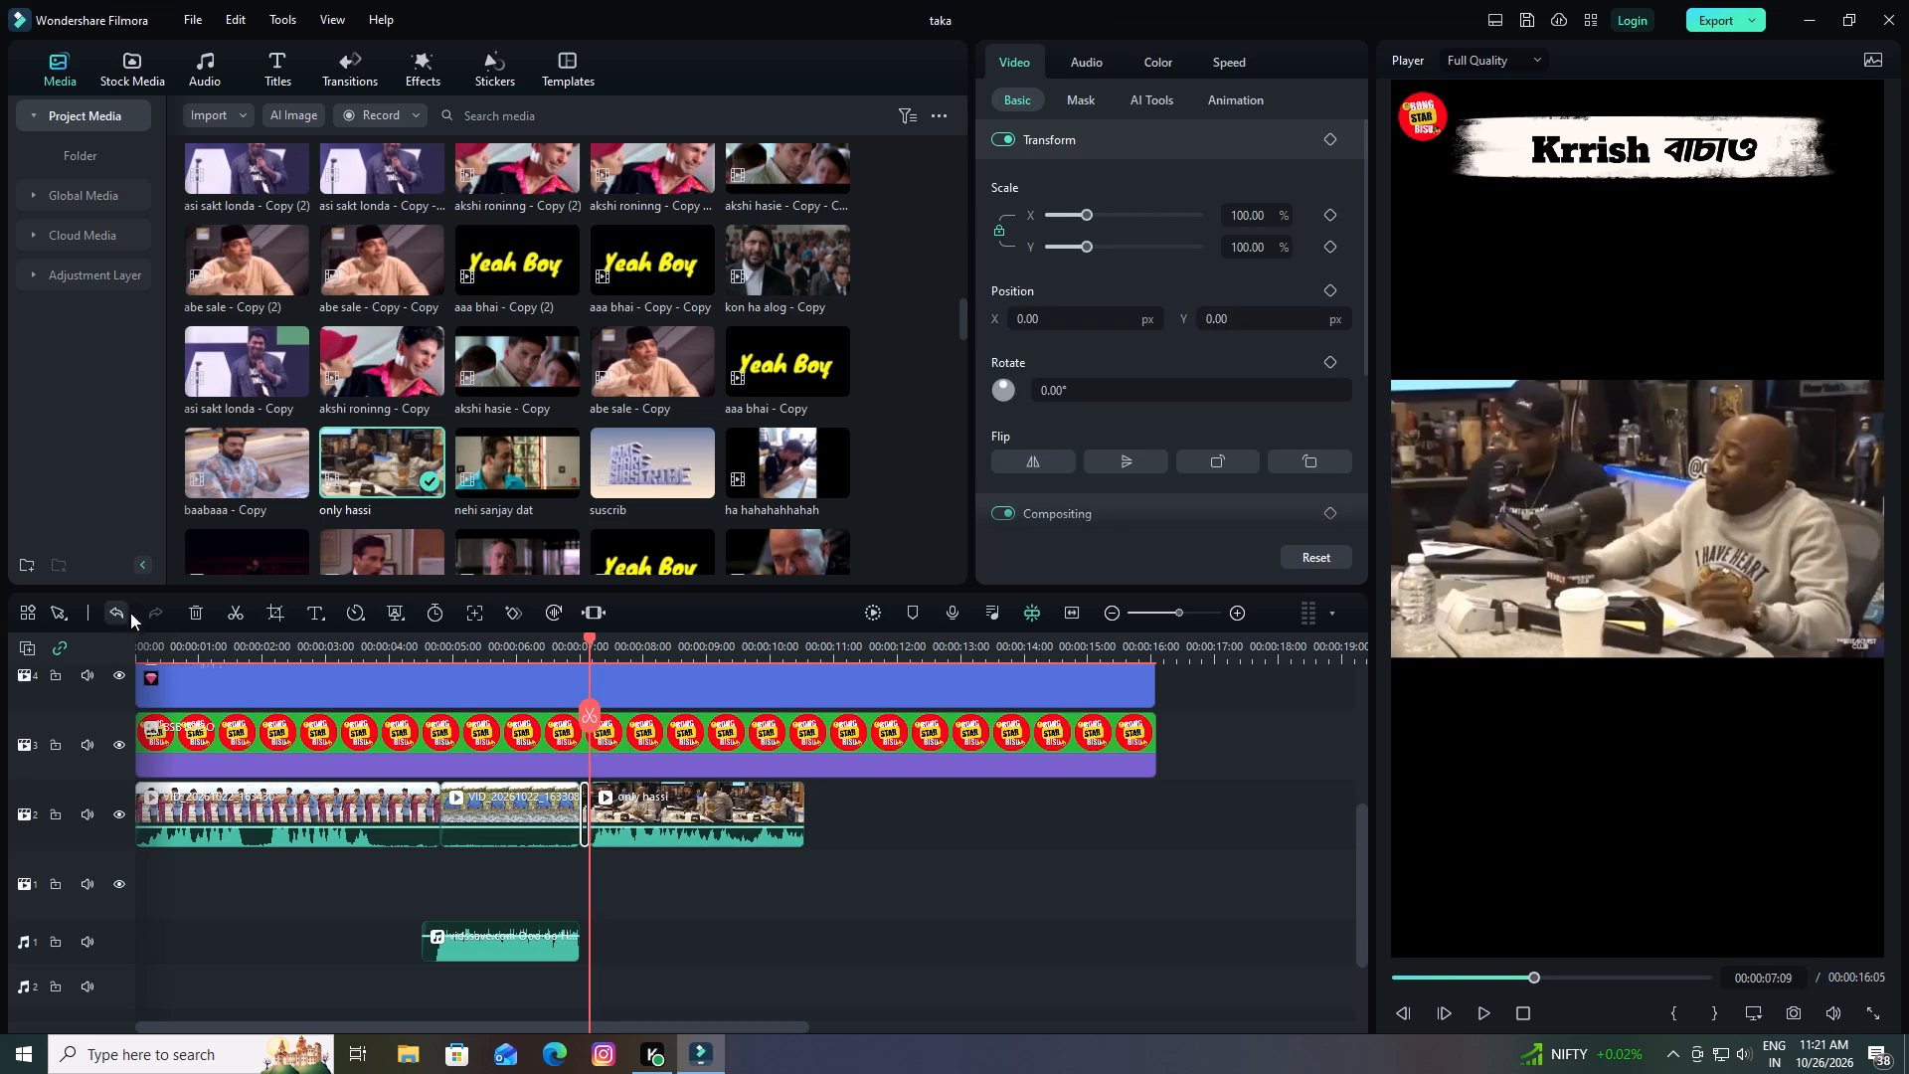
{"action": "left_click", "coordinate": [190, 609]}
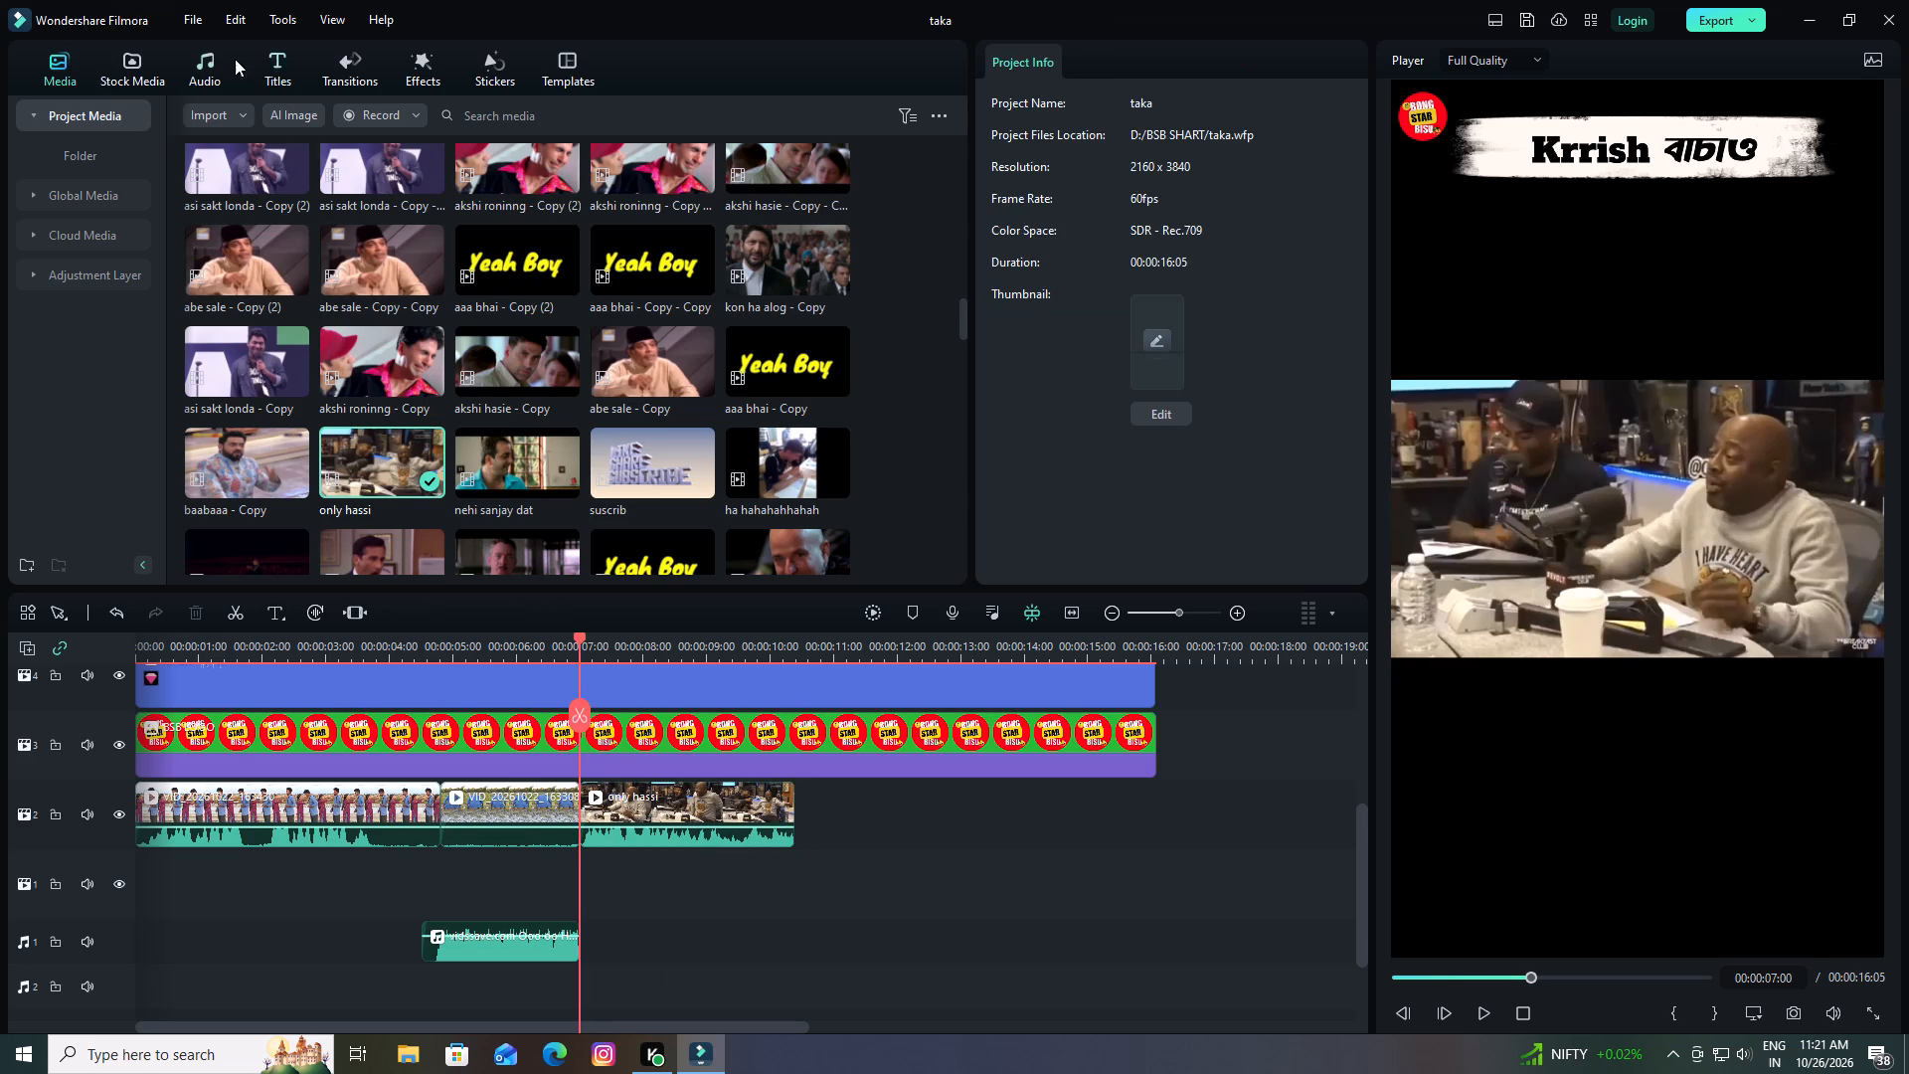
Open the audio library and its search for music and sound effects.
{"action": "left_click", "coordinate": [199, 61]}
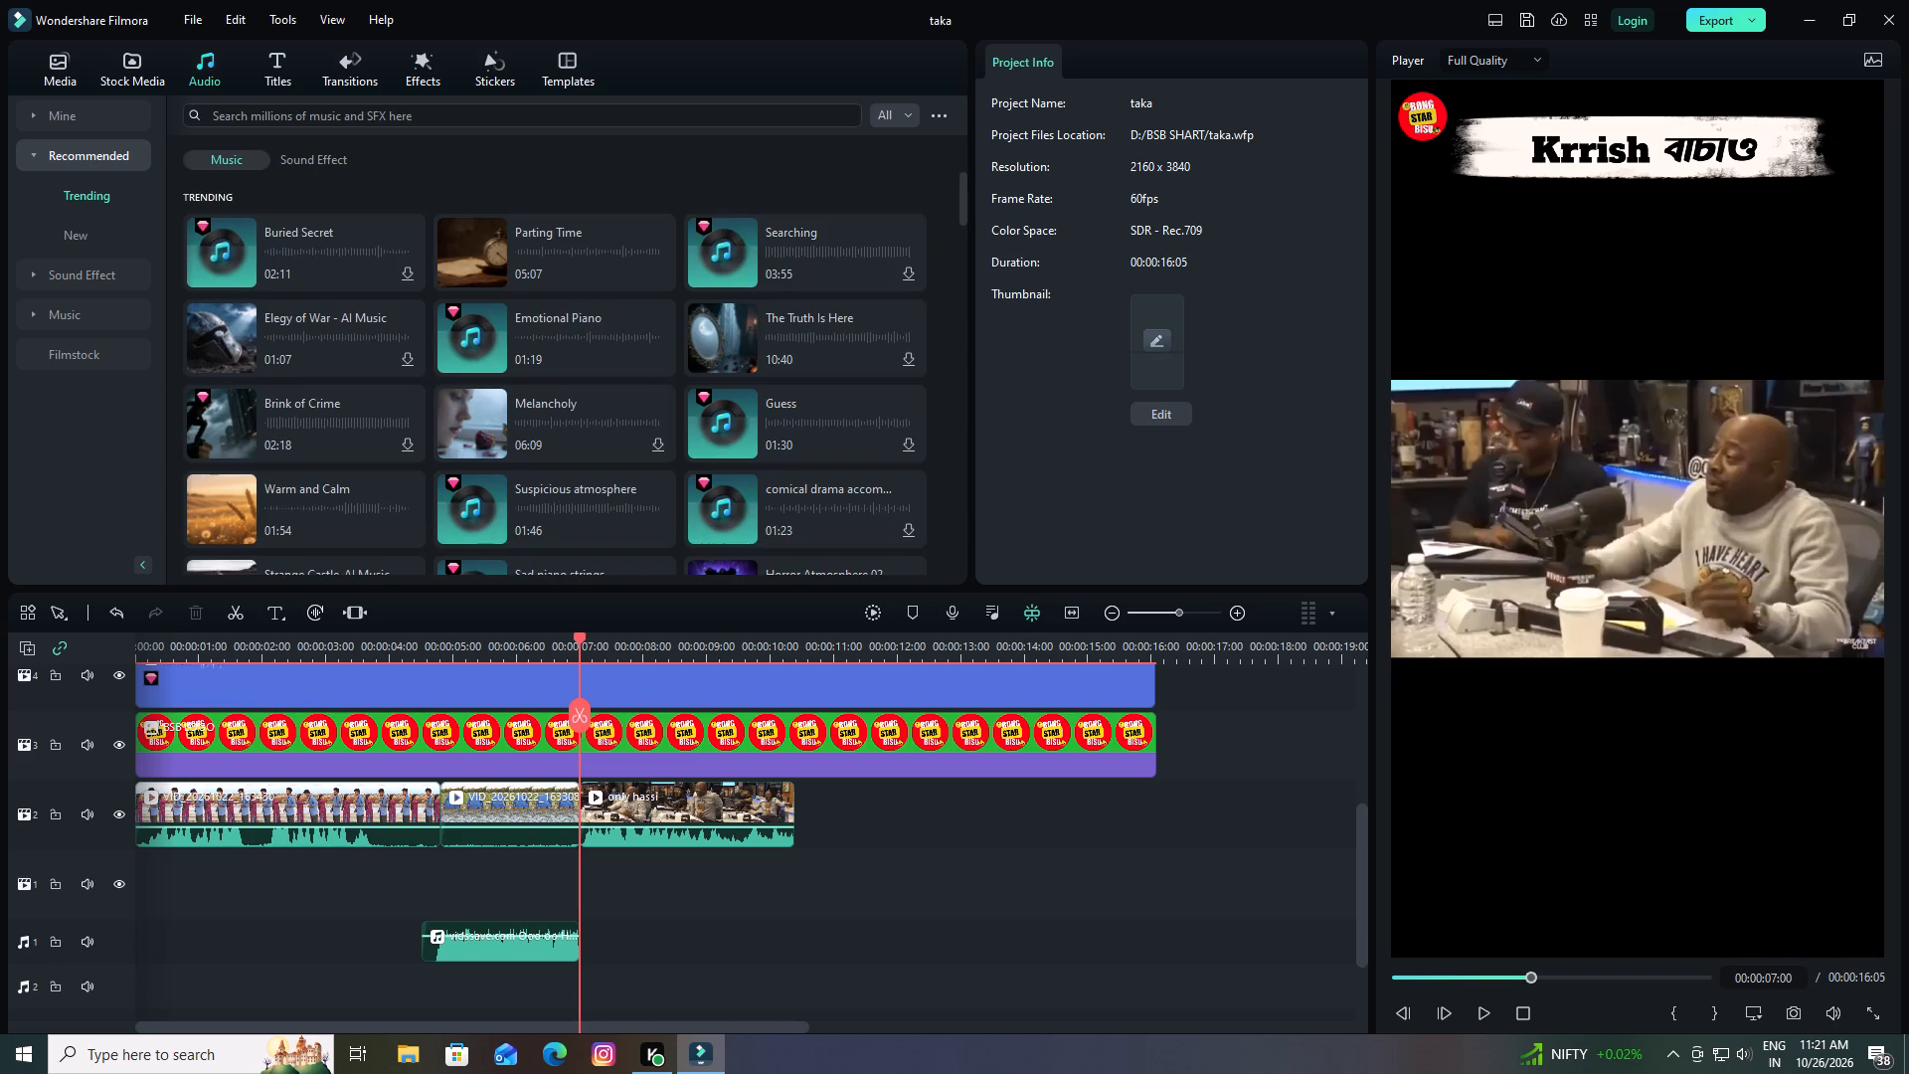
{"action": "left_click", "coordinate": [368, 113]}
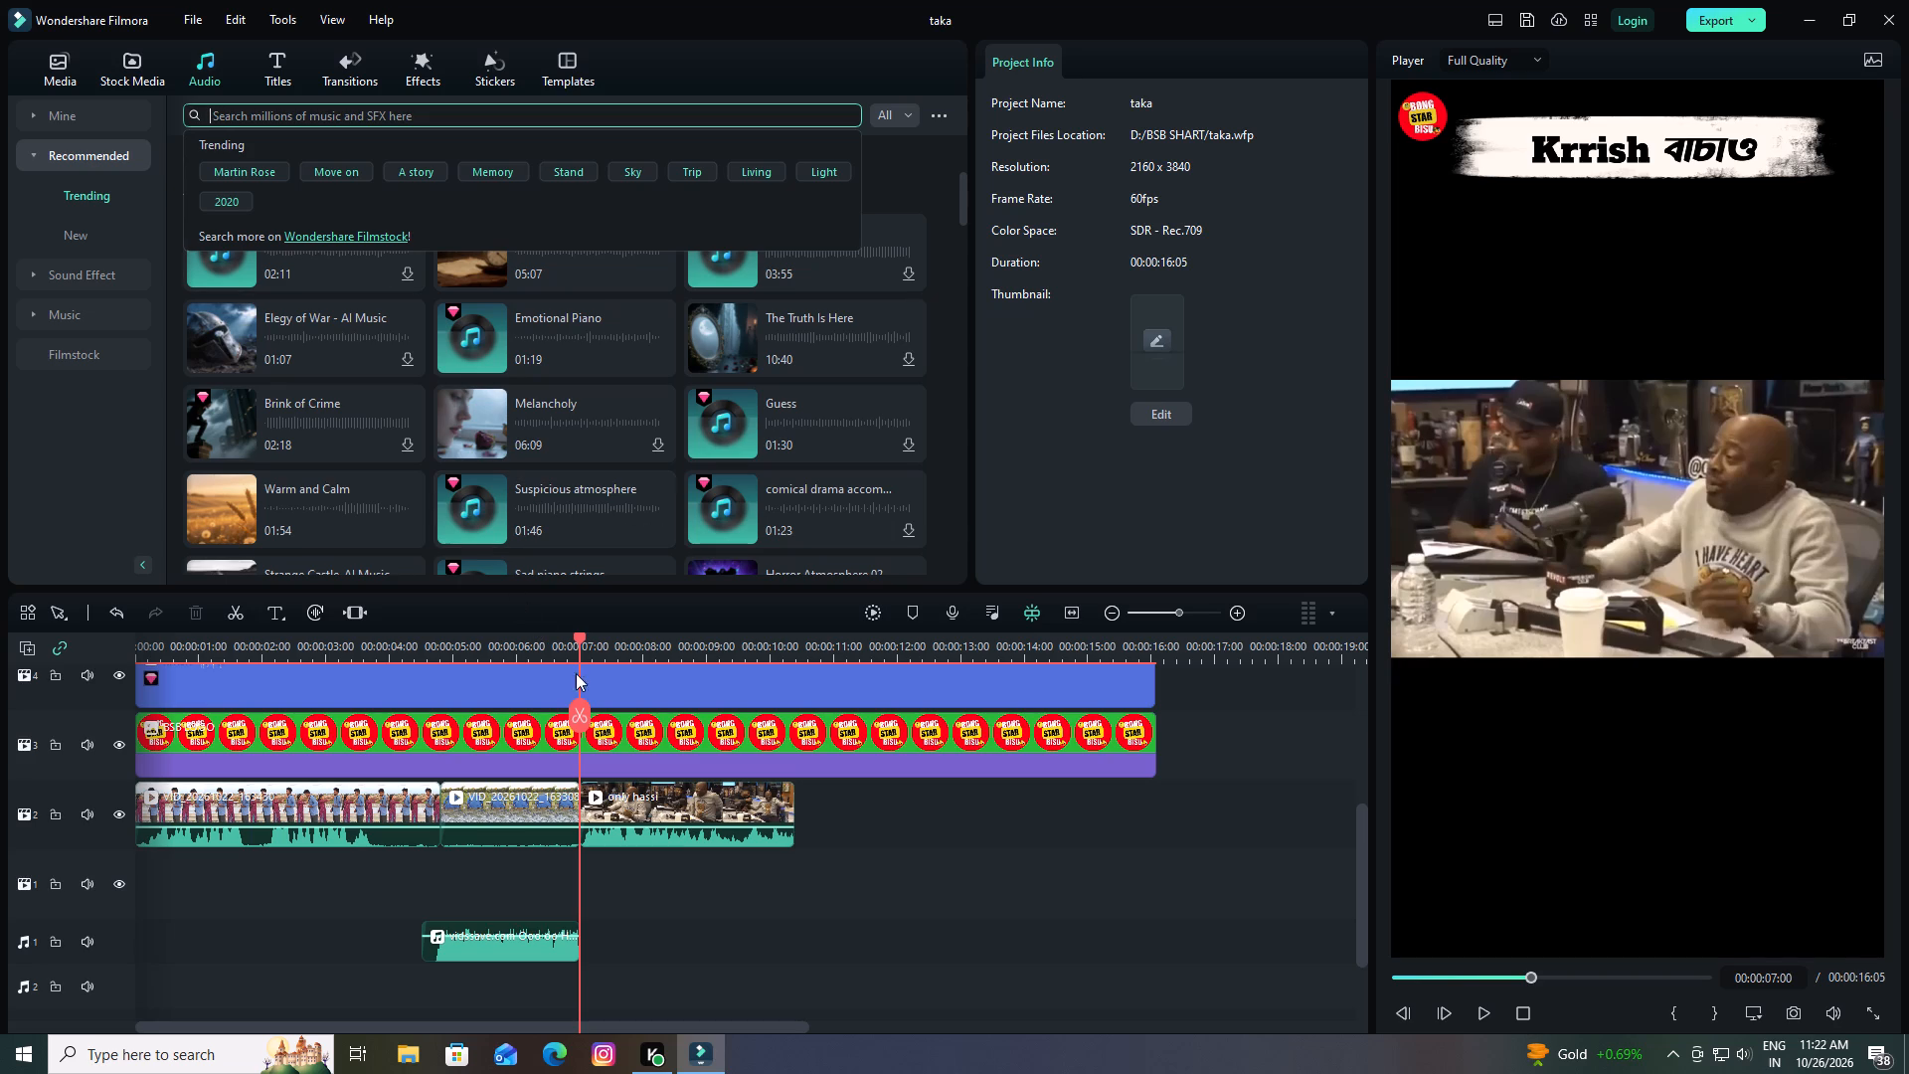
Preview the opening of the video from 00:00:00:00 and delete the Krrish title from video track 4.
{"action": "left_click_drag", "start_coordinate": [581, 638], "coordinate": [0, 641]}
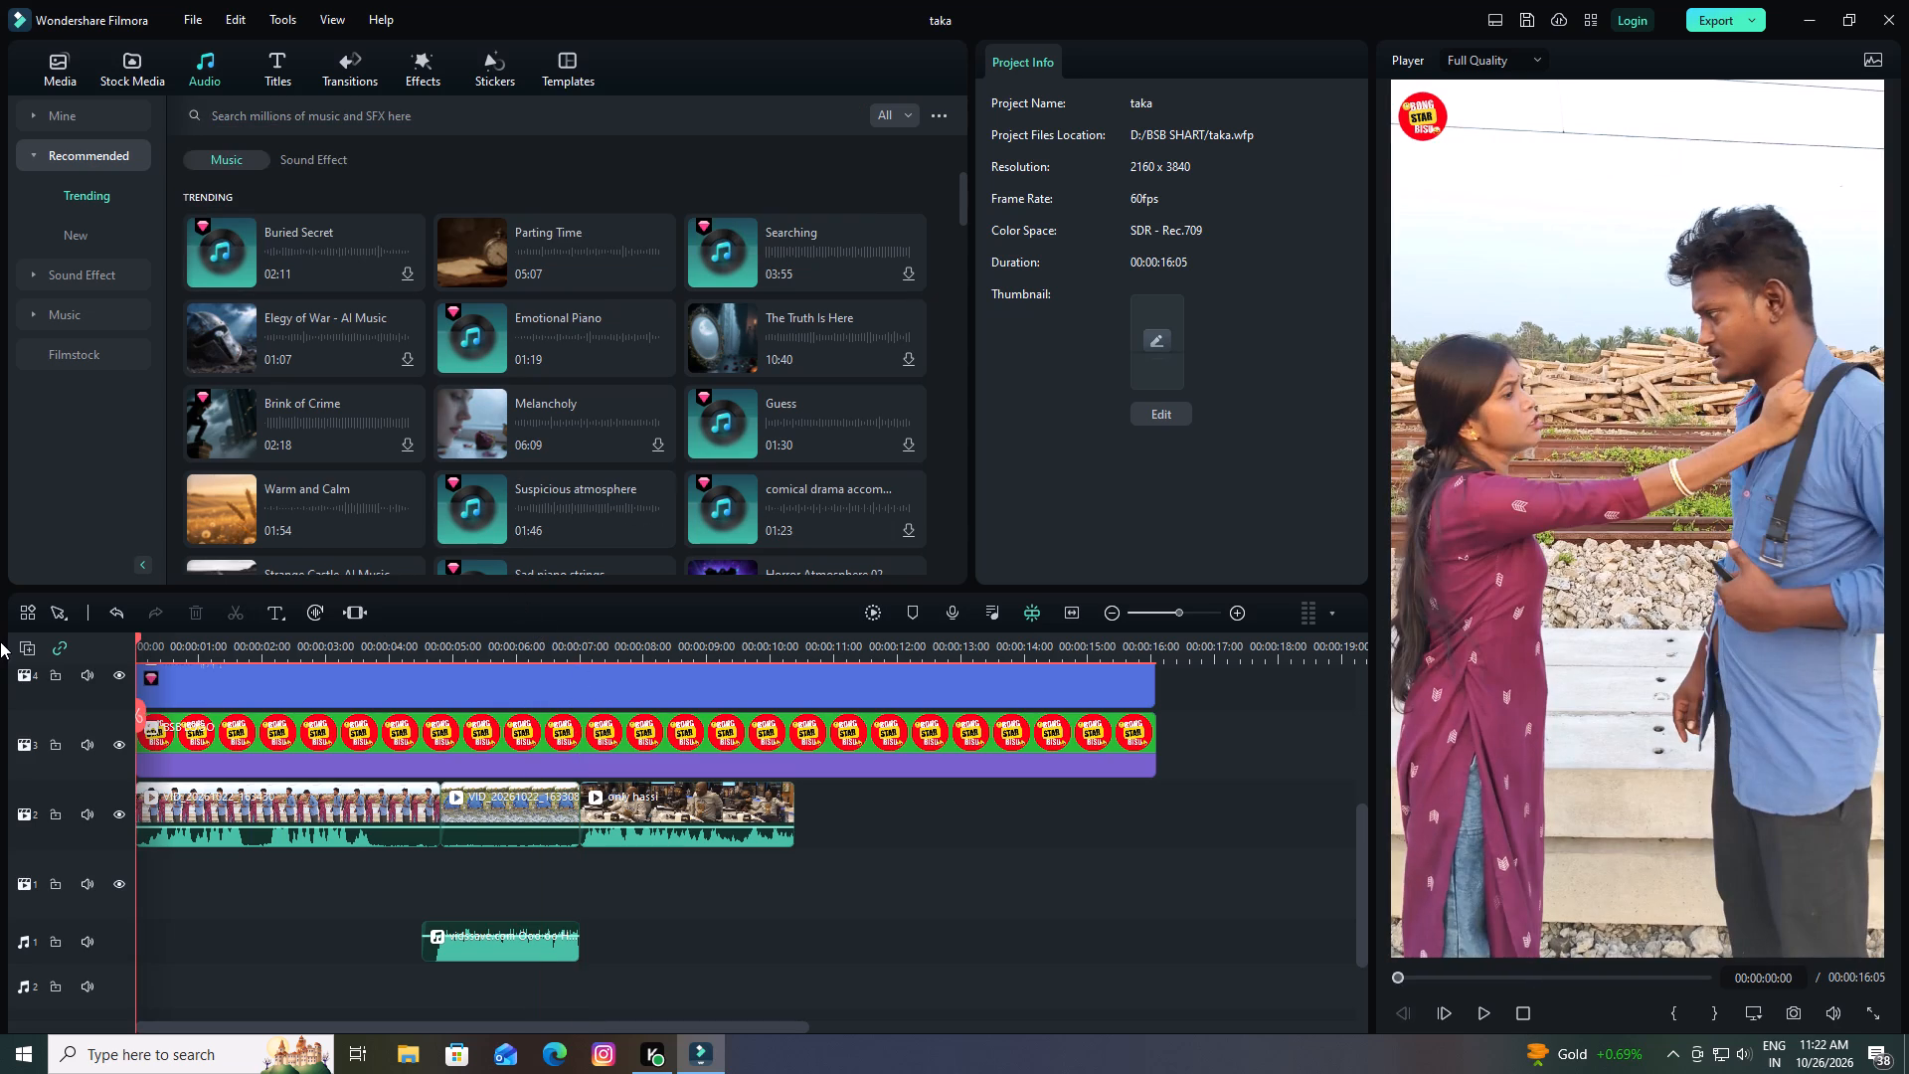
{"action": "key", "text": "space"}
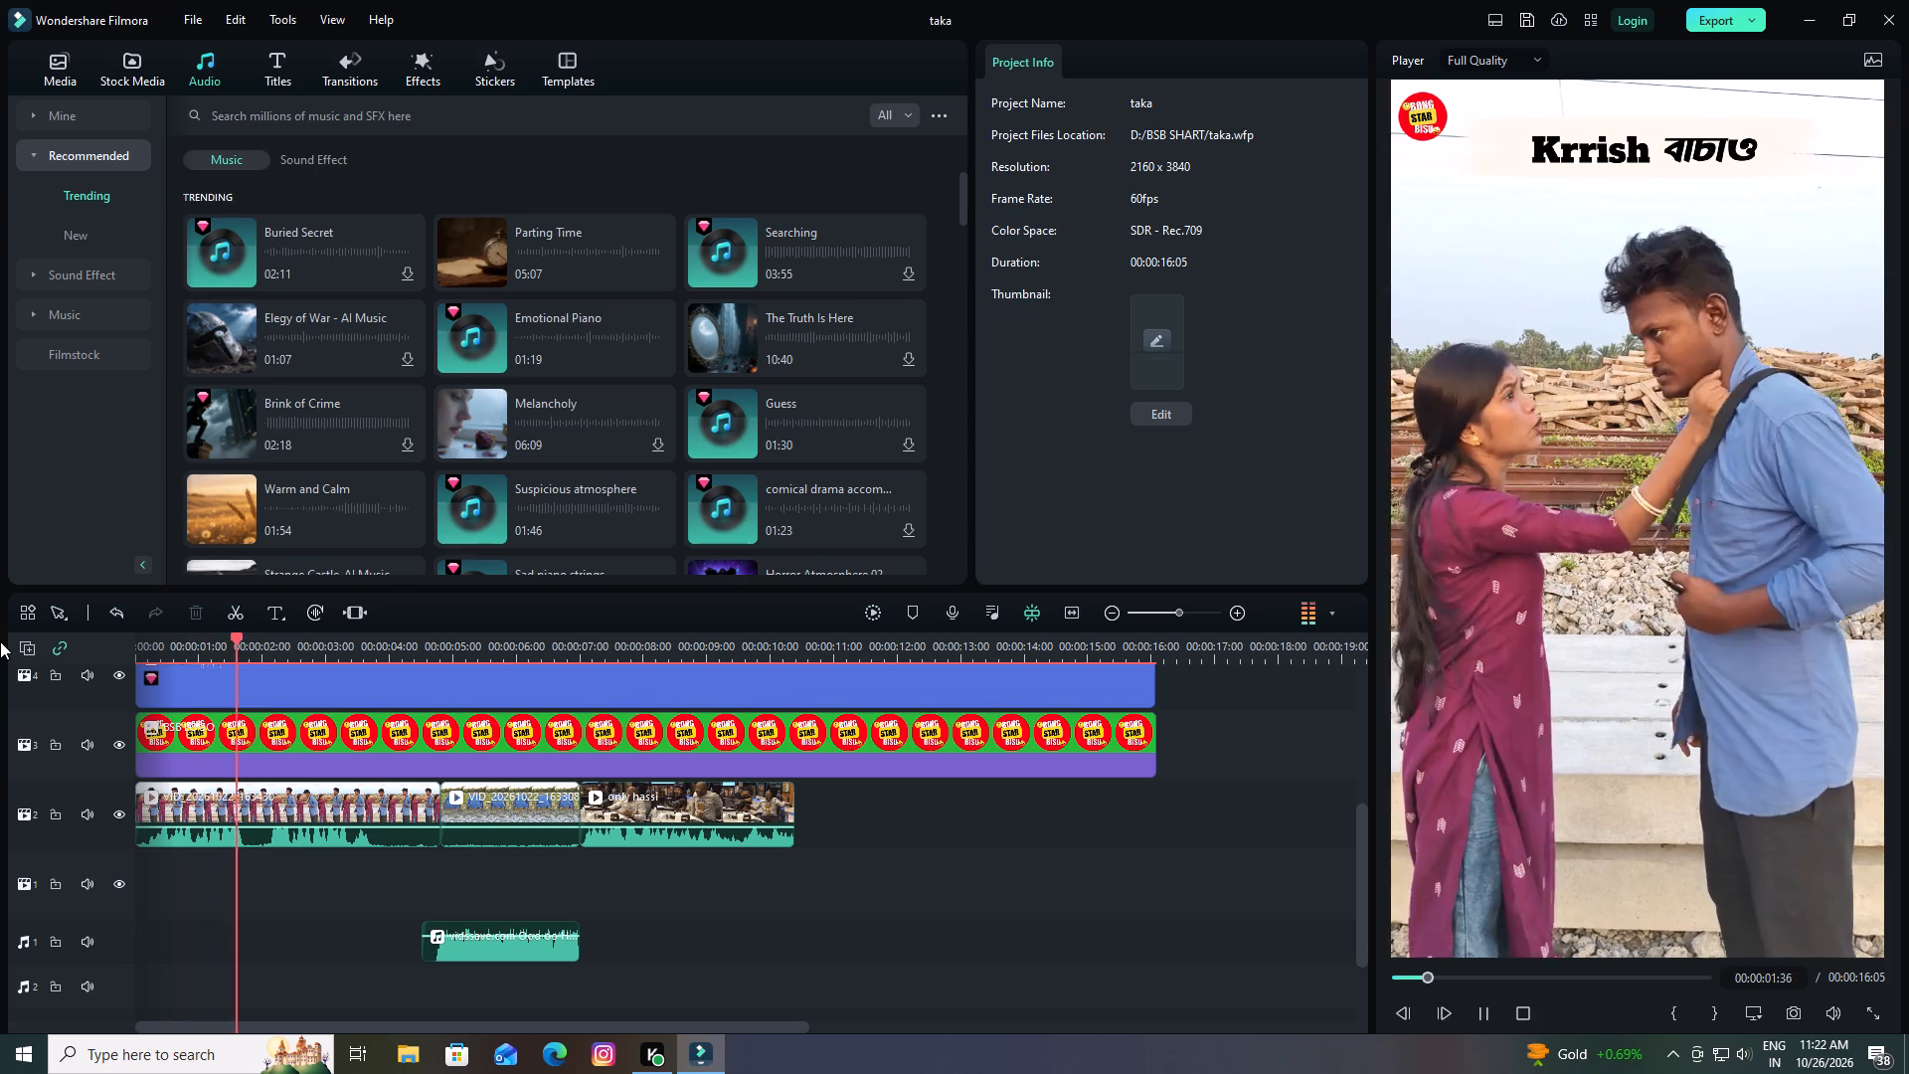
{"action": "key", "text": "space"}
{"action": "scroll", "coordinate": [340, 796], "scroll_direction": "up", "scroll_amount": 2}
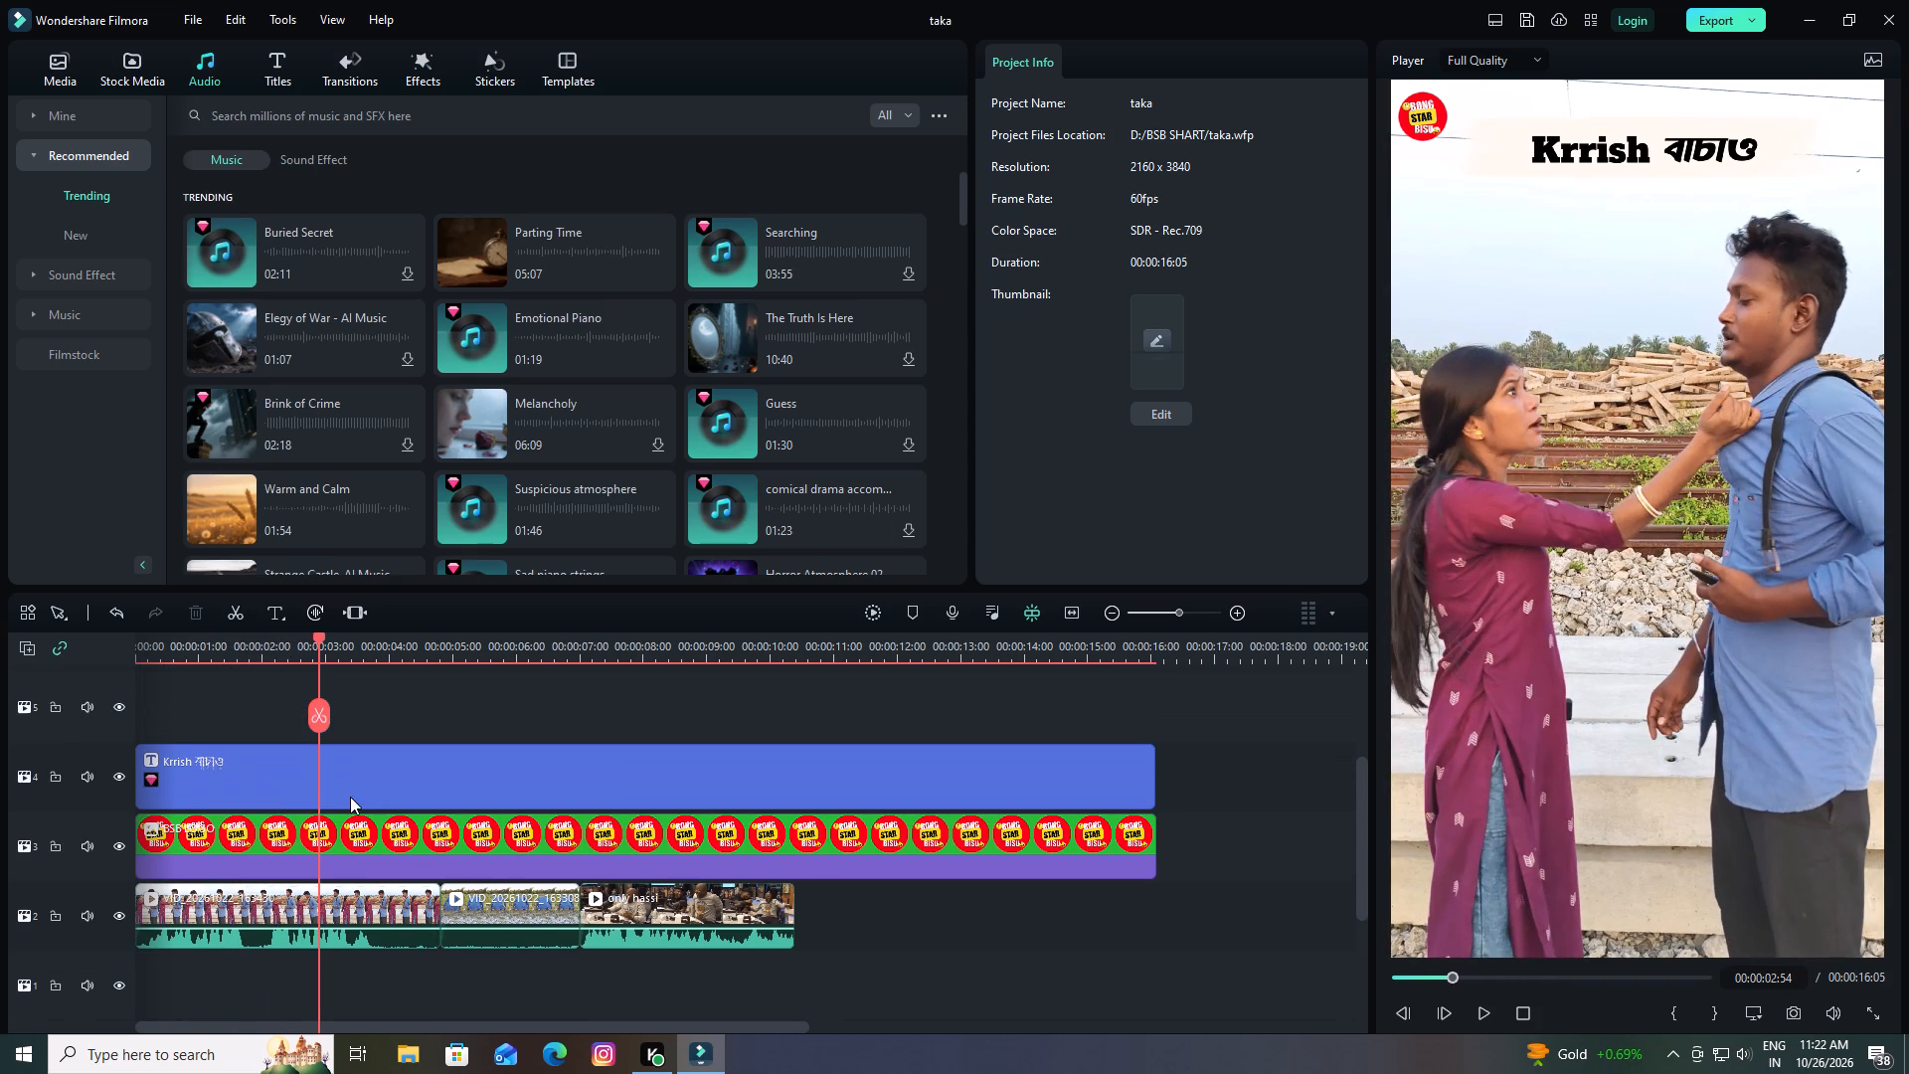
{"action": "left_click", "coordinate": [368, 791]}
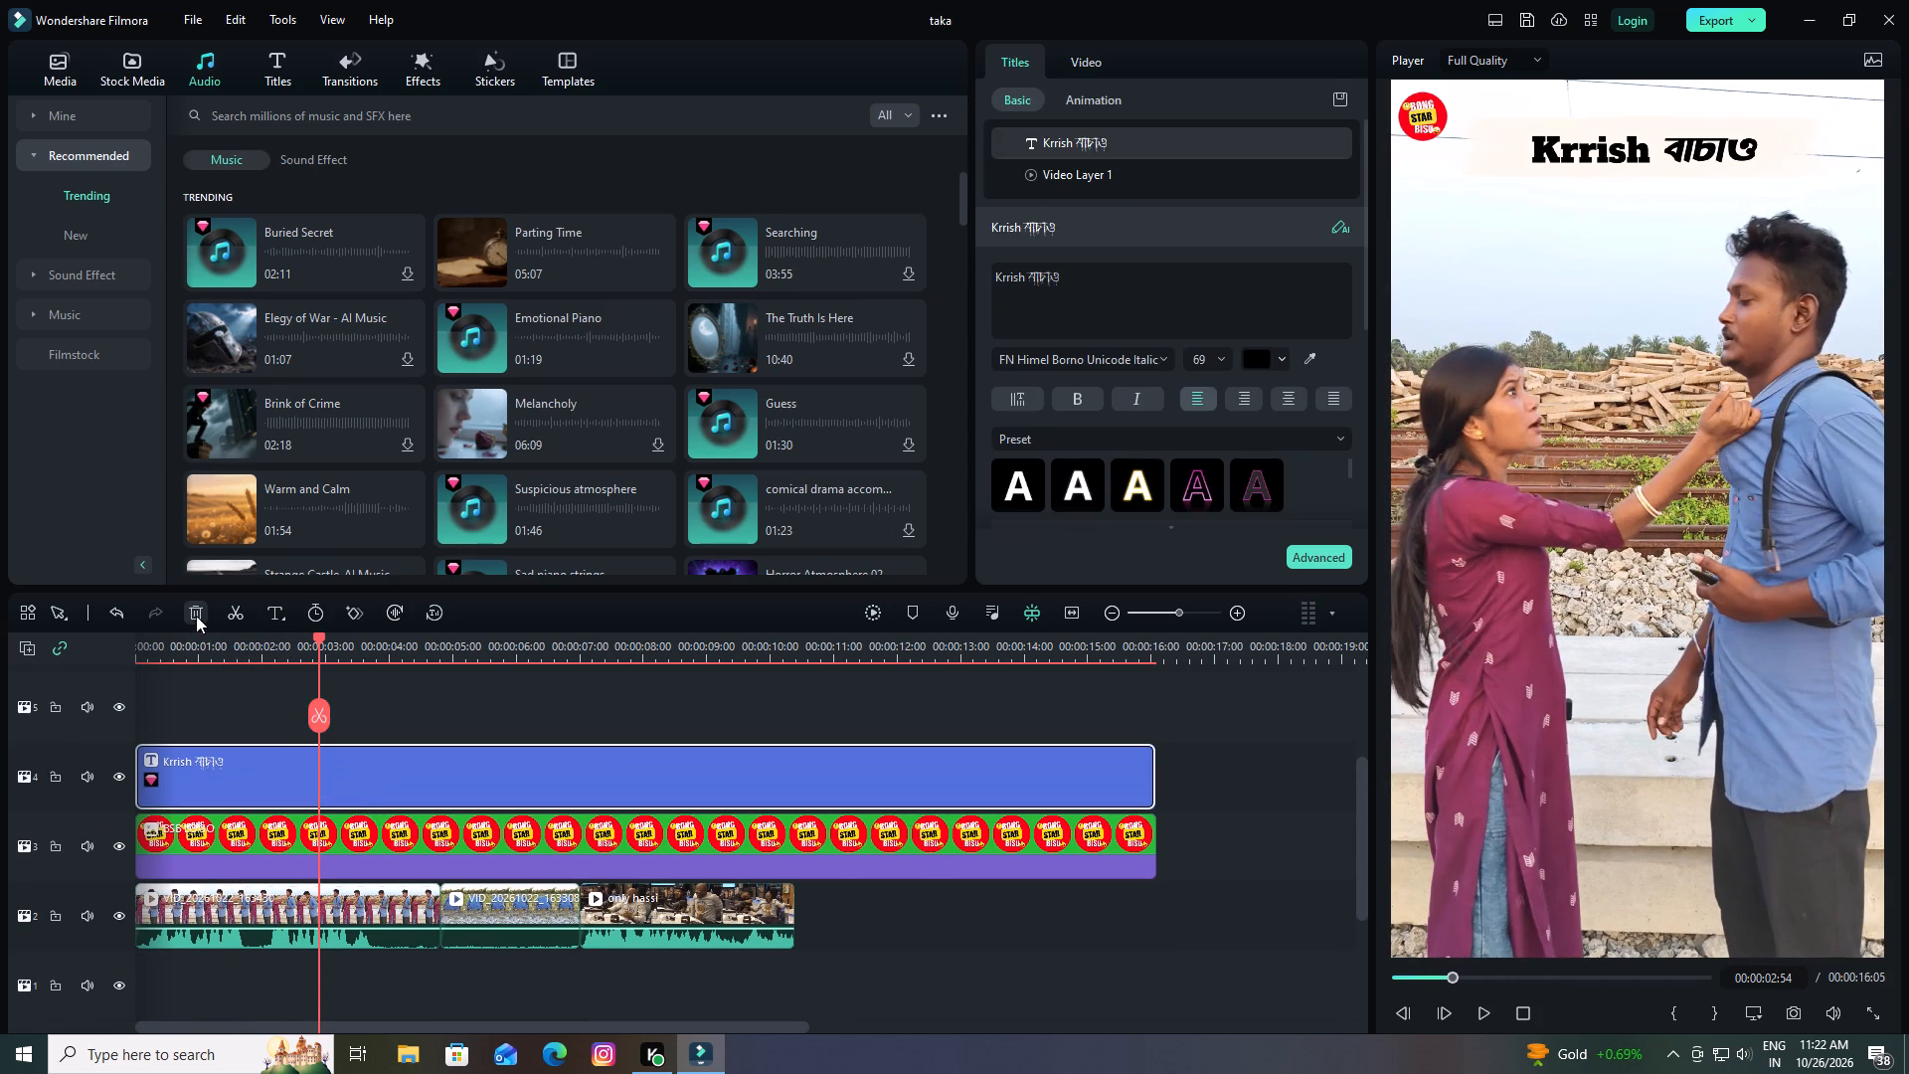
{"action": "left_click", "coordinate": [196, 616]}
Play the edit from the start through the "only hassi" clip, and replay it from about 00:00:03:00 to check the cuts and sound.
{"action": "key", "text": "space"}
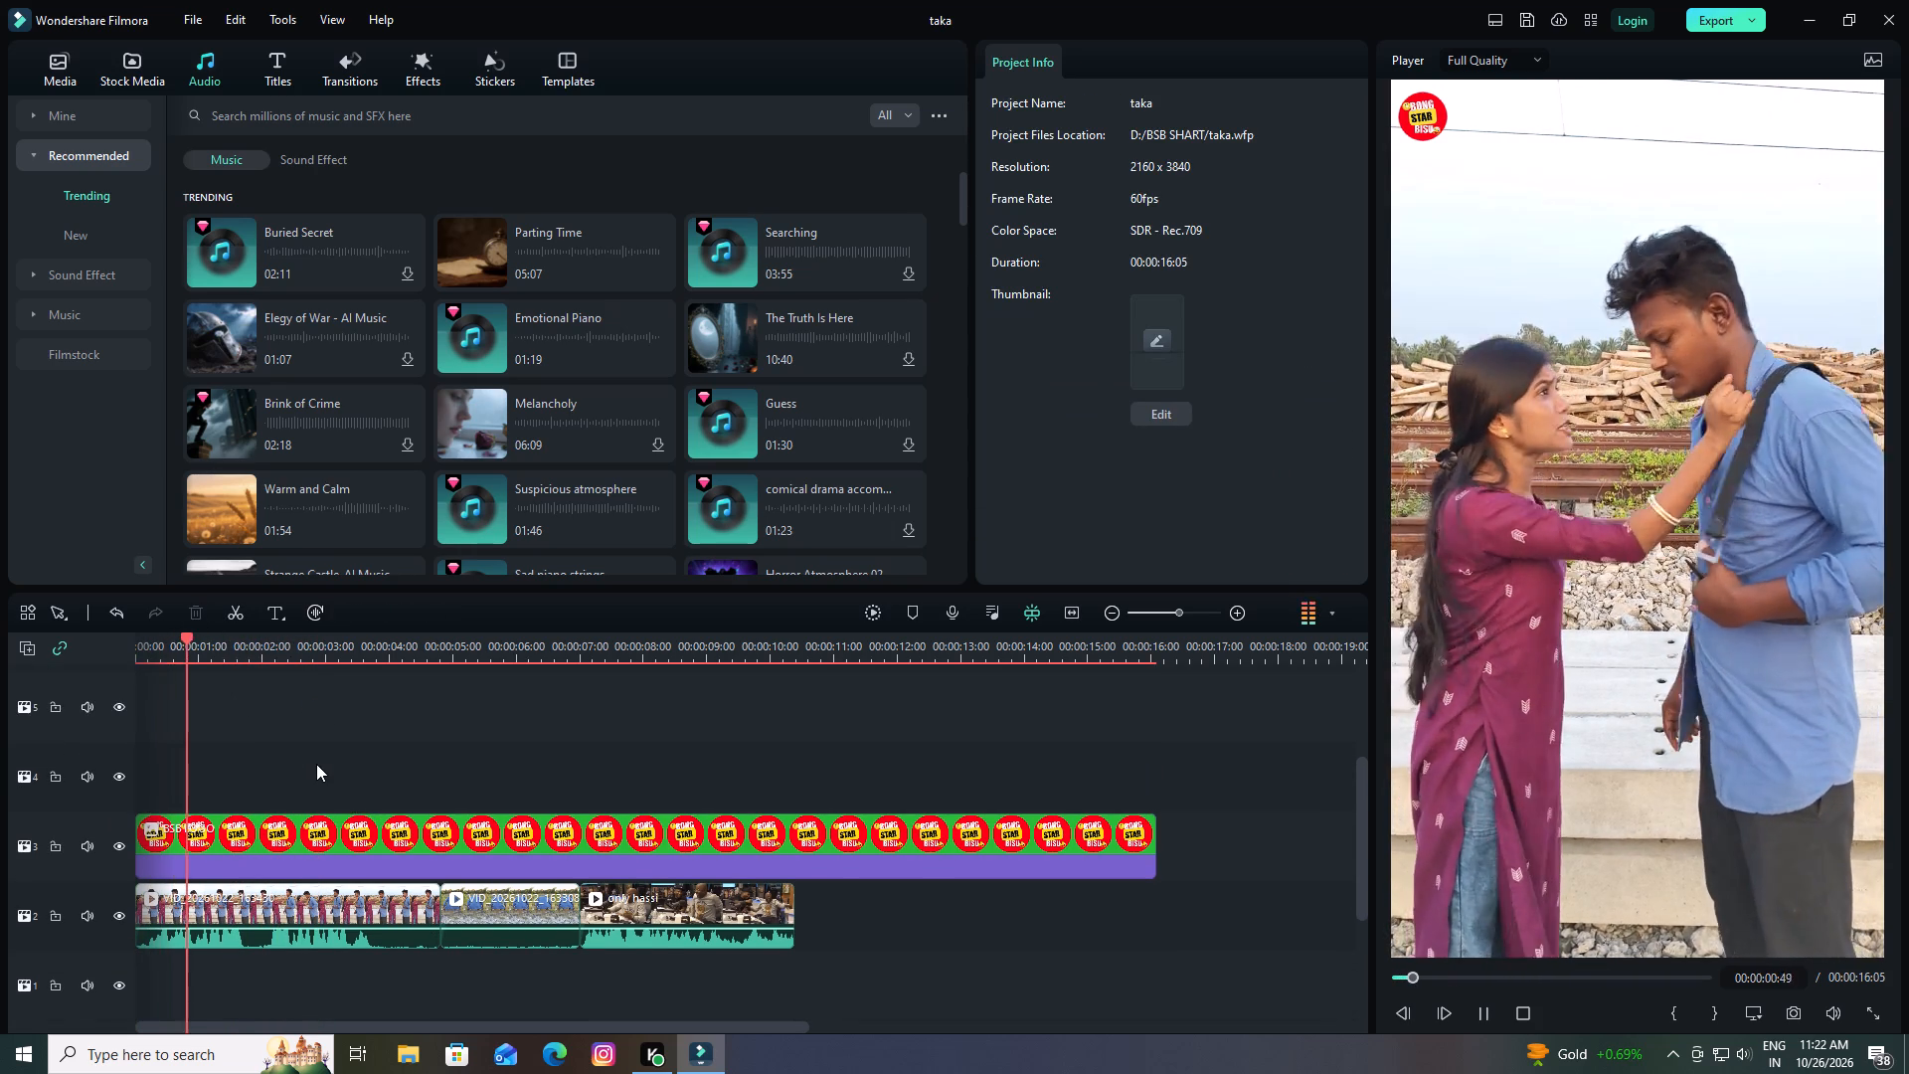
{"action": "scroll", "coordinate": [681, 839], "scroll_direction": "down", "scroll_amount": 2}
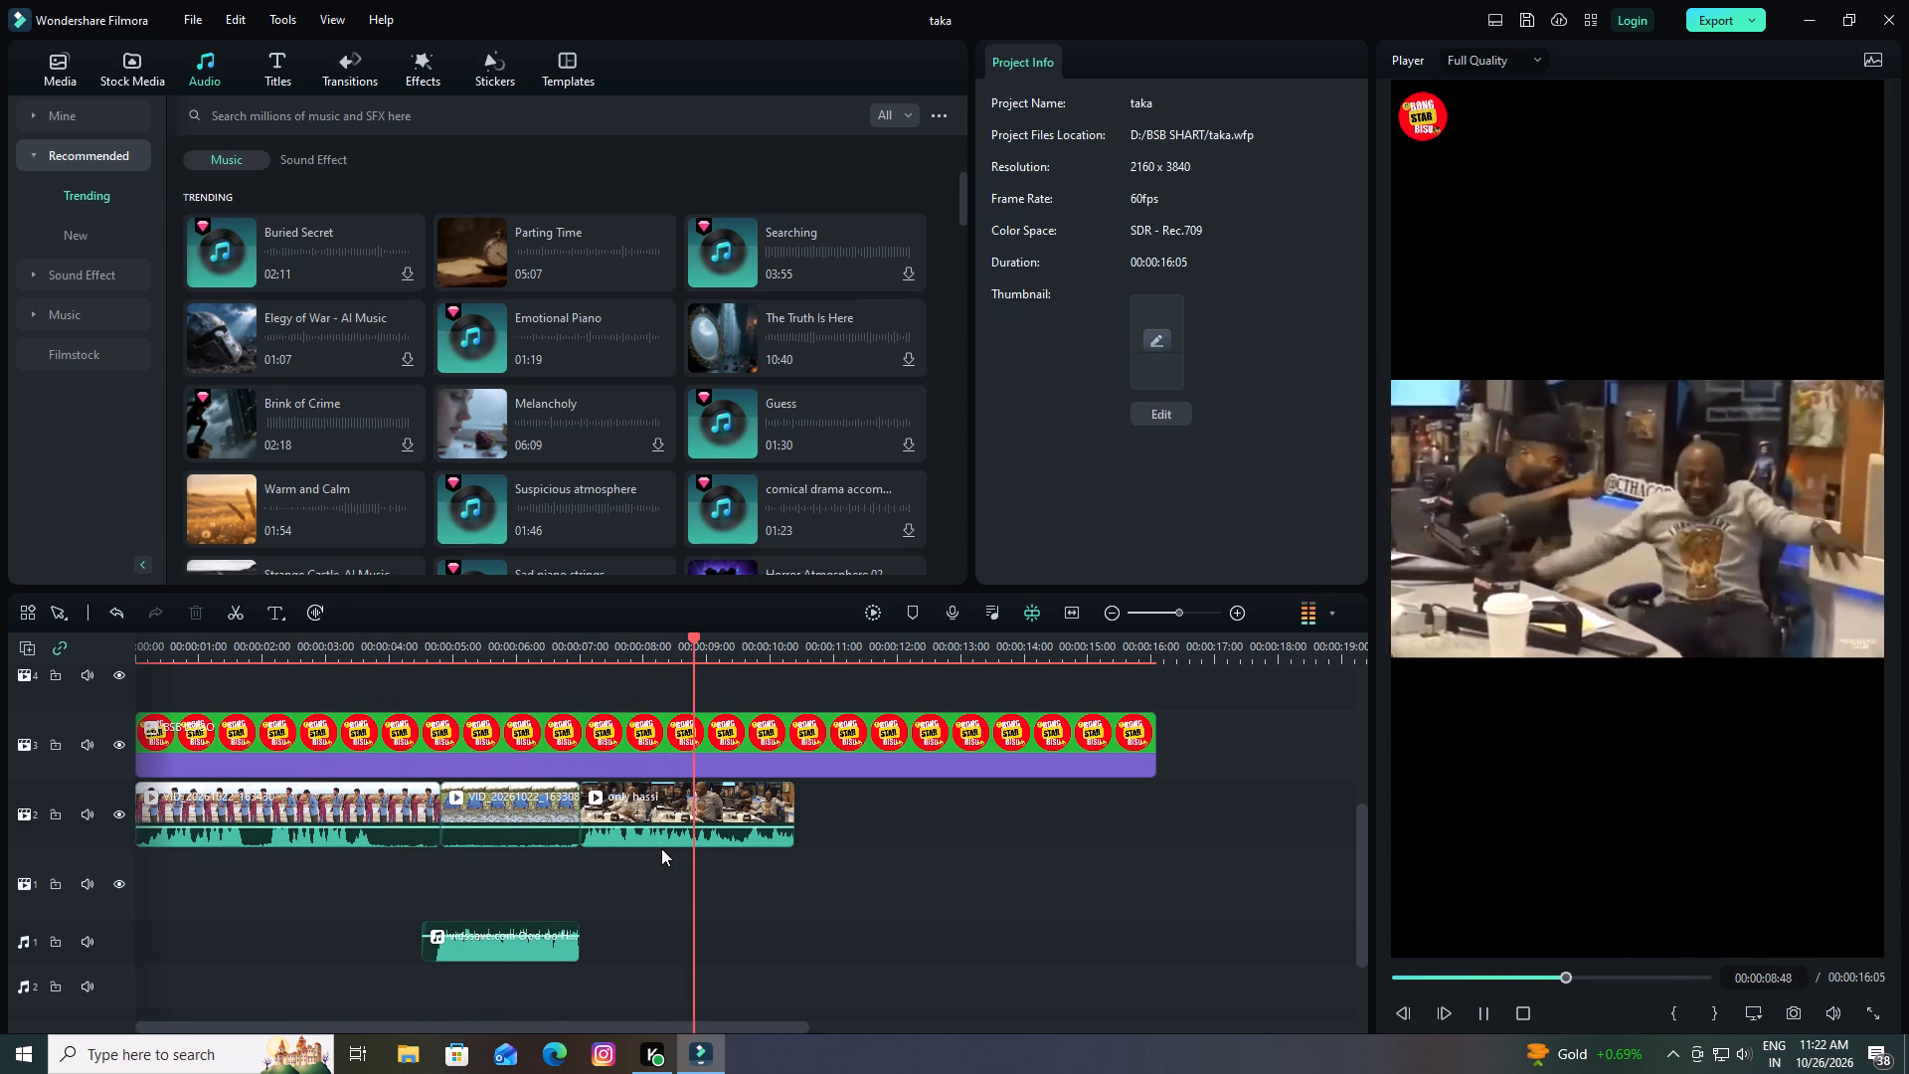
{"action": "key", "text": "space"}
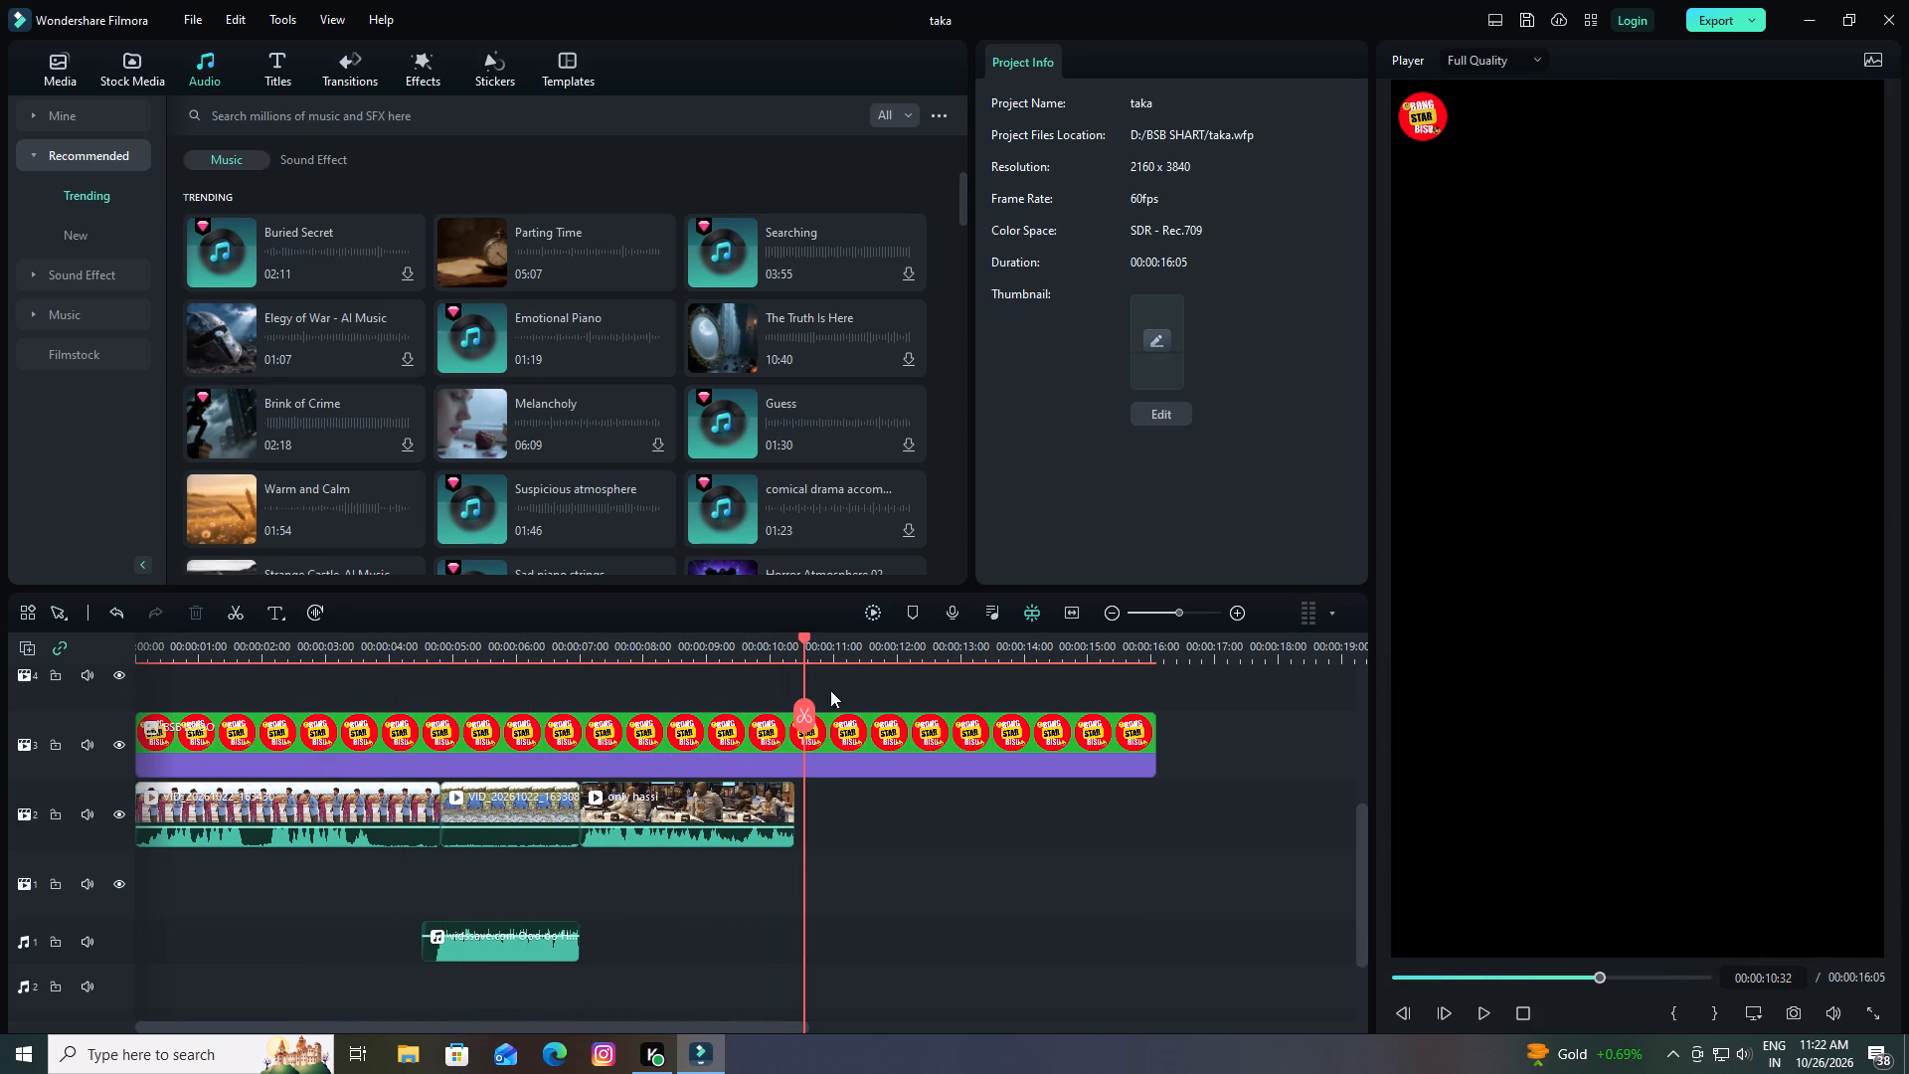
{"action": "left_click_drag", "start_coordinate": [804, 638], "coordinate": [330, 652]}
{"action": "key", "text": "space"}
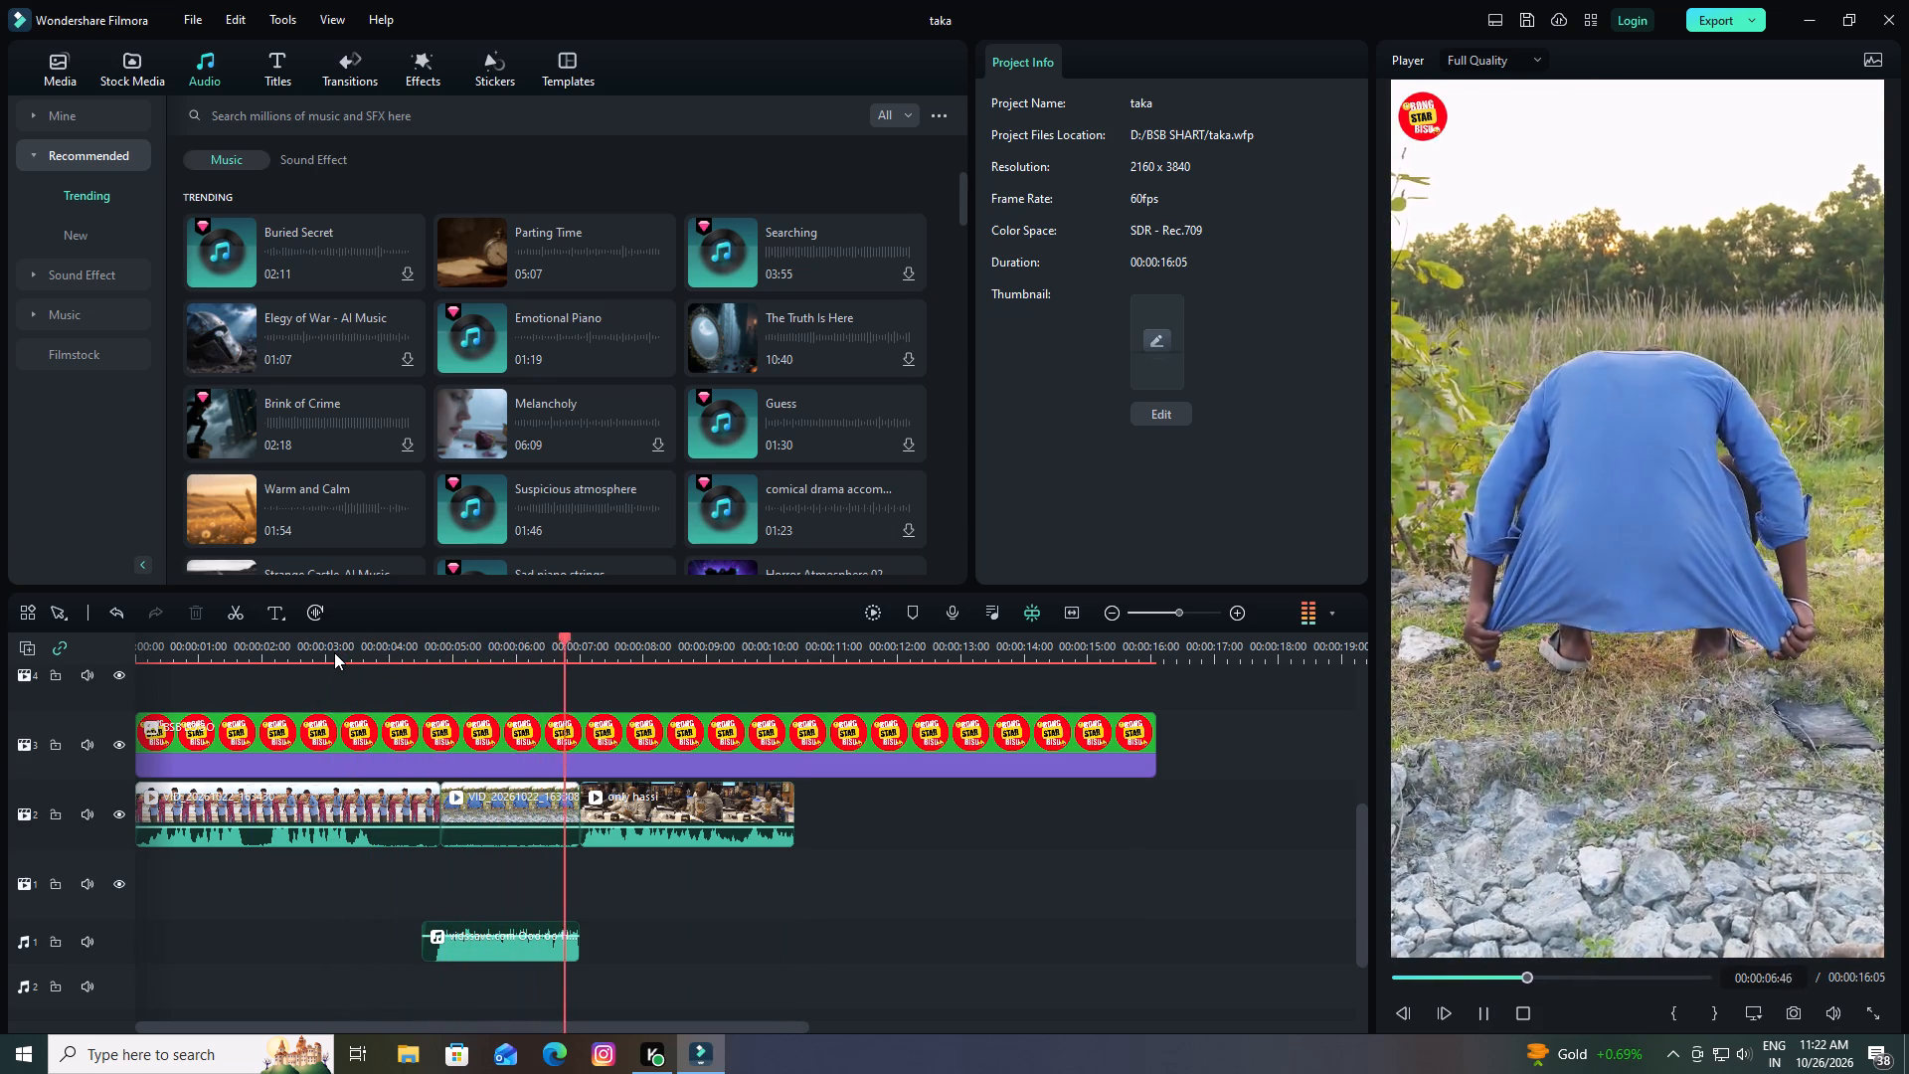
{"action": "key", "text": "space"}
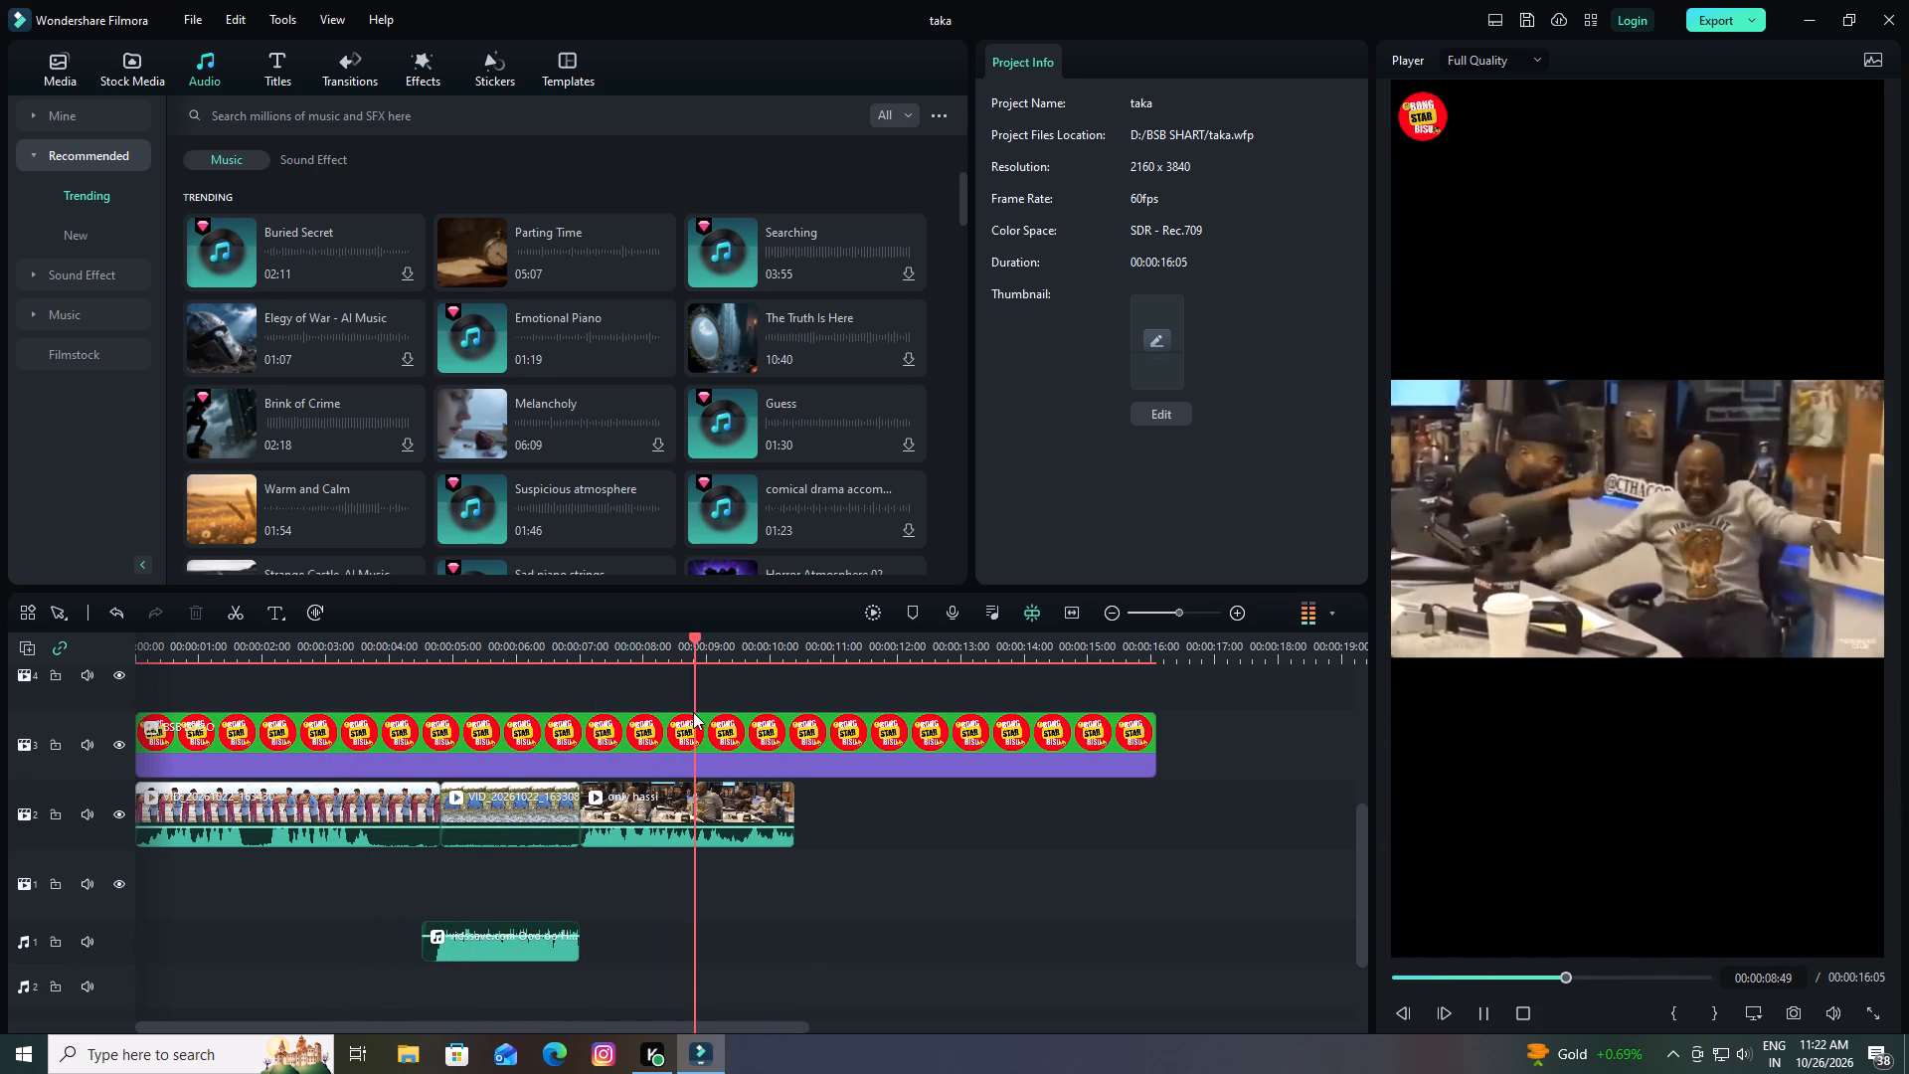
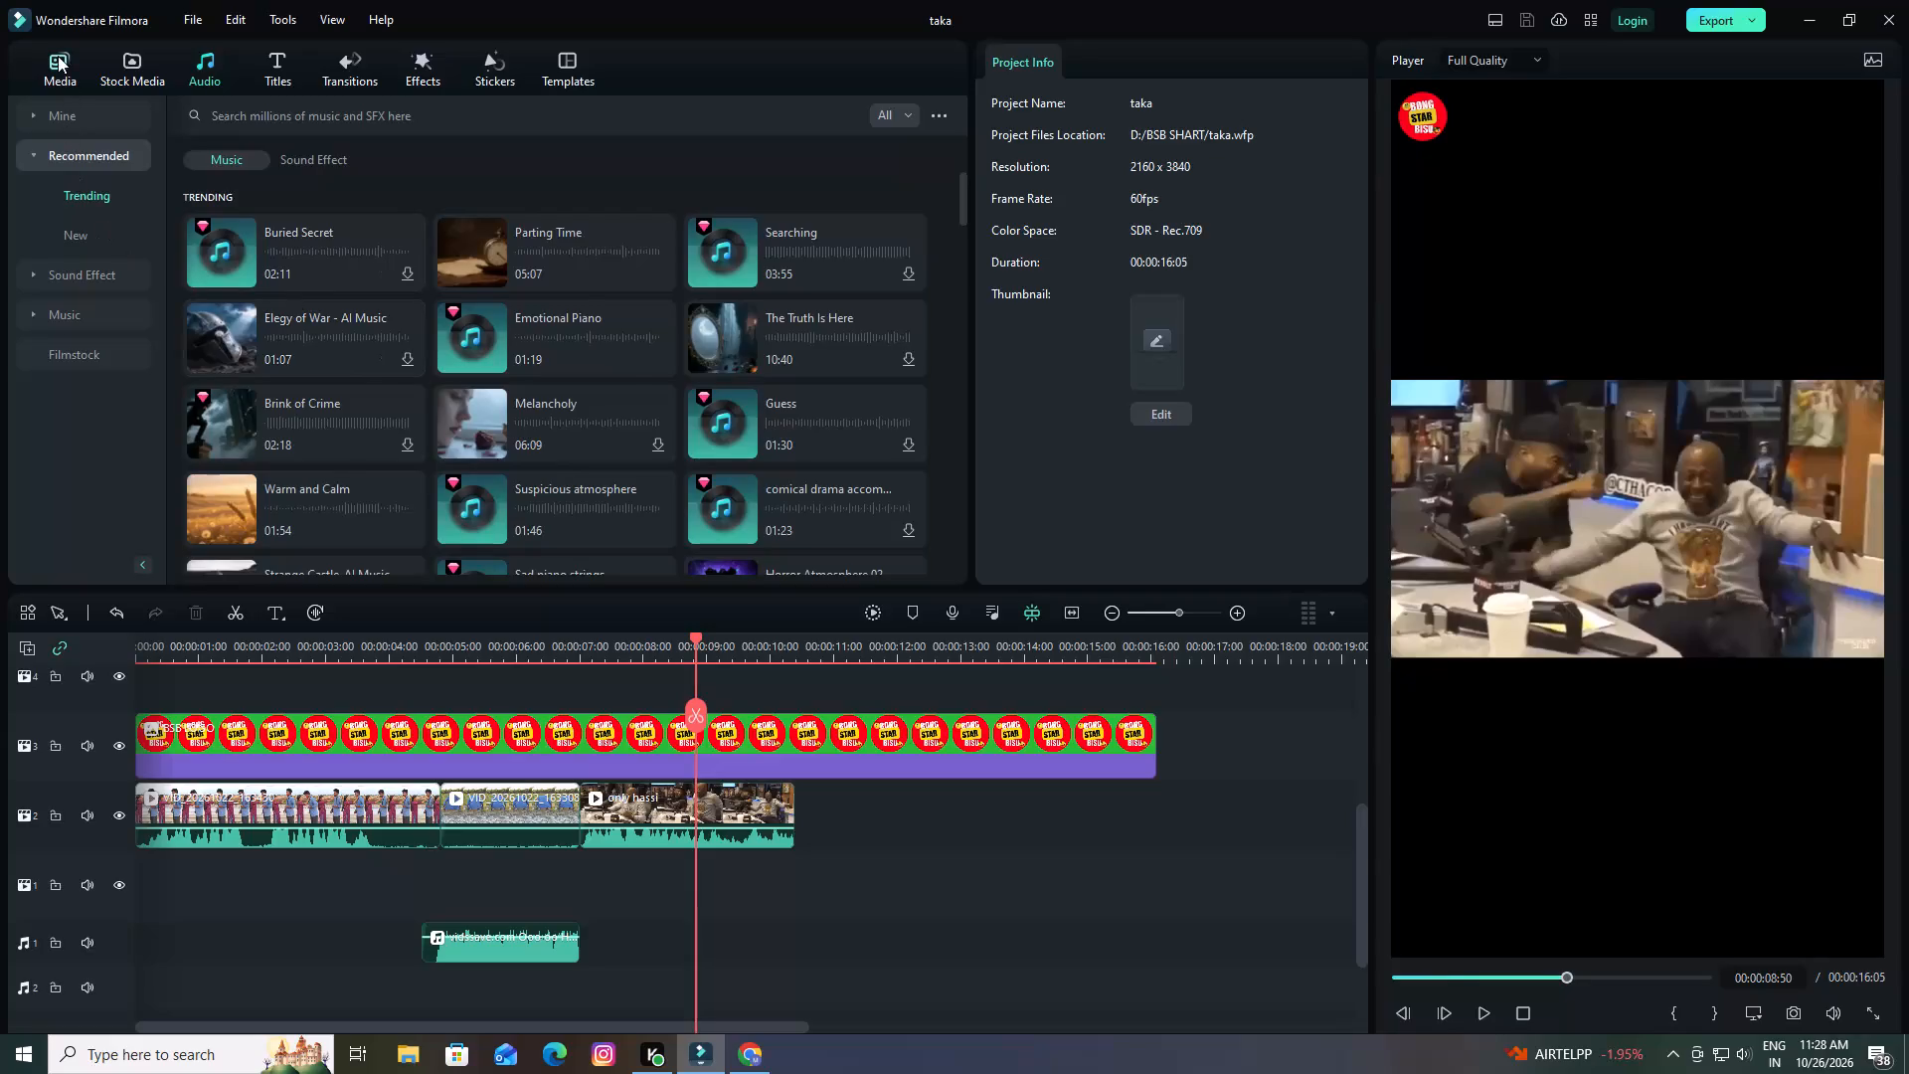
Import the "vidssave.com Peeing sound Effect 48KBPS" audio file from the Downloads folder into the project media.
{"action": "left_click", "coordinate": [57, 54]}
{"action": "scroll", "coordinate": [337, 358], "scroll_direction": "up", "scroll_amount": 9}
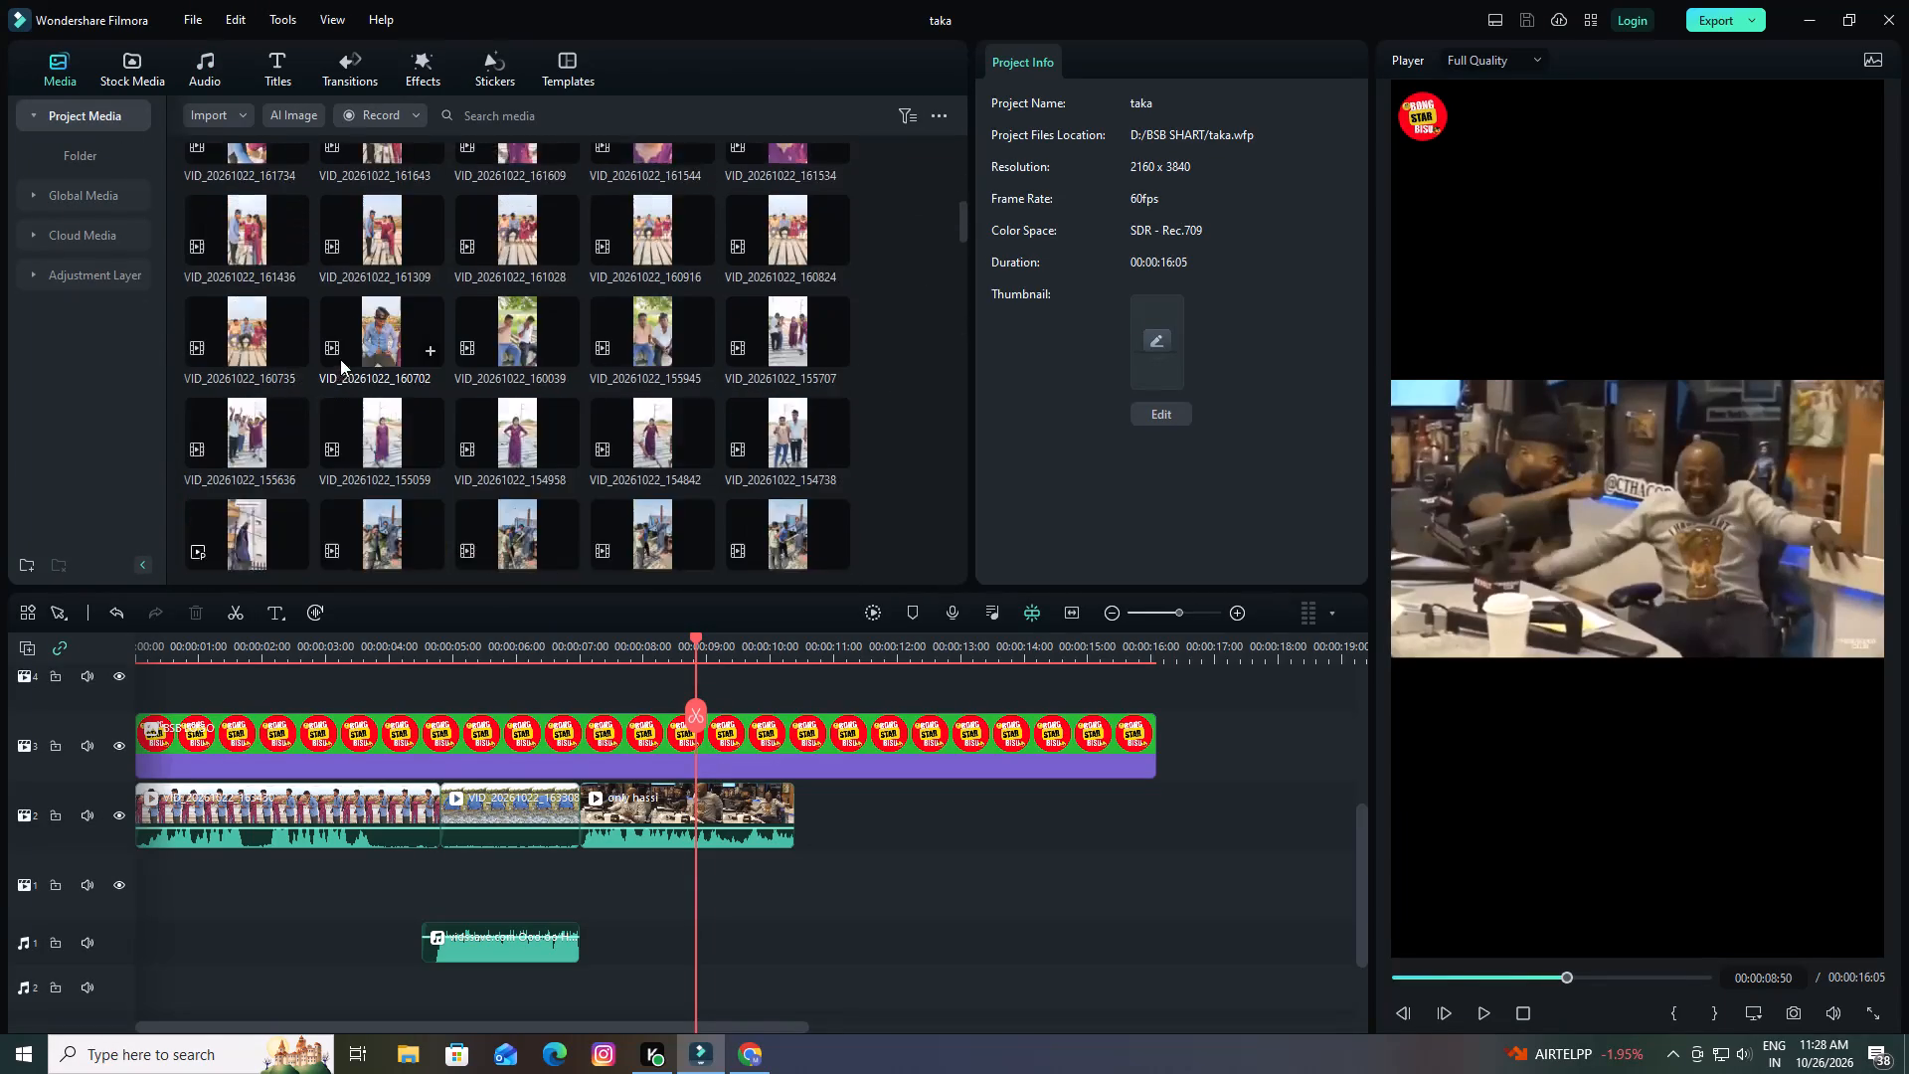
{"action": "scroll", "coordinate": [340, 359], "scroll_direction": "up", "scroll_amount": 10}
{"action": "left_click", "coordinate": [248, 183]}
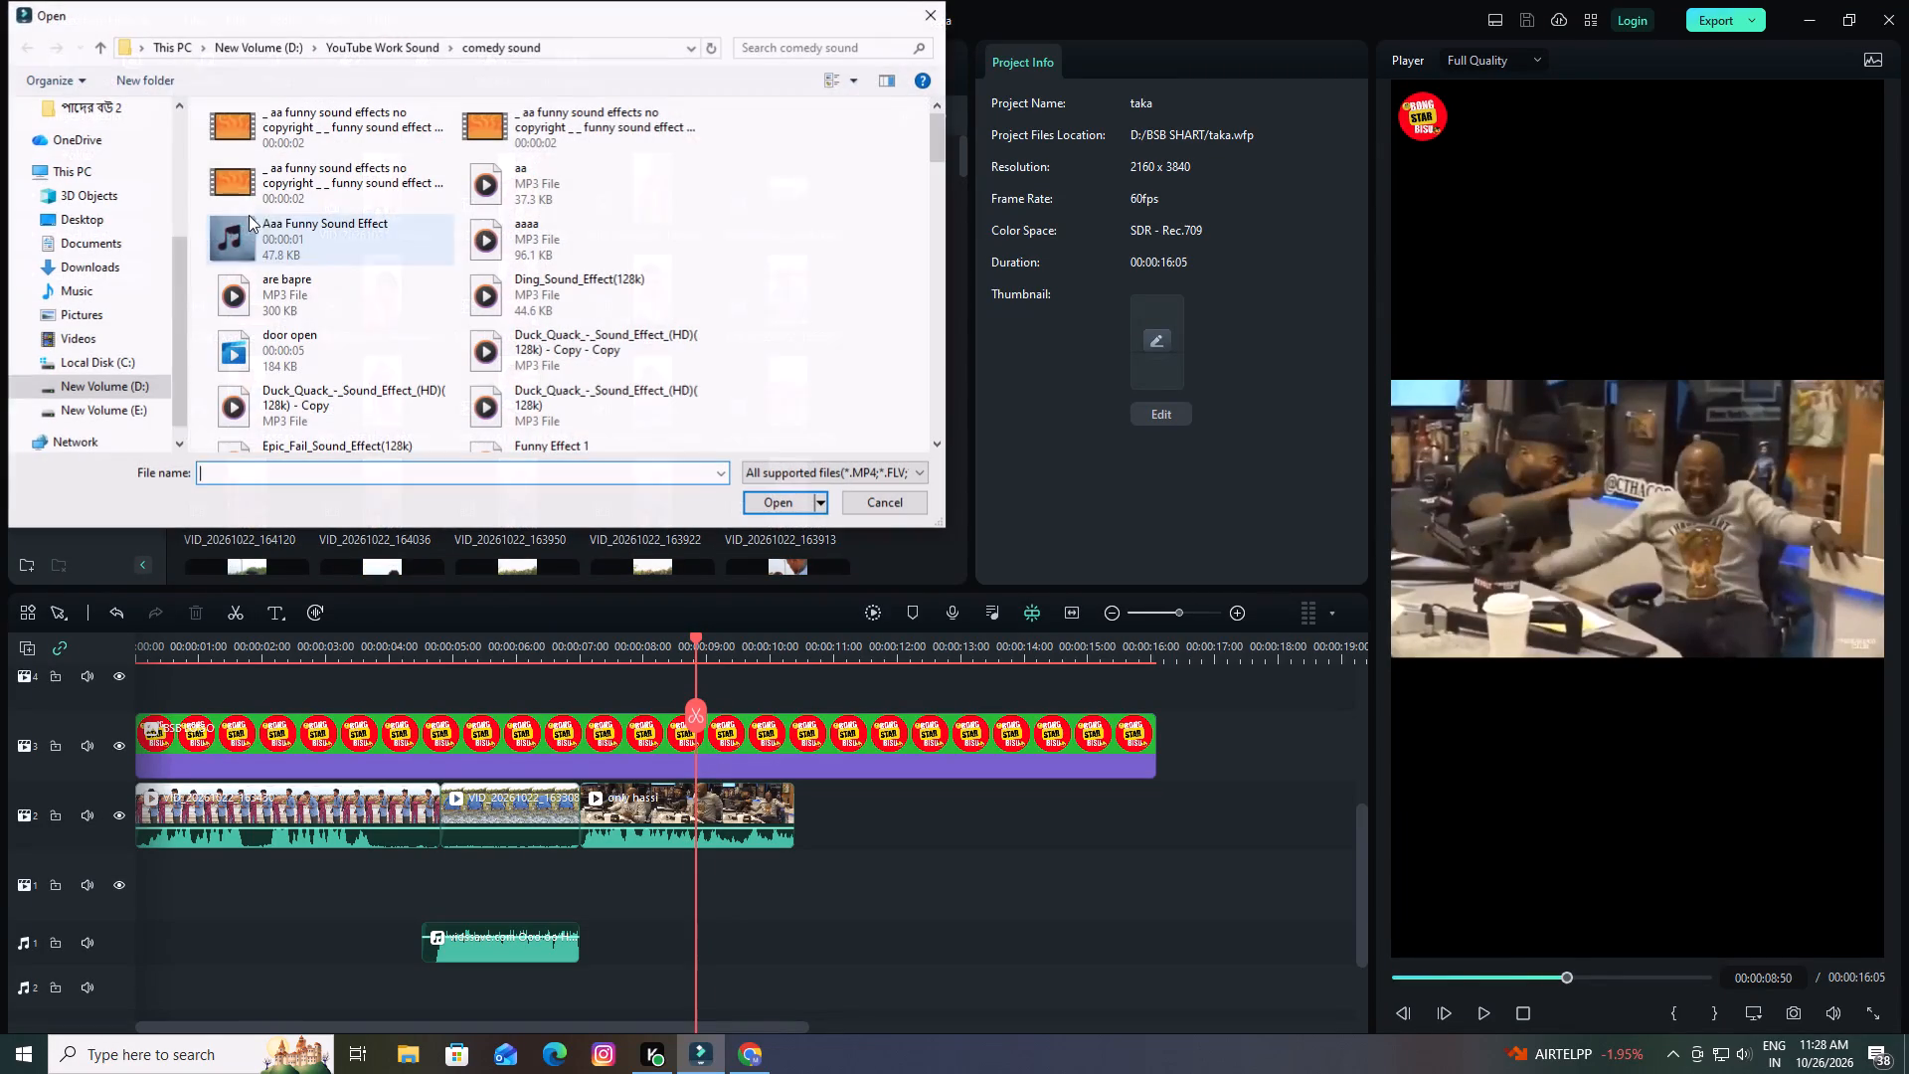
{"action": "left_click", "coordinate": [103, 263]}
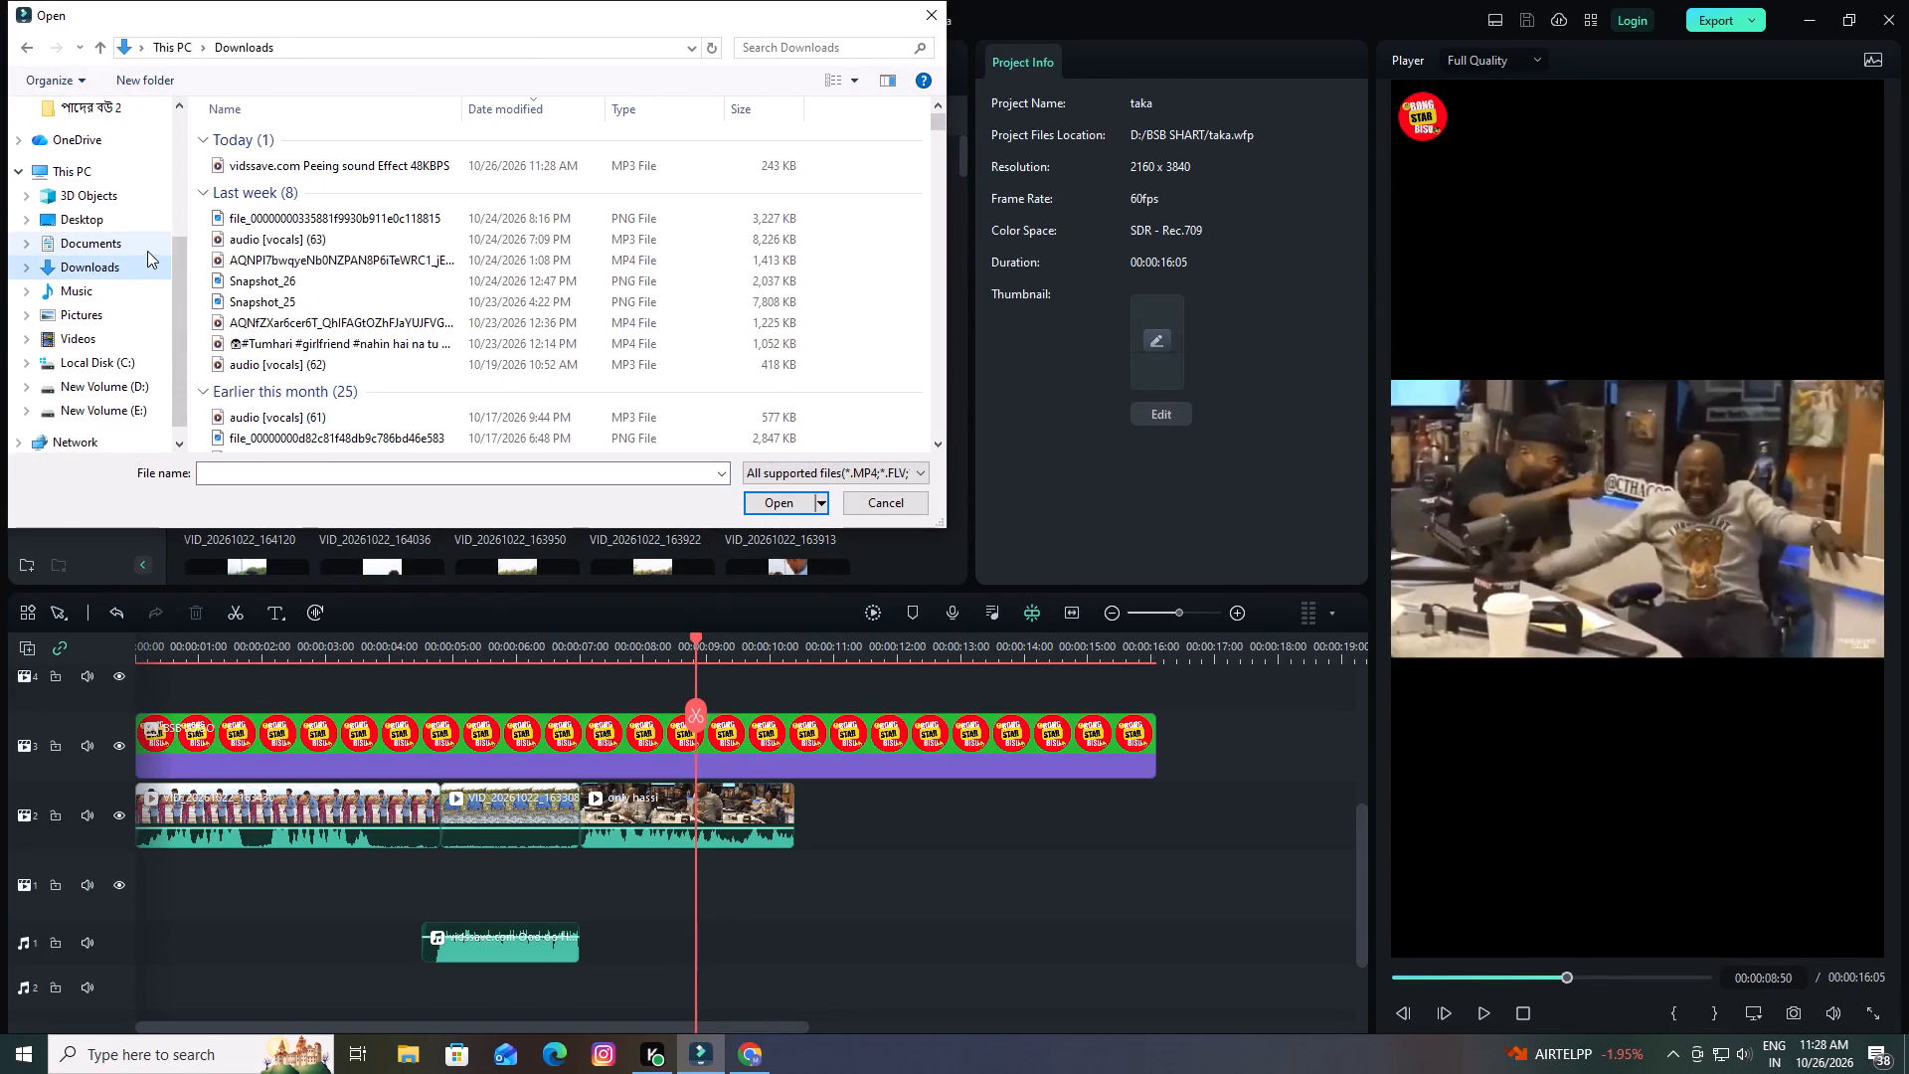
{"action": "left_click", "coordinate": [302, 162]}
{"action": "left_click", "coordinate": [786, 504]}
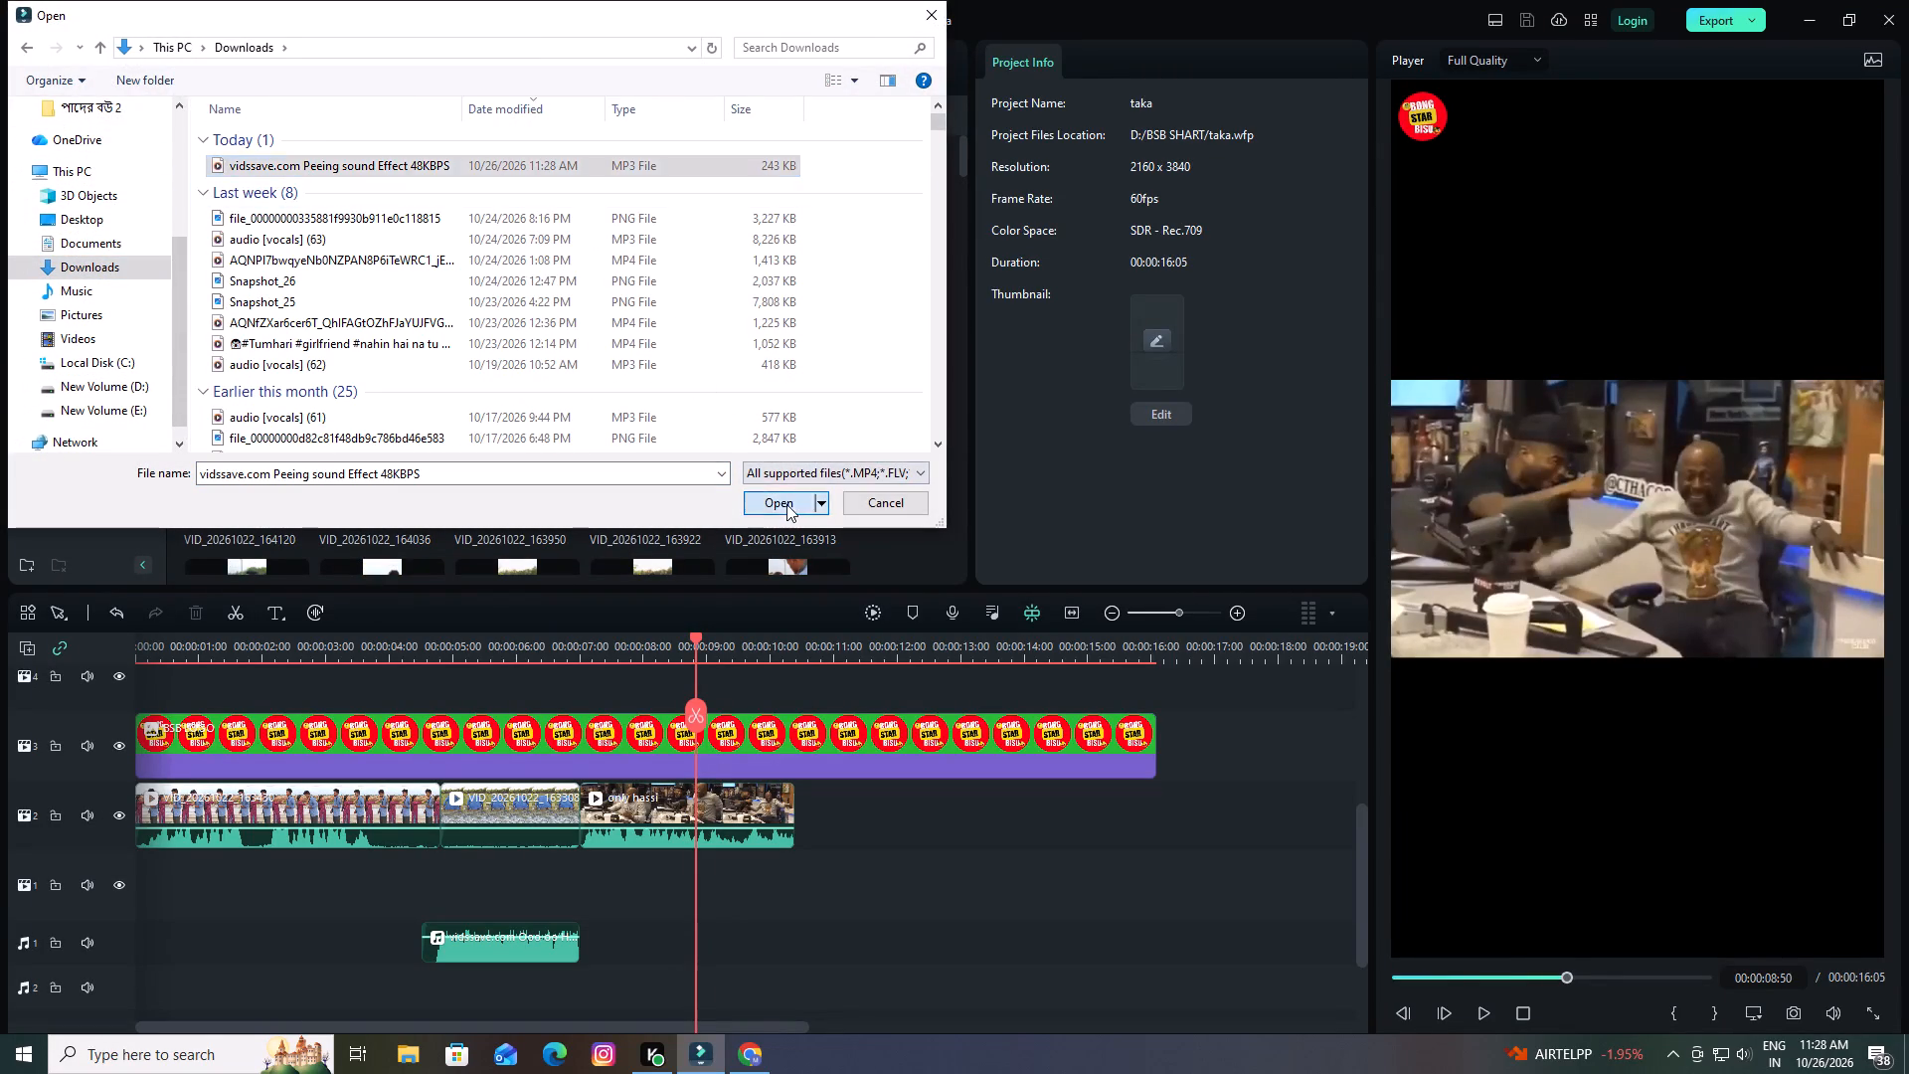
Place the peeing sound effect on audio track 1, starting at 00:00:08:19.
{"action": "left_click_drag", "start_coordinate": [382, 223], "coordinate": [668, 832]}
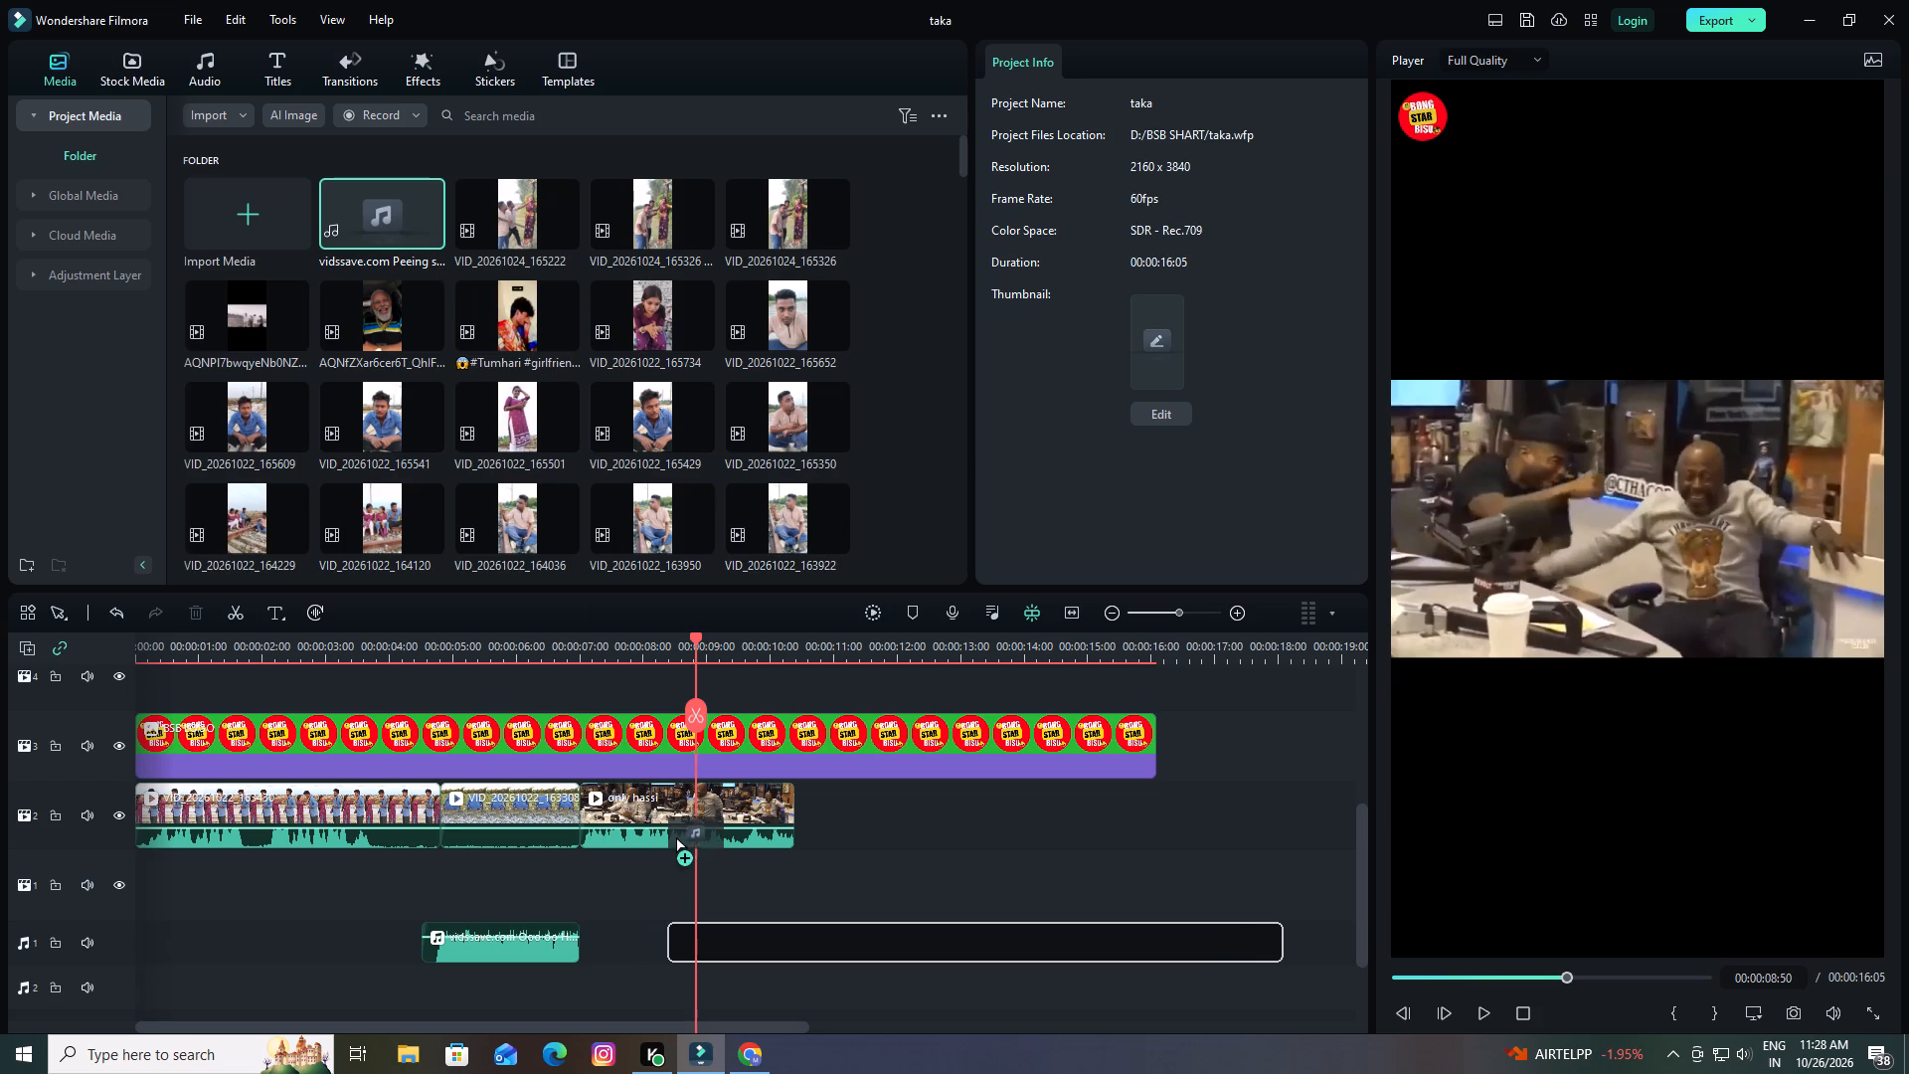
{"action": "left_click_drag", "start_coordinate": [668, 832], "coordinate": [663, 834]}
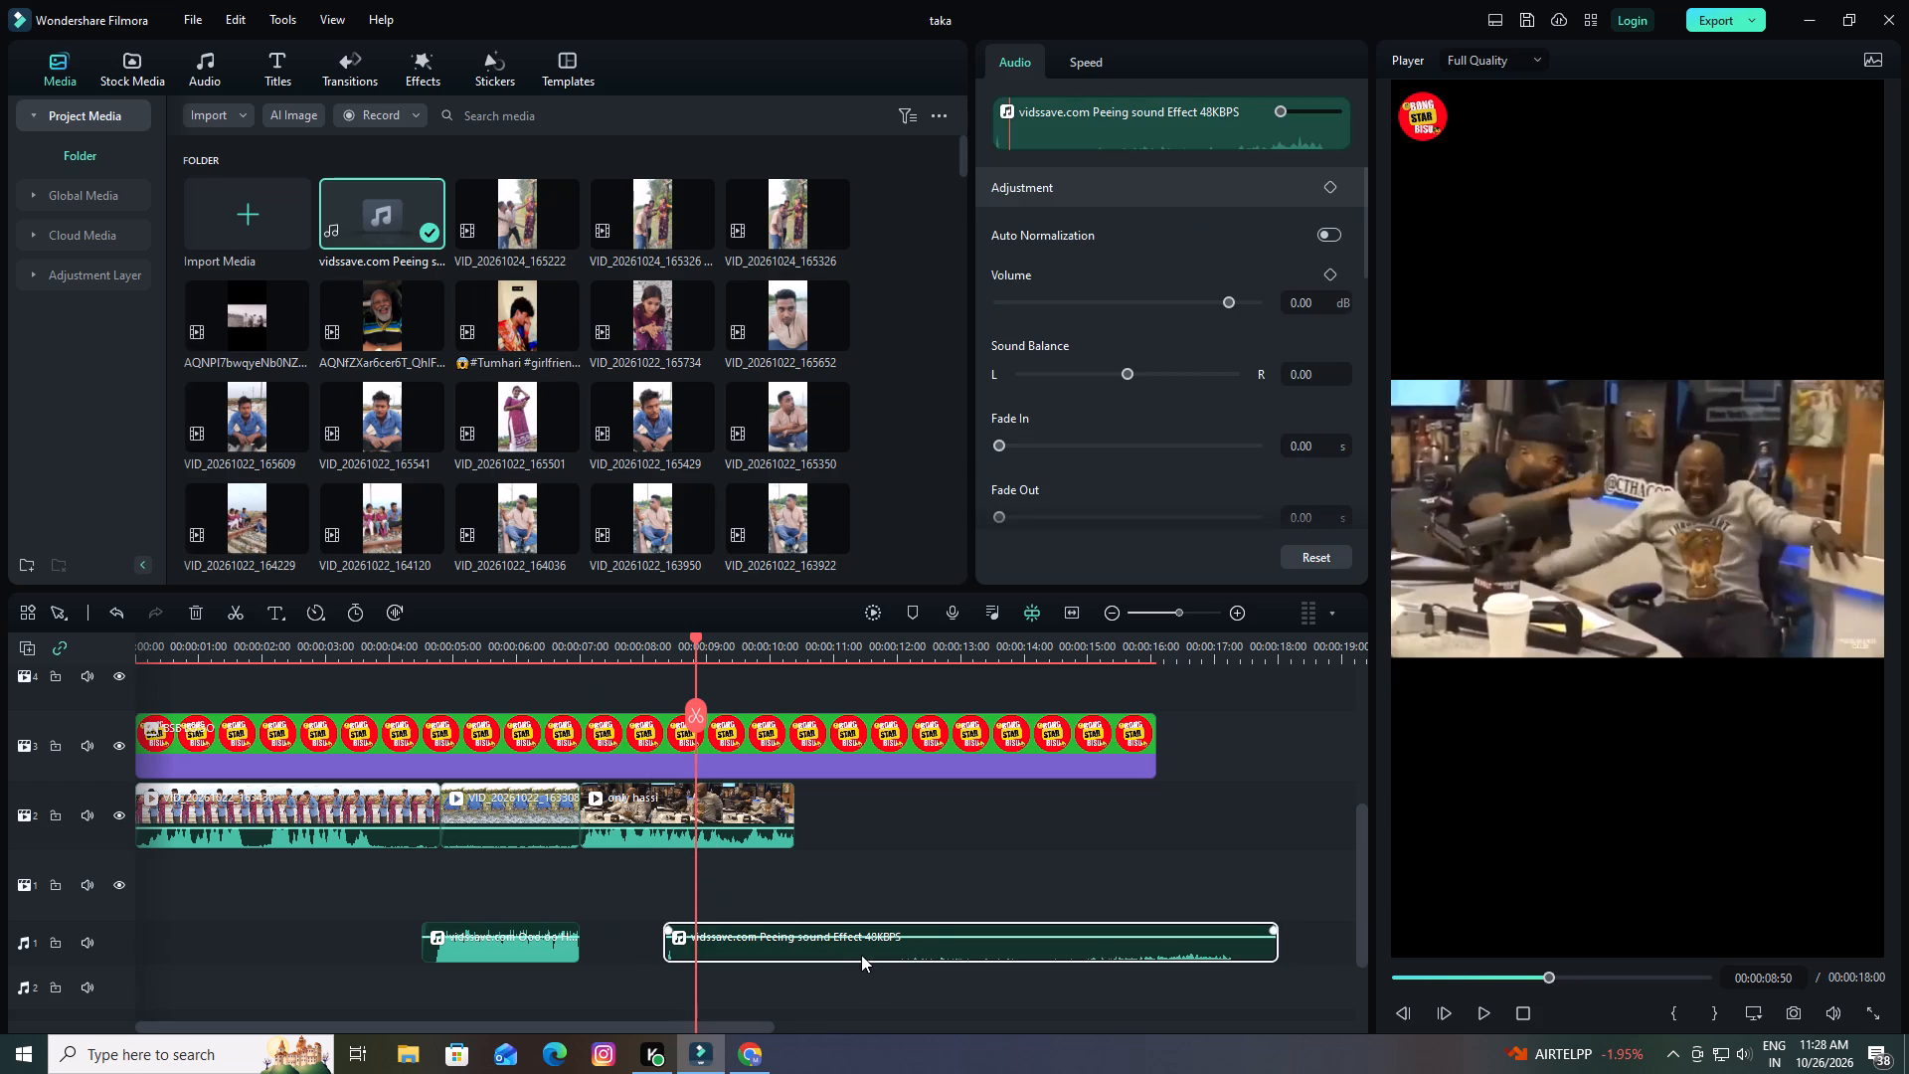
Raise the peeing sound effect's volume to 12 dB and play it through to hear which part is usable.
{"action": "left_click_drag", "start_coordinate": [859, 937], "coordinate": [870, 895]}
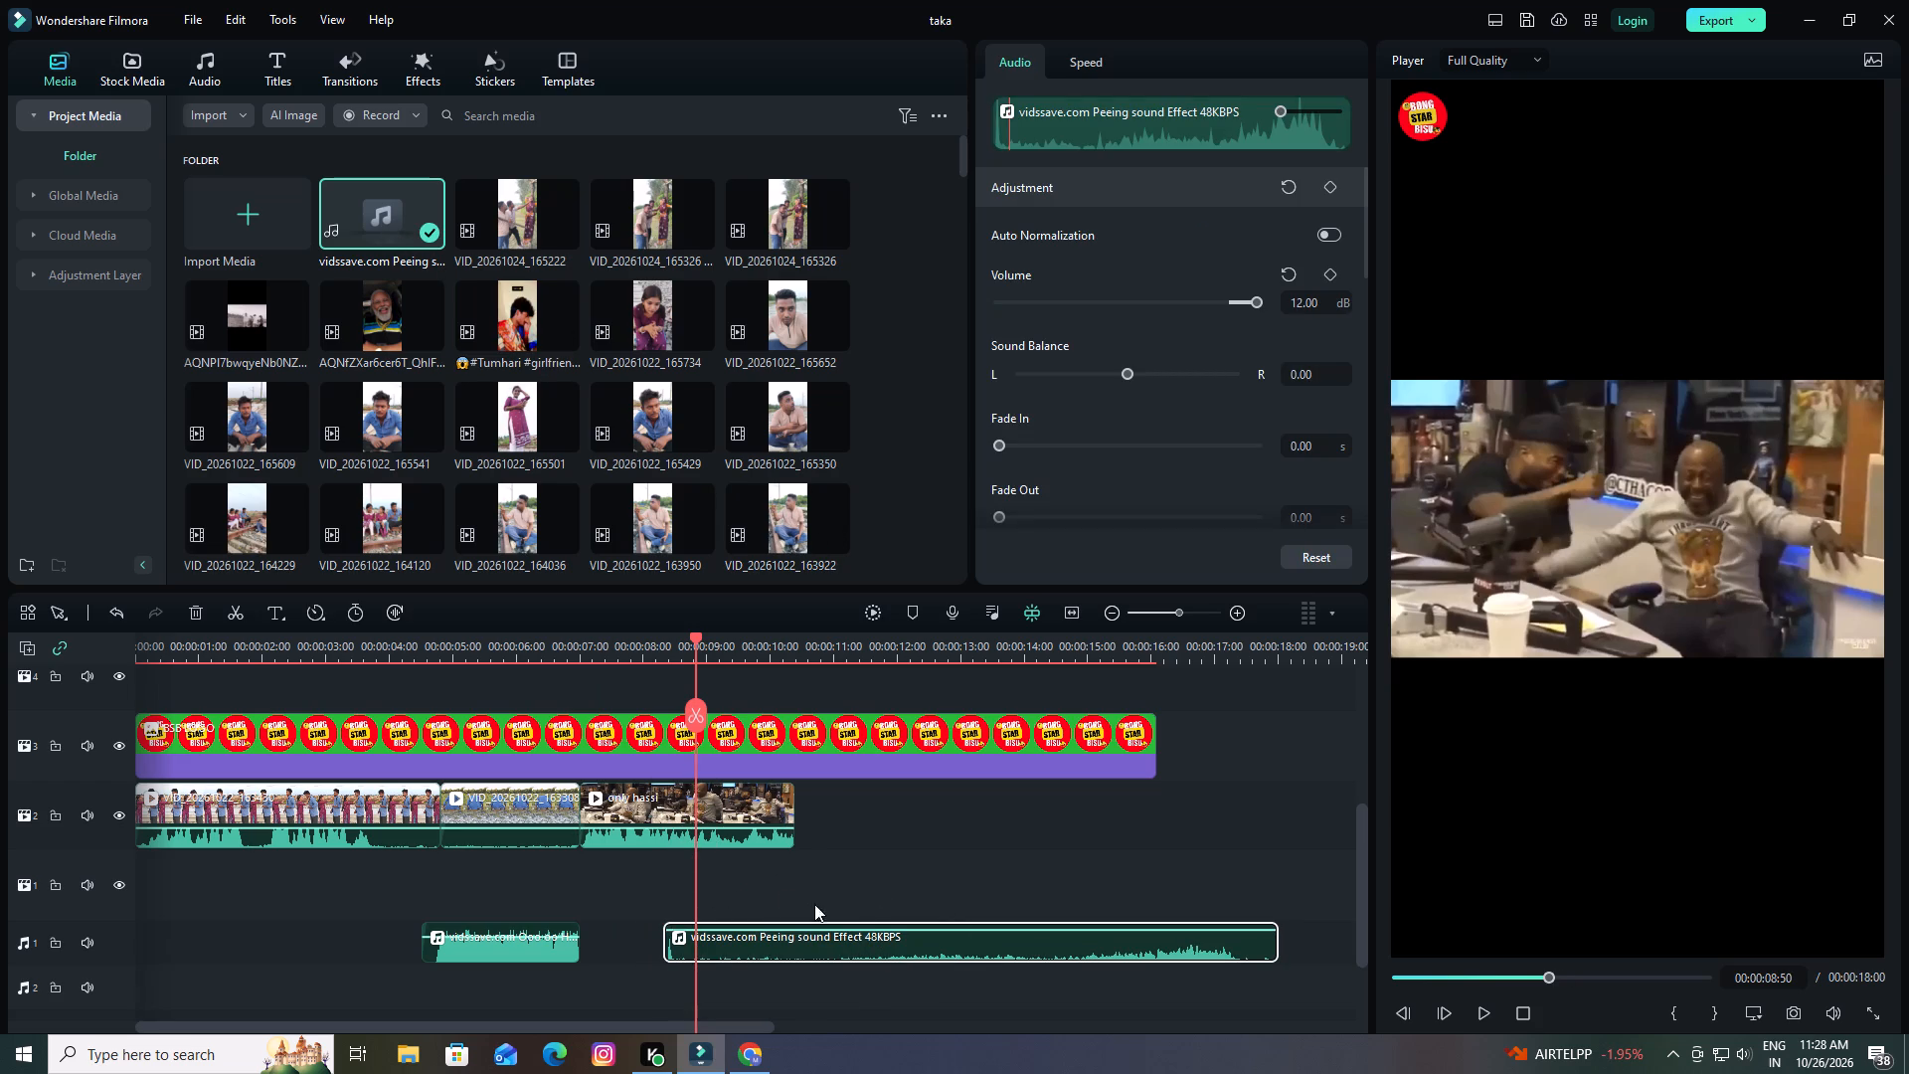
{"action": "key", "text": "space"}
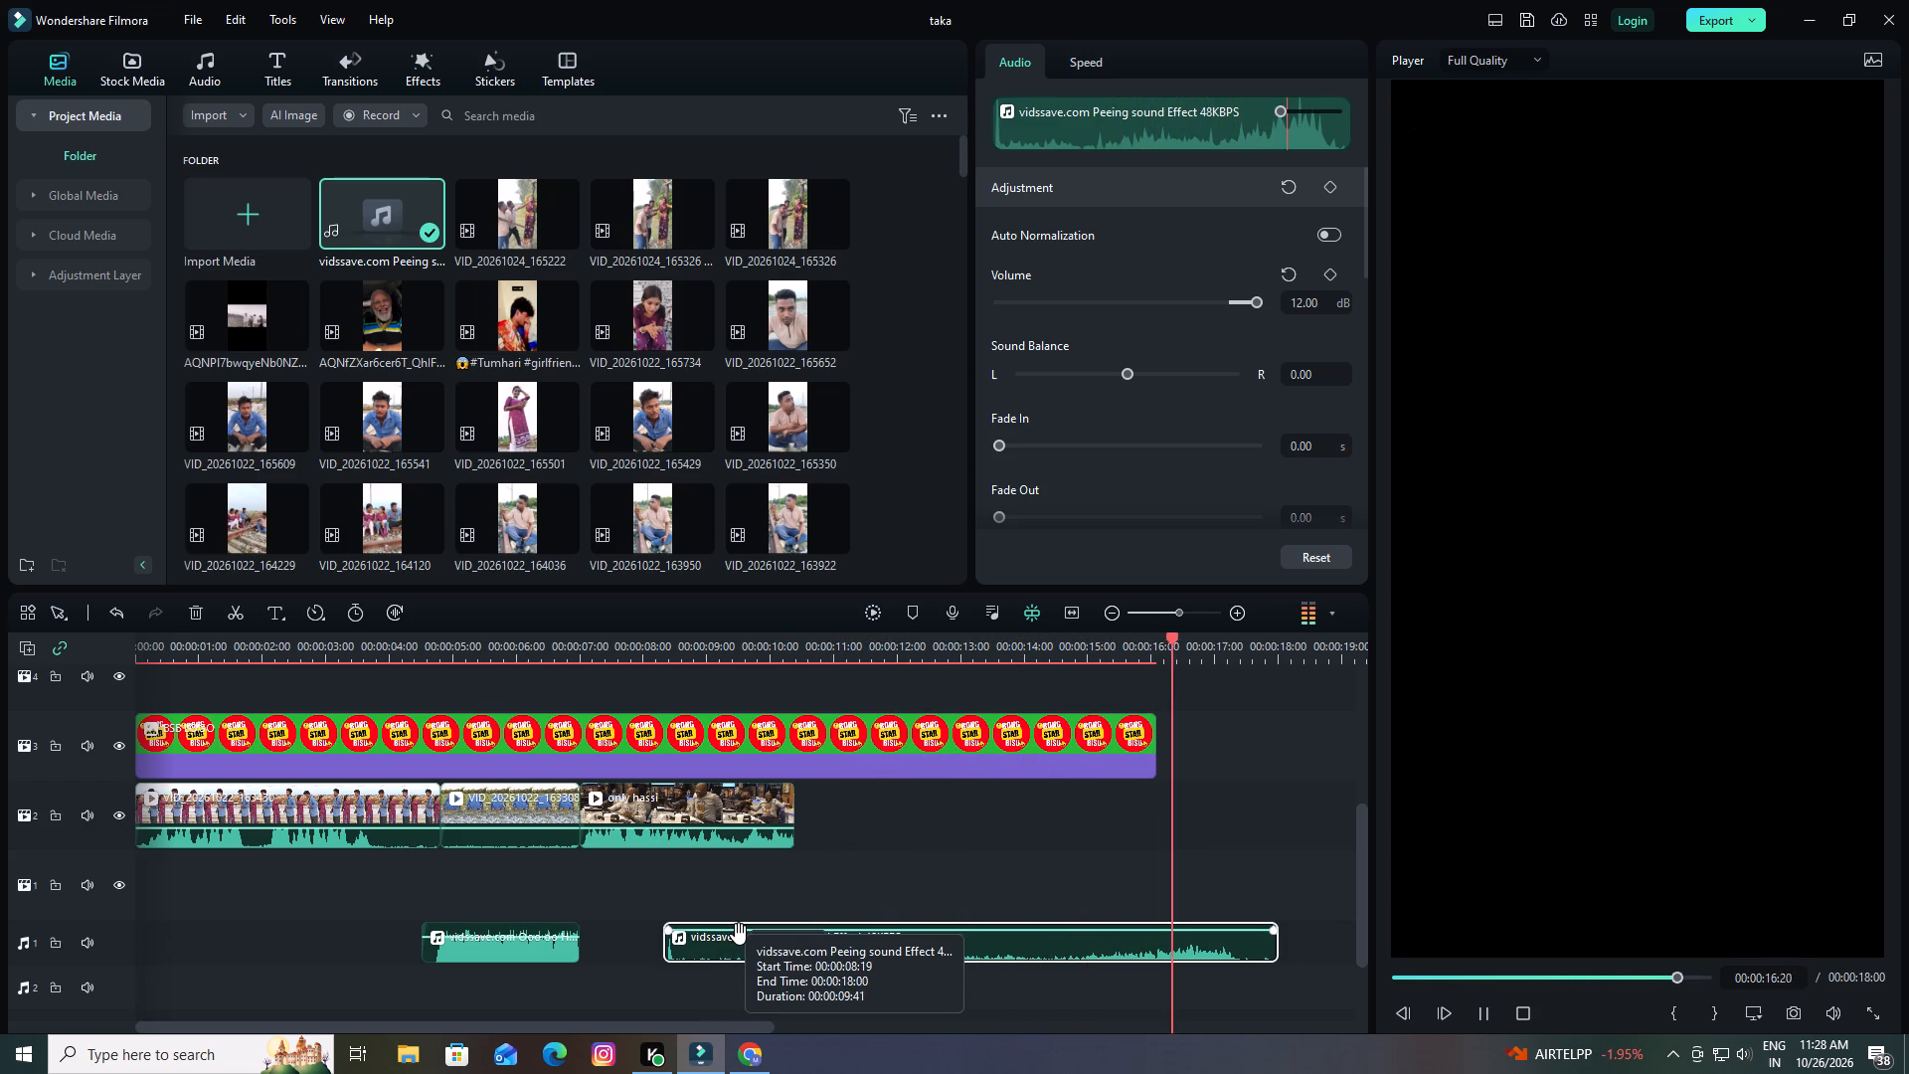
{"action": "key", "text": "space"}
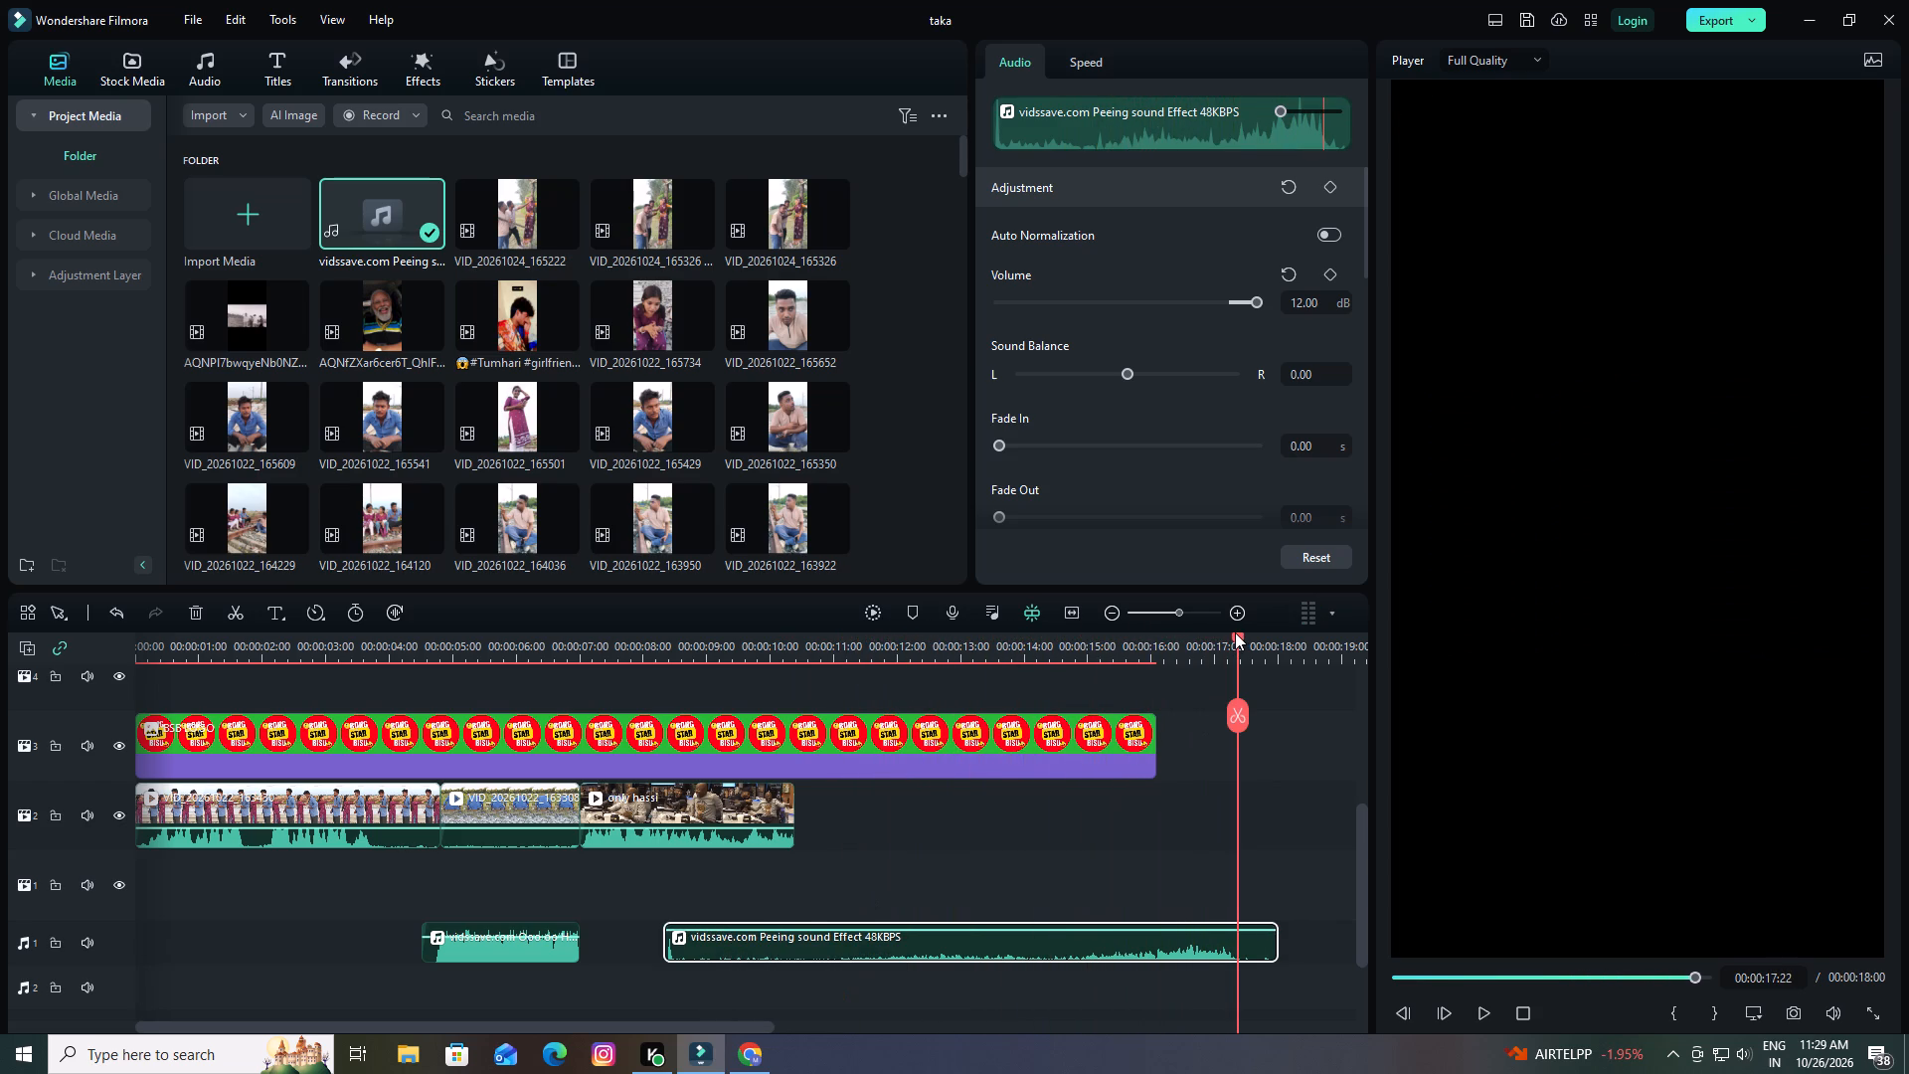
Split the peeing sound effect at 00:00:15:53 and 00:00:16:56, and delete the long piece before the first cut.
{"action": "left_click_drag", "start_coordinate": [1237, 640], "coordinate": [1142, 660]}
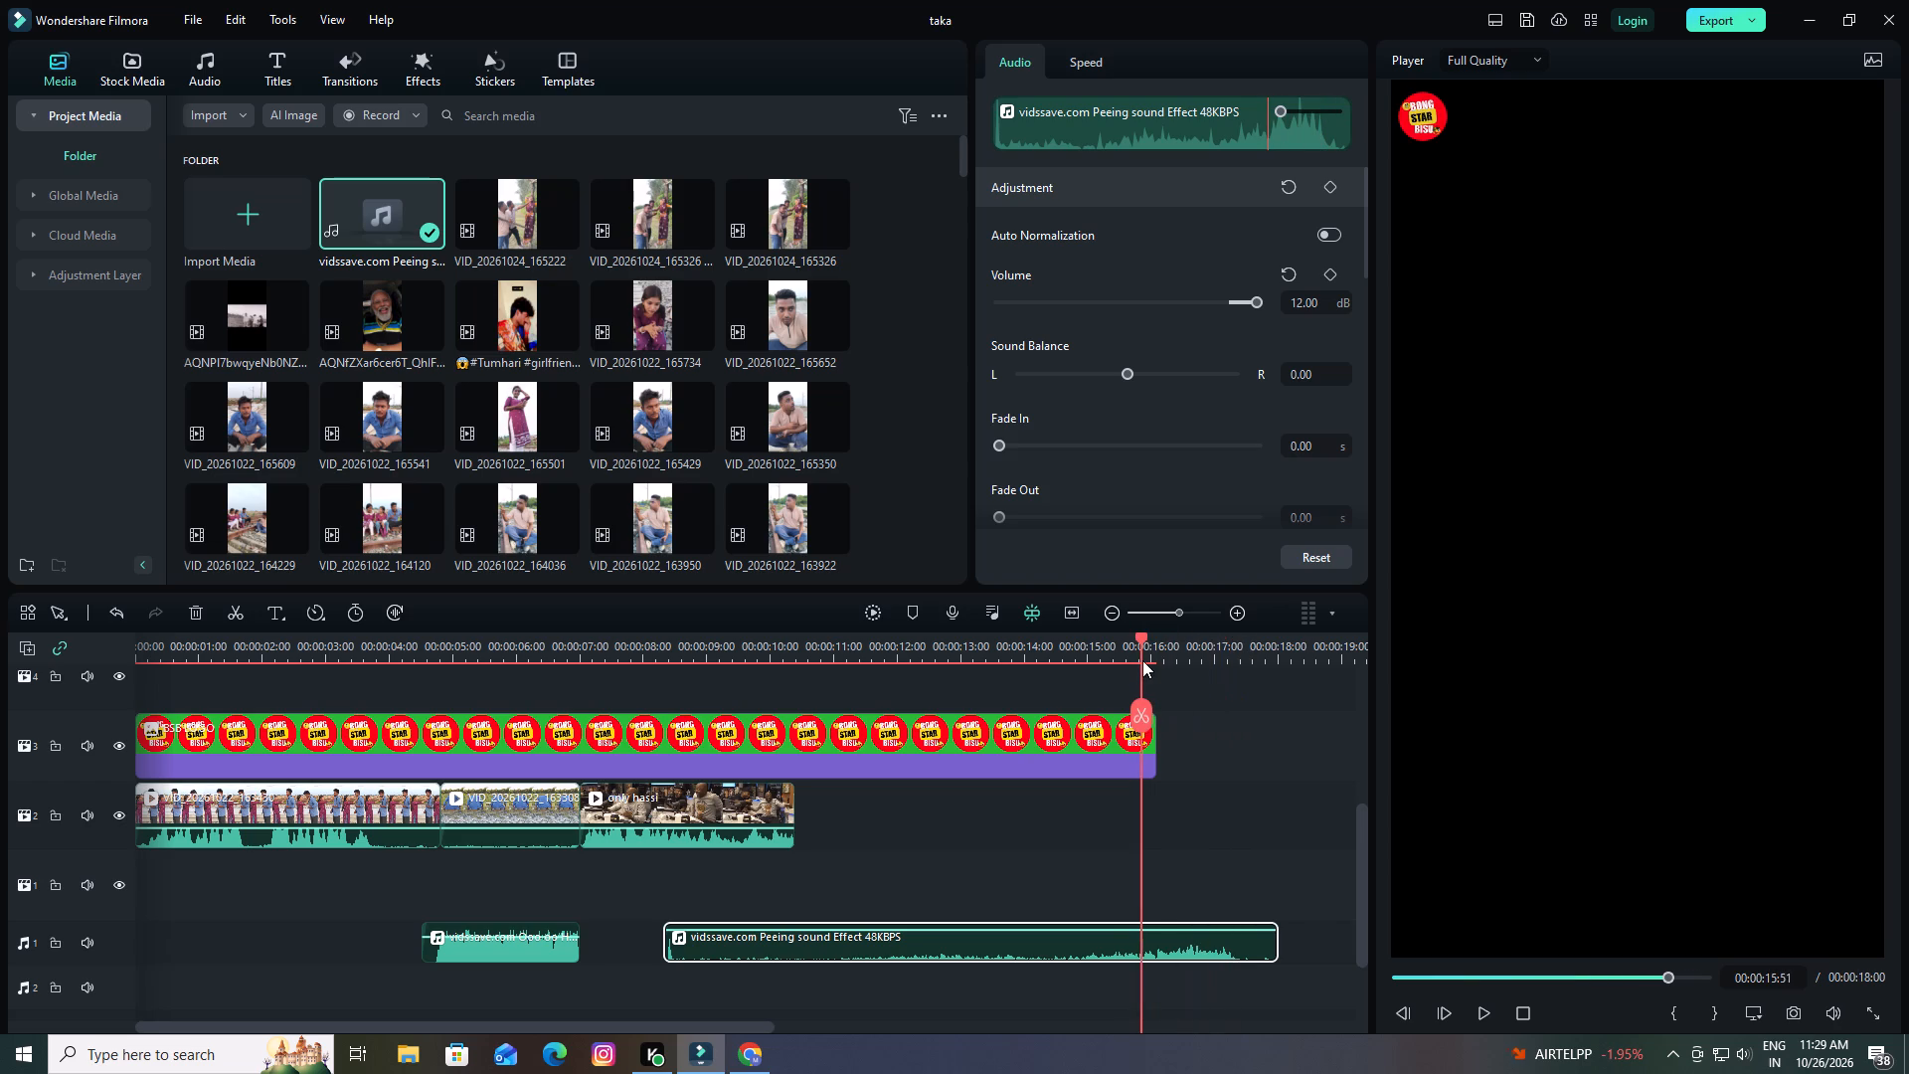
{"action": "left_click_drag", "start_coordinate": [1142, 660], "coordinate": [1143, 660]}
{"action": "left_click", "coordinate": [1164, 951]}
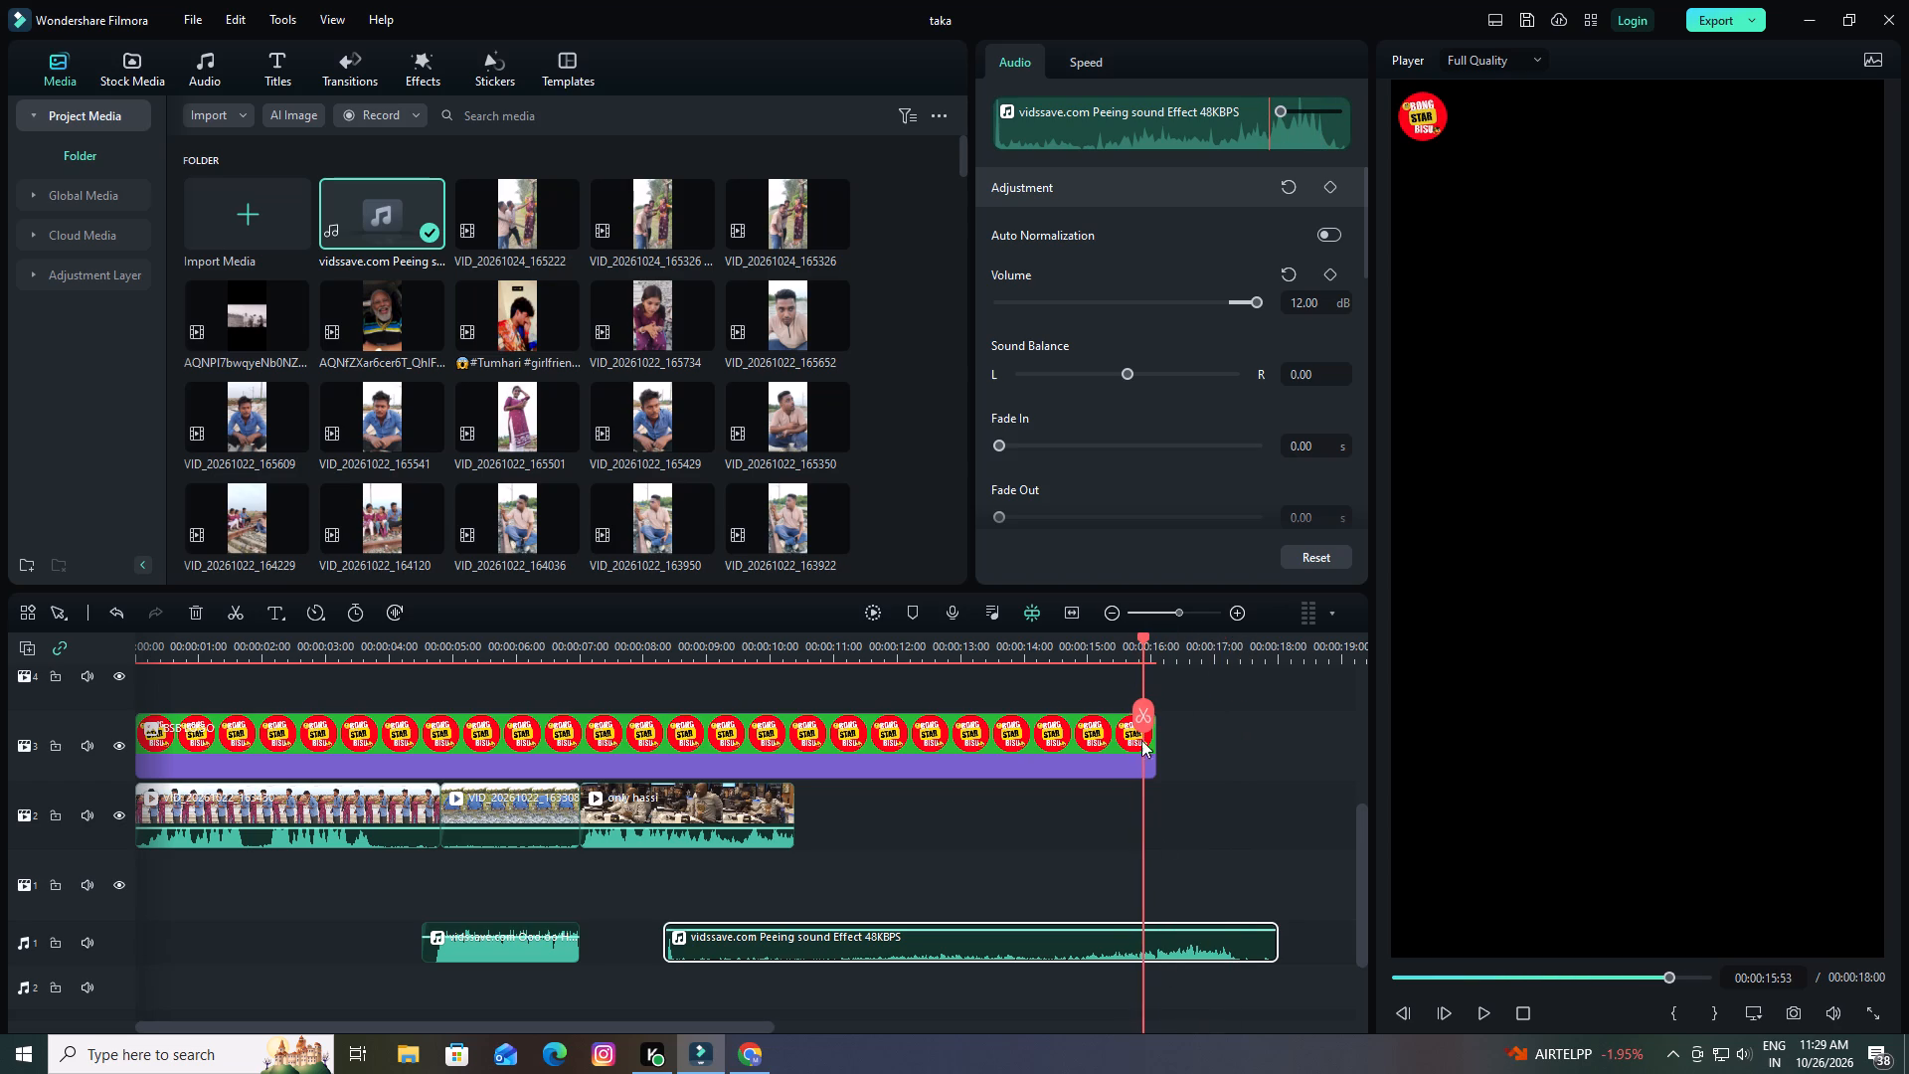
{"action": "left_click", "coordinate": [1142, 715]}
{"action": "left_click_drag", "start_coordinate": [1142, 638], "coordinate": [1179, 649]}
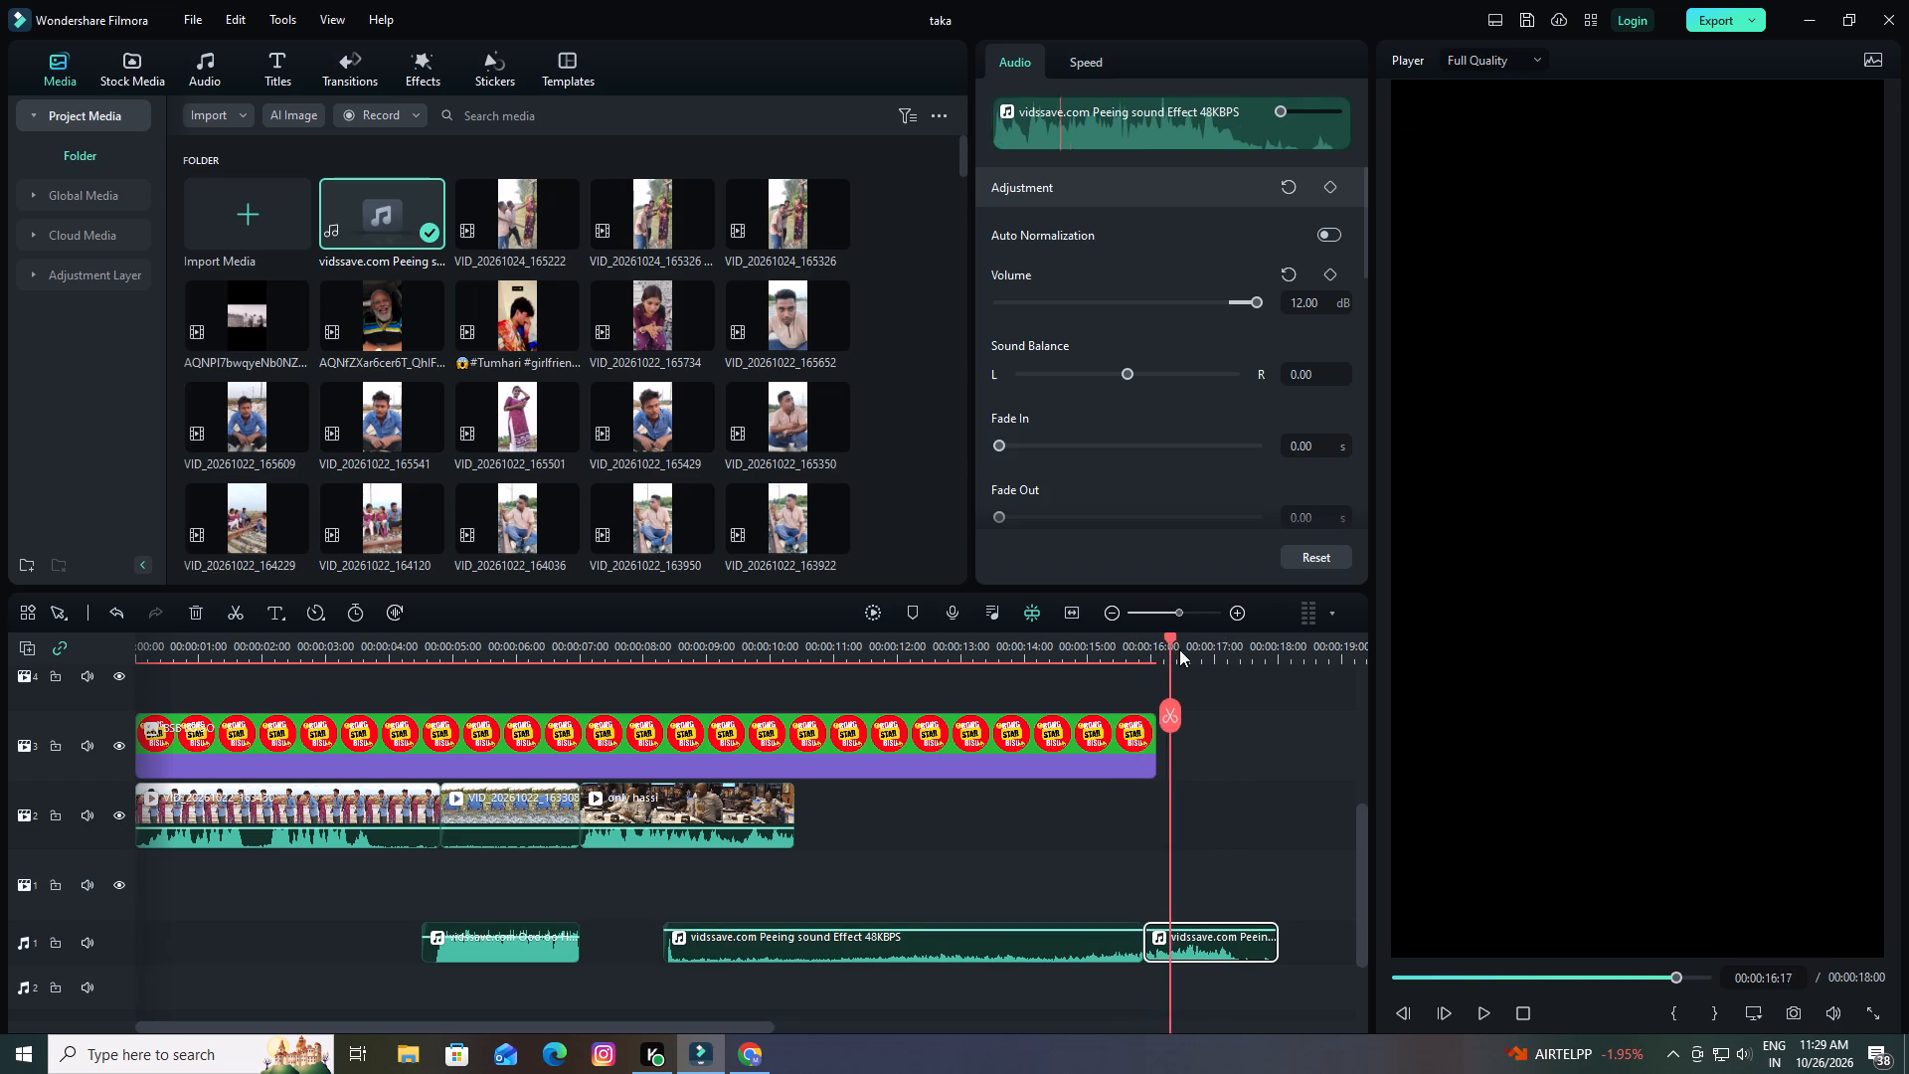
{"action": "left_click_drag", "start_coordinate": [1179, 649], "coordinate": [1207, 656]}
{"action": "left_click", "coordinate": [1209, 636]}
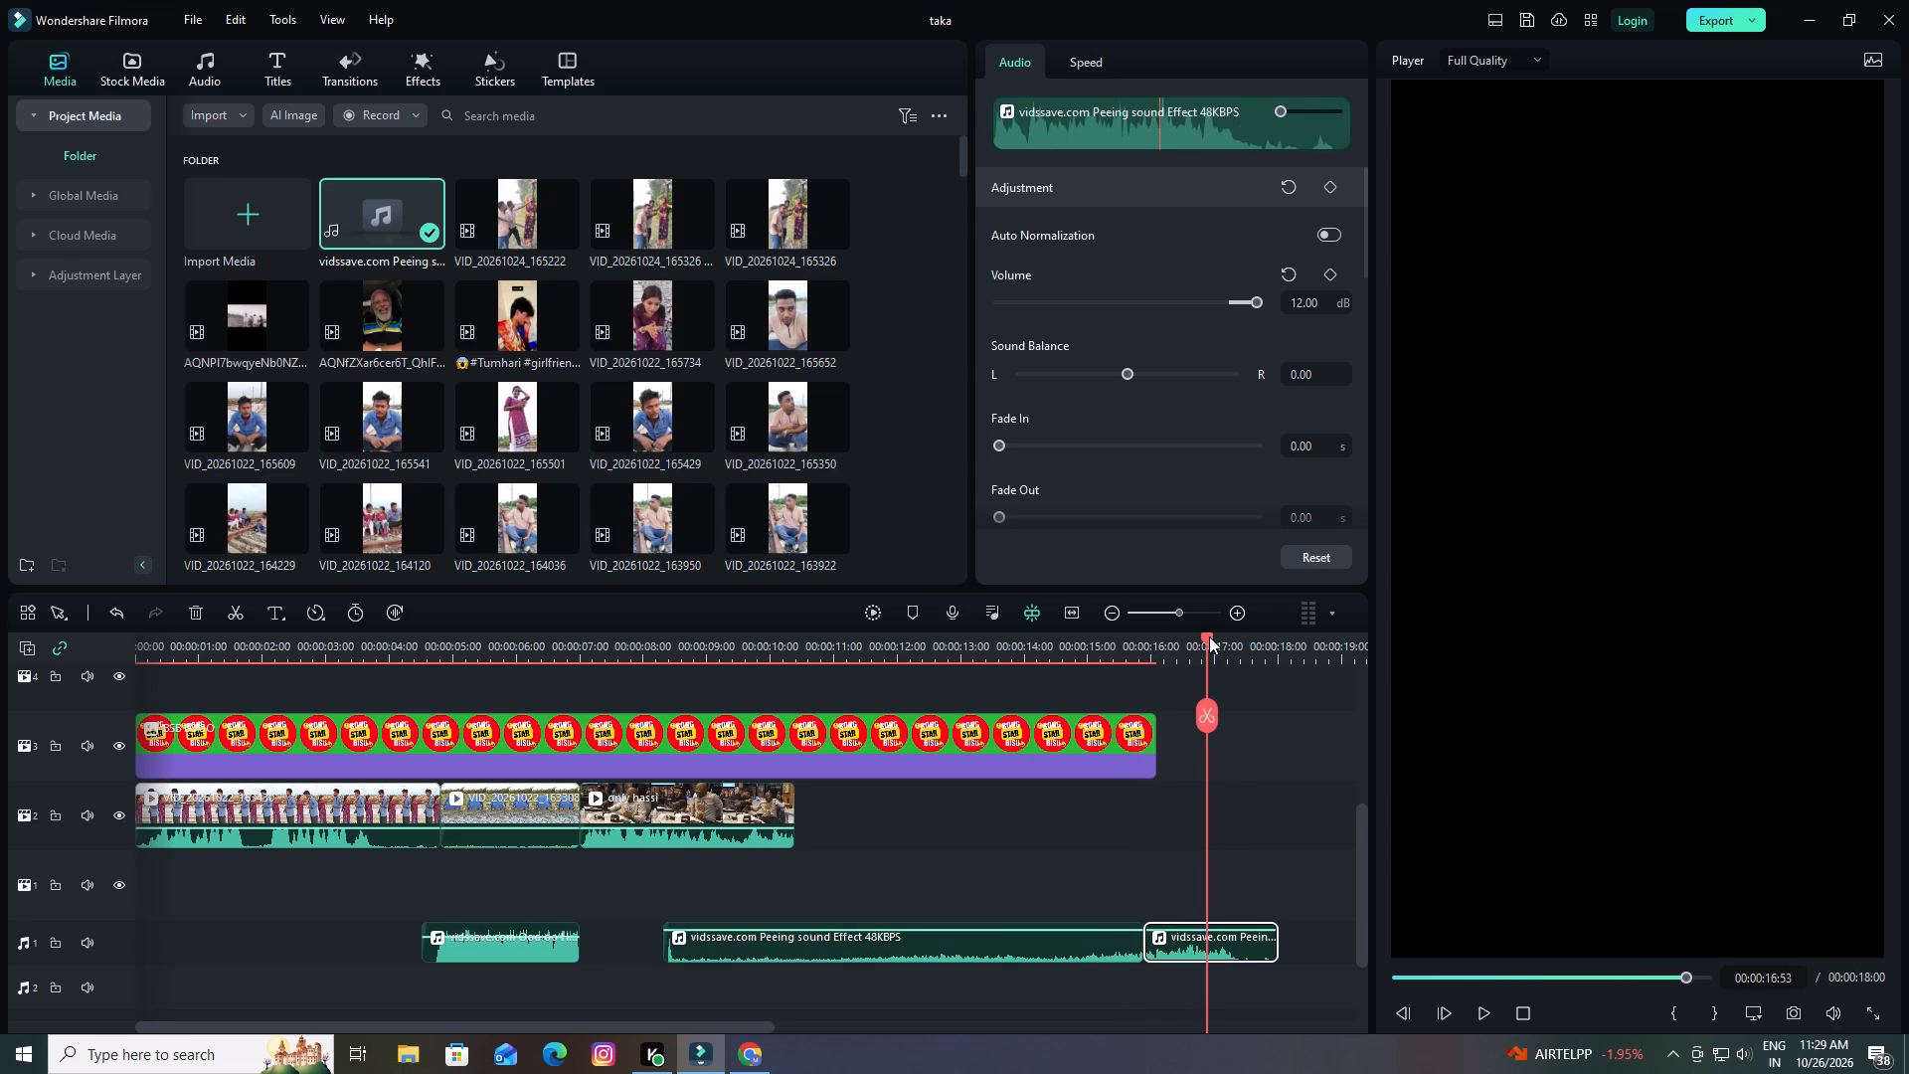
{"action": "left_click", "coordinate": [1228, 959]}
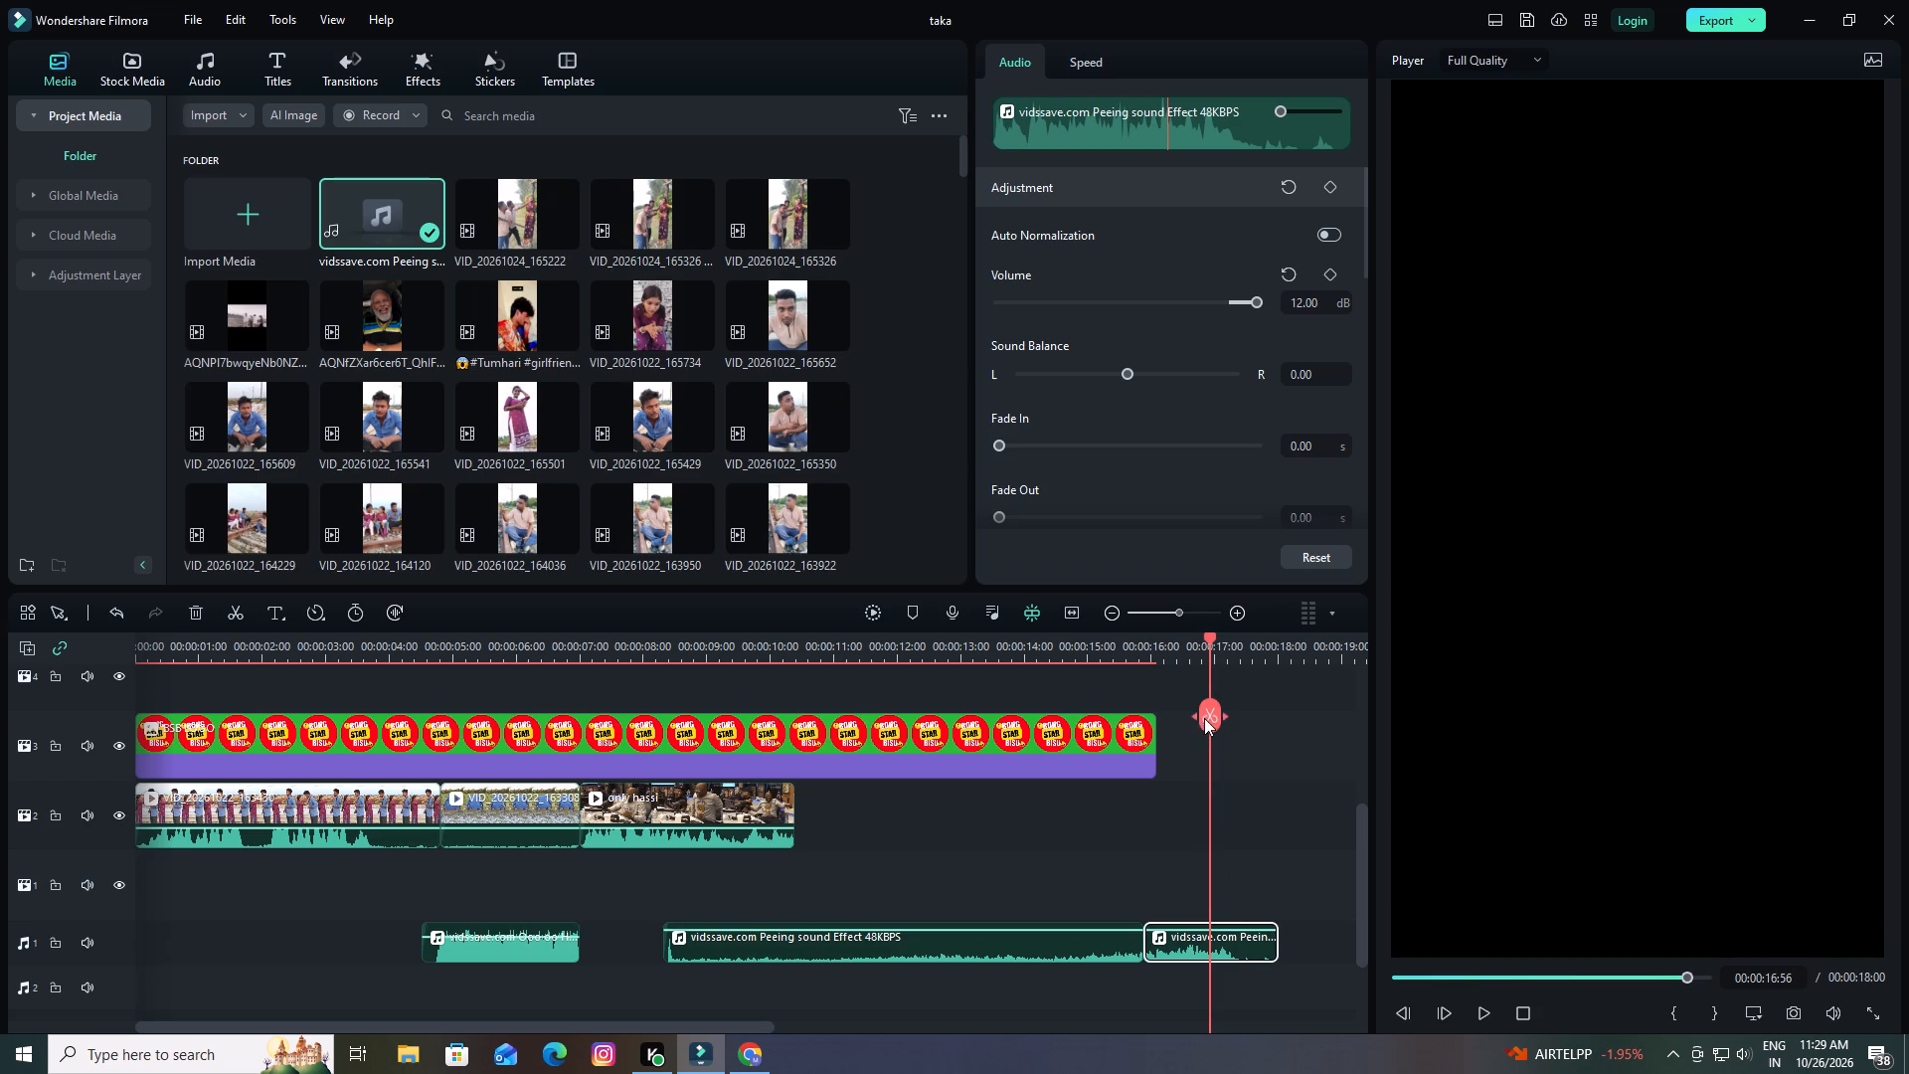
{"action": "left_click", "coordinate": [1207, 715]}
{"action": "left_click", "coordinate": [1036, 956]}
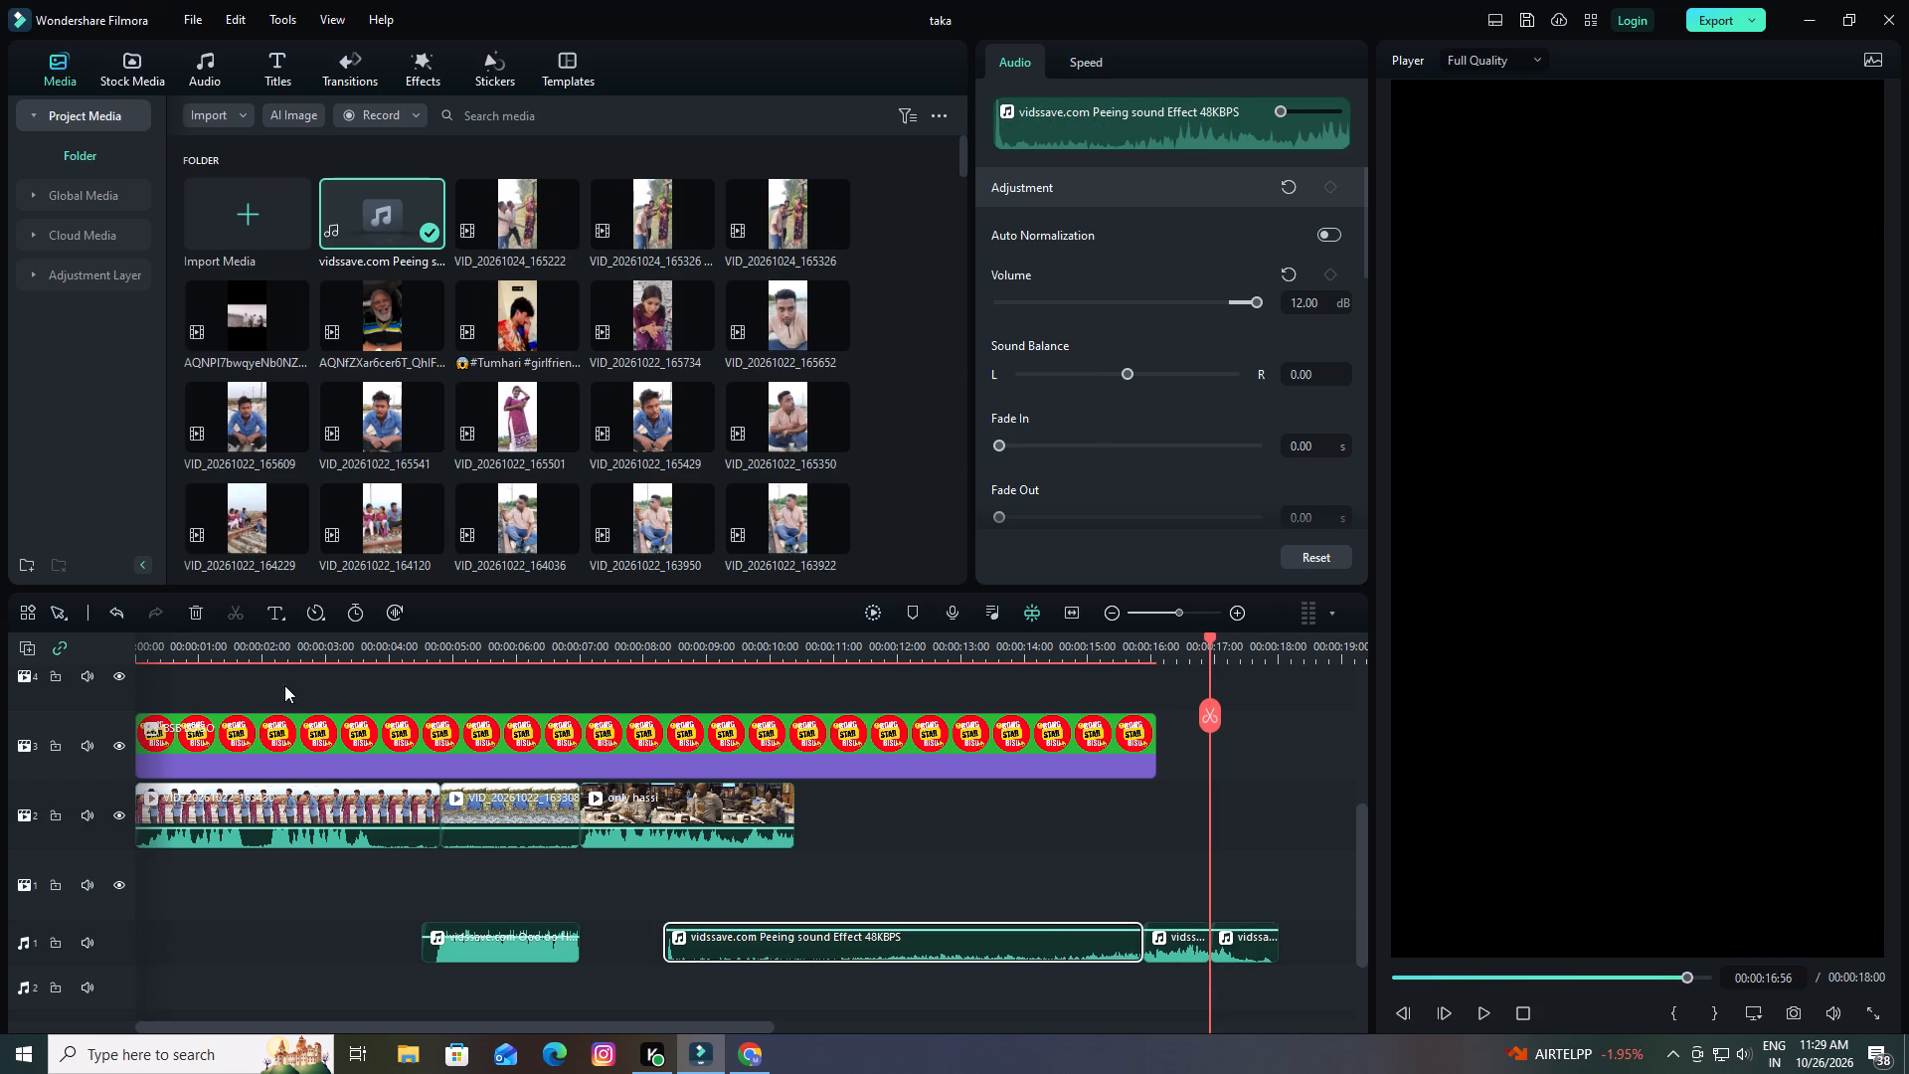
{"action": "left_click", "coordinate": [194, 614]}
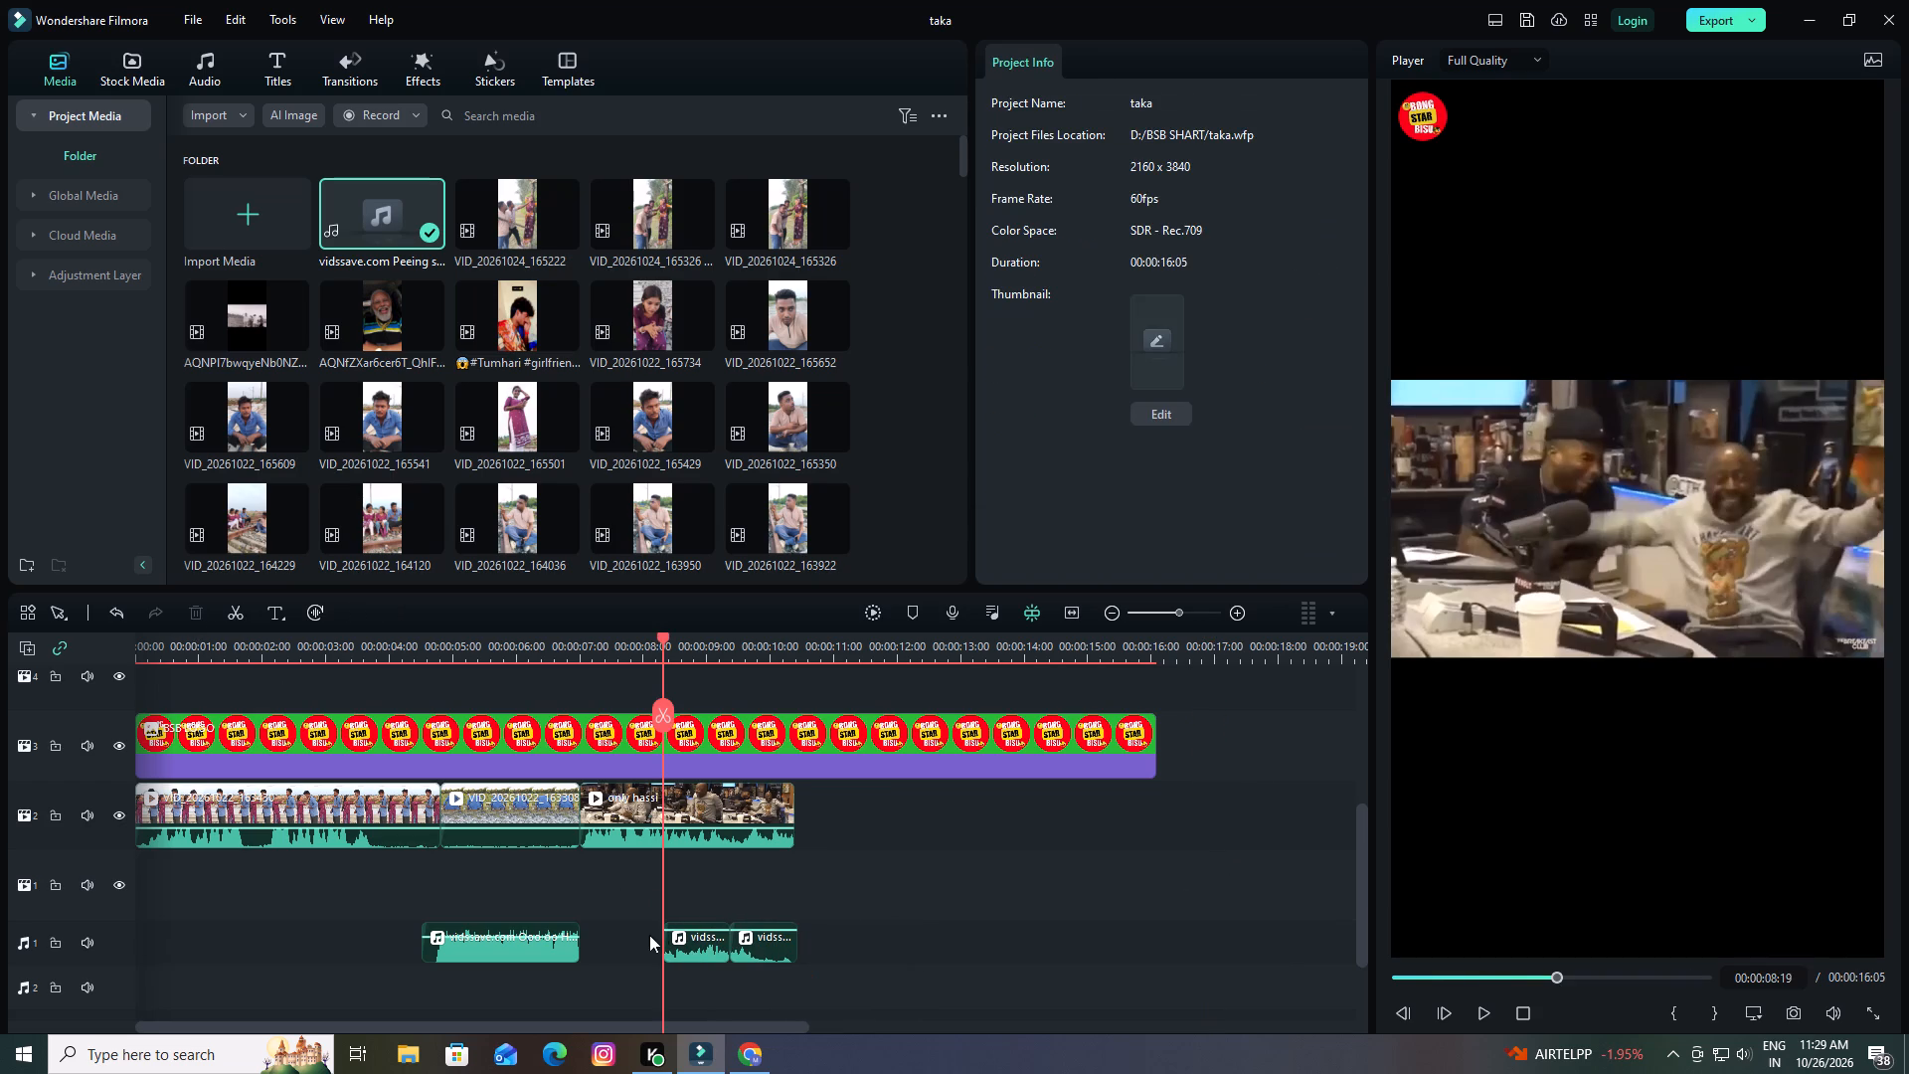
Move the laughing audio on audio track 1 so that it ends where the first short peeing-sound piece begins.
{"action": "left_click_drag", "start_coordinate": [518, 946], "coordinate": [591, 959]}
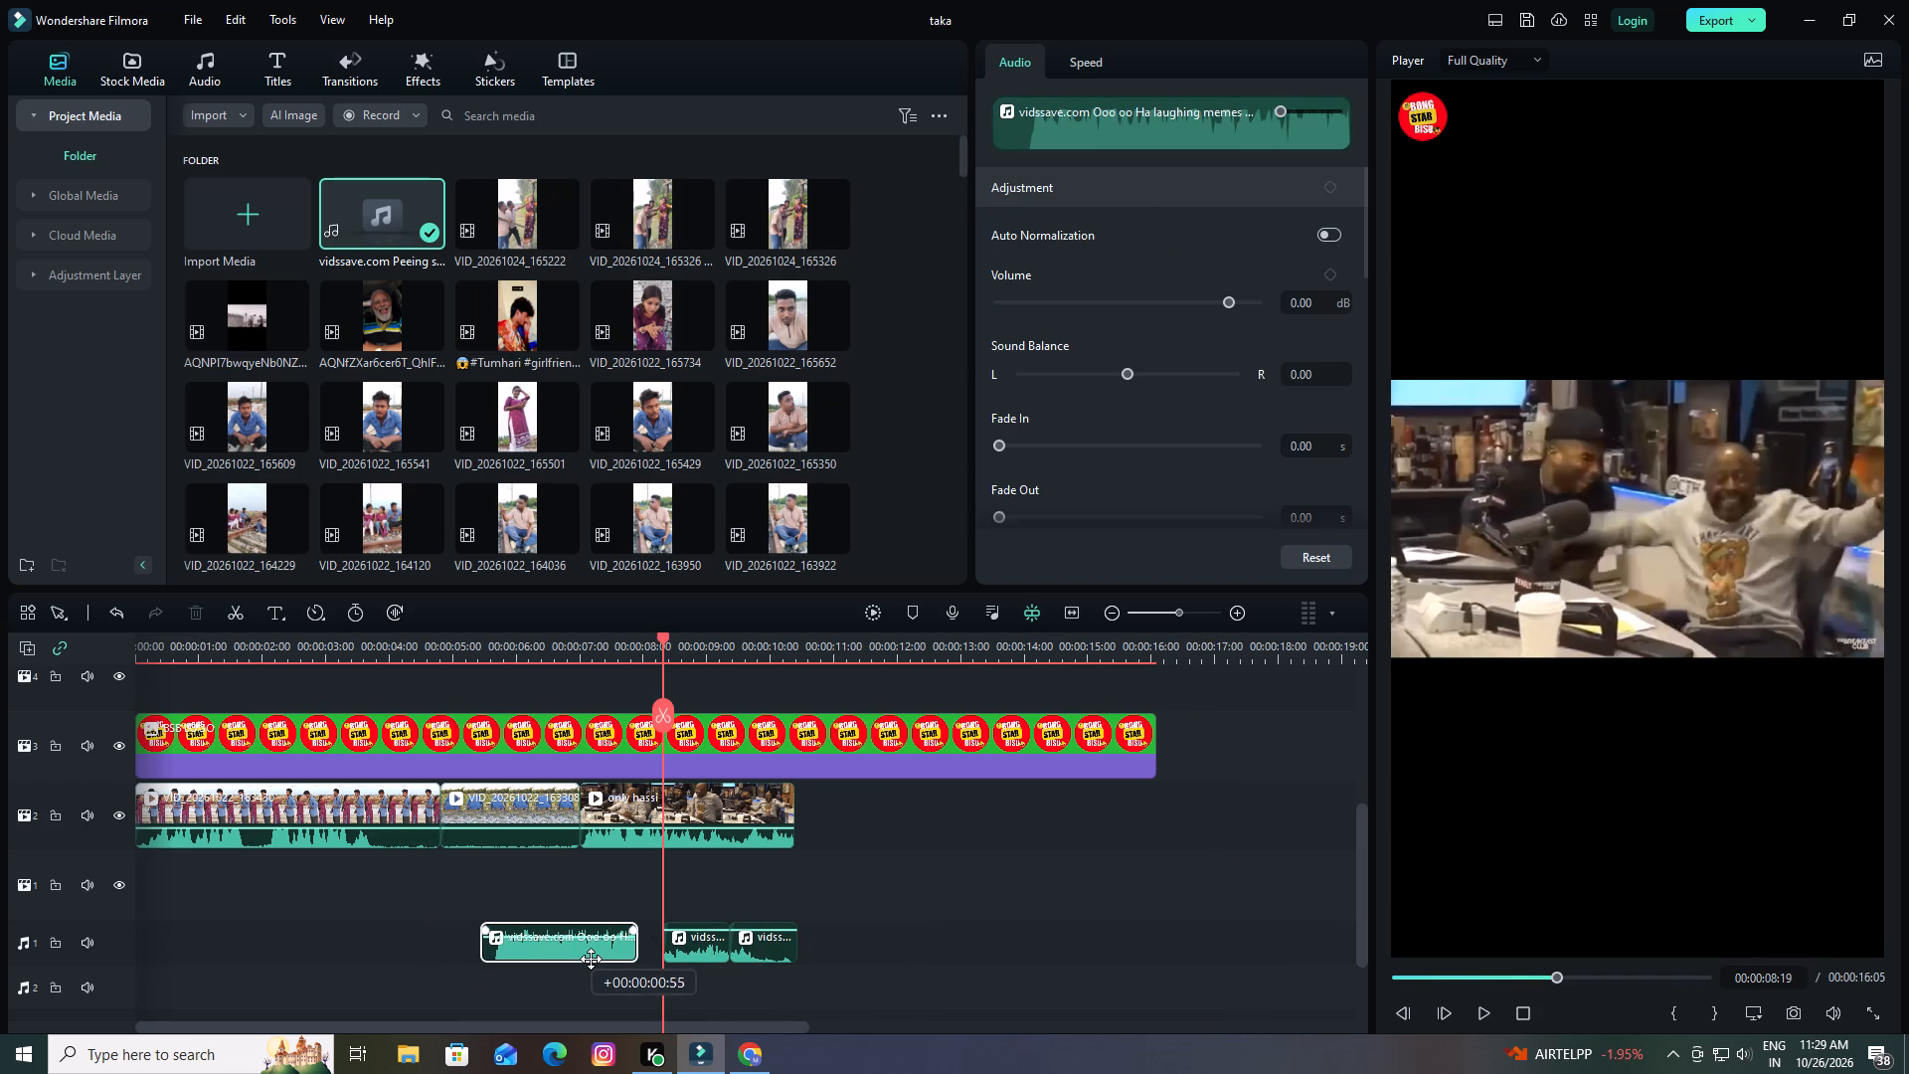
{"action": "left_click_drag", "start_coordinate": [591, 959], "coordinate": [597, 960]}
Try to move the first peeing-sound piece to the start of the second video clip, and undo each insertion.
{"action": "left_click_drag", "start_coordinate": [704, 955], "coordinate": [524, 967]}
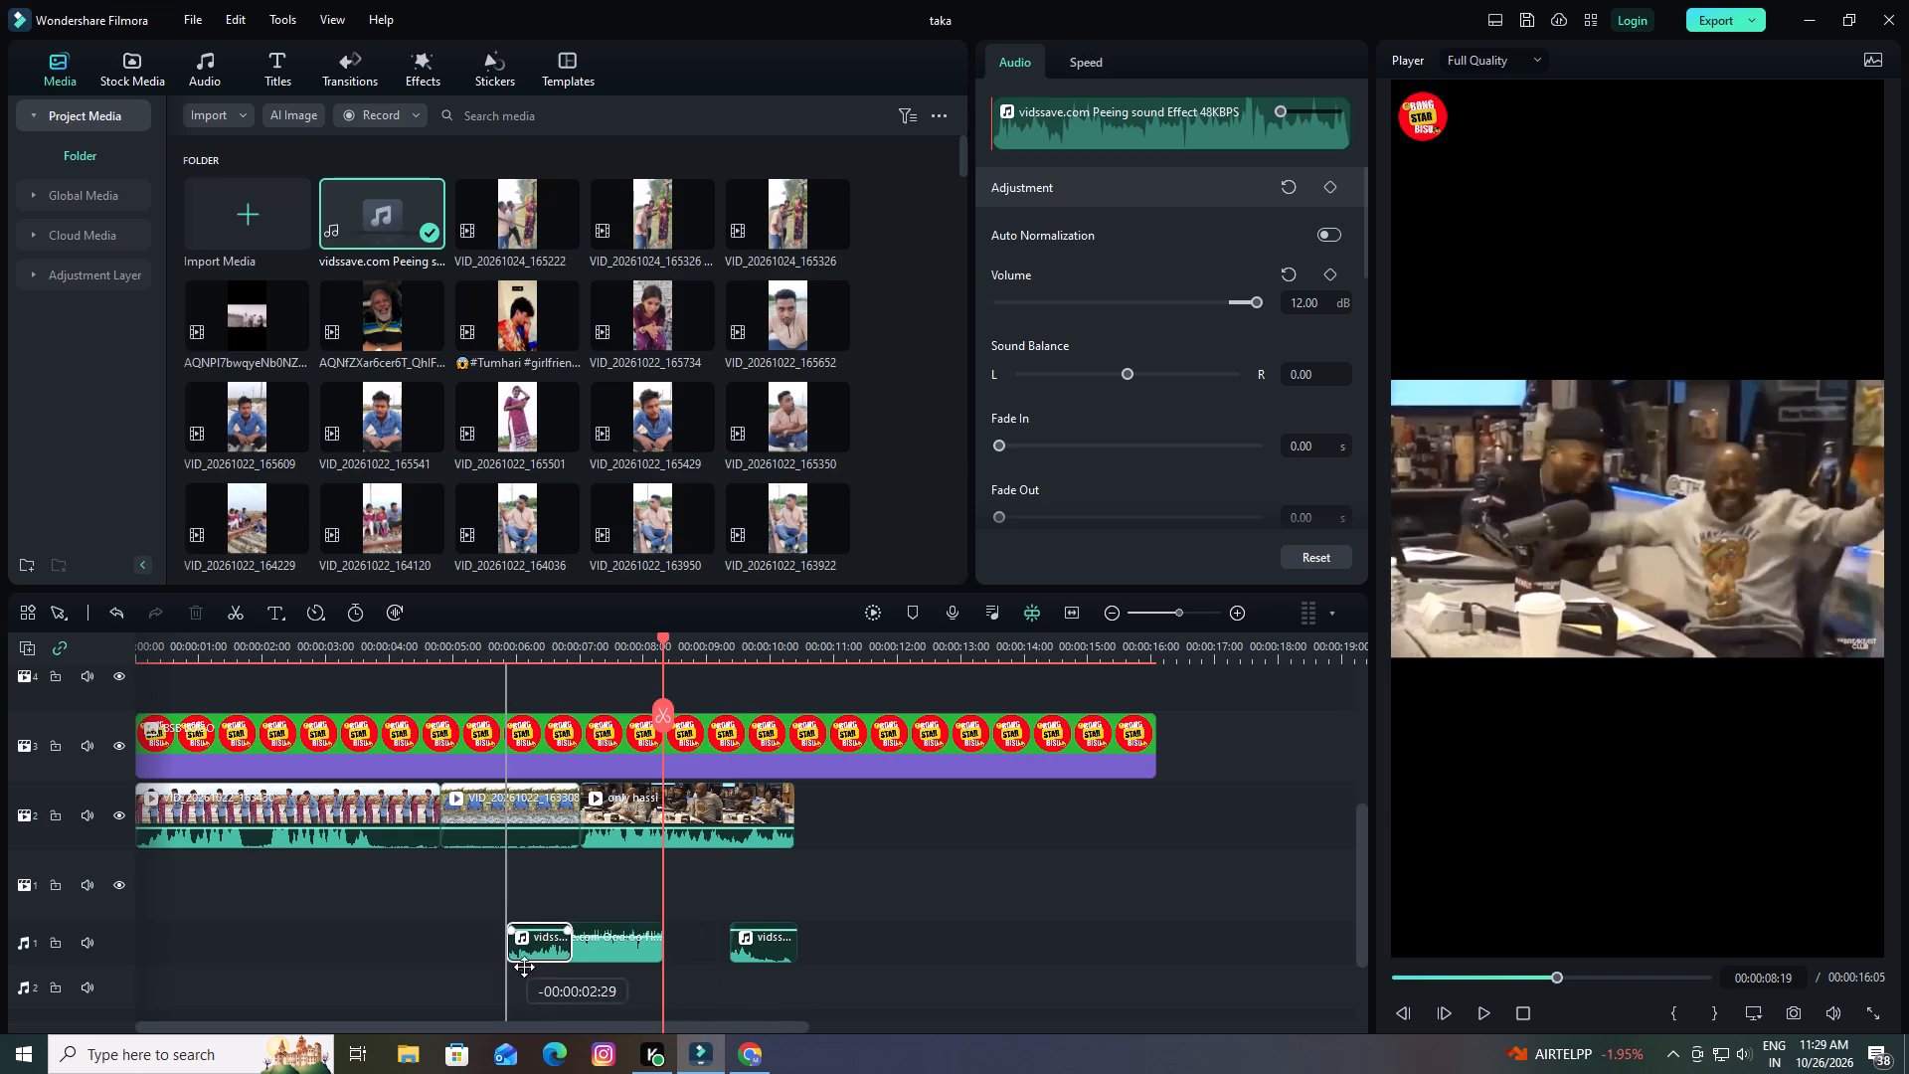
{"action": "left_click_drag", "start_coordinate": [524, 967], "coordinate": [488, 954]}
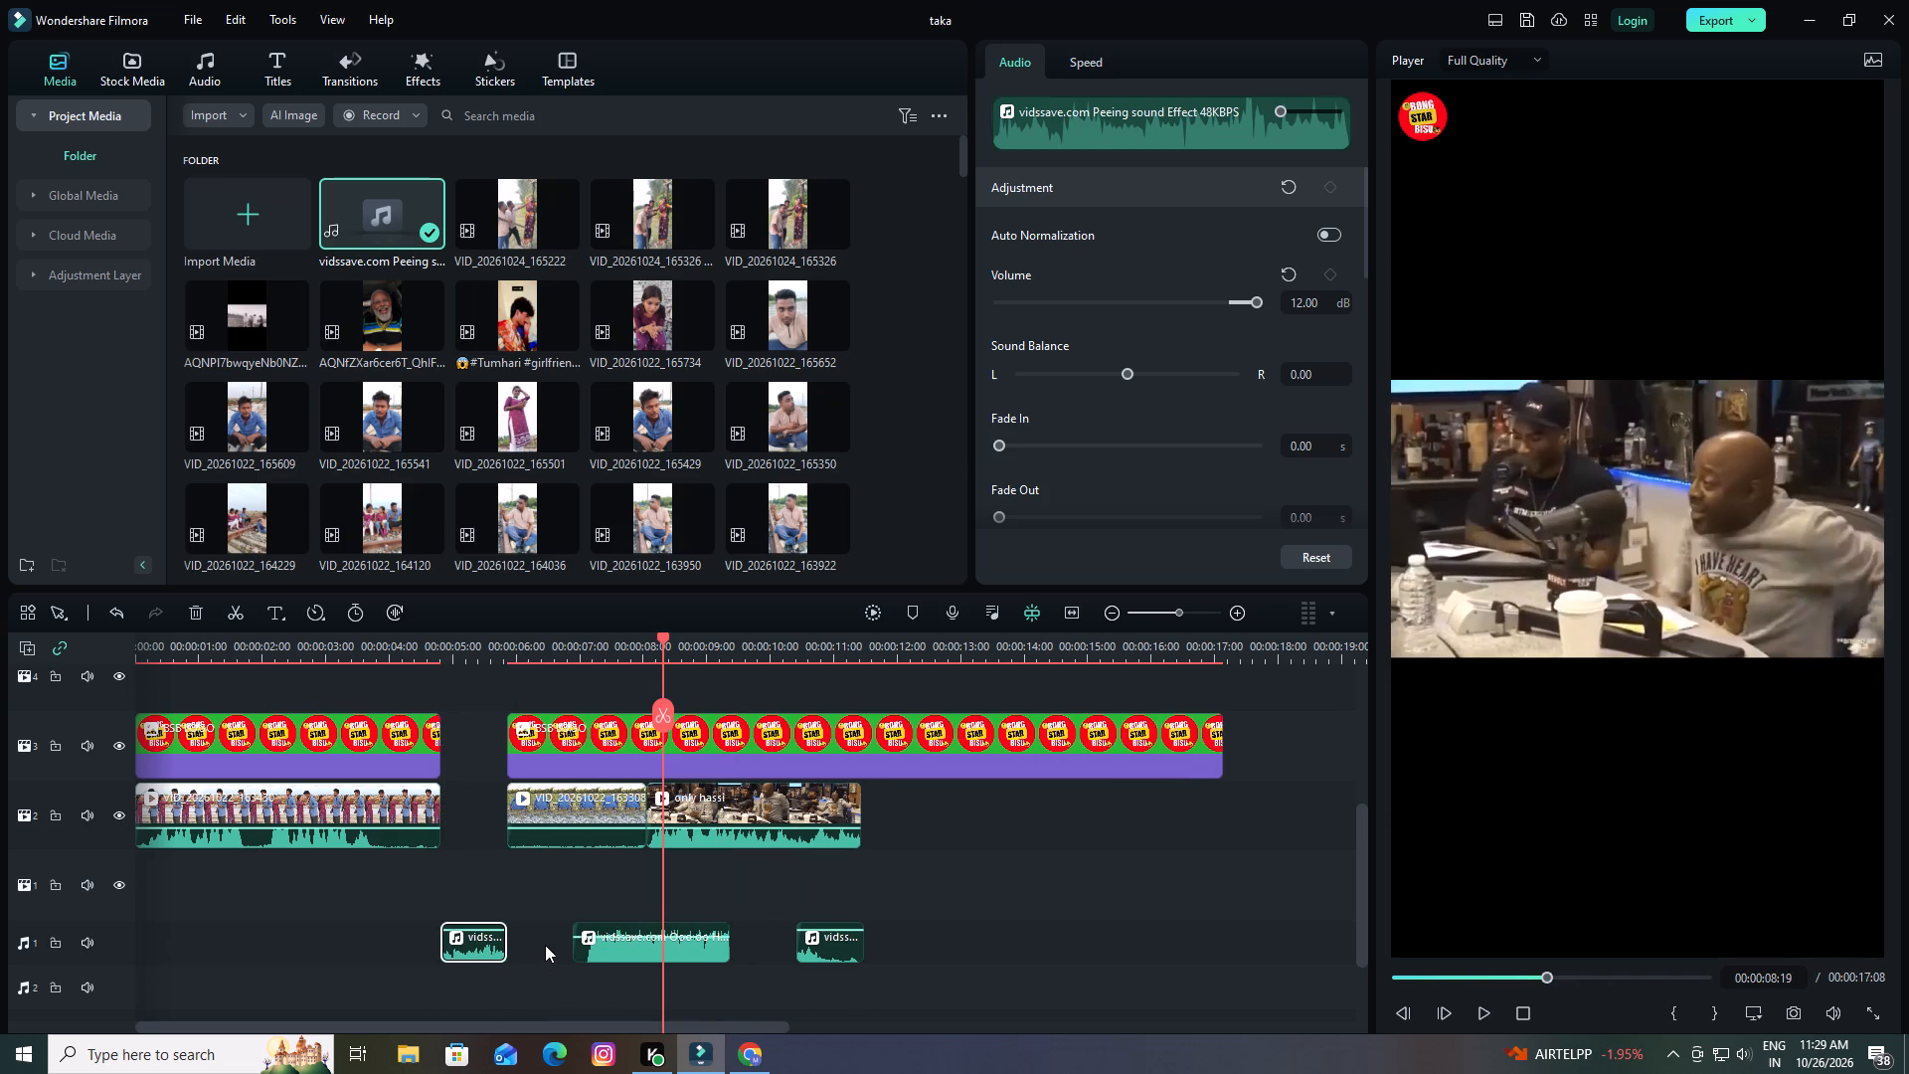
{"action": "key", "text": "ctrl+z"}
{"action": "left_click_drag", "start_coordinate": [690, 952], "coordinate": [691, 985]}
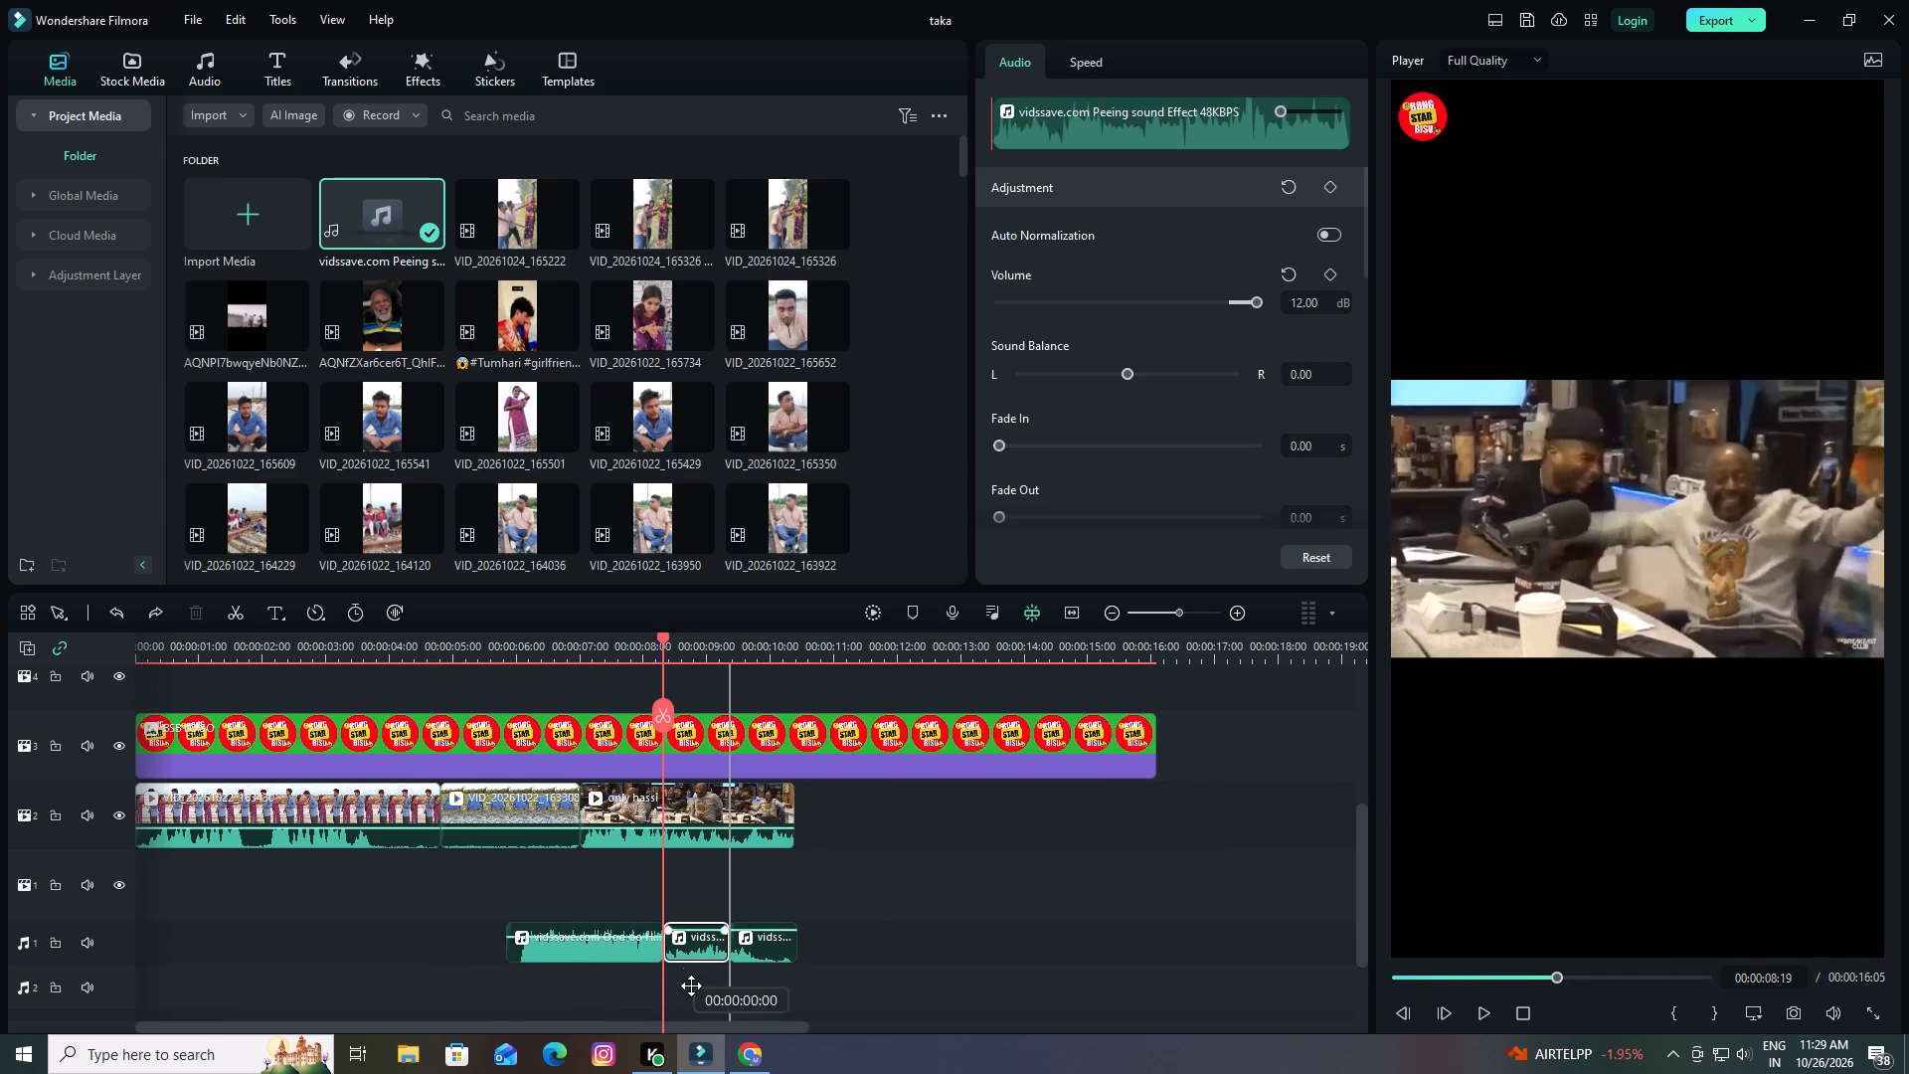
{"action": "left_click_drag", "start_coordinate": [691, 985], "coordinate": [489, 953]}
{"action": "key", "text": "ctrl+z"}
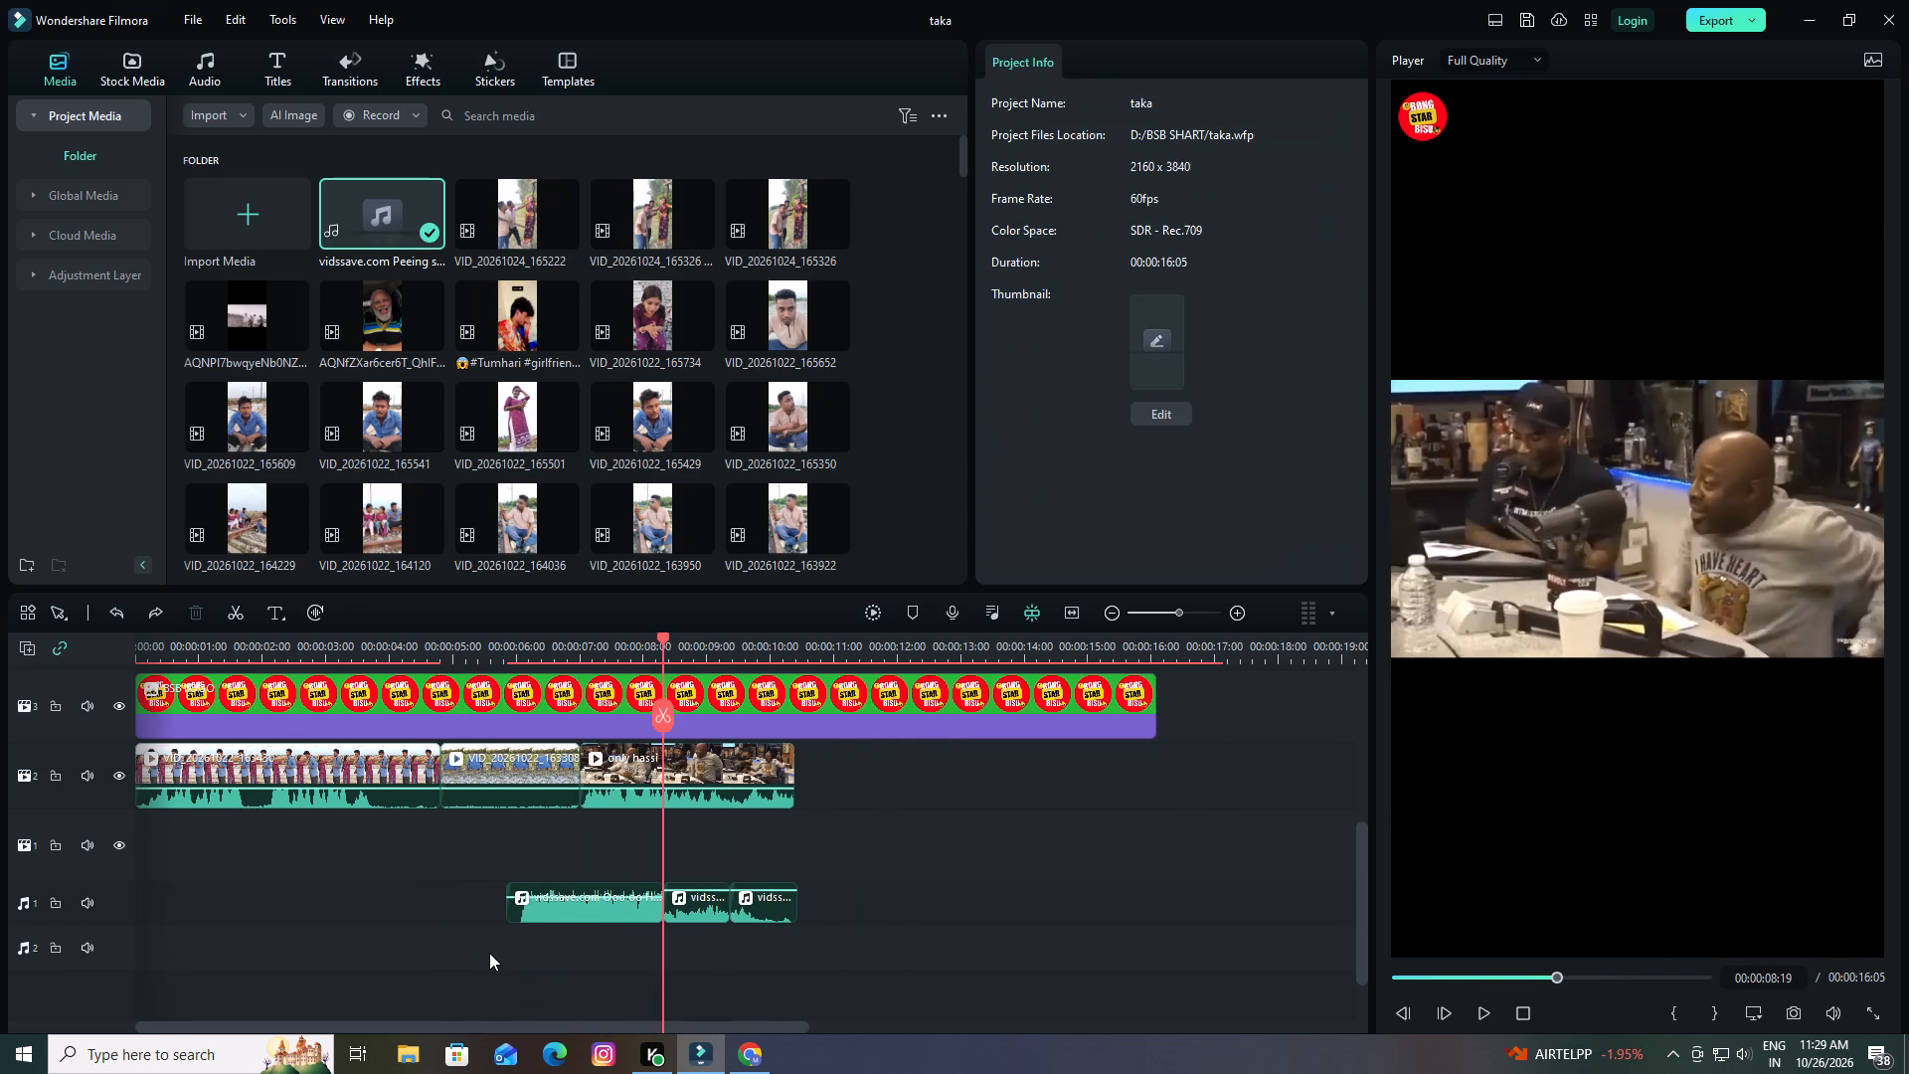
Move the first peeing-sound piece down to audio track 2 and shift the laughing audio to start at about 00:00:06:13.
{"action": "left_click_drag", "start_coordinate": [701, 906], "coordinate": [706, 940]}
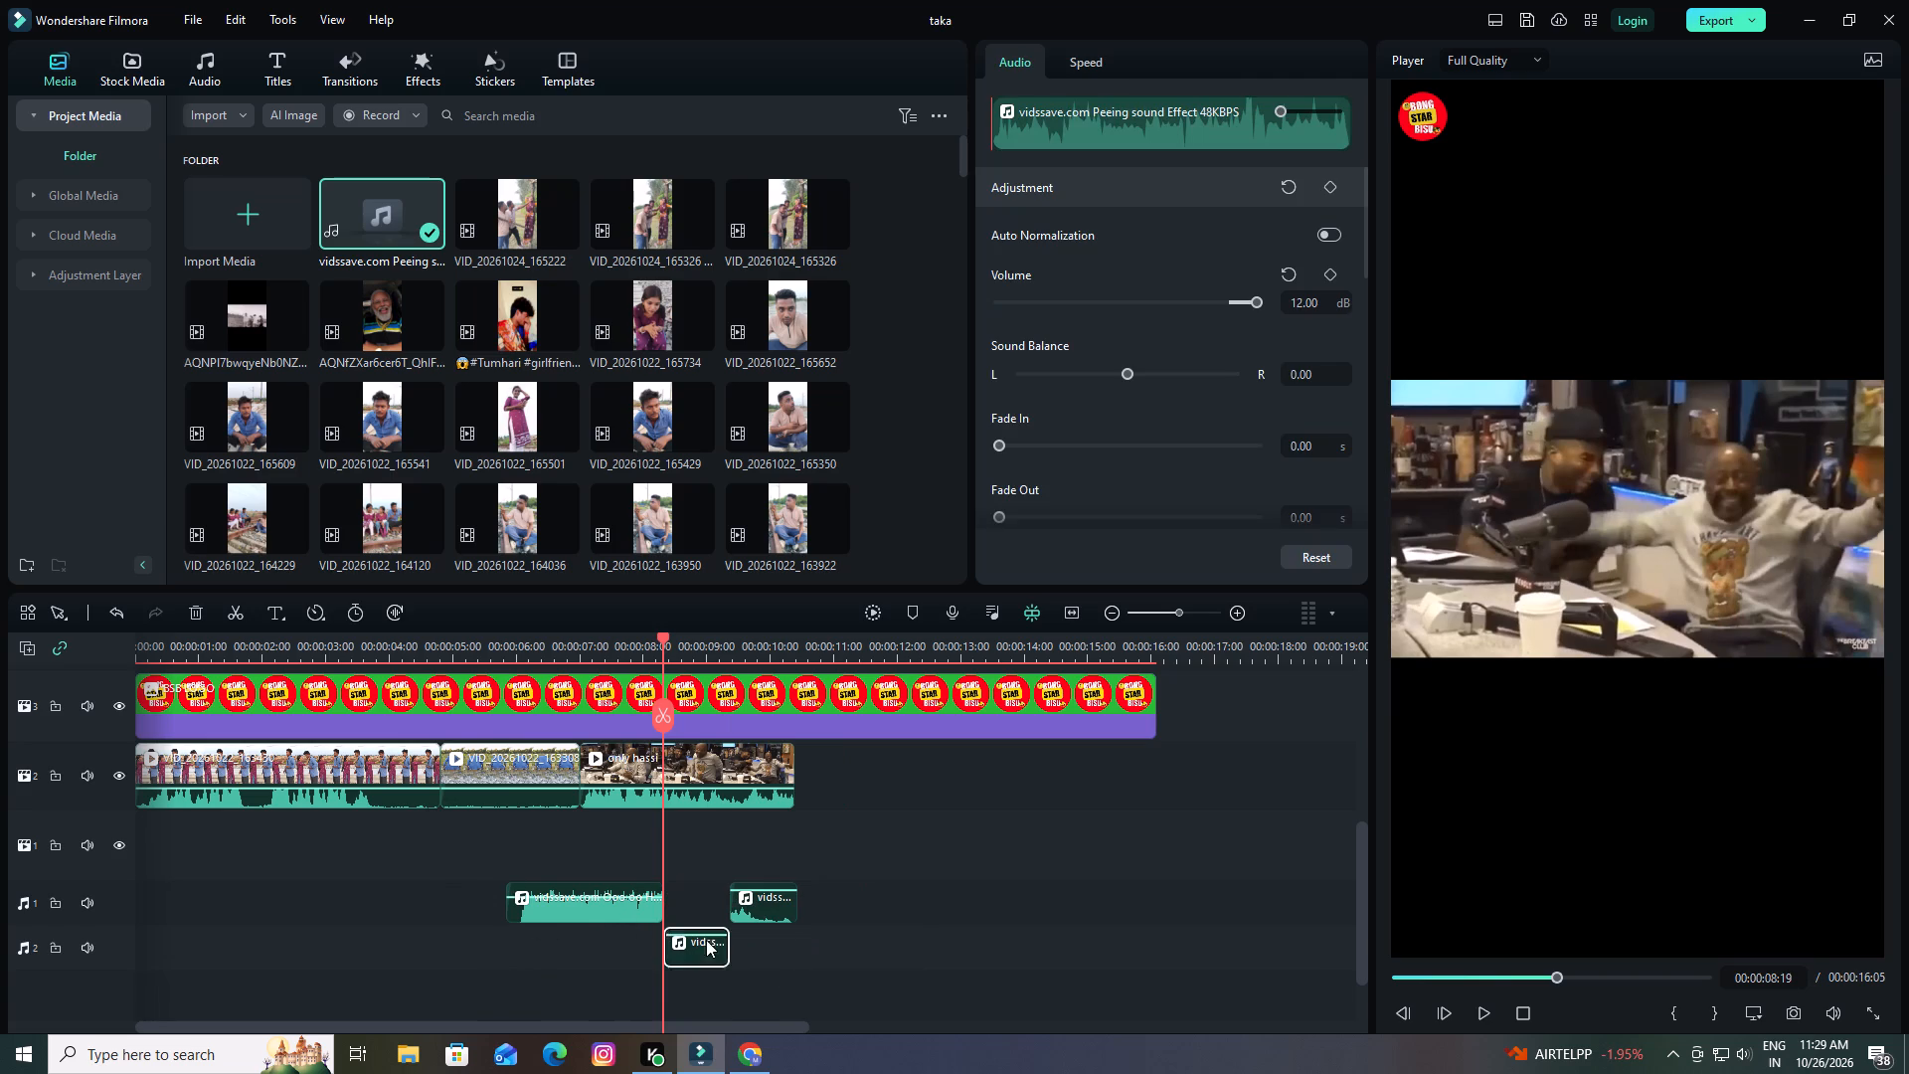
{"action": "left_click_drag", "start_coordinate": [625, 905], "coordinate": [645, 909]}
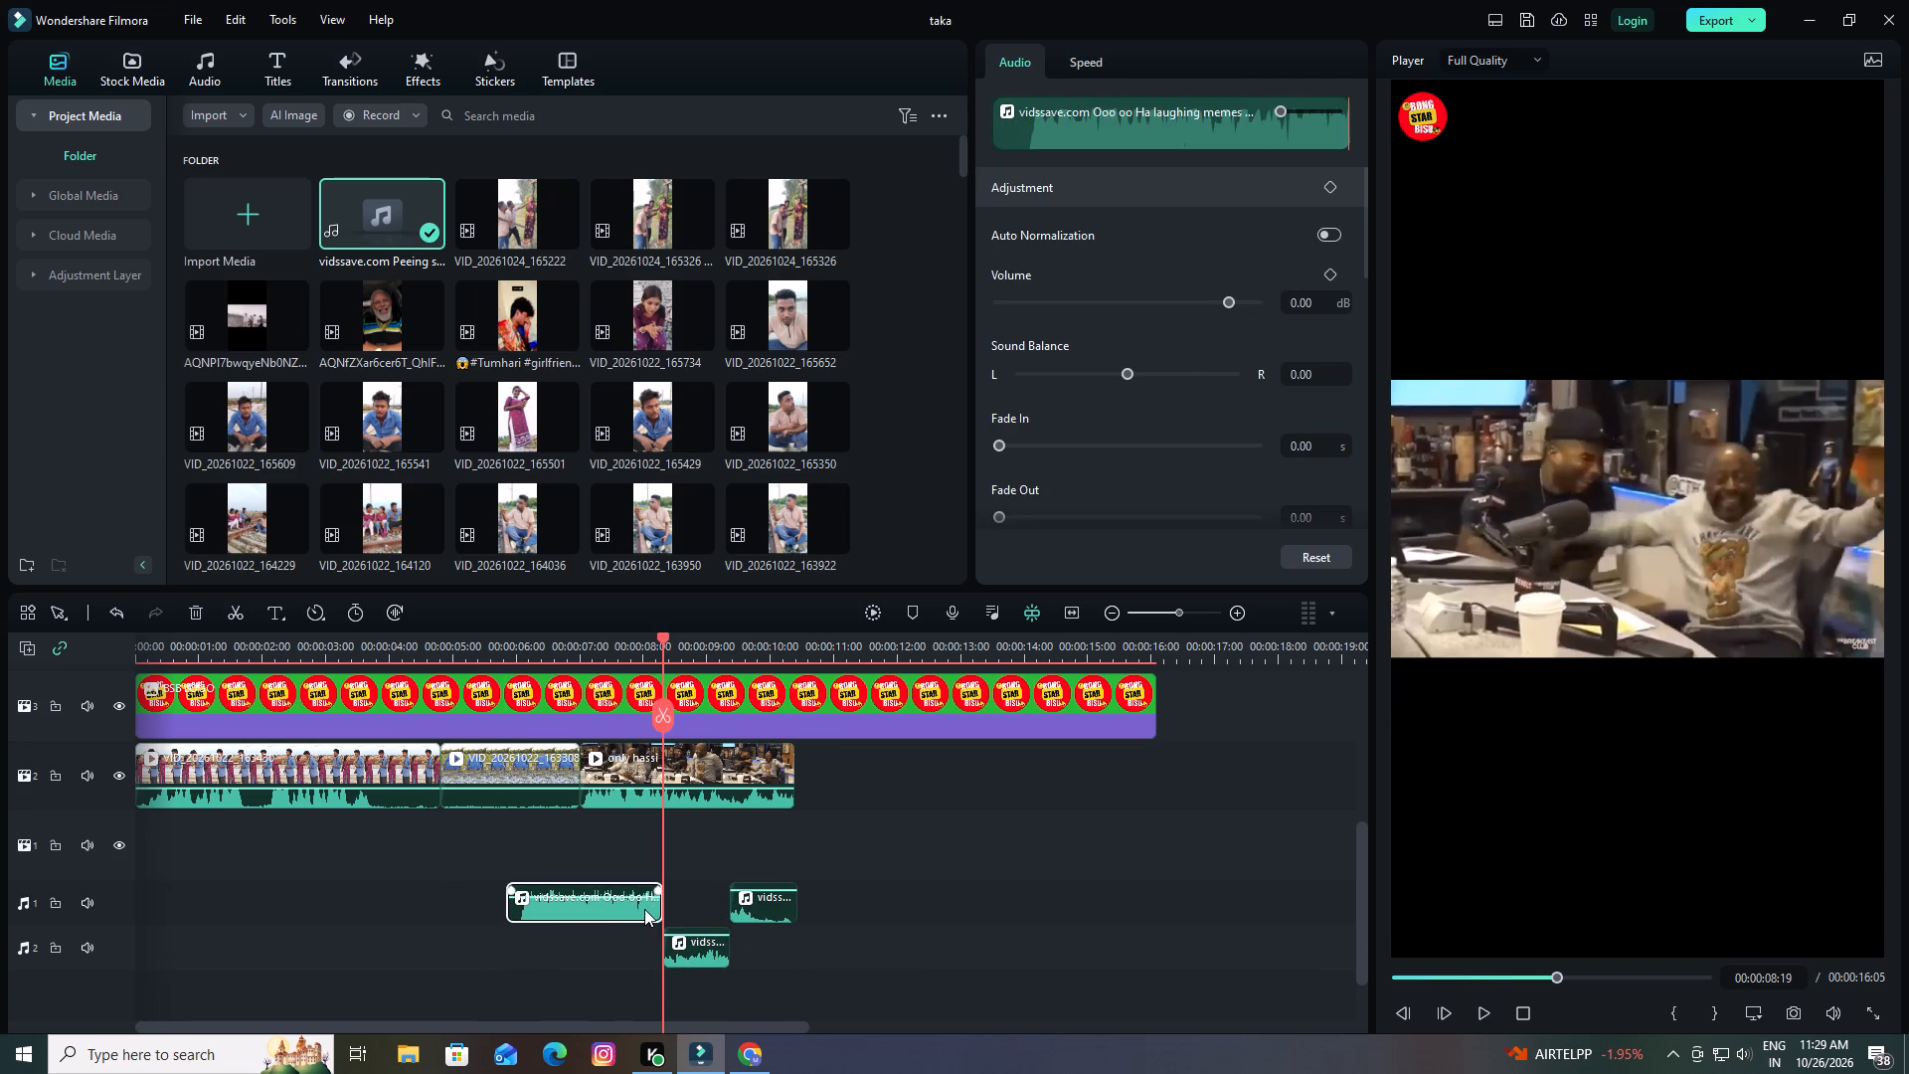
{"action": "left_click_drag", "start_coordinate": [681, 956], "coordinate": [668, 961]}
{"action": "left_click_drag", "start_coordinate": [623, 905], "coordinate": [644, 904]}
{"action": "left_click_drag", "start_coordinate": [644, 904], "coordinate": [661, 905]}
Move the peeing-sound piece from audio track 2 onto audio track 1, aligned with the start of the second video clip.
{"action": "left_click_drag", "start_coordinate": [686, 954], "coordinate": [550, 946]}
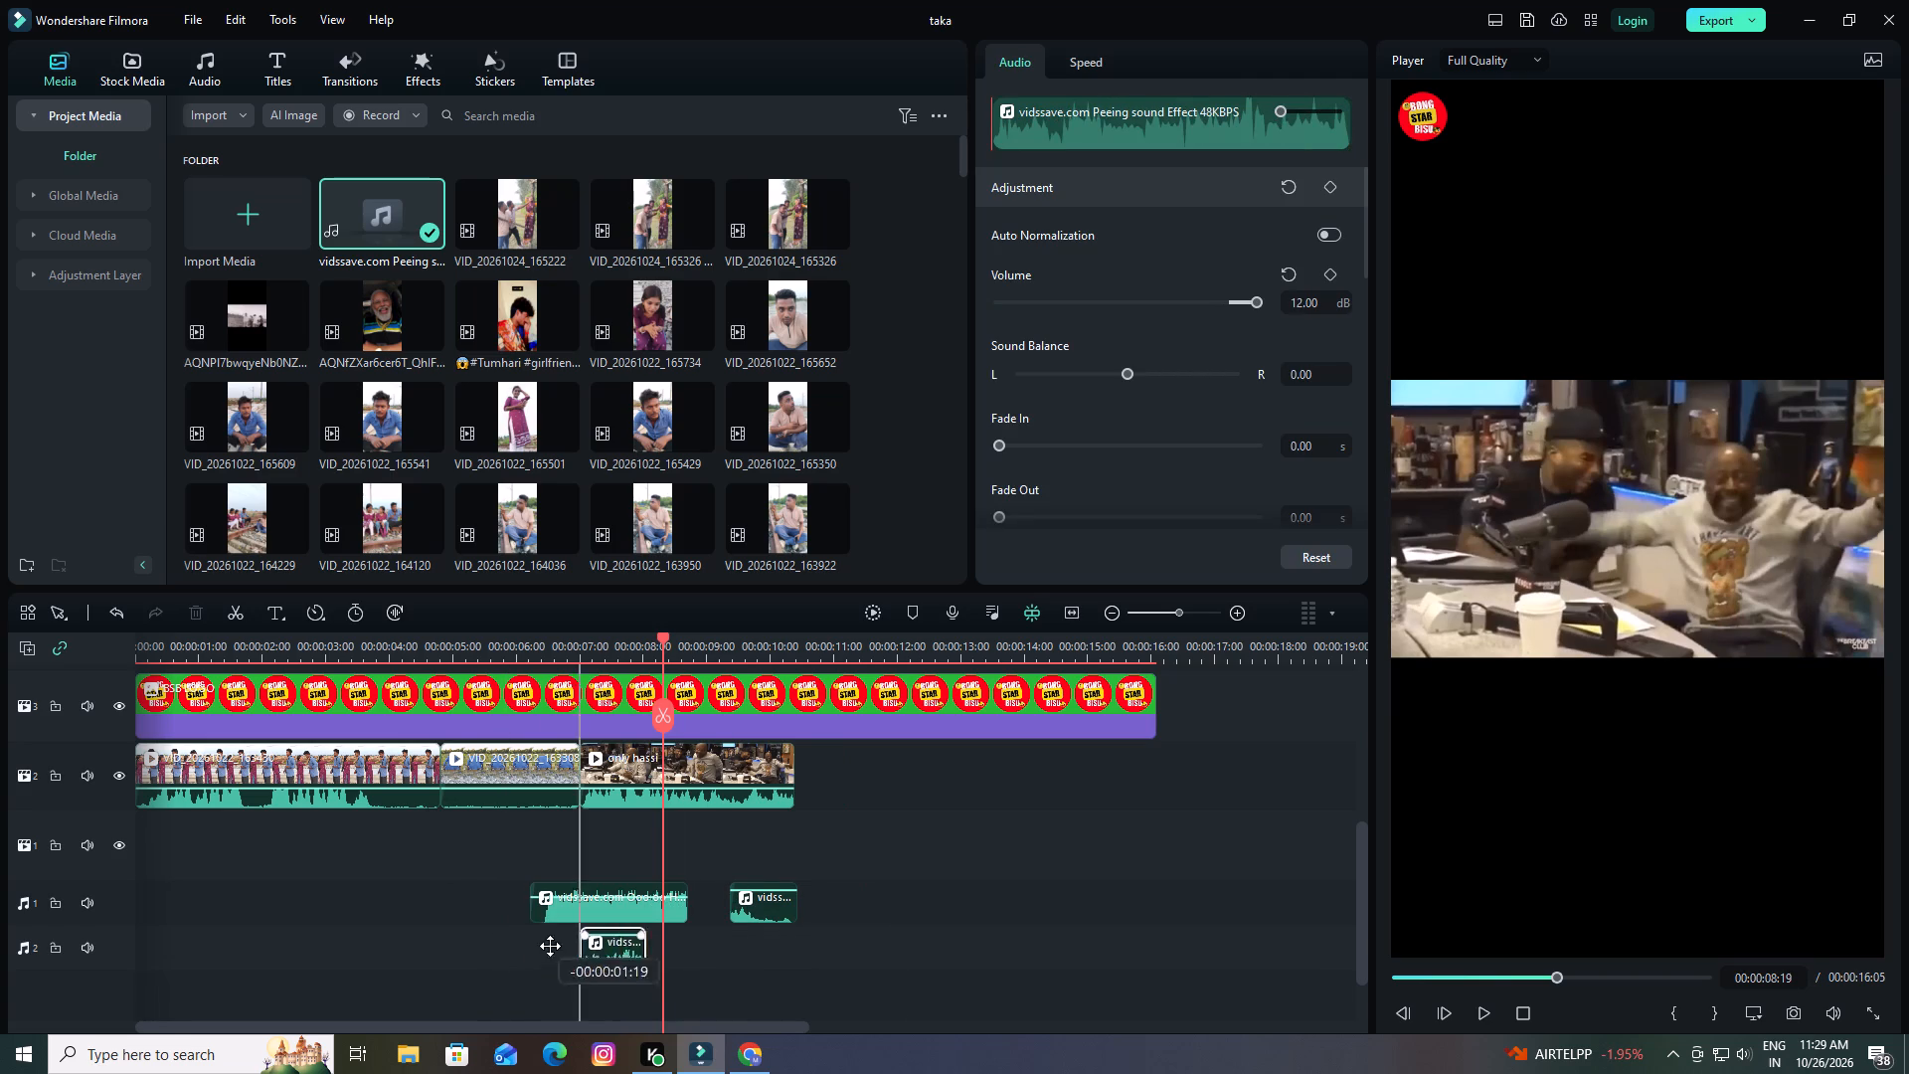
{"action": "left_click_drag", "start_coordinate": [550, 946], "coordinate": [455, 918]}
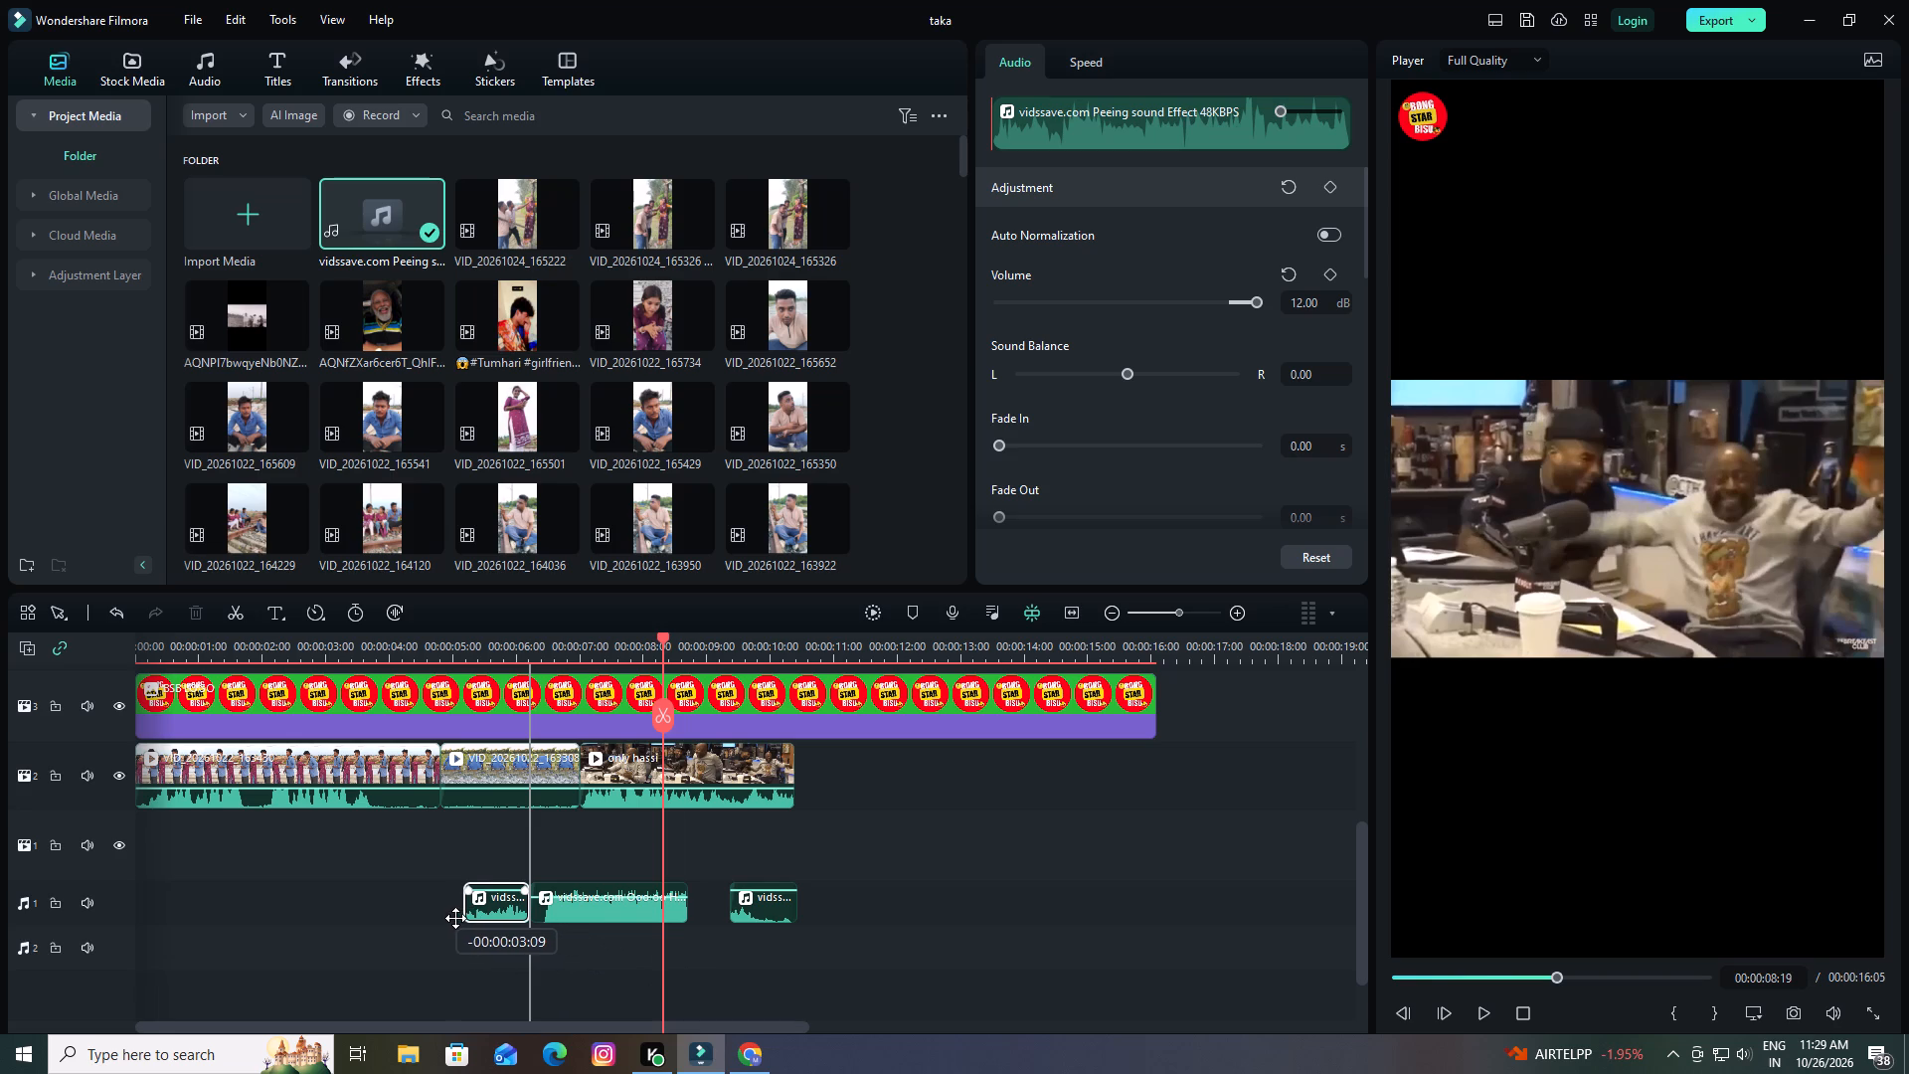
{"action": "left_click_drag", "start_coordinate": [455, 918], "coordinate": [441, 918]}
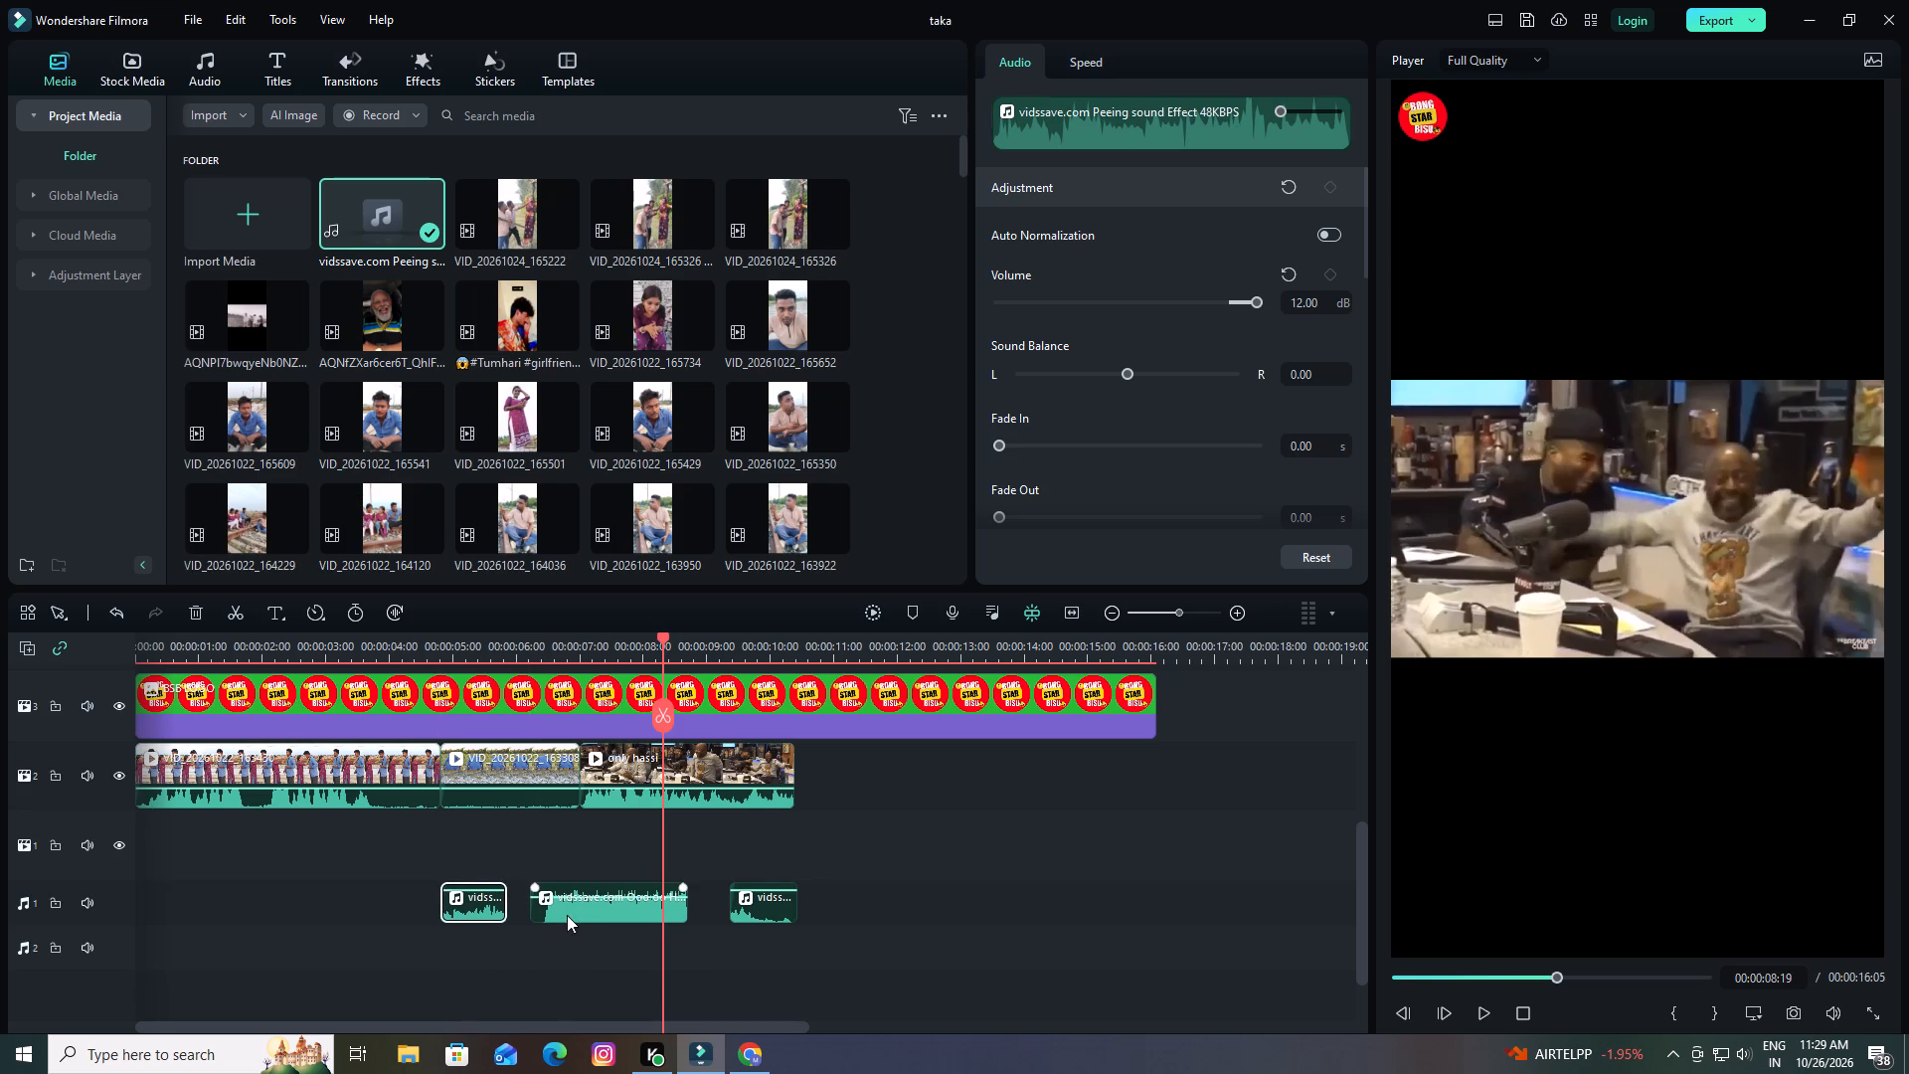
Split the laughing audio at 00:00:06:28 and delete the short piece at its start.
{"action": "left_click_drag", "start_coordinate": [662, 637], "coordinate": [546, 660]}
{"action": "left_click", "coordinate": [579, 916]}
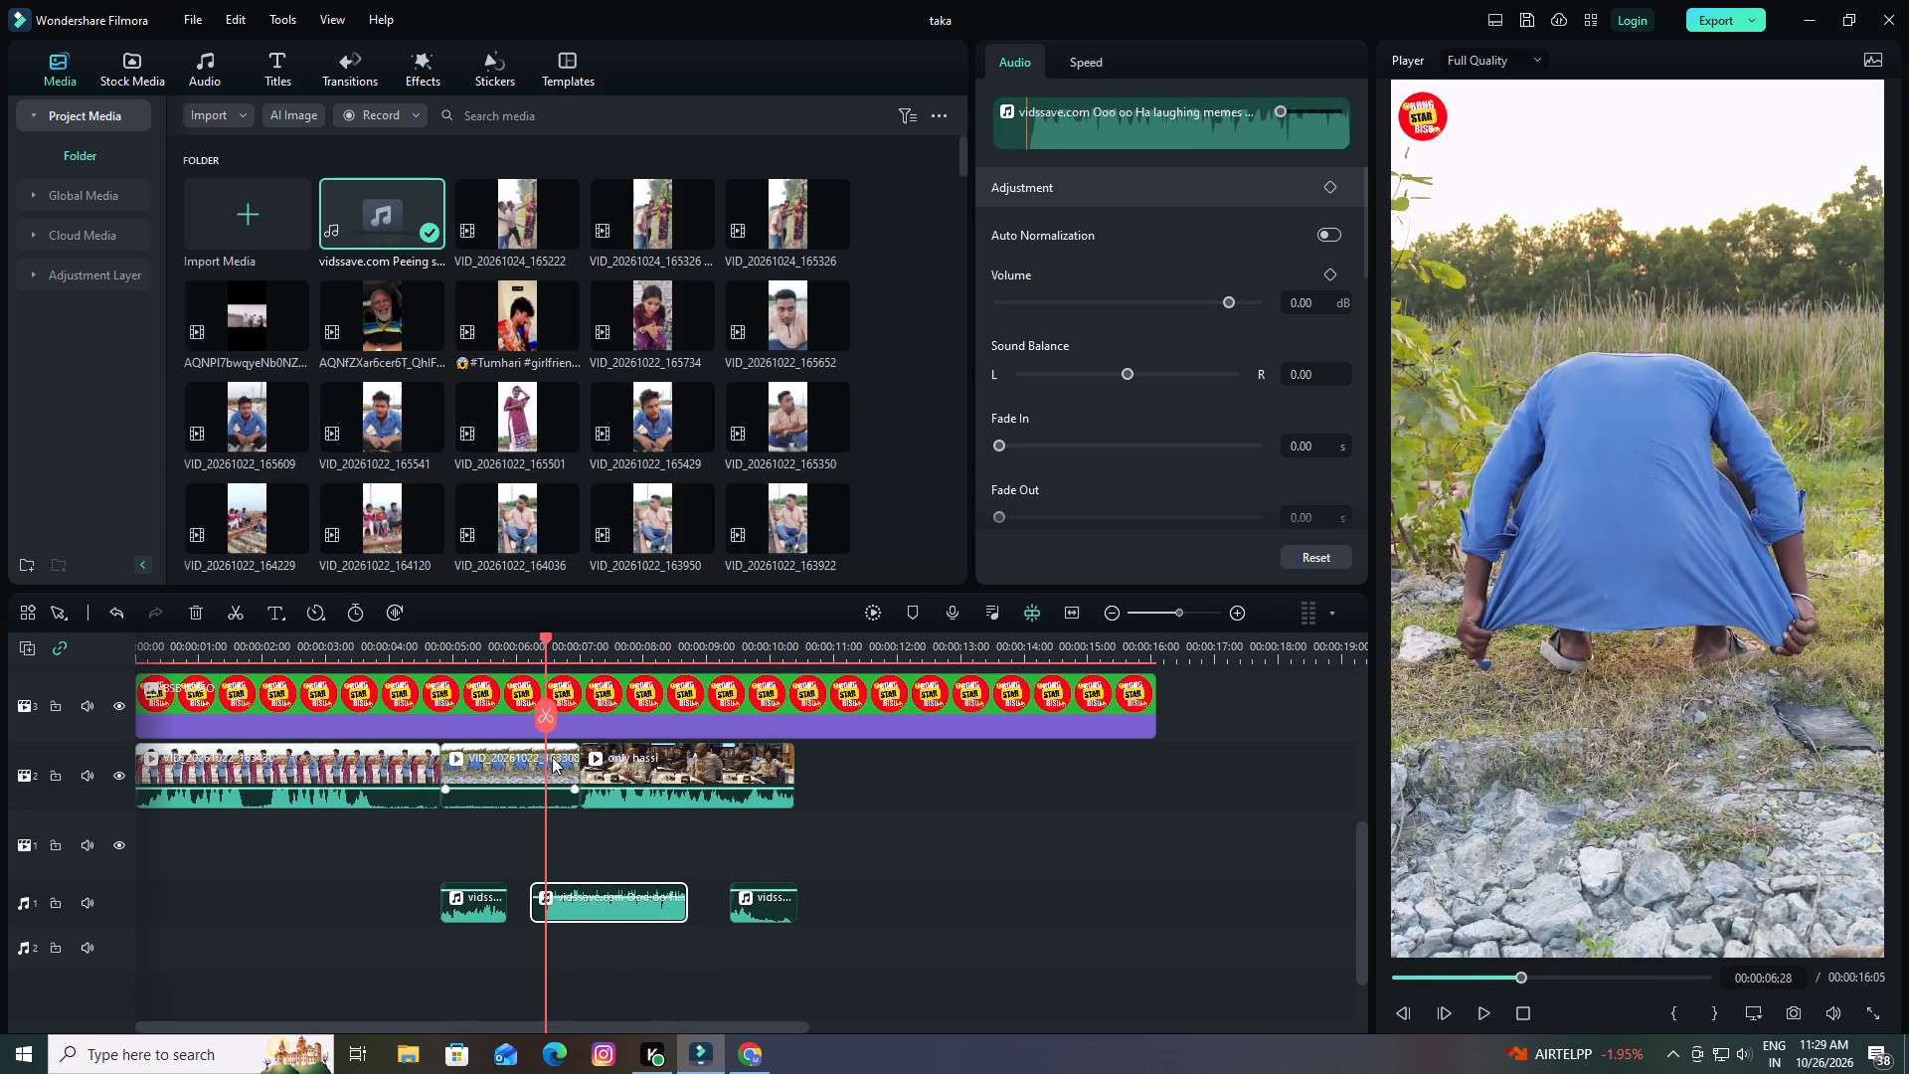
{"action": "left_click", "coordinate": [545, 714]}
{"action": "left_click", "coordinate": [534, 916]}
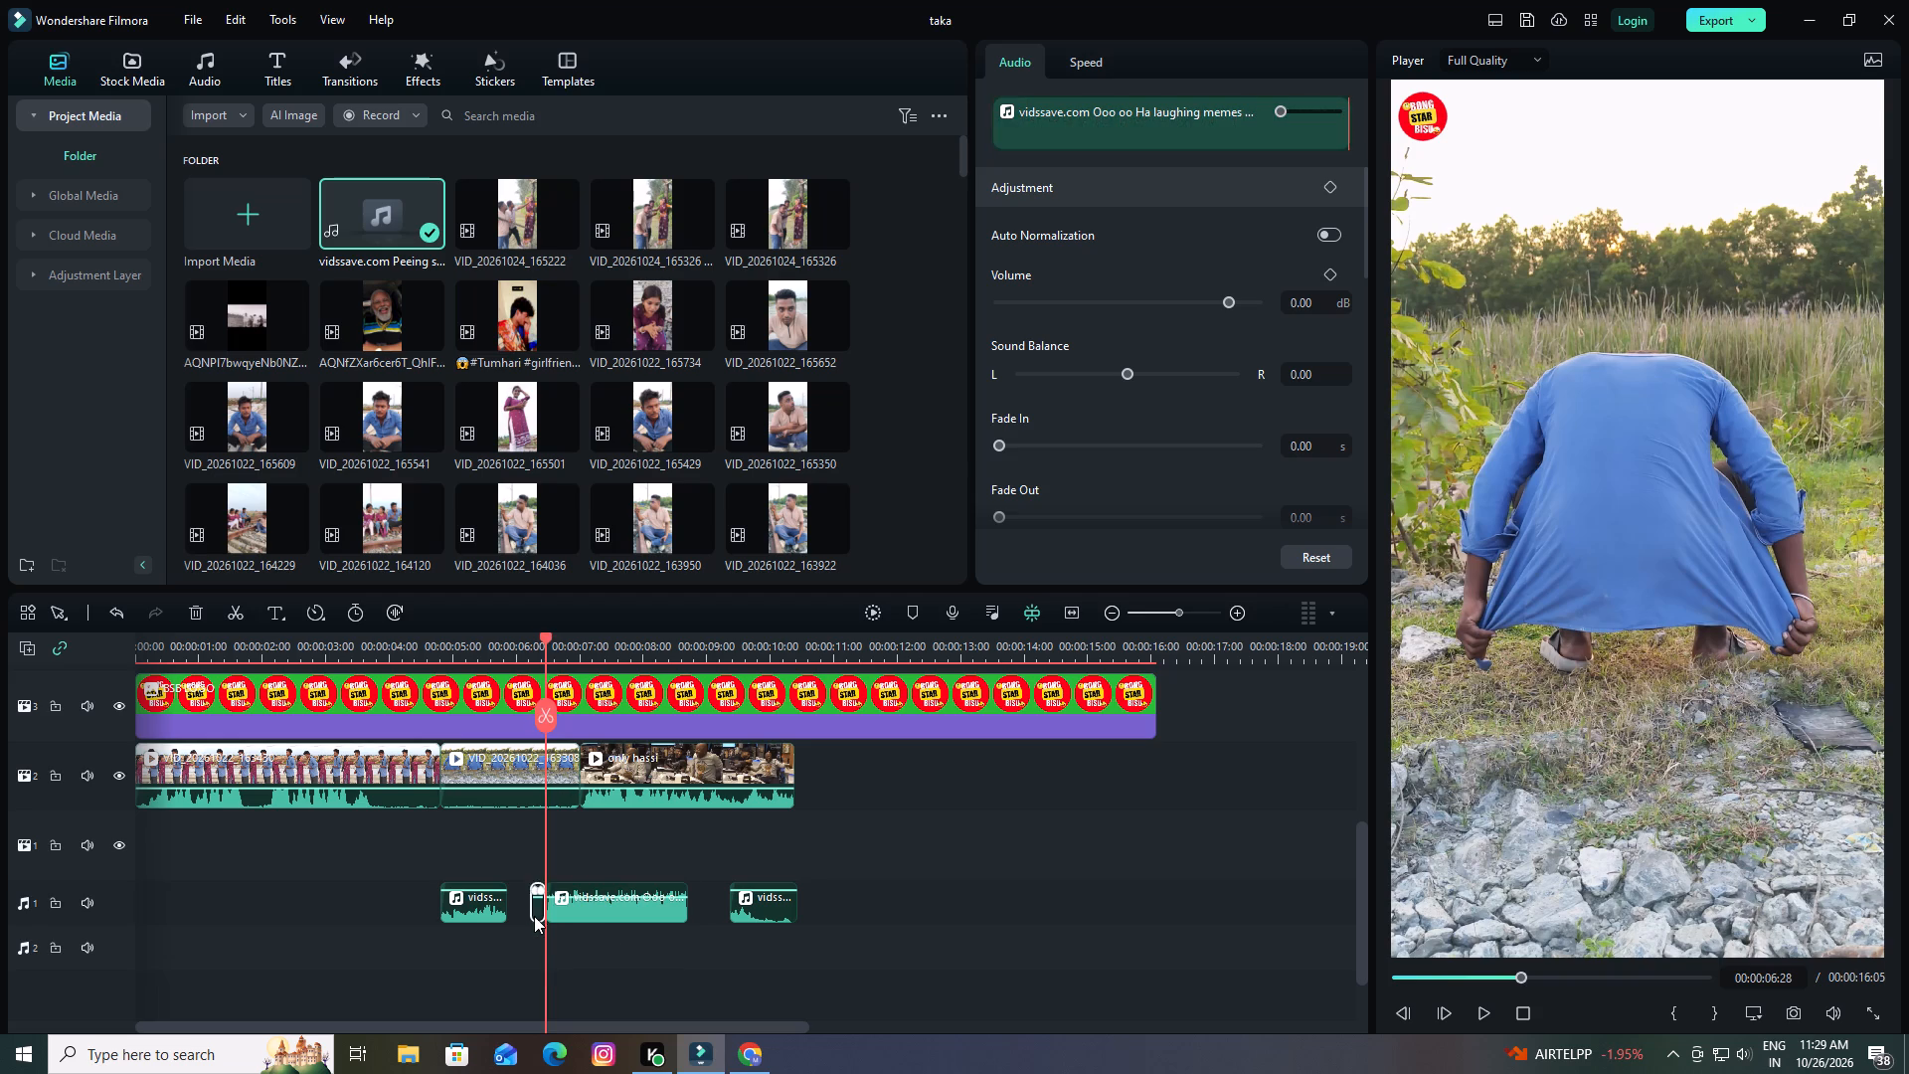
{"action": "left_click", "coordinate": [192, 612]}
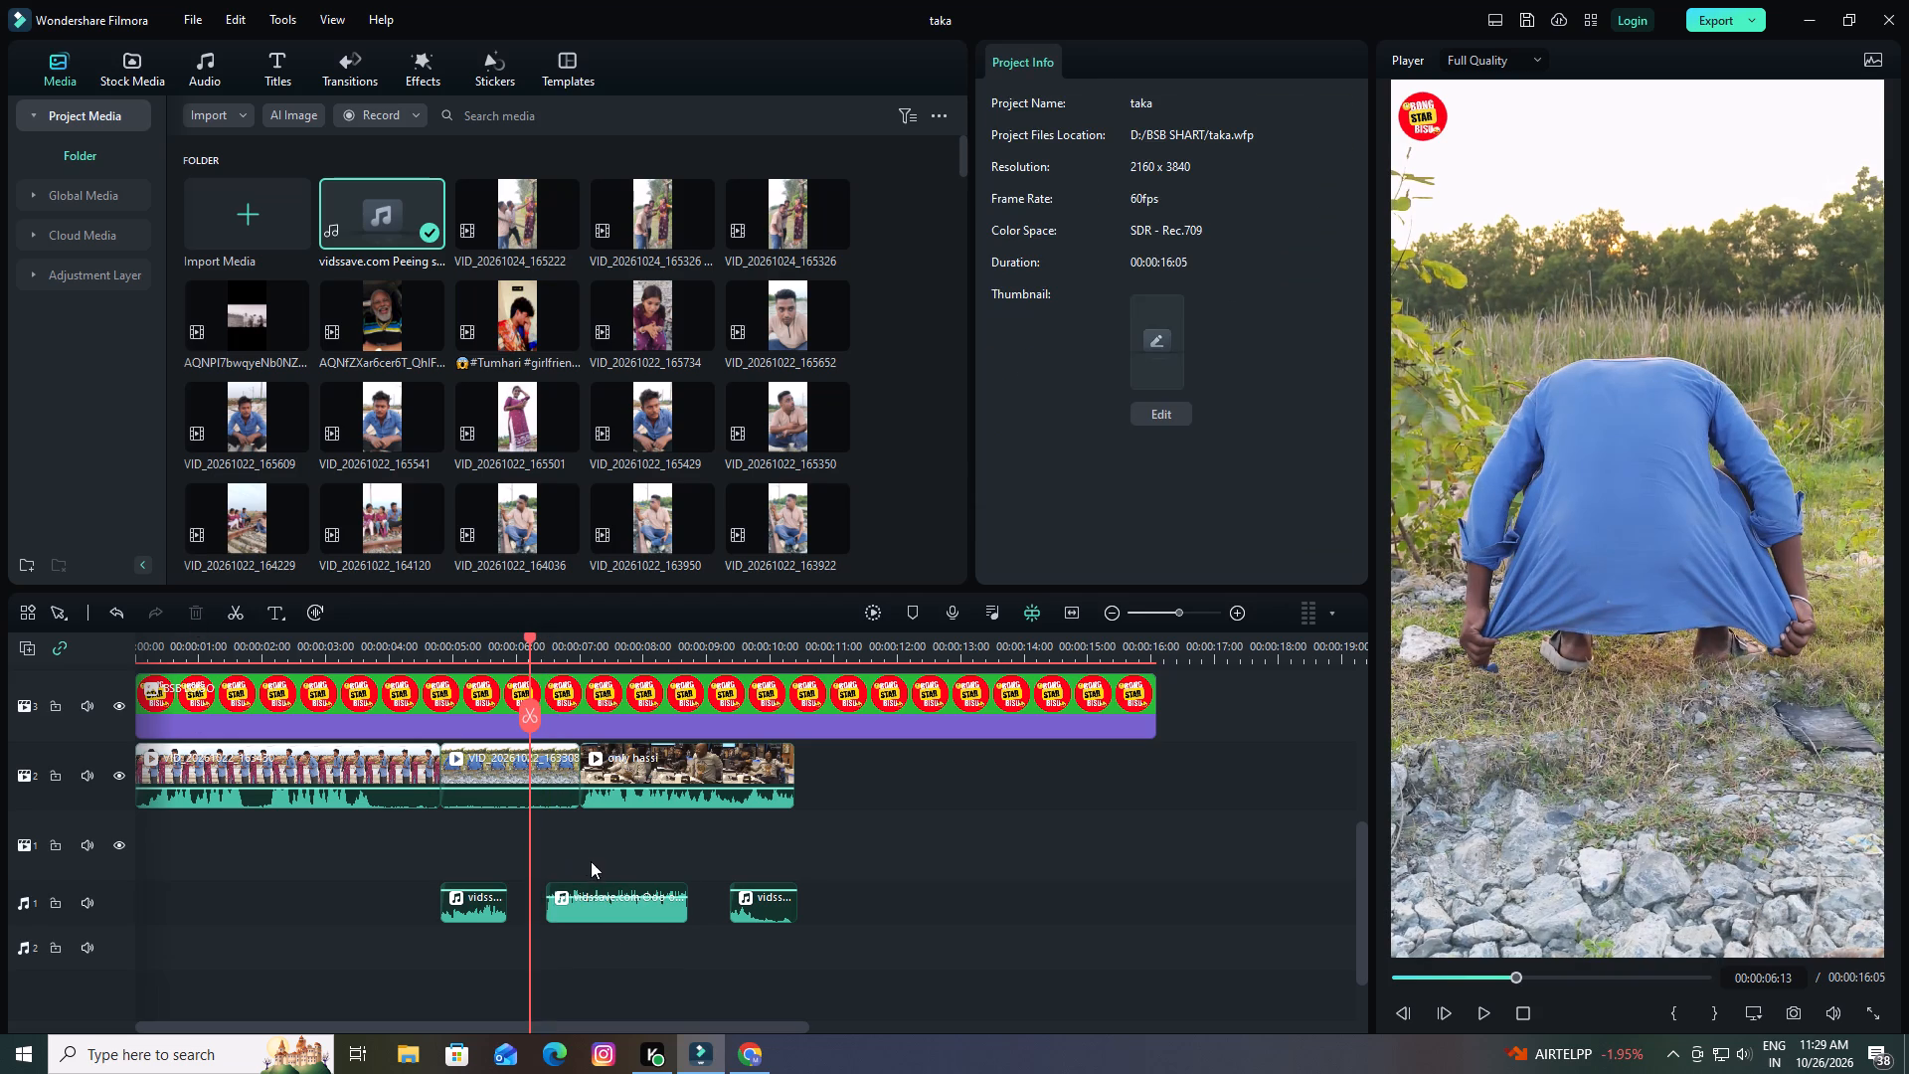
Move the trimmed laughing audio directly against the end of the first peeing-sound piece.
{"action": "left_click_drag", "start_coordinate": [597, 916], "coordinate": [549, 920]}
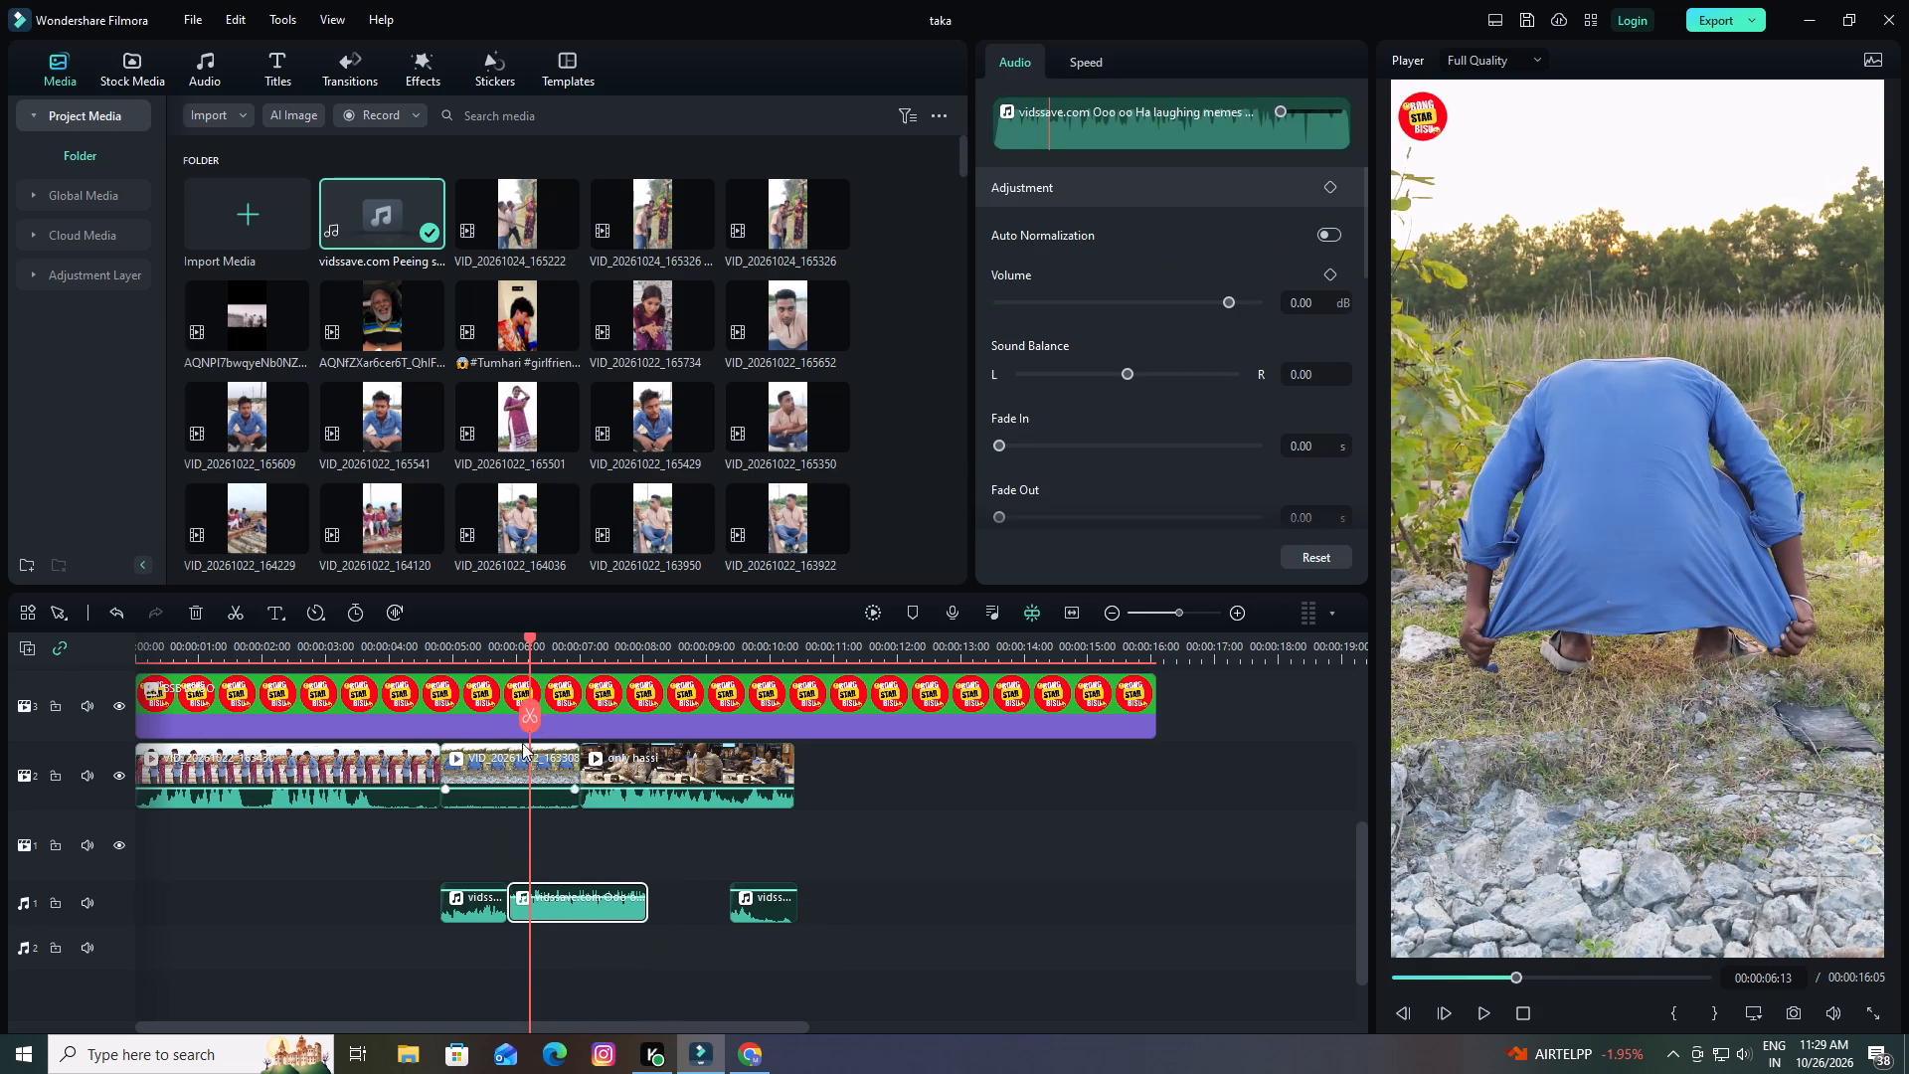
Play the edit from 00:00:04:21 into the "only hassi" clip to check the two sounds' timing.
{"action": "left_click_drag", "start_coordinate": [527, 638], "coordinate": [412, 663]}
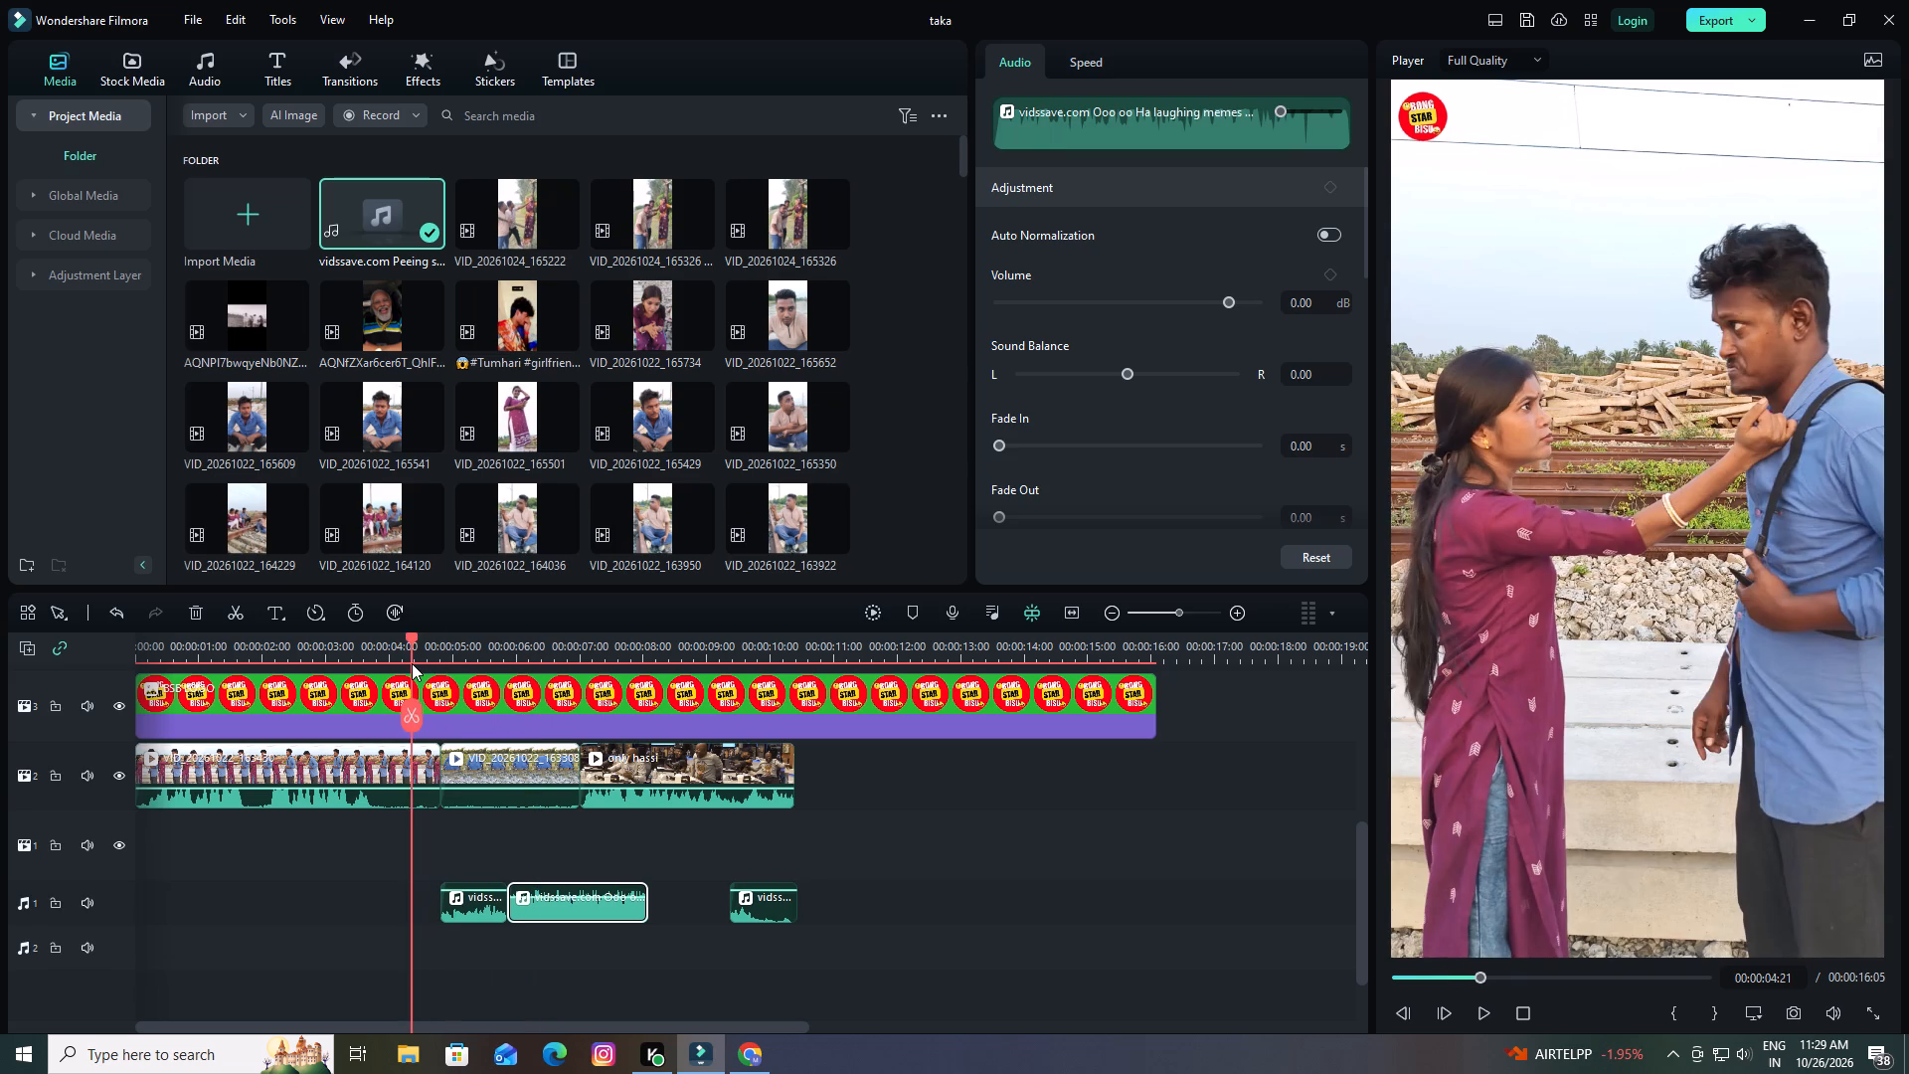
{"action": "key", "text": "space"}
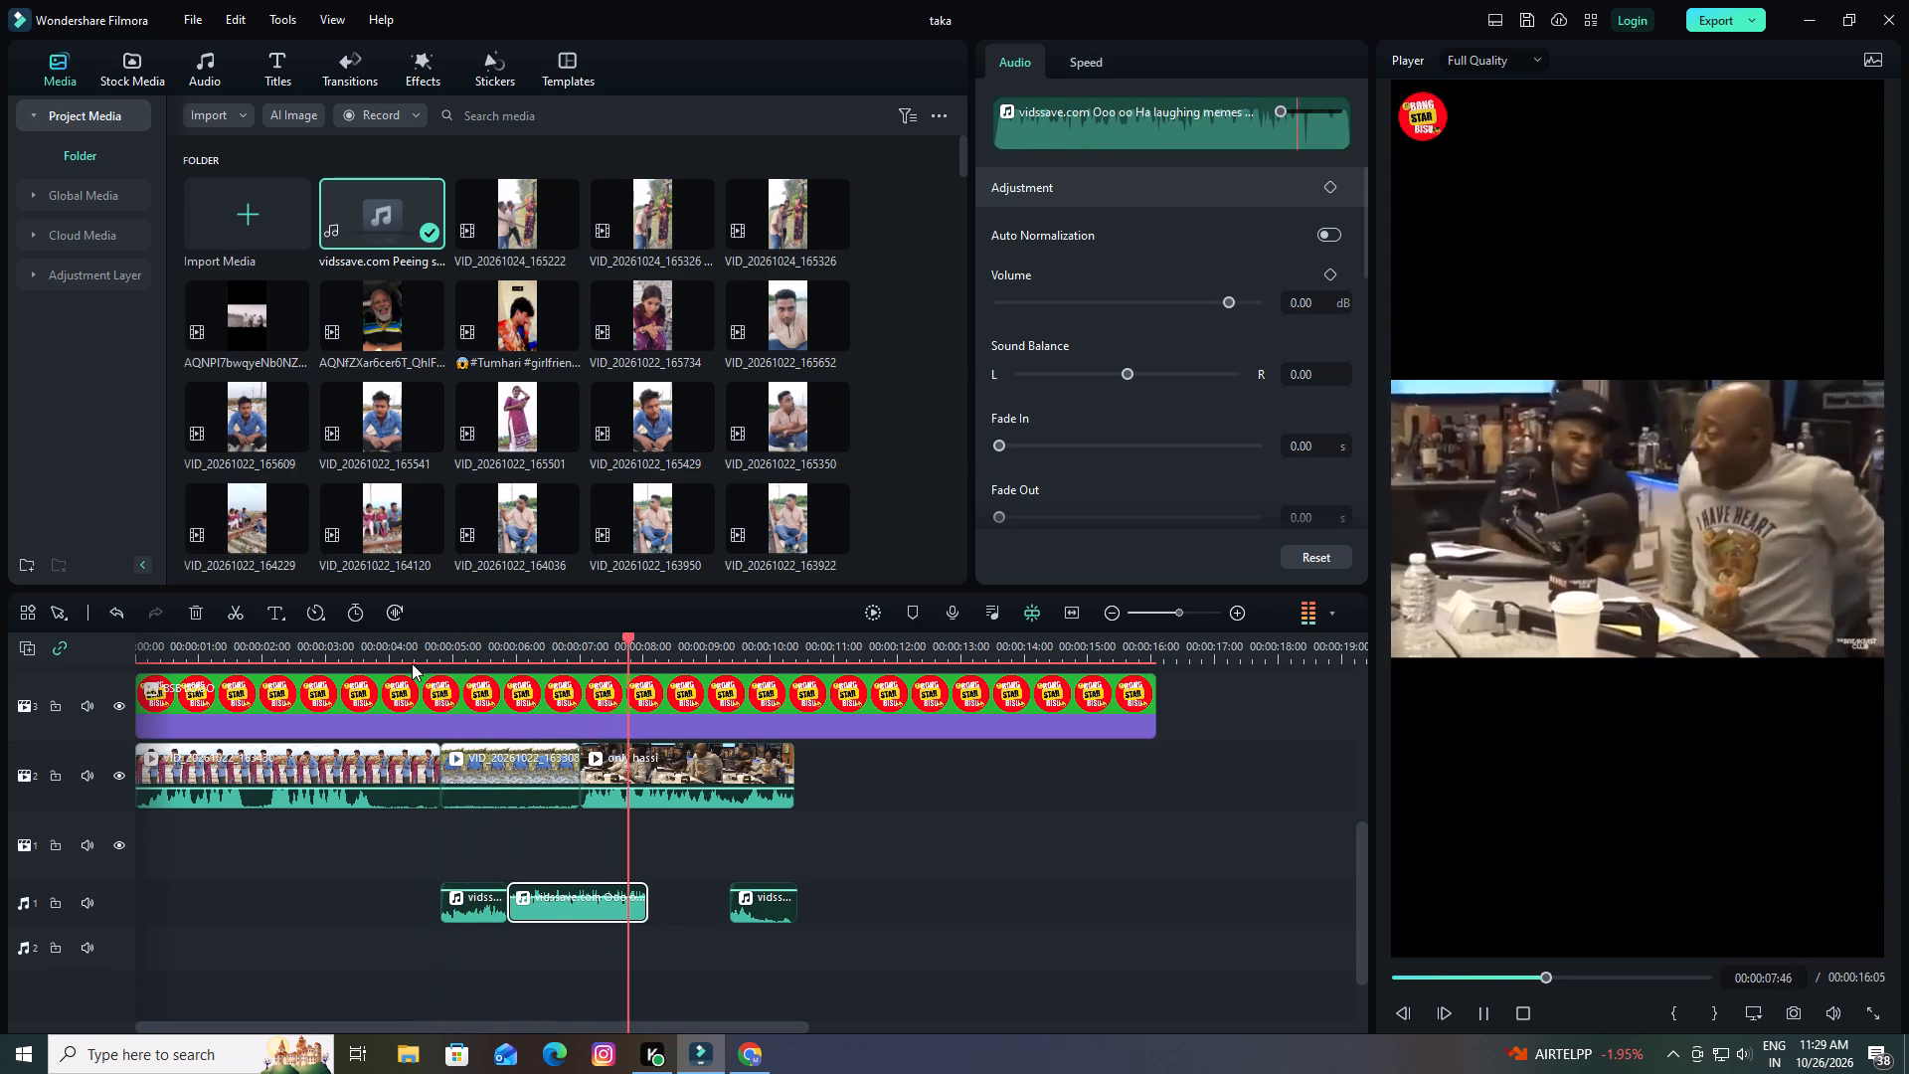
{"action": "key", "text": "space"}
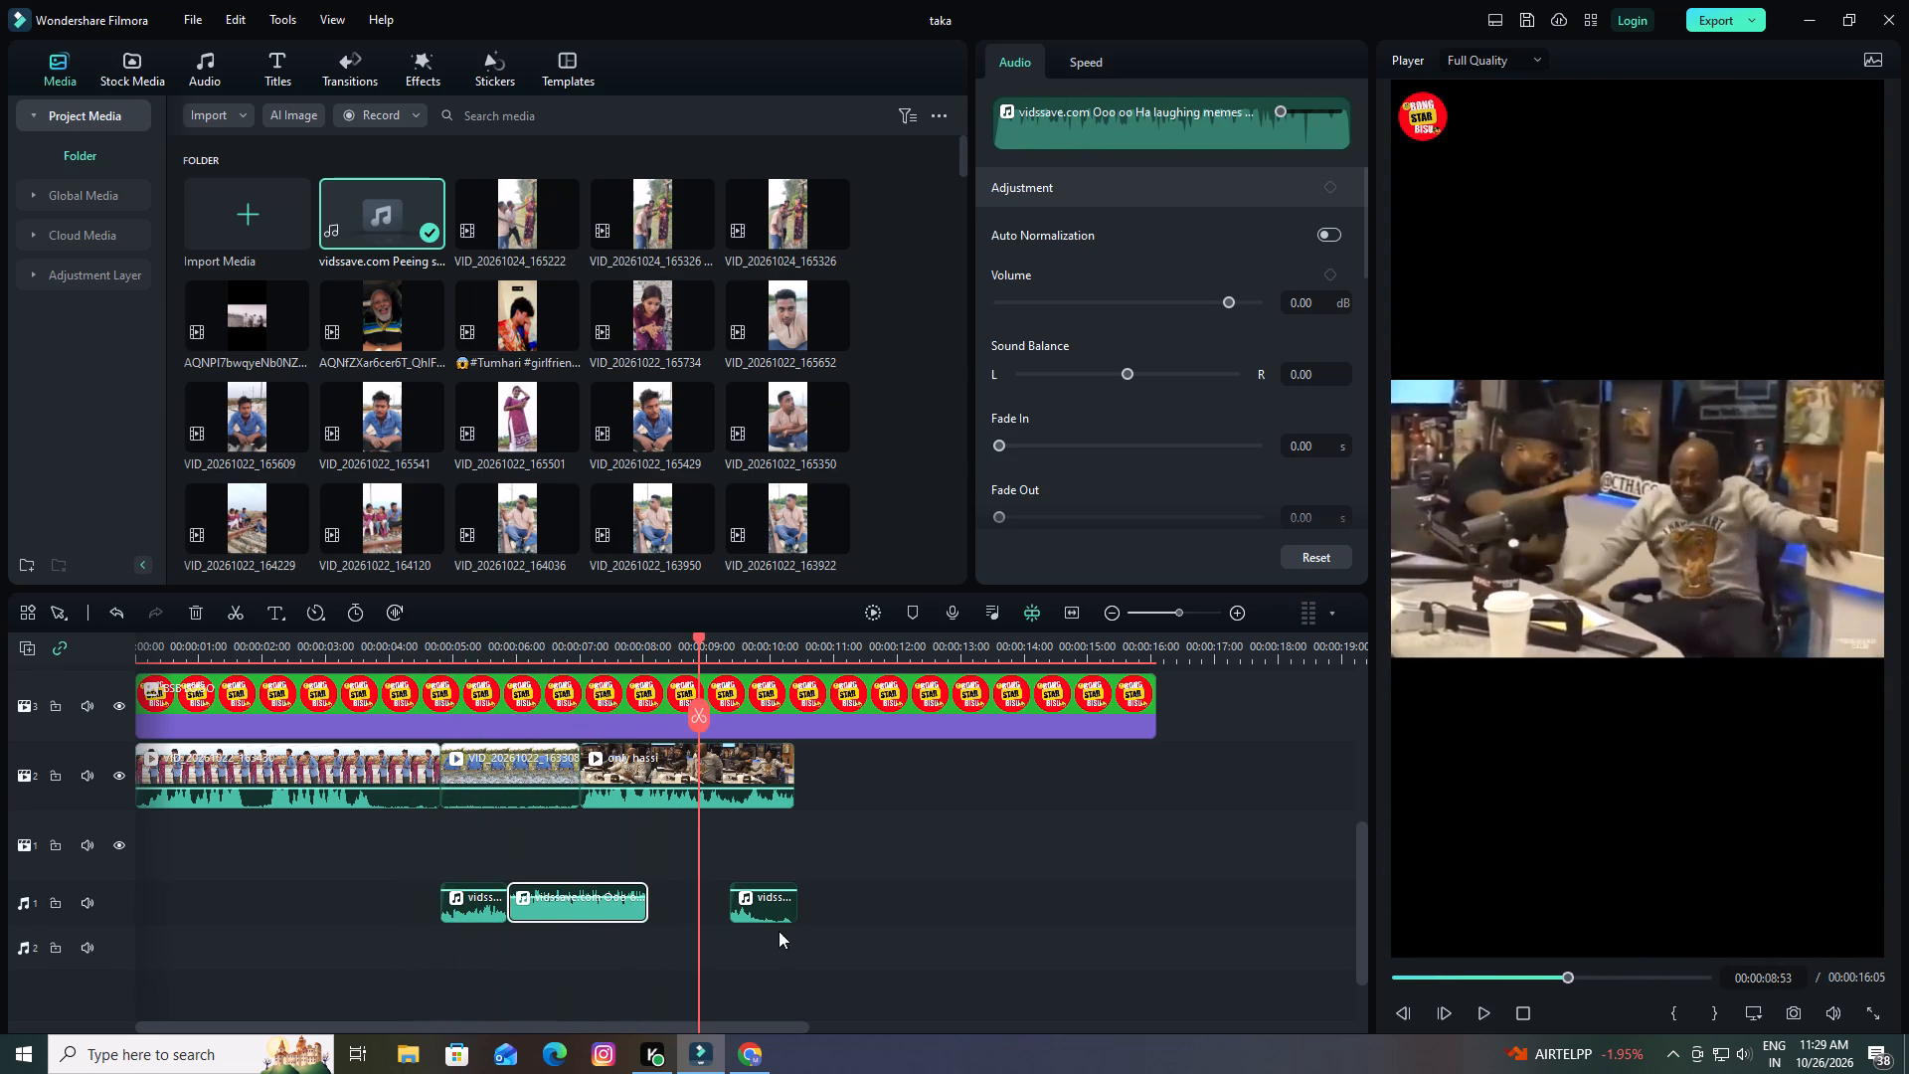
Delete the leftover peeing-sound piece under the end of the "only hassi" clip.
{"action": "left_click", "coordinate": [776, 916]}
{"action": "left_click", "coordinate": [195, 613]}
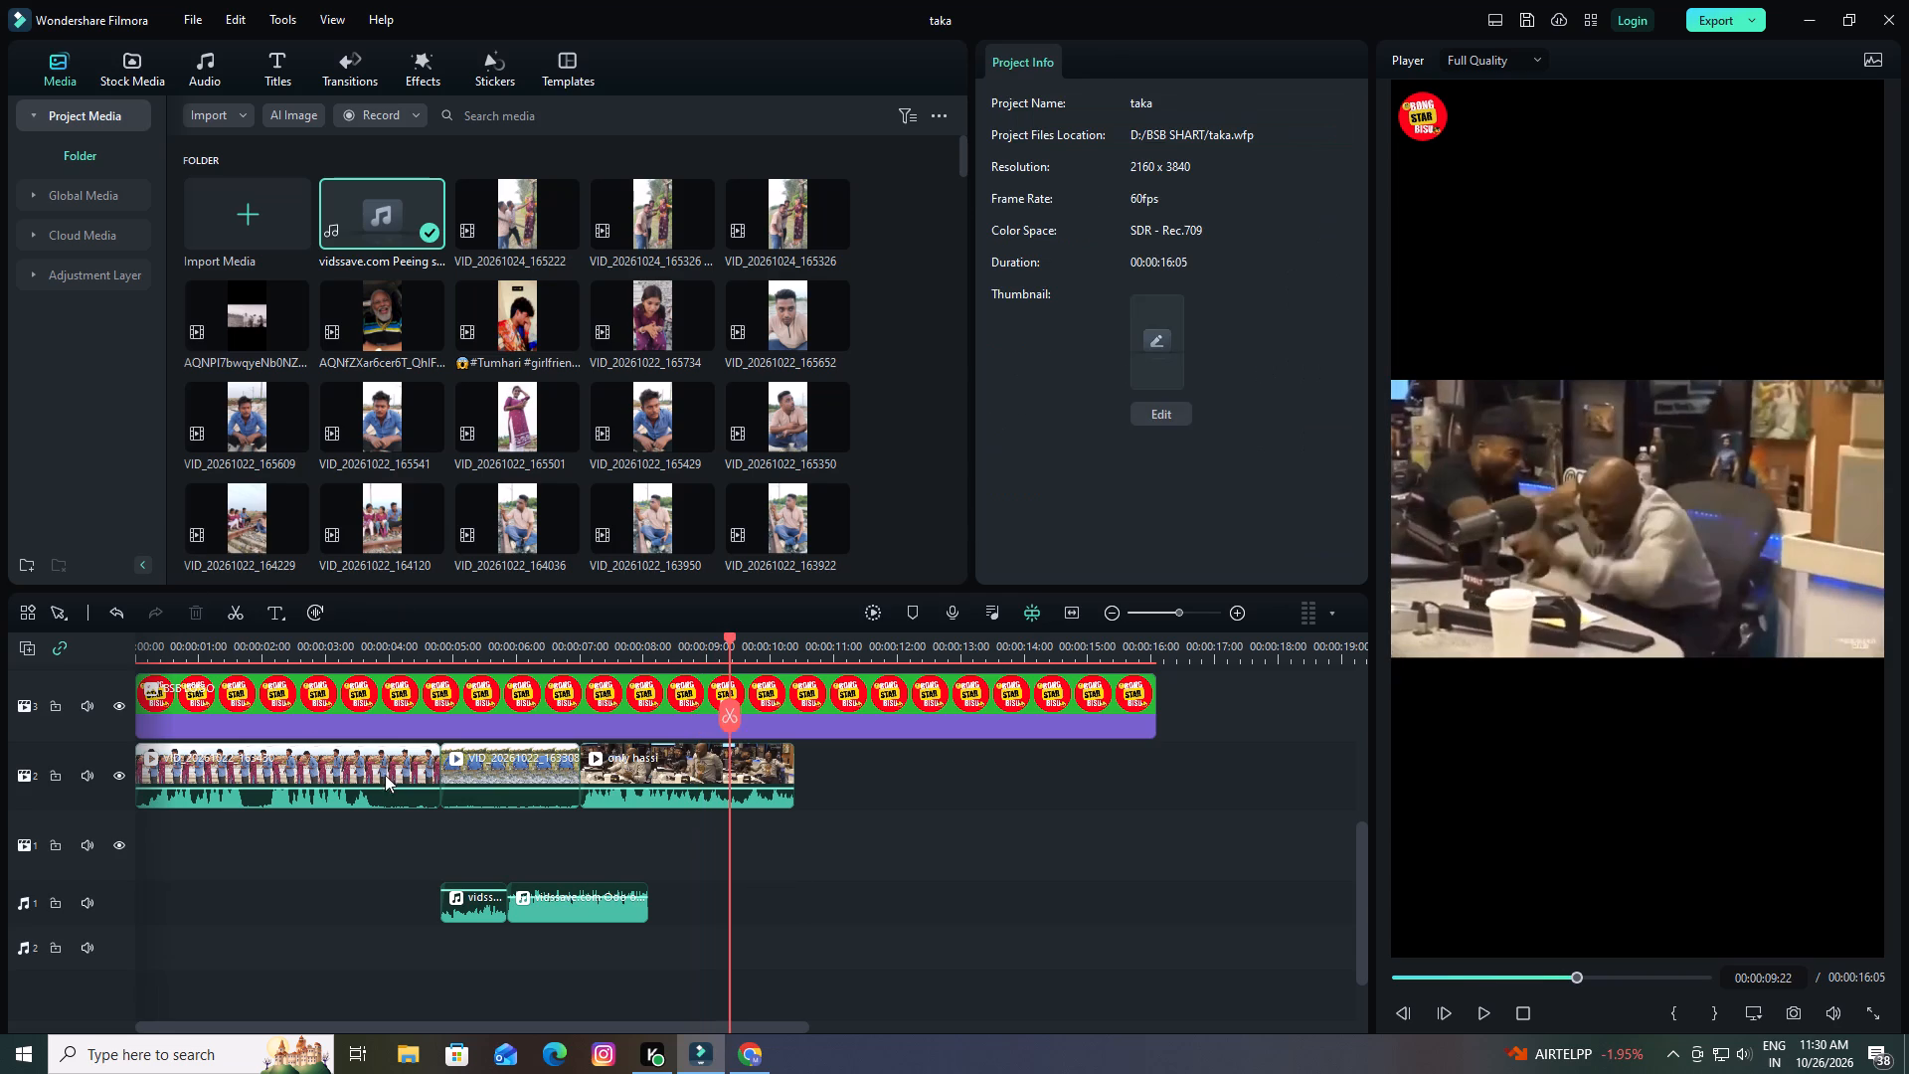
Replay the edit around the peeing sound and laughing audio, then from the very beginning, to check the sound timing.
{"action": "key", "text": "space"}
{"action": "key", "text": "space"}
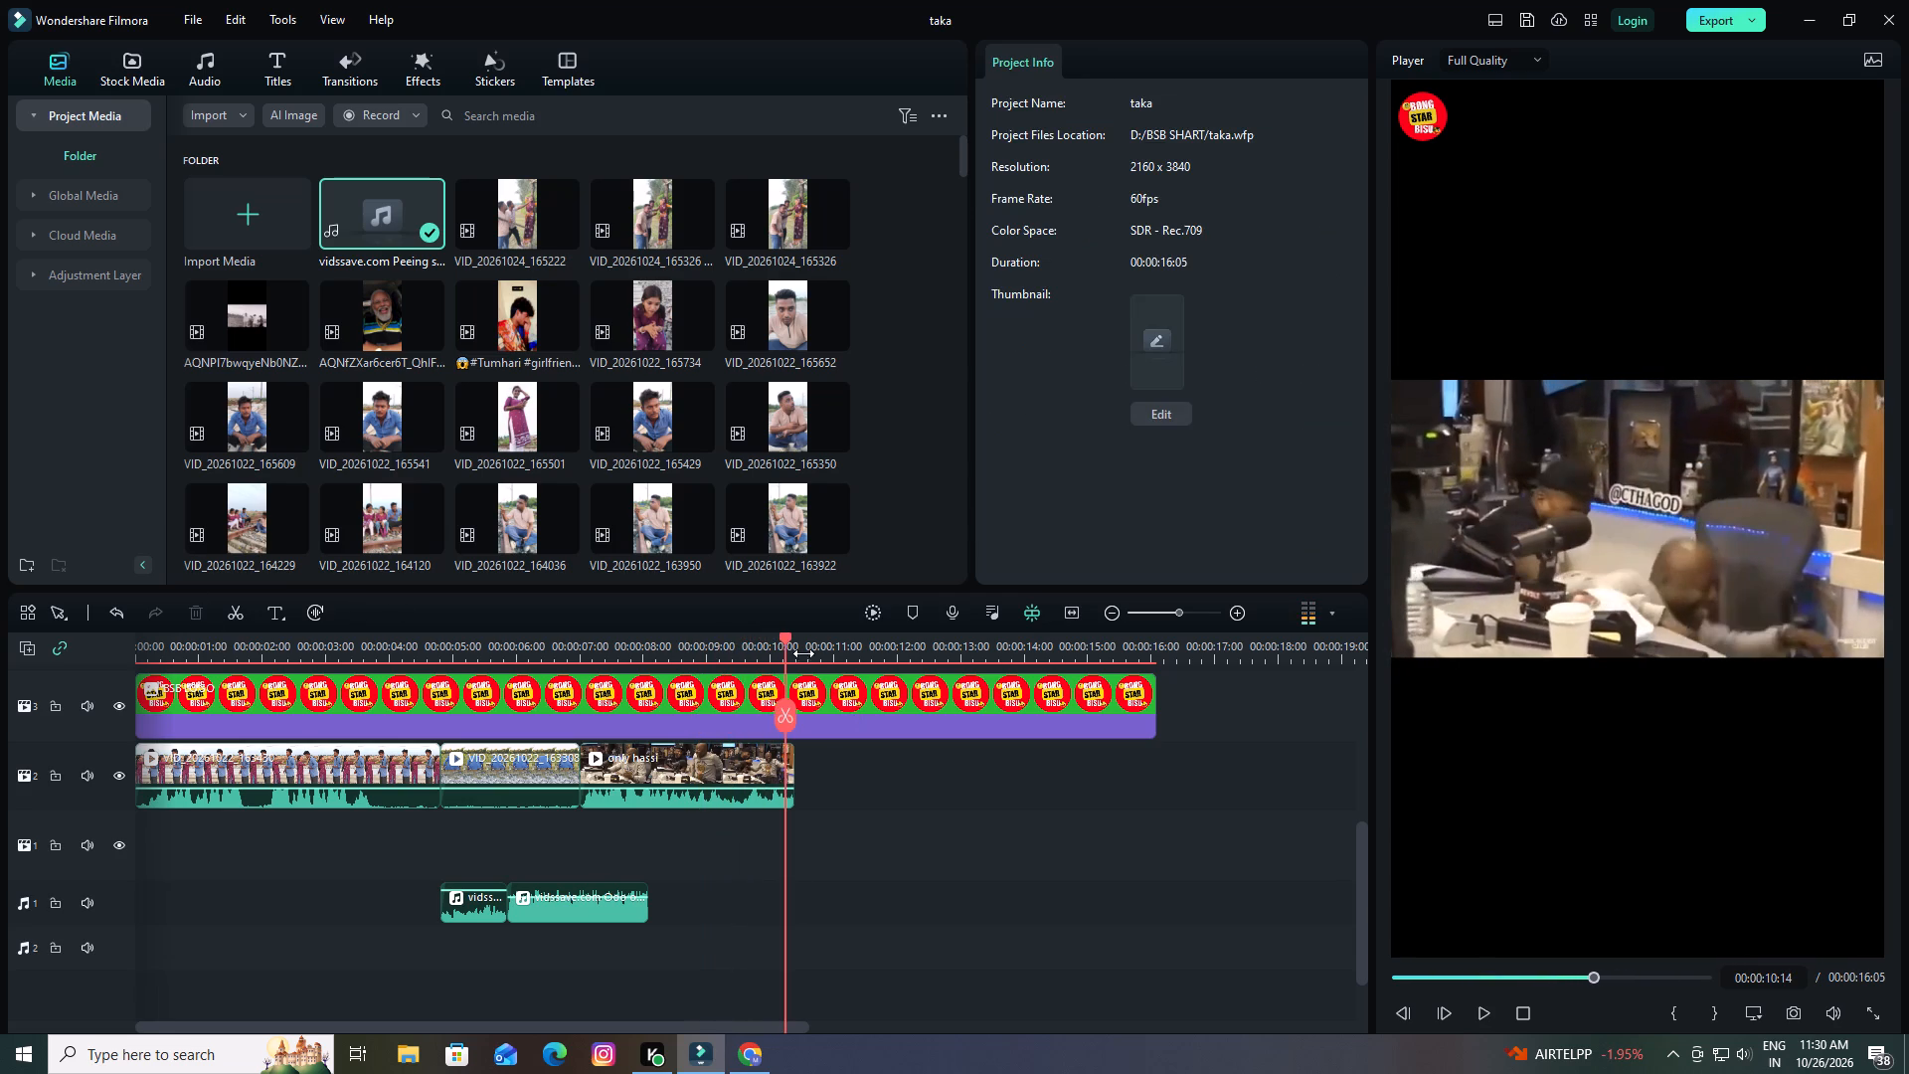
{"action": "left_click_drag", "start_coordinate": [783, 636], "coordinate": [384, 689]}
{"action": "key", "text": "space"}
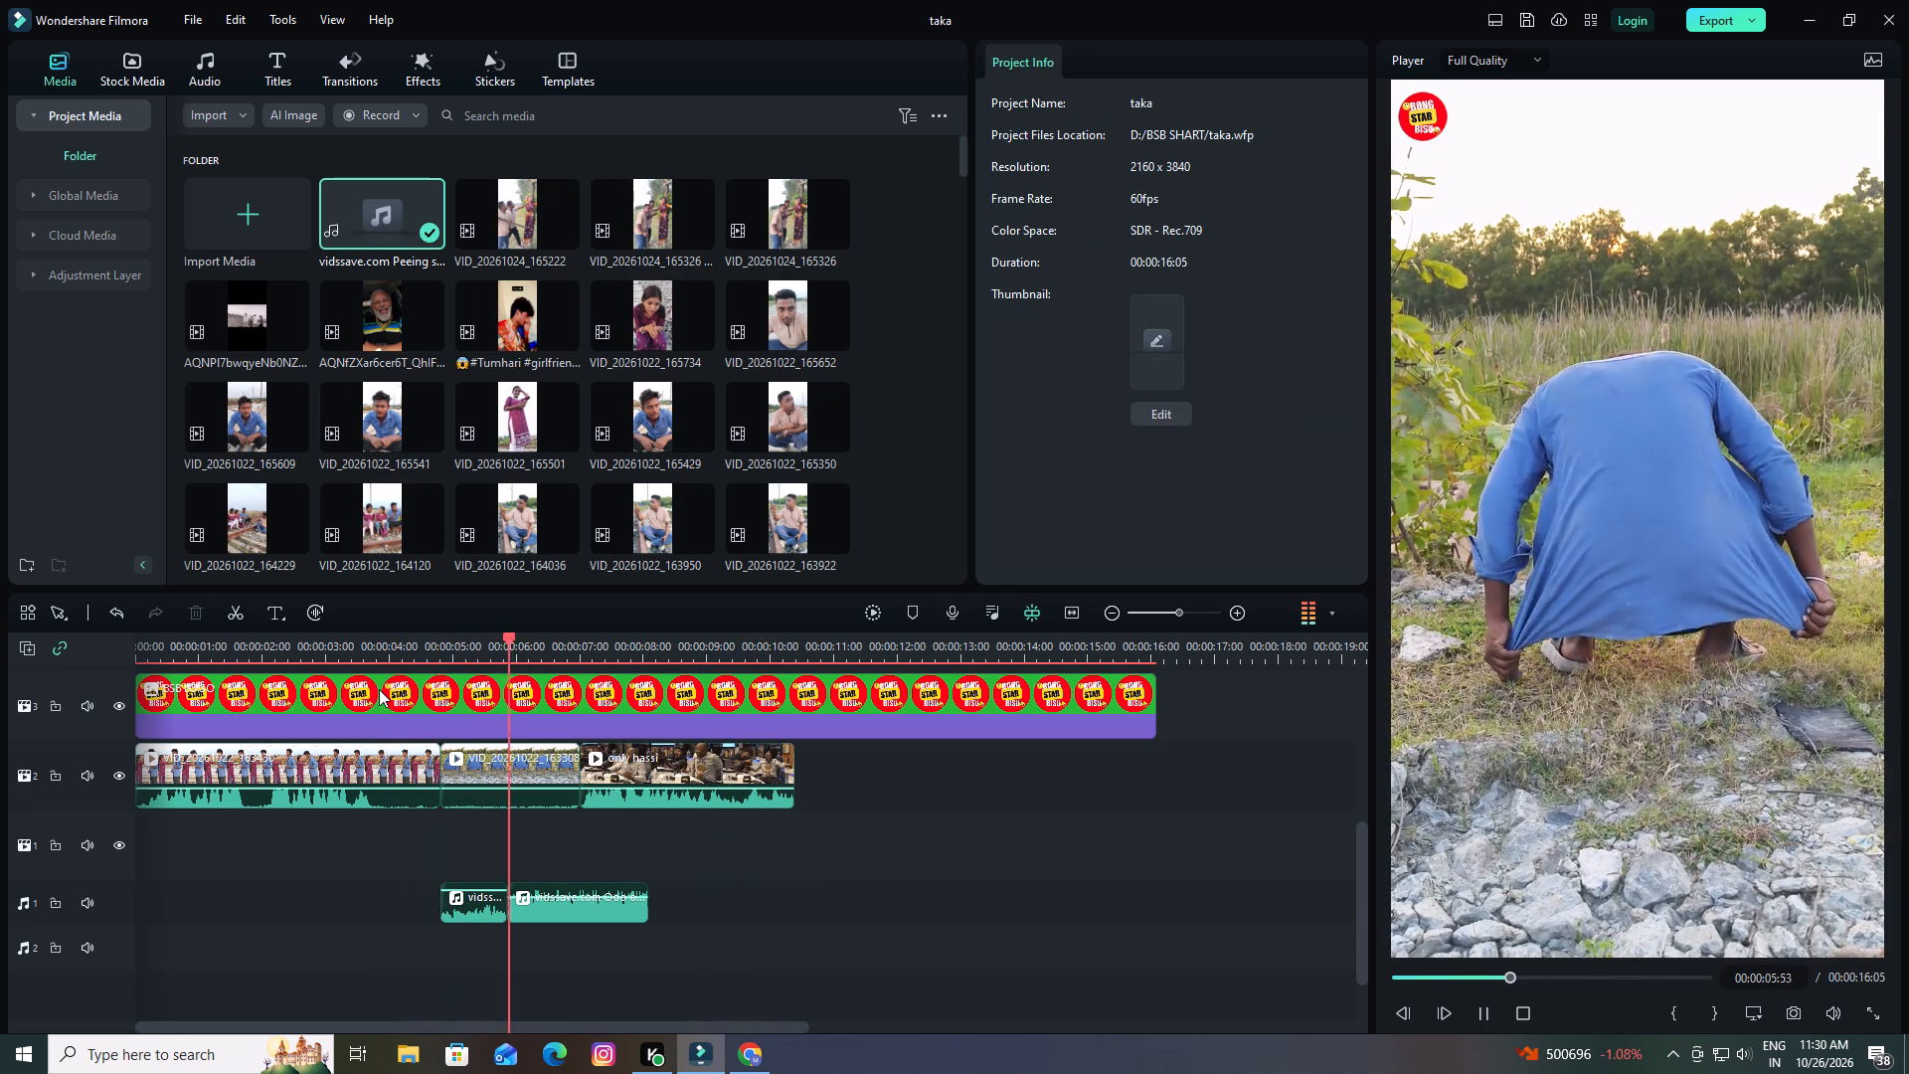
{"action": "key", "text": "space"}
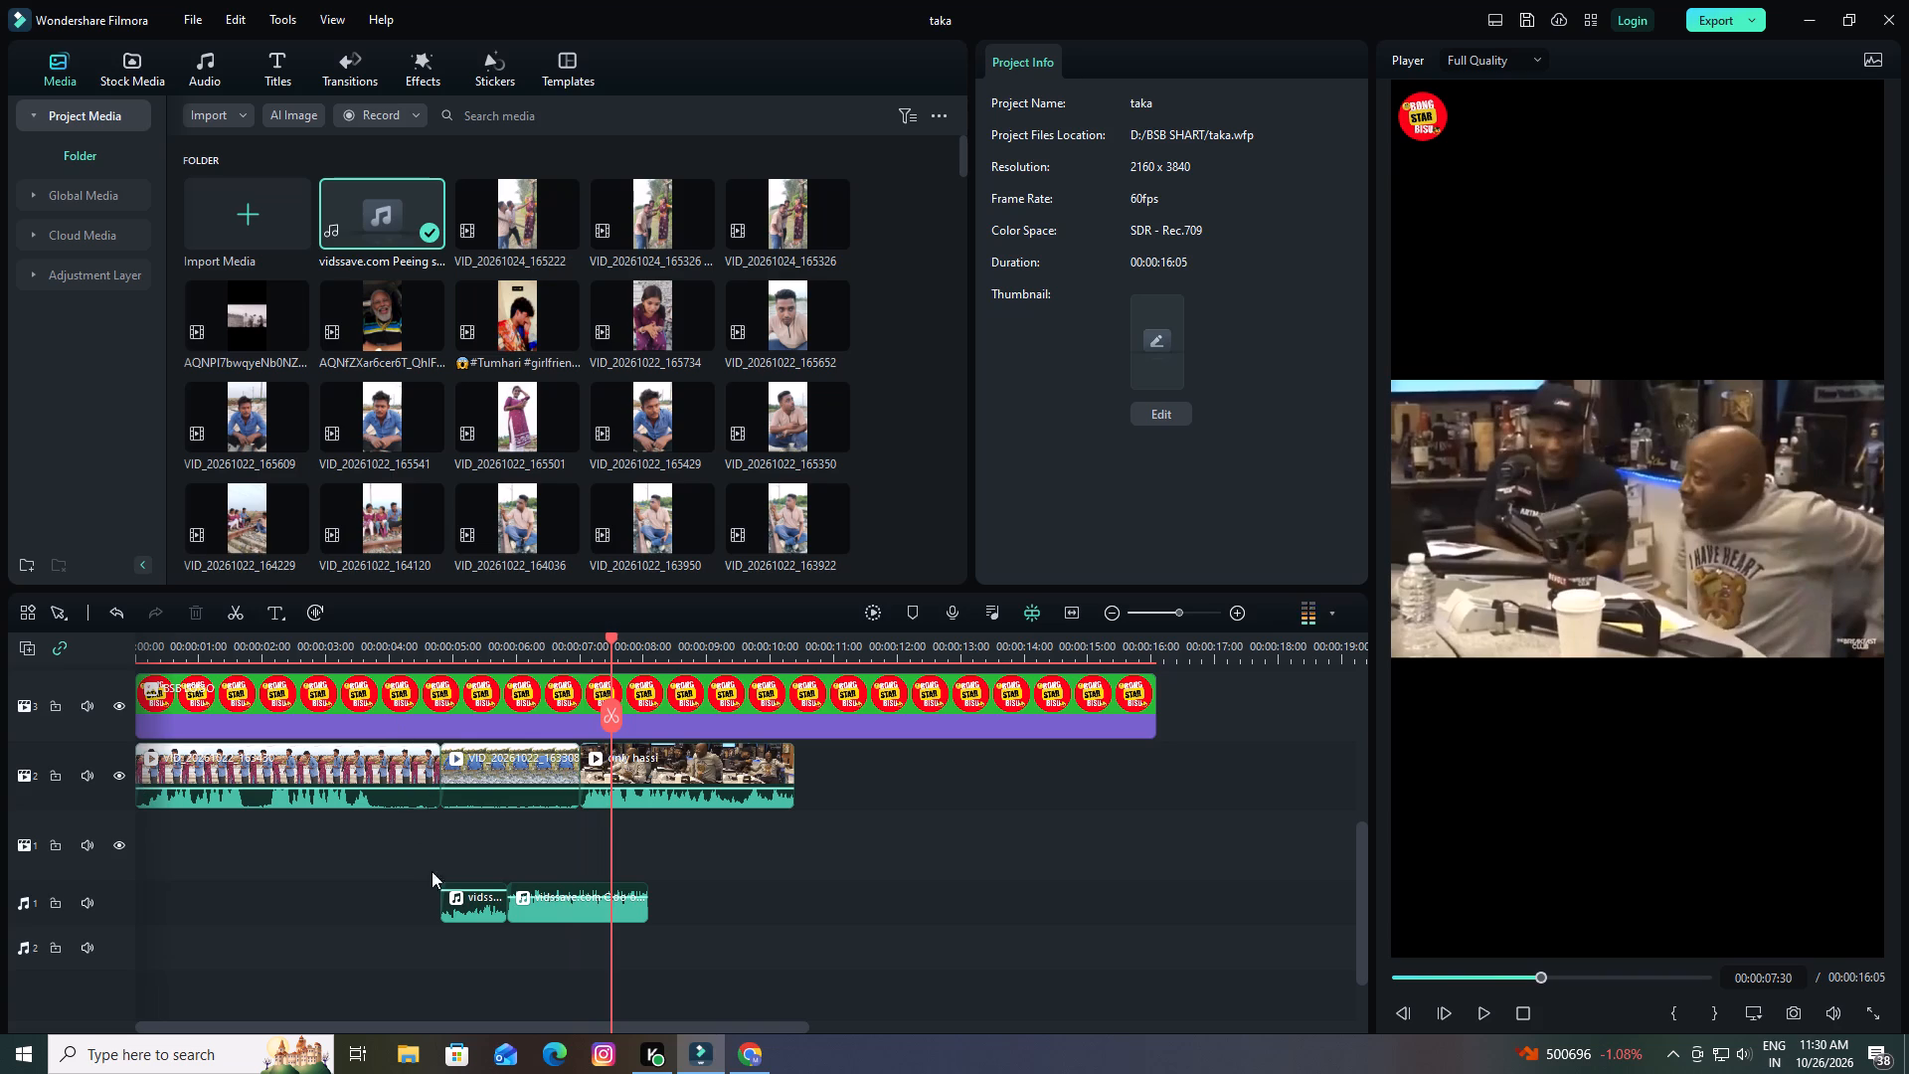
{"action": "left_click_drag", "start_coordinate": [467, 889], "coordinate": [475, 851]}
{"action": "left_click_drag", "start_coordinate": [609, 635], "coordinate": [437, 671]}
{"action": "key", "text": "space"}
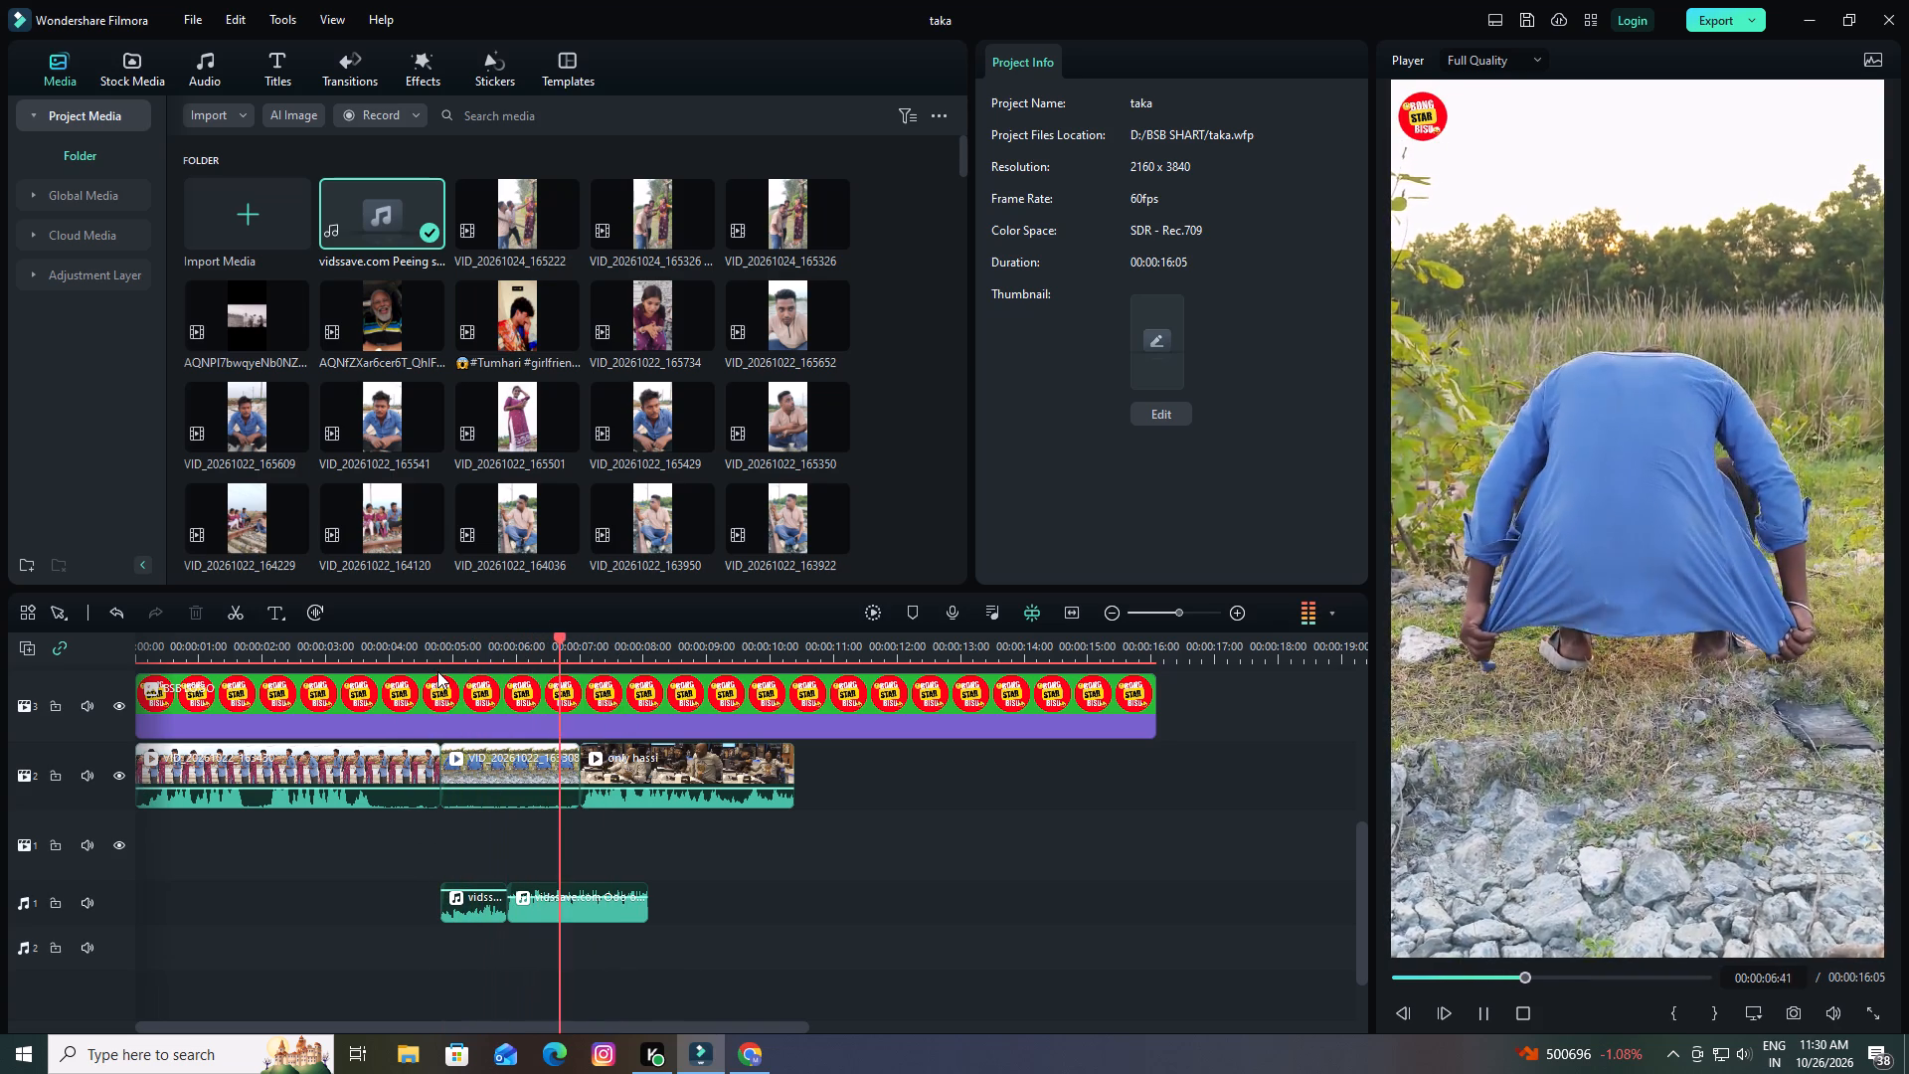
{"action": "key", "text": "space"}
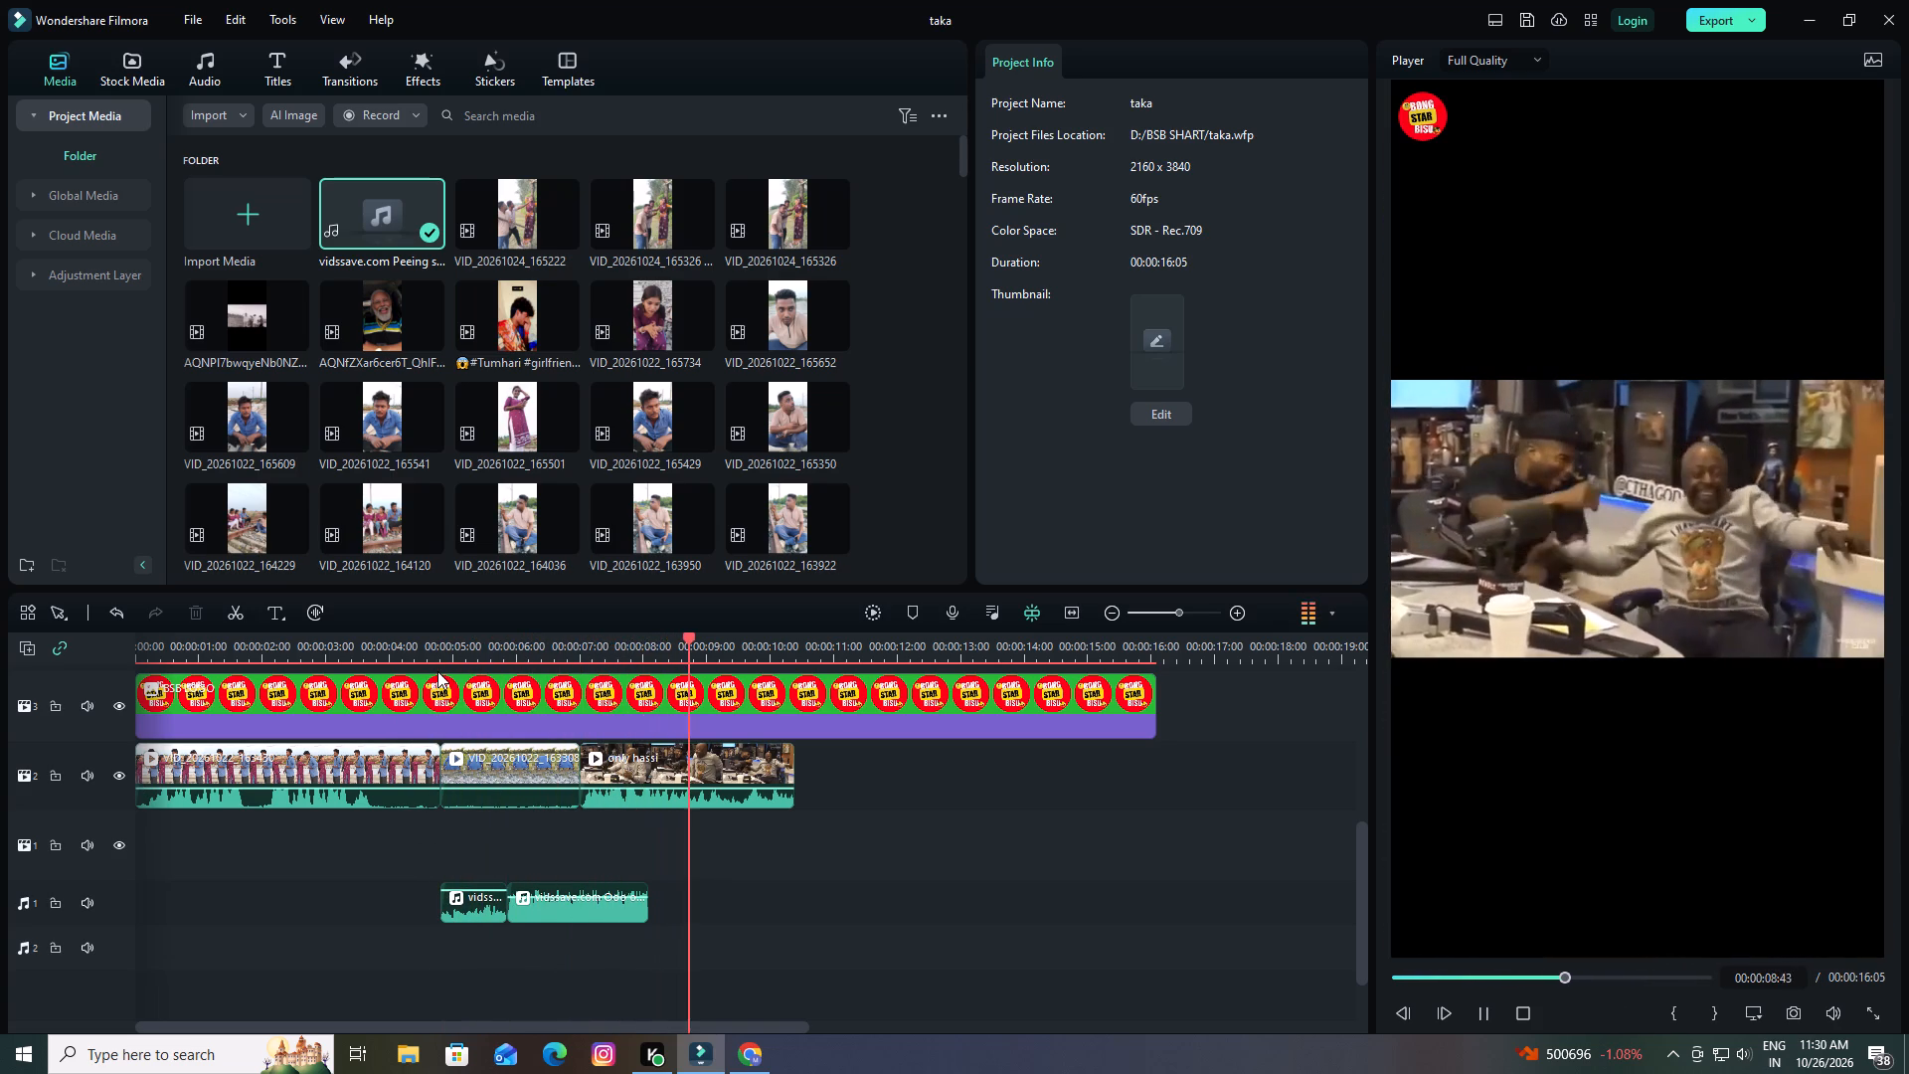
{"action": "left_click_drag", "start_coordinate": [688, 637], "coordinate": [663, 646]}
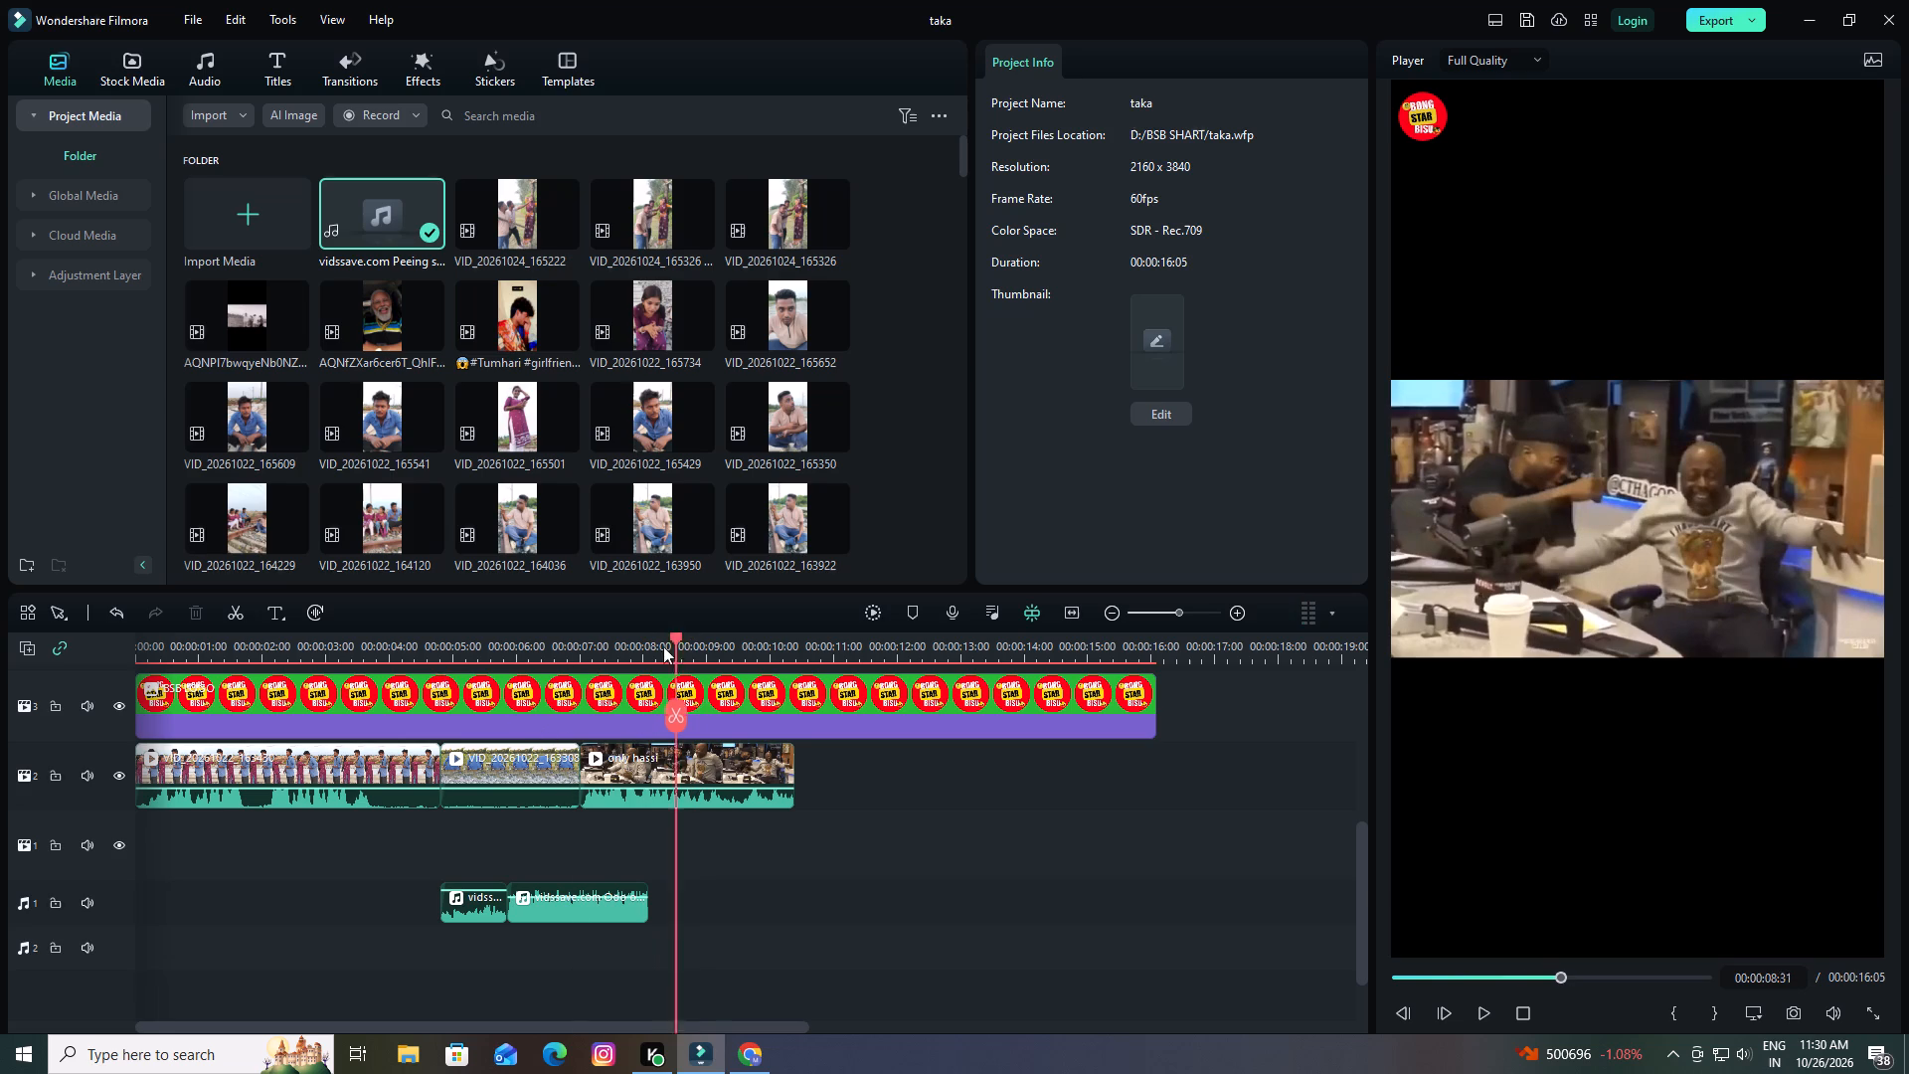
{"action": "left_click_drag", "start_coordinate": [663, 646], "coordinate": [0, 692]}
{"action": "key", "text": "space"}
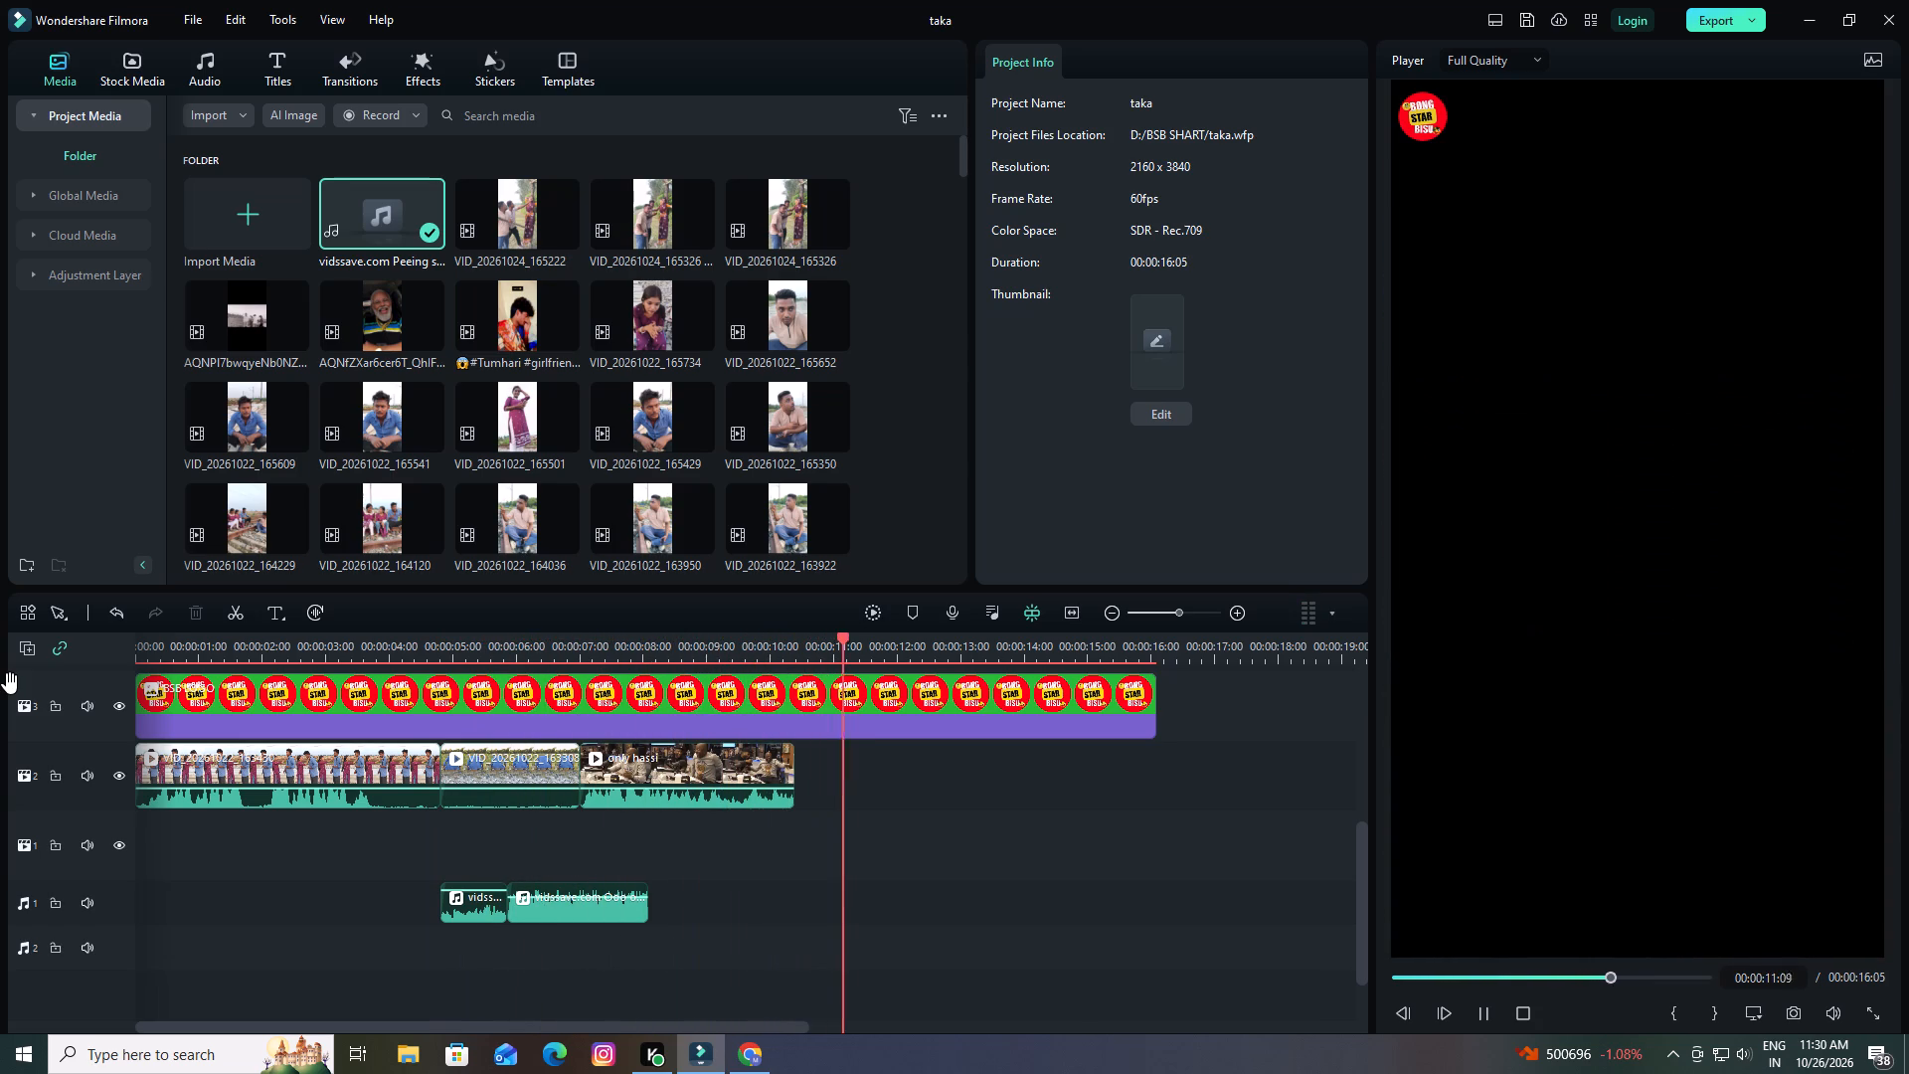
{"action": "key", "text": "space"}
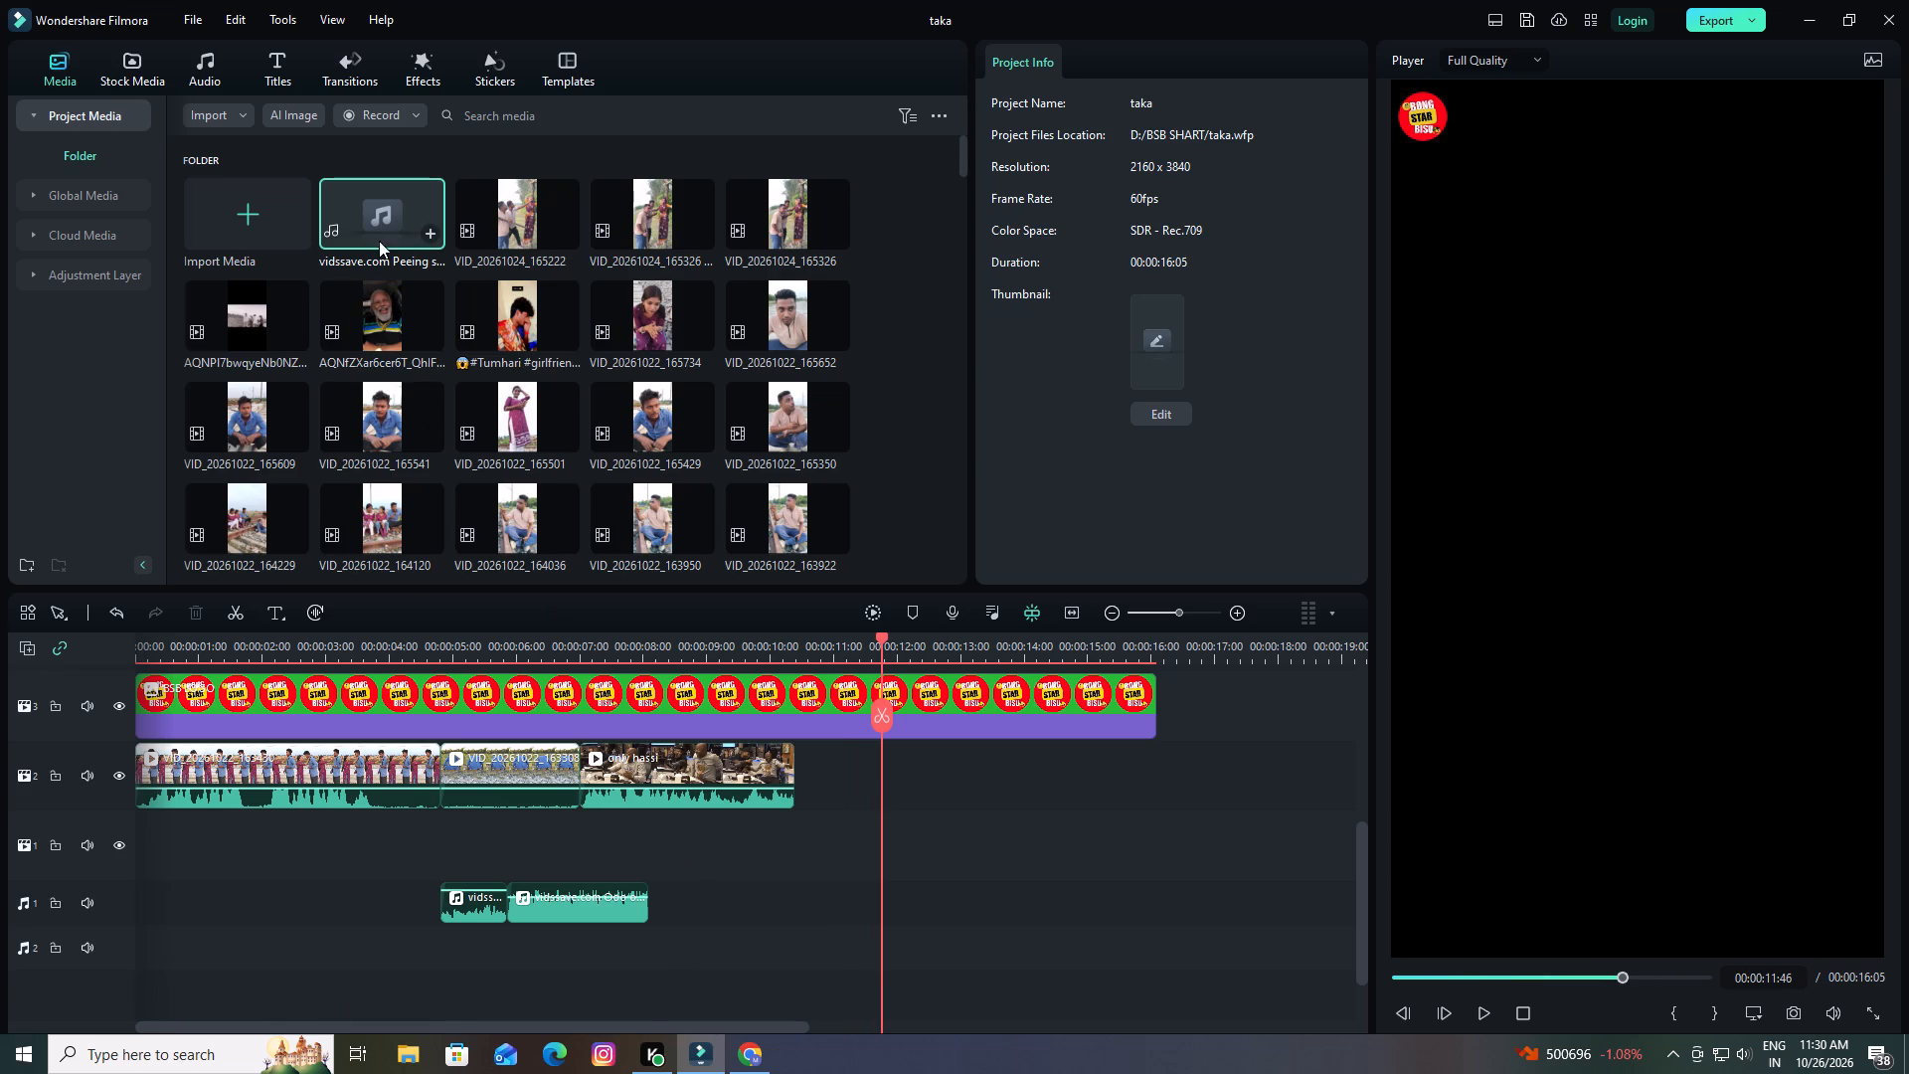
Add the peeing sound effect to the second audio track at about 00:00:13:10 and raise its volume to 12 dB.
{"action": "left_click_drag", "start_coordinate": [379, 233], "coordinate": [971, 895]}
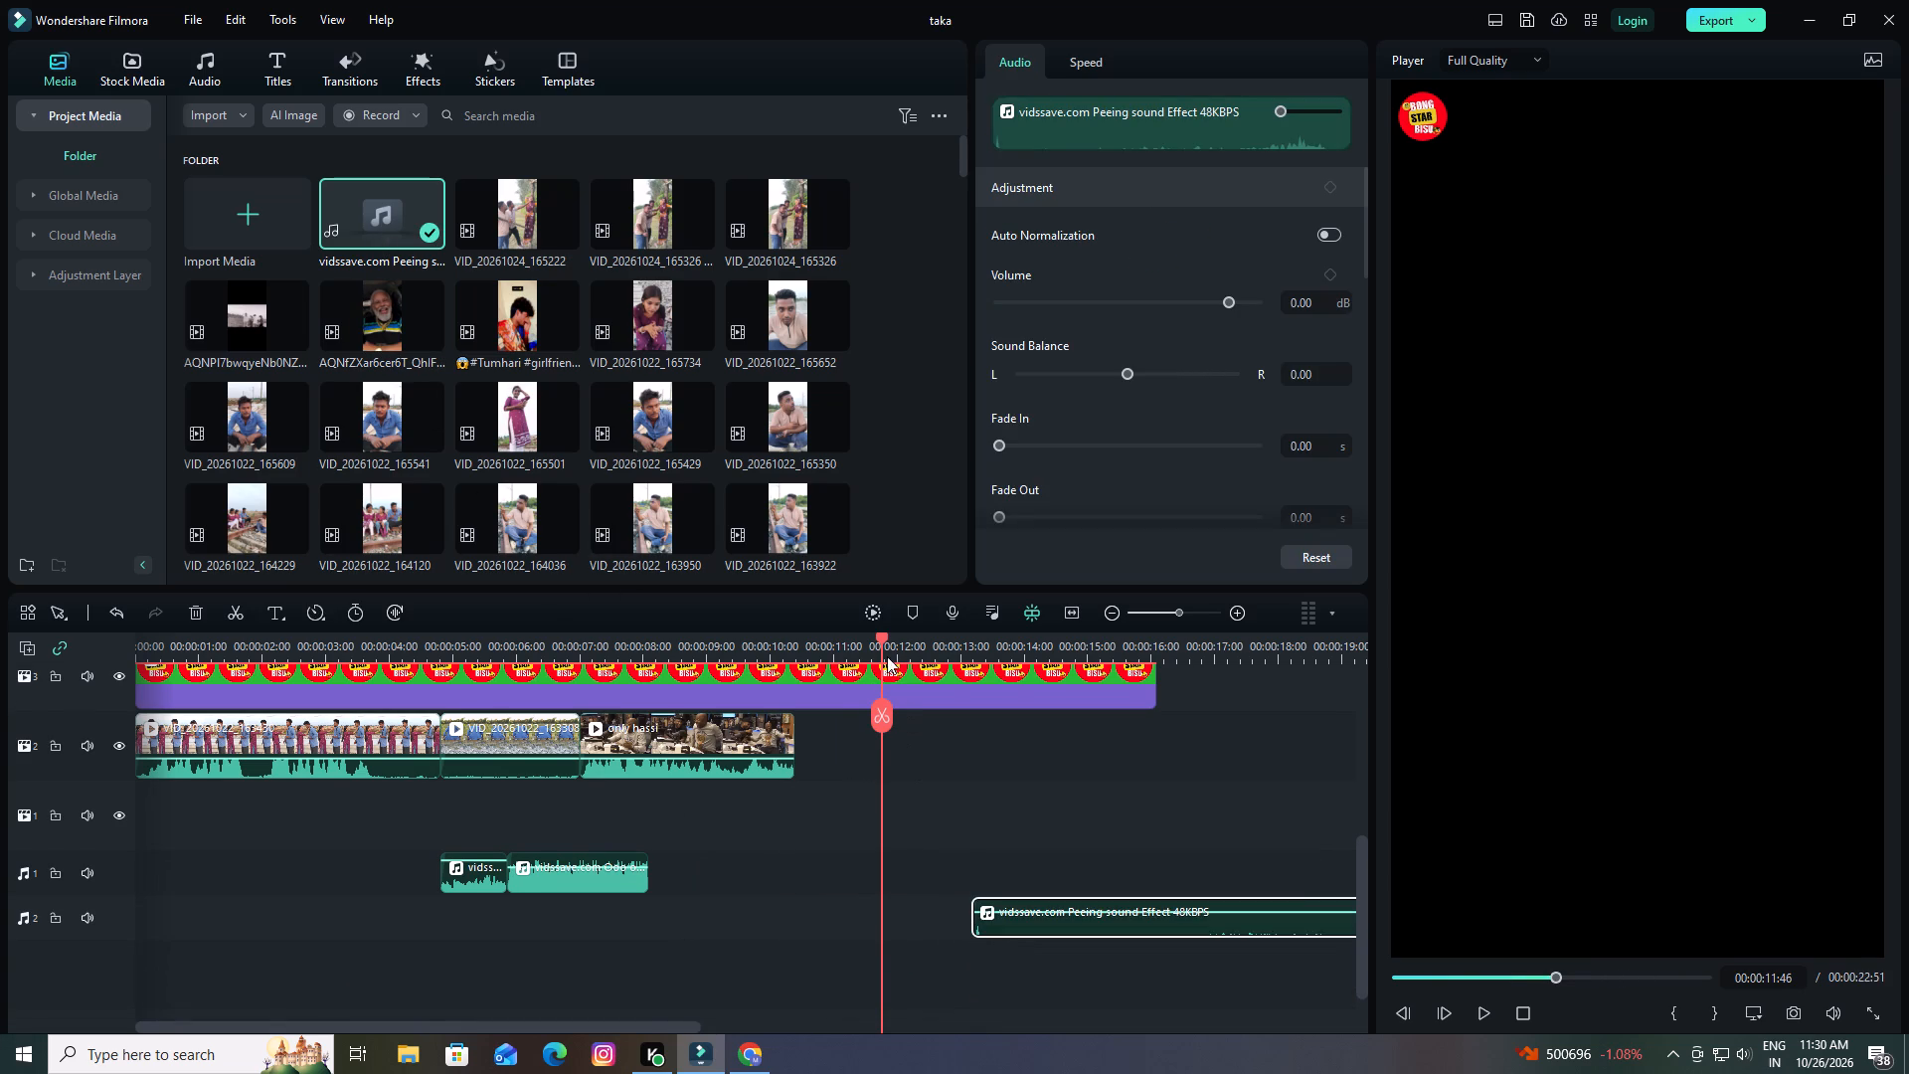
{"action": "left_click_drag", "start_coordinate": [880, 635], "coordinate": [1039, 701]}
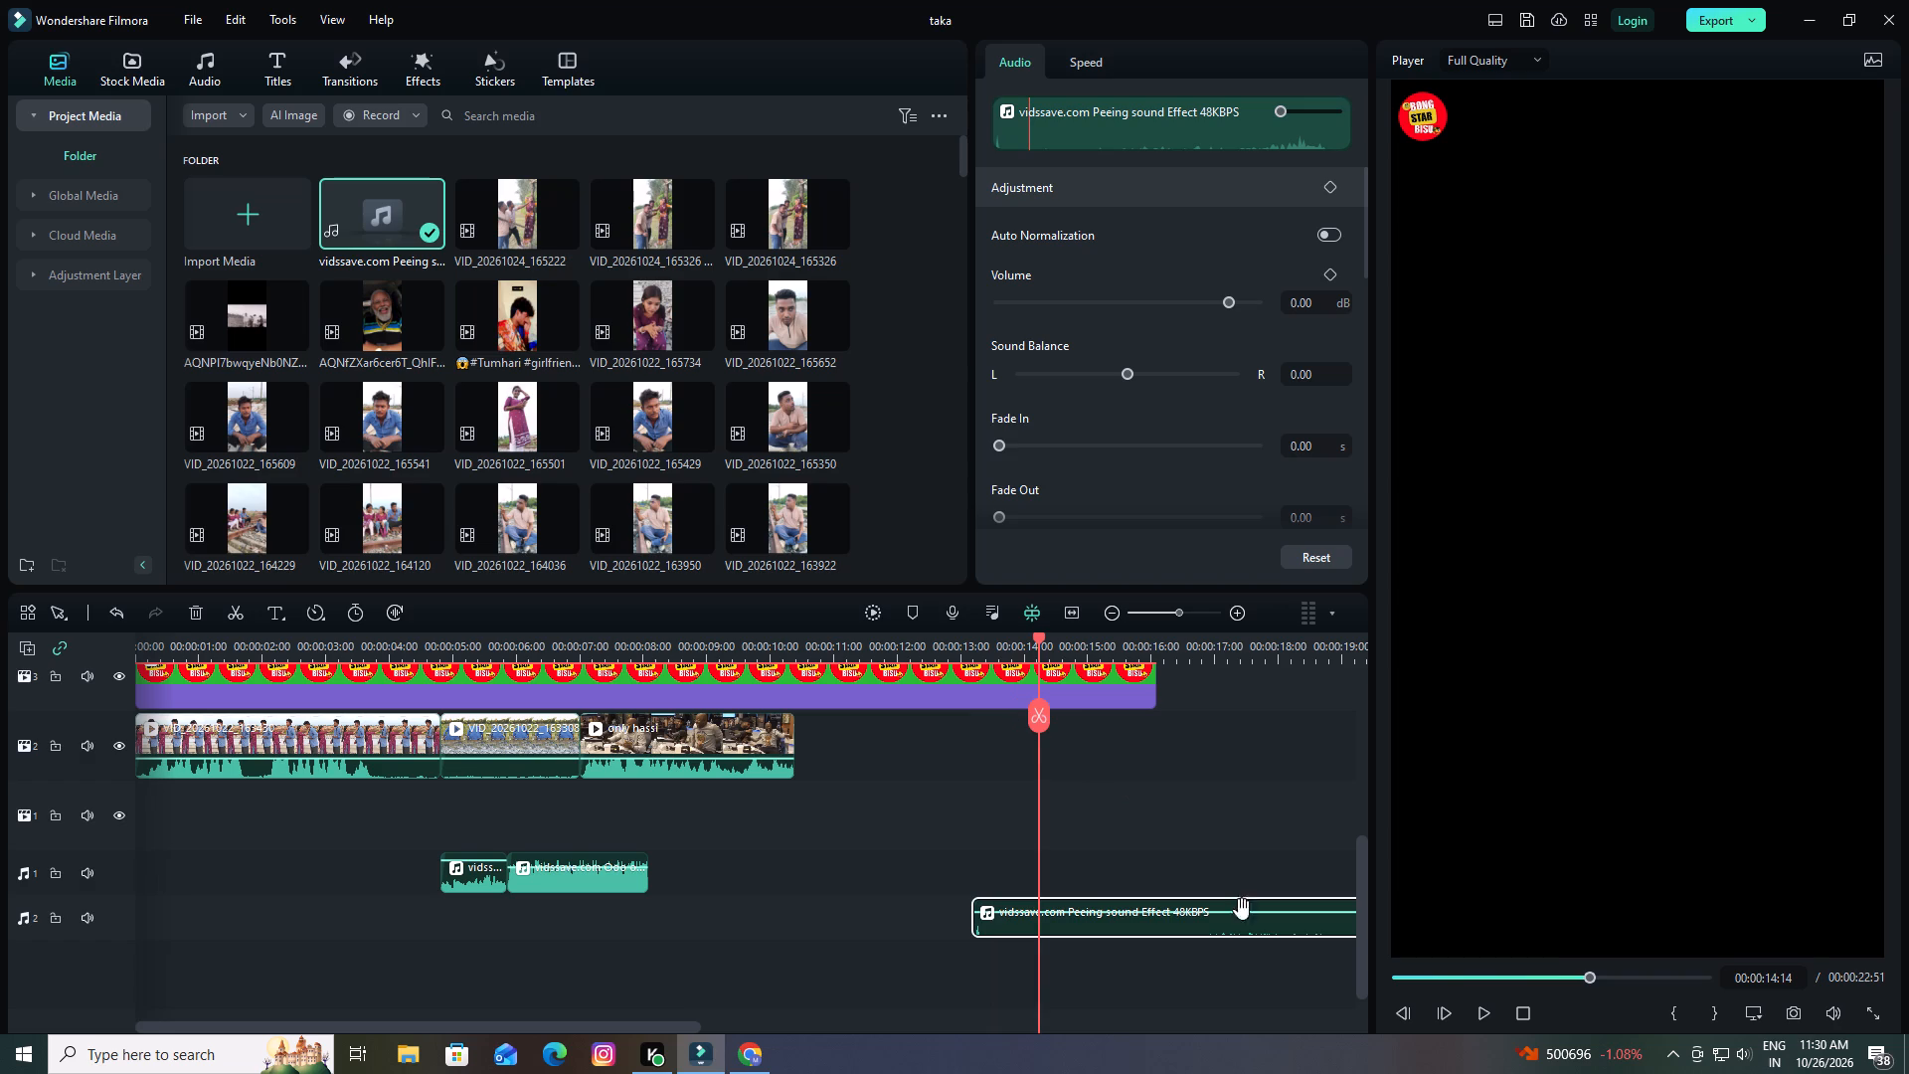
{"action": "left_click", "coordinate": [1115, 609]}
{"action": "key", "text": "space"}
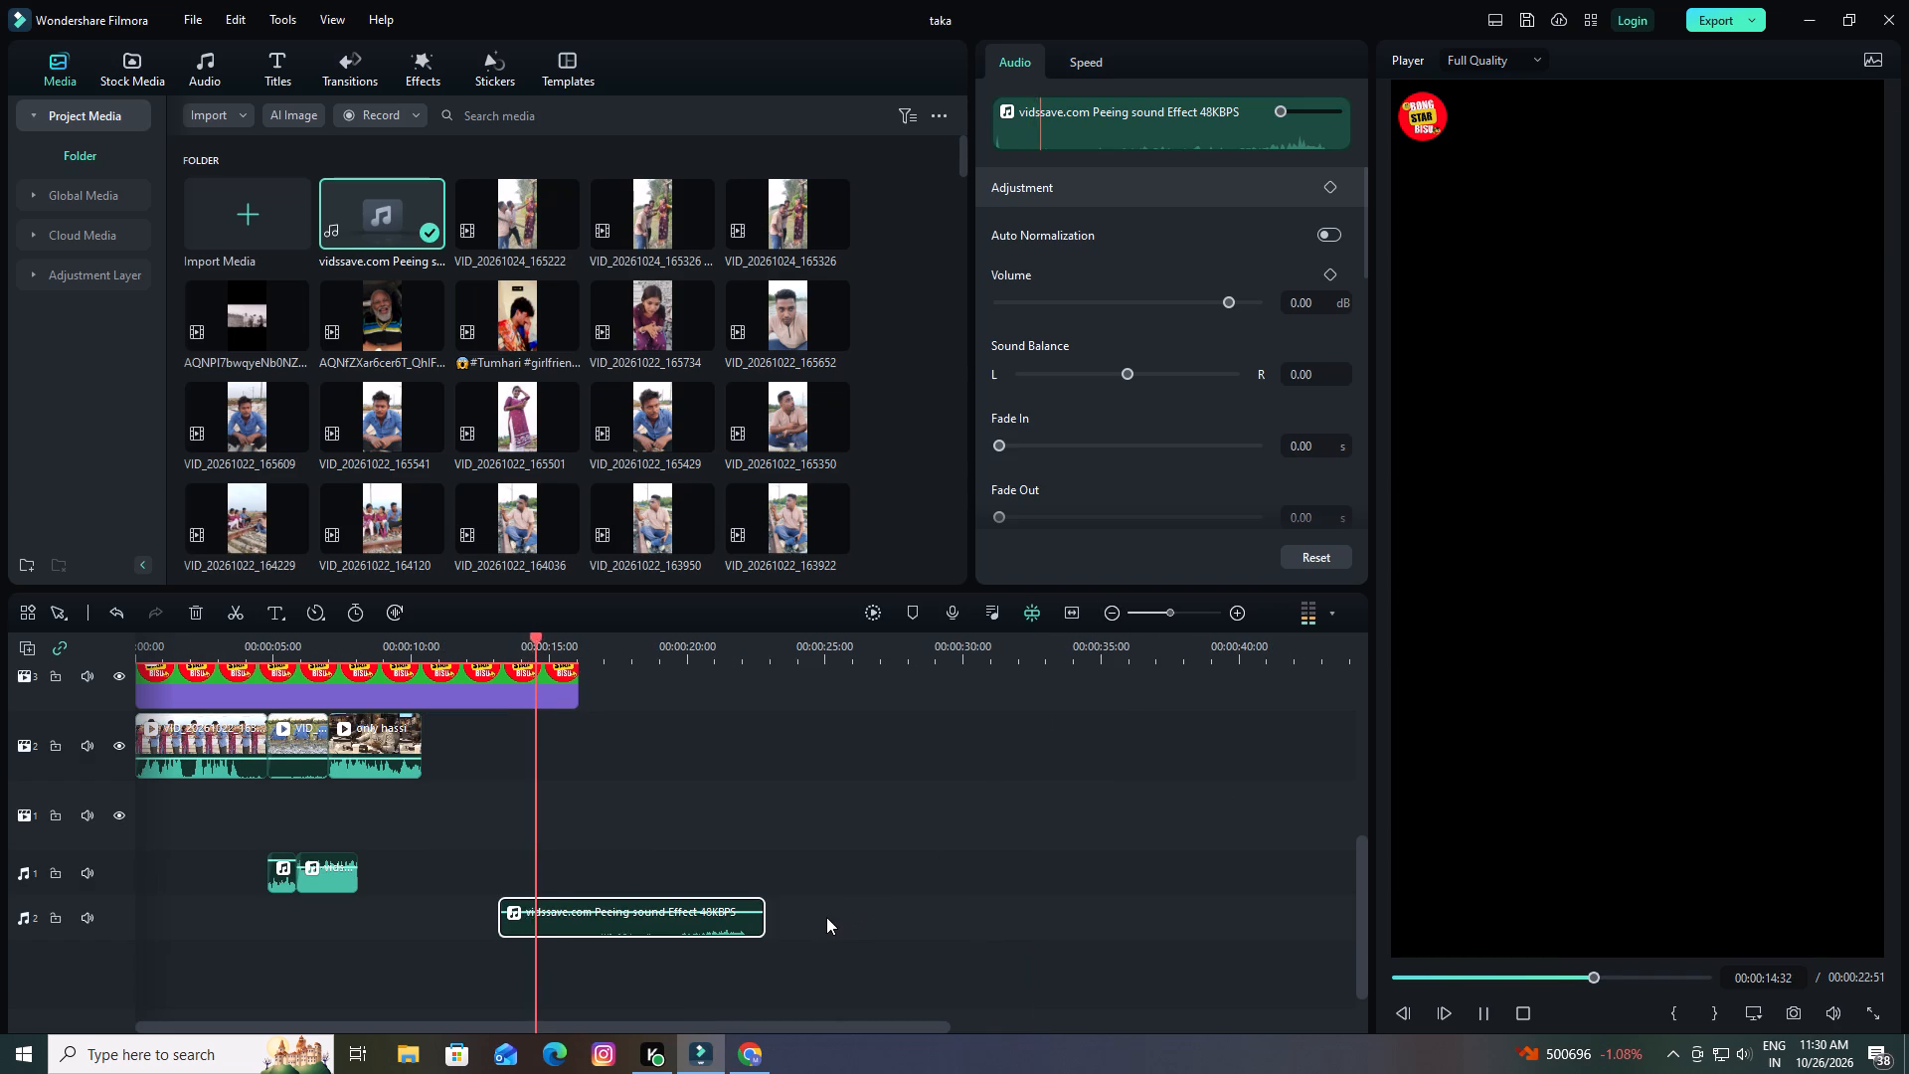
{"action": "left_click_drag", "start_coordinate": [661, 910], "coordinate": [675, 867]}
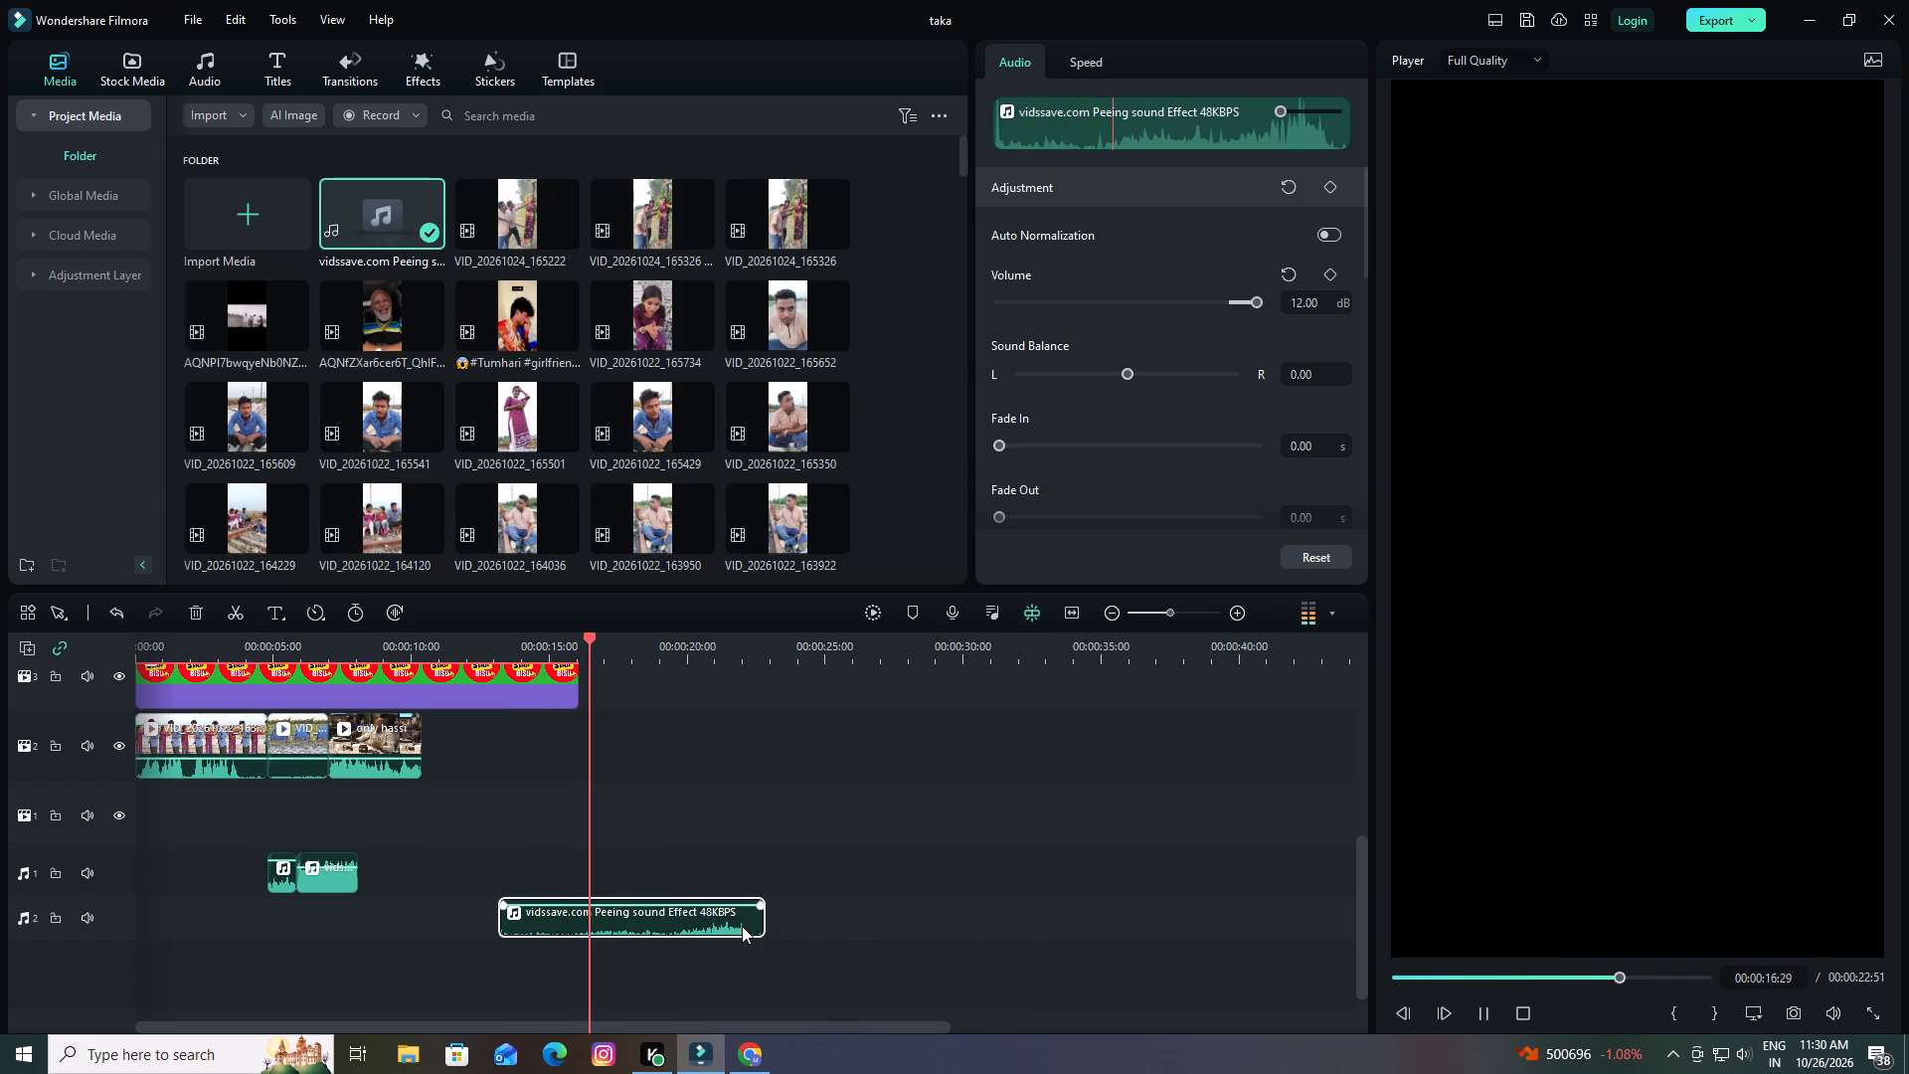
Listen to the new peeing sound and split it at about 00:00:18:49 and at 00:00:16:35.
{"action": "key", "text": "space"}
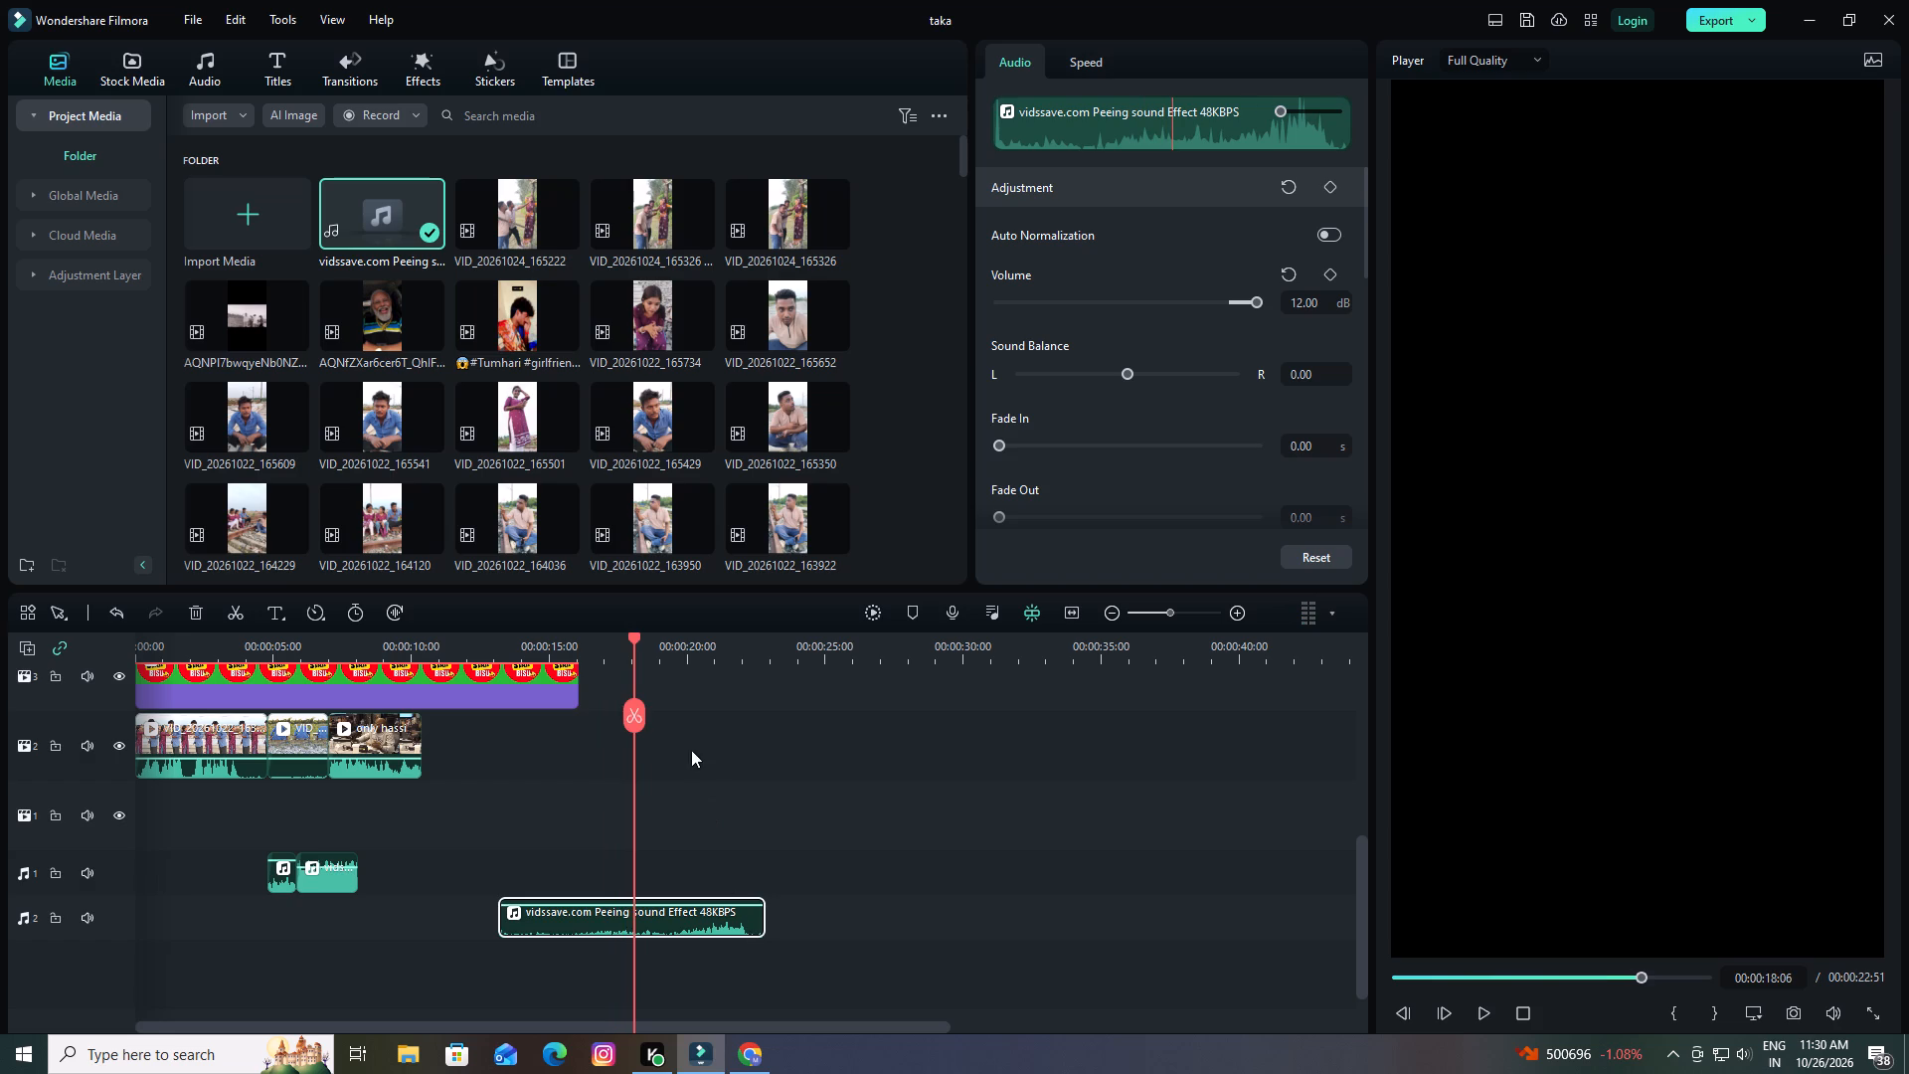
{"action": "key", "text": "space"}
{"action": "key", "text": "space"}
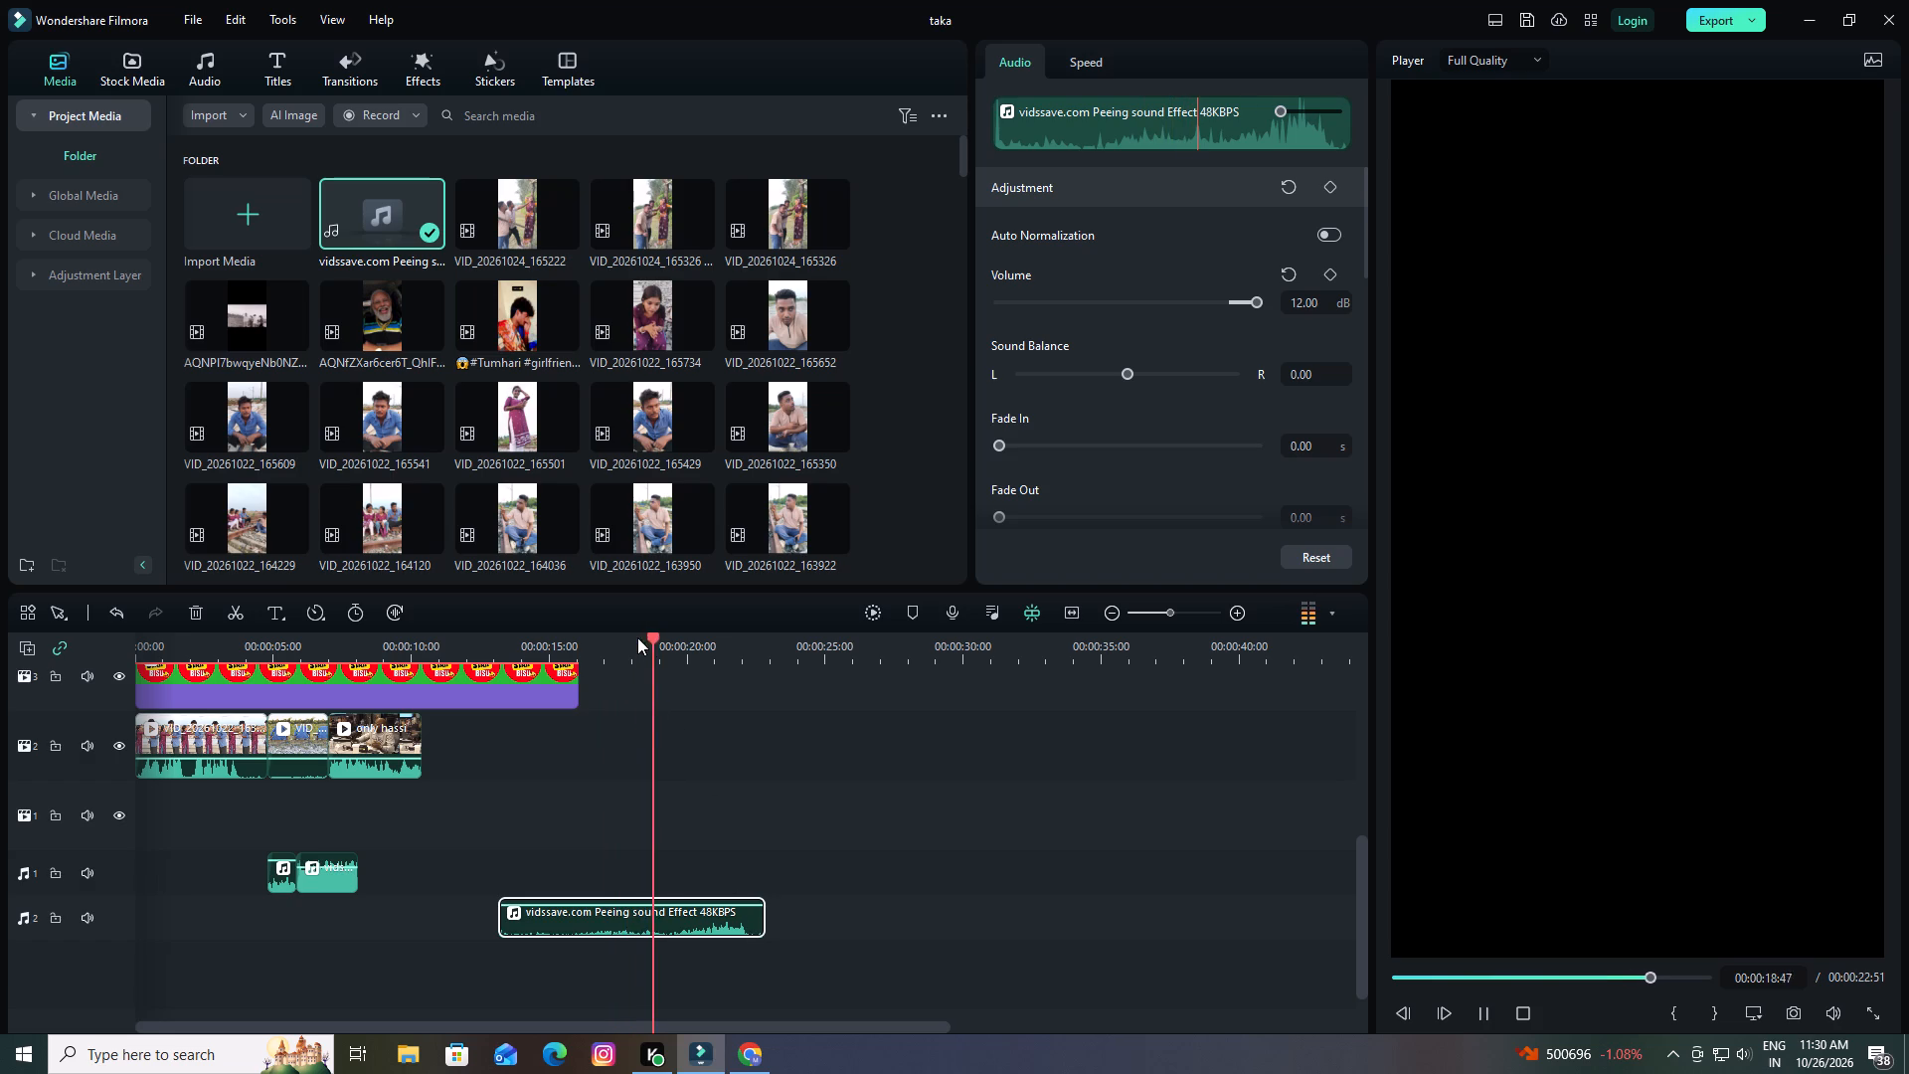
{"action": "left_click_drag", "start_coordinate": [654, 634], "coordinate": [653, 644]}
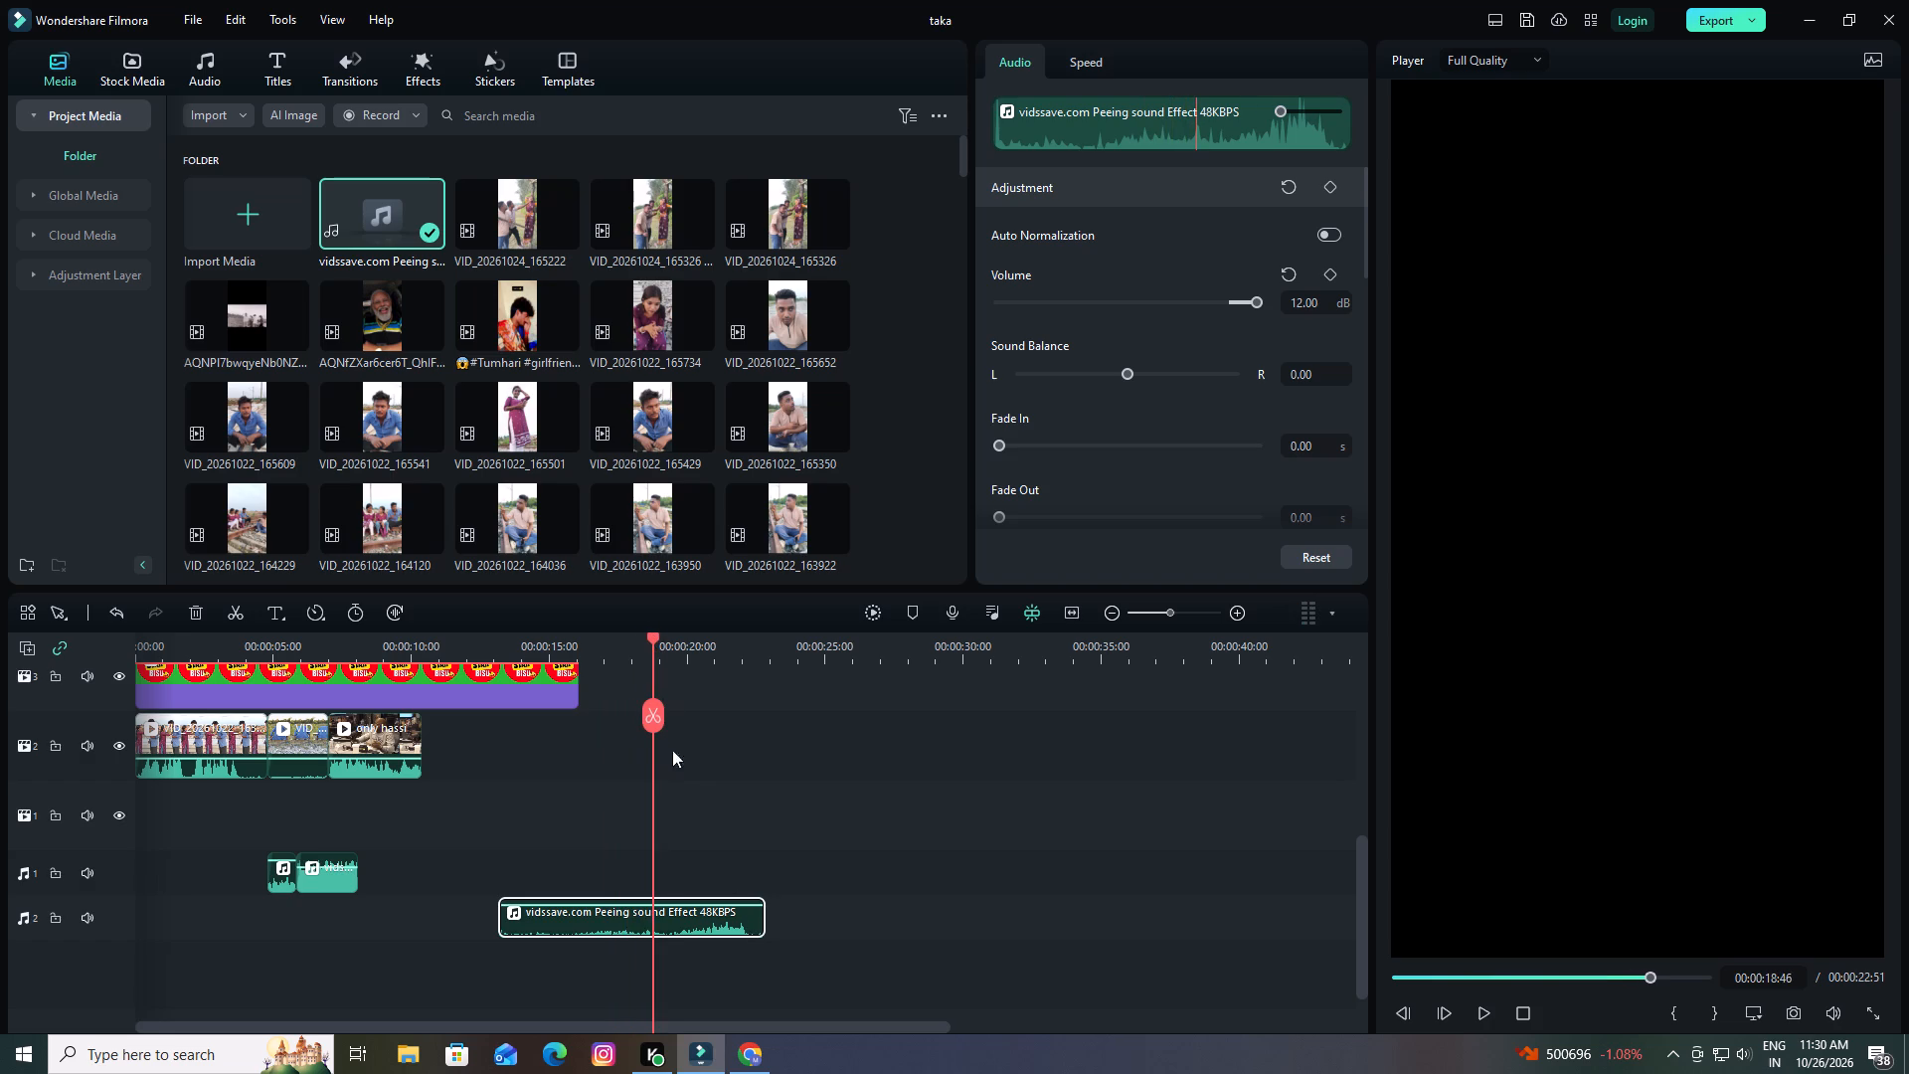
{"action": "left_click", "coordinate": [654, 717]}
{"action": "left_click", "coordinate": [656, 707]}
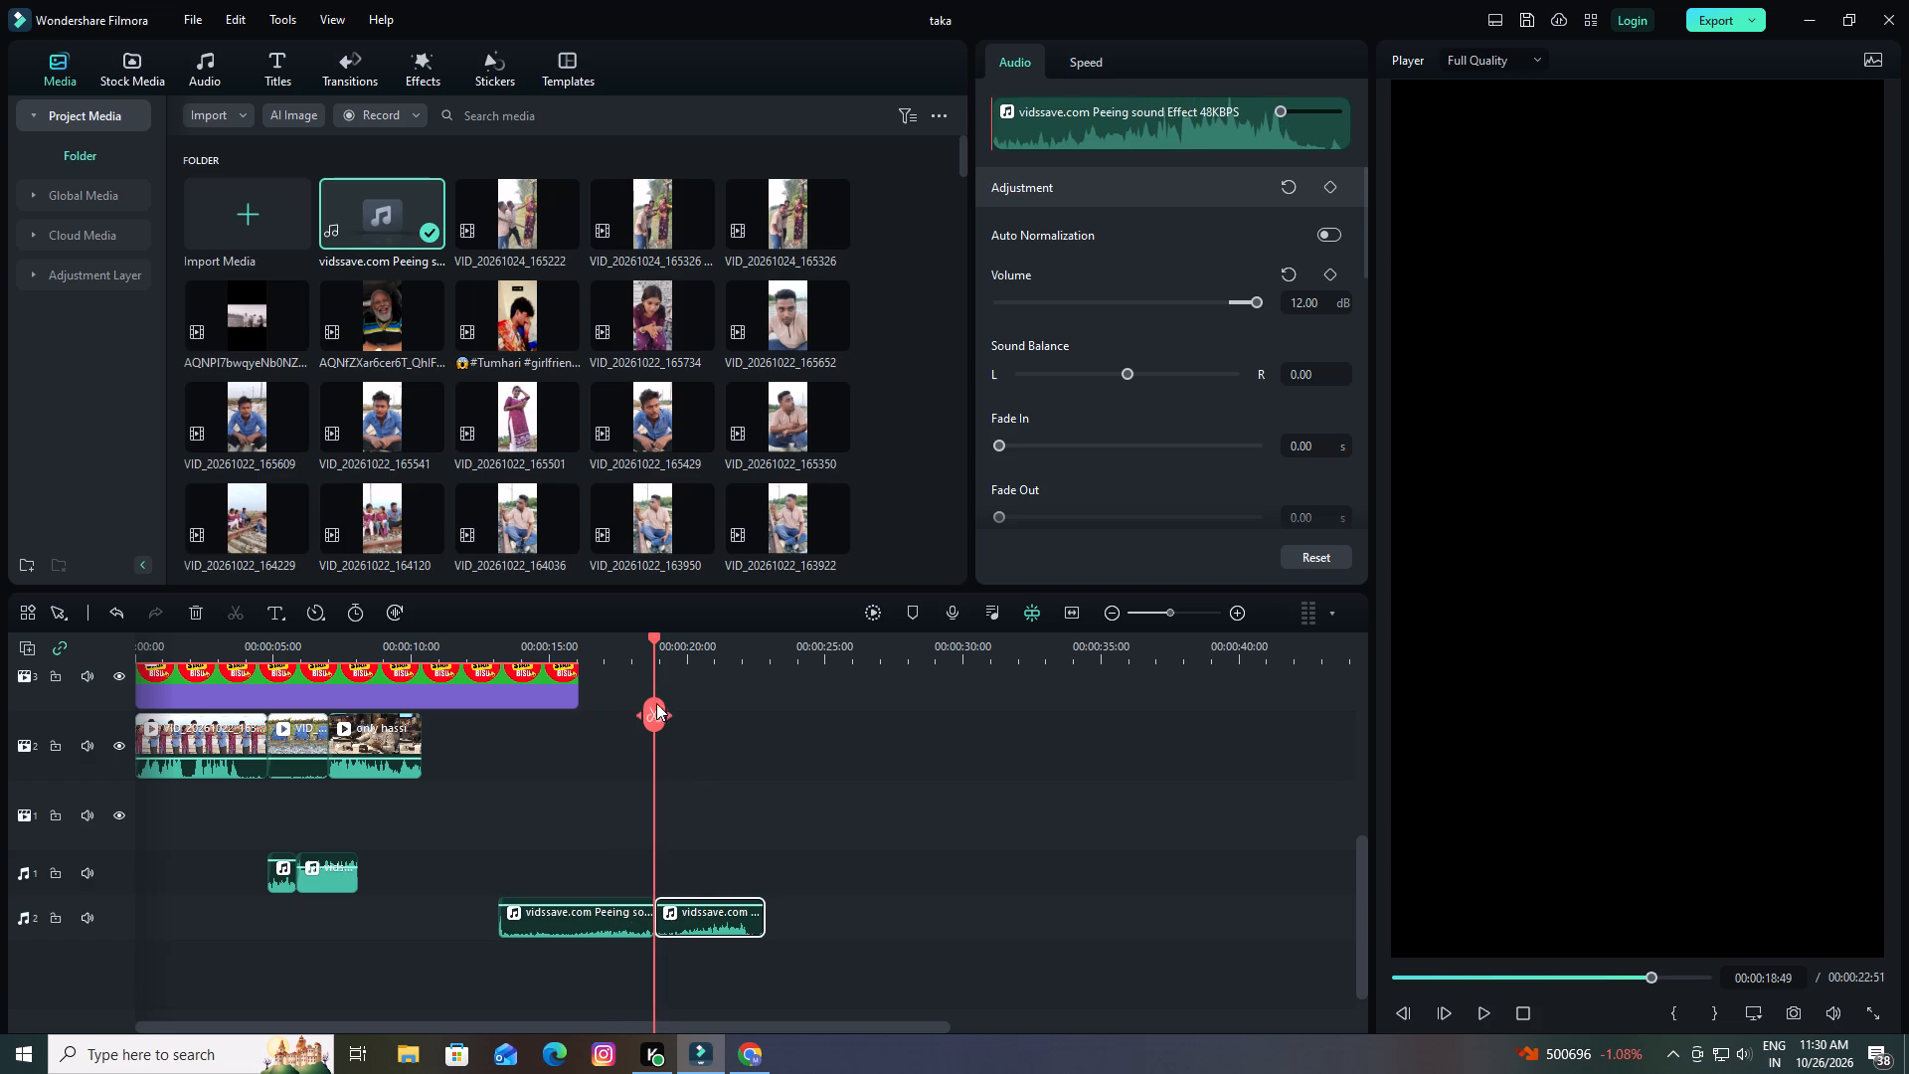
{"action": "left_click_drag", "start_coordinate": [654, 634], "coordinate": [592, 651]}
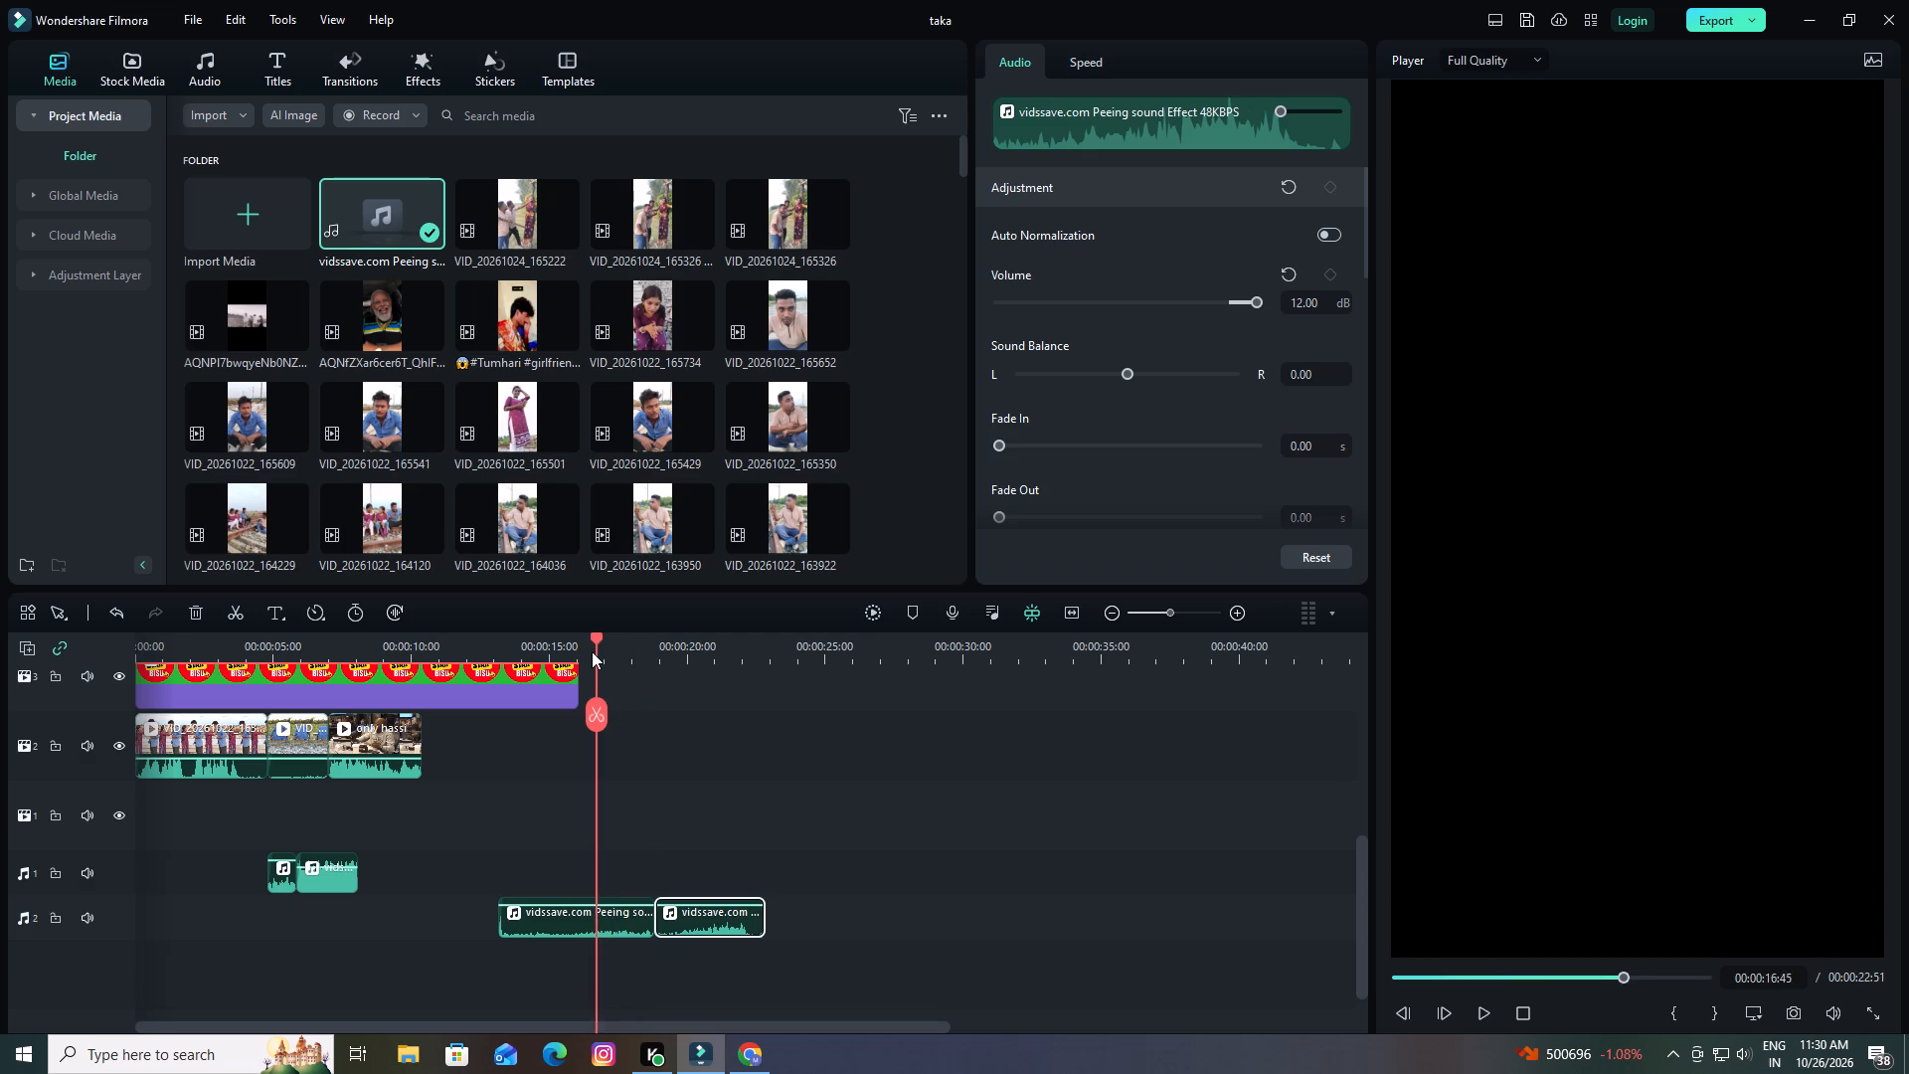
{"action": "left_click_drag", "start_coordinate": [592, 651], "coordinate": [593, 652]}
{"action": "left_click", "coordinate": [617, 927]}
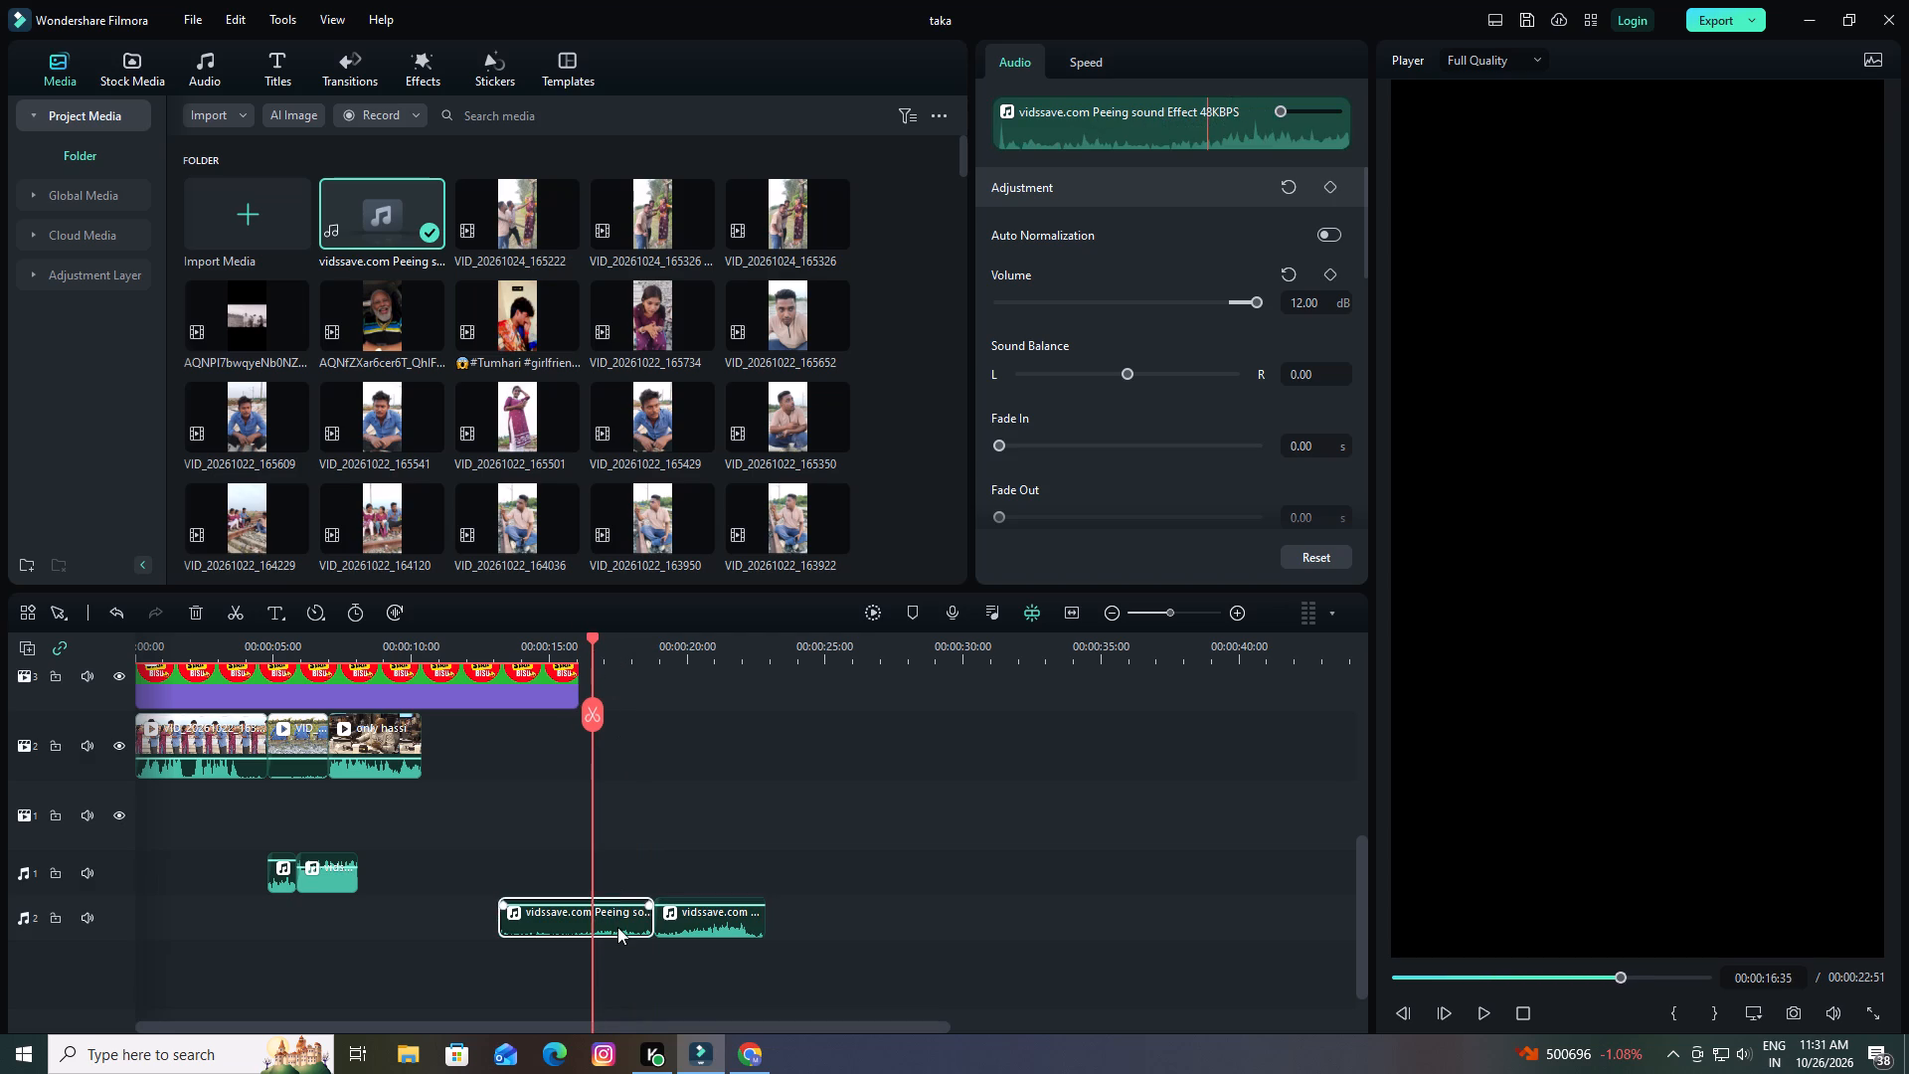
{"action": "left_click", "coordinate": [592, 719]}
Delete the first and last pieces of the new peeing sound, keeping only the middle piece.
{"action": "left_click", "coordinate": [543, 921]}
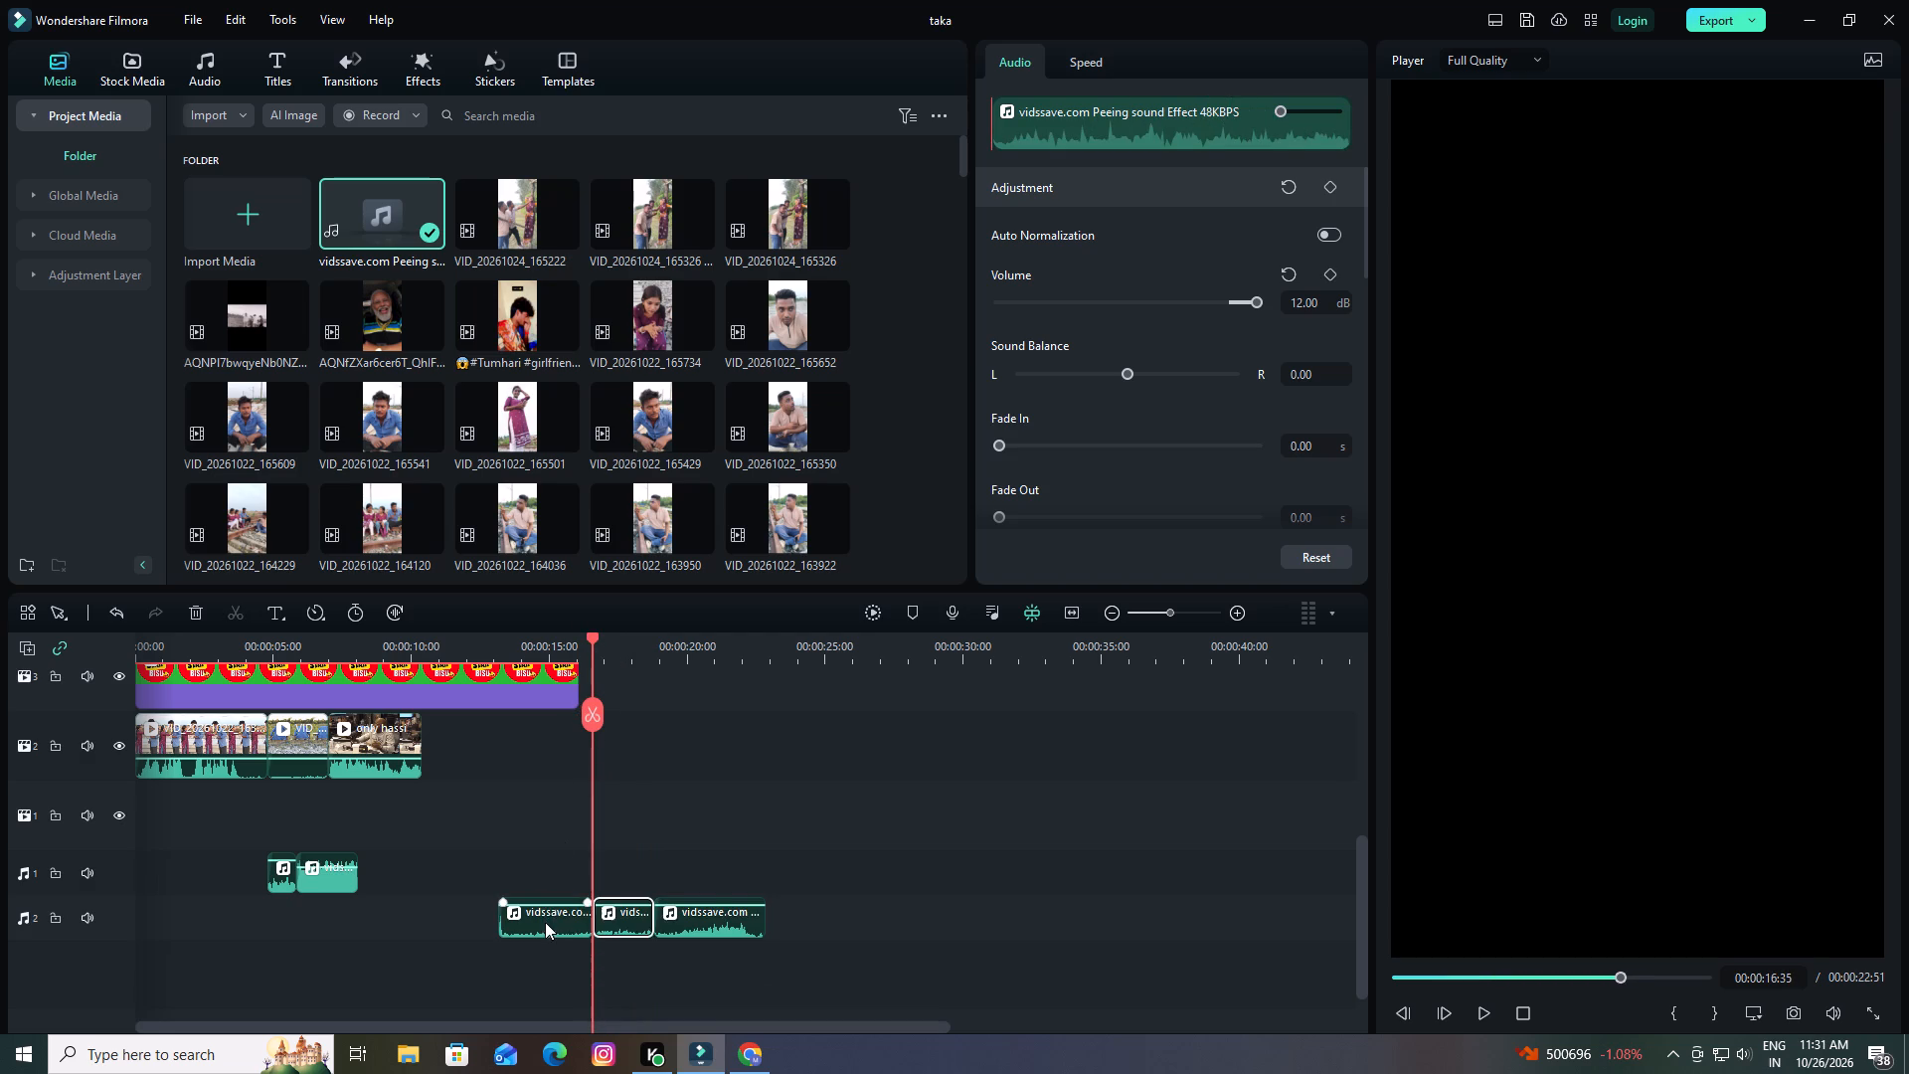
{"action": "left_click", "coordinate": [187, 616]}
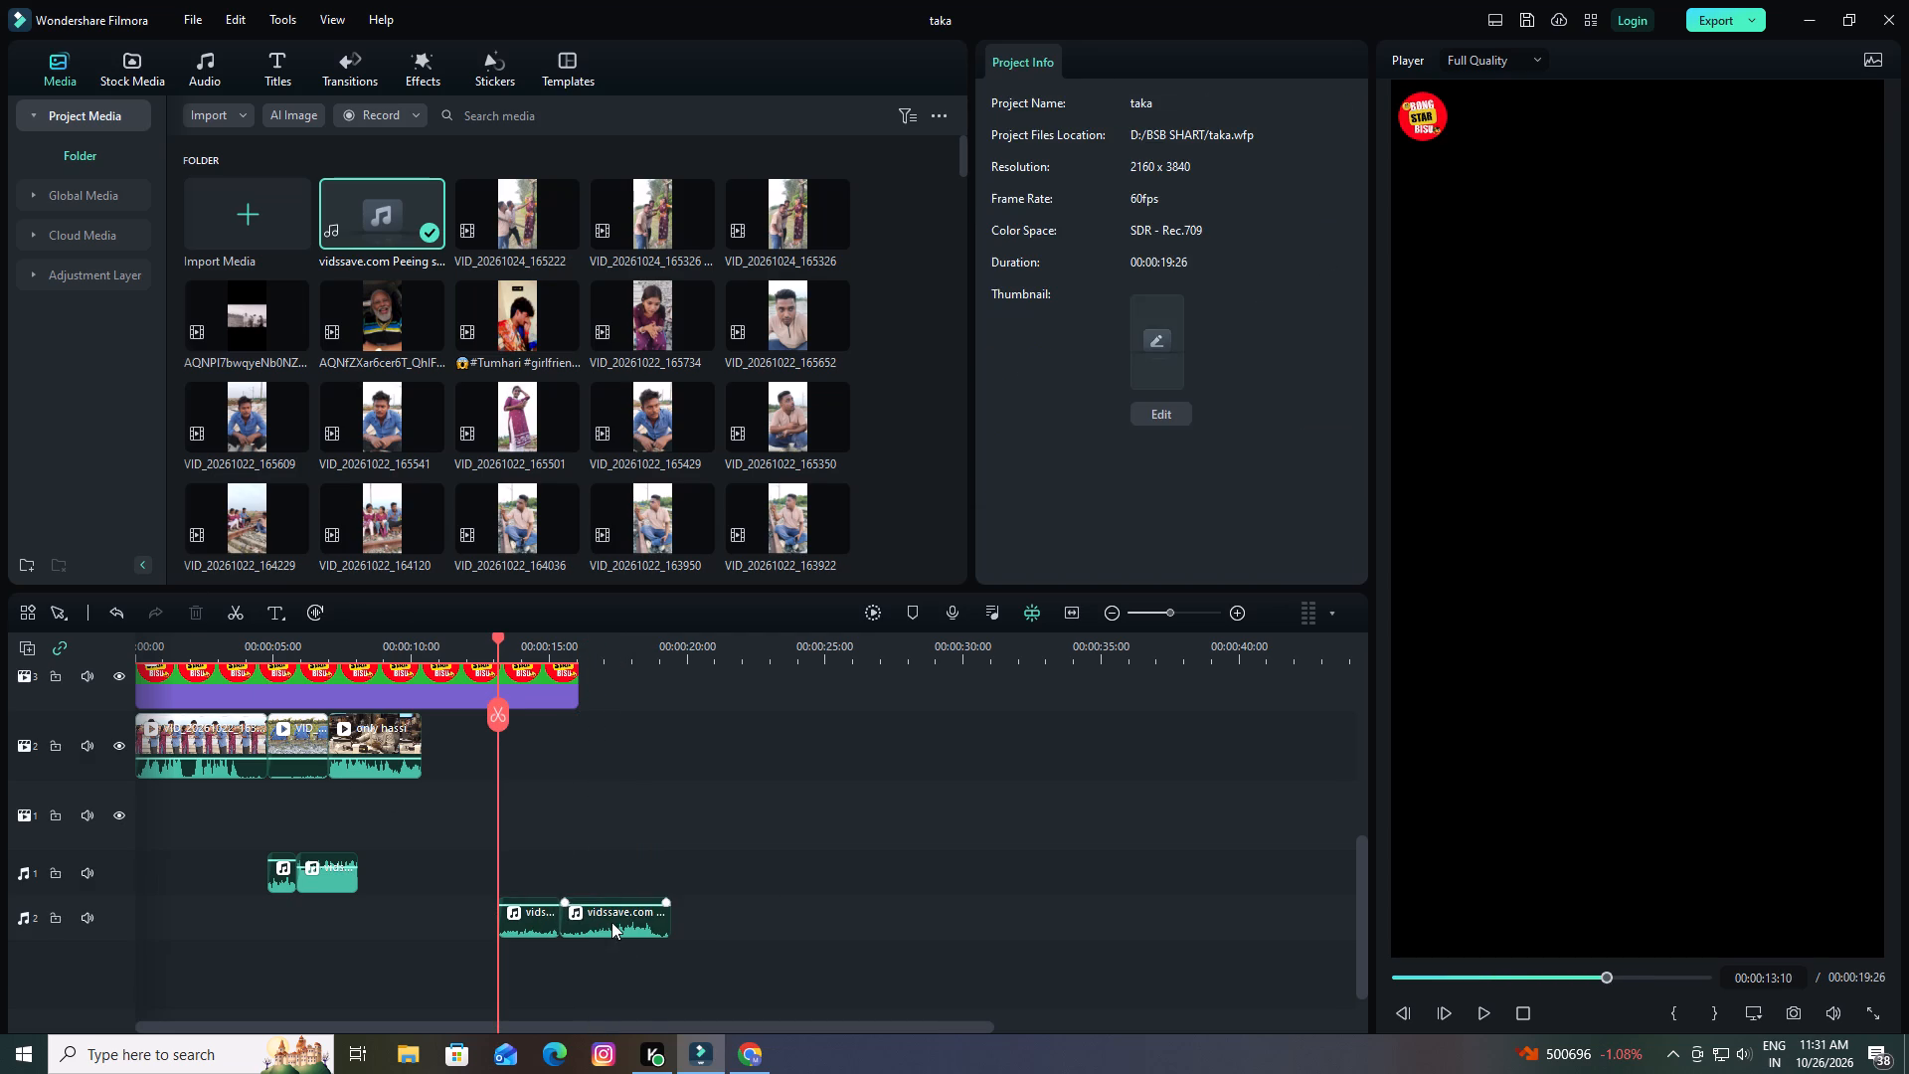
{"action": "left_click", "coordinate": [611, 922]}
{"action": "left_click", "coordinate": [187, 616]}
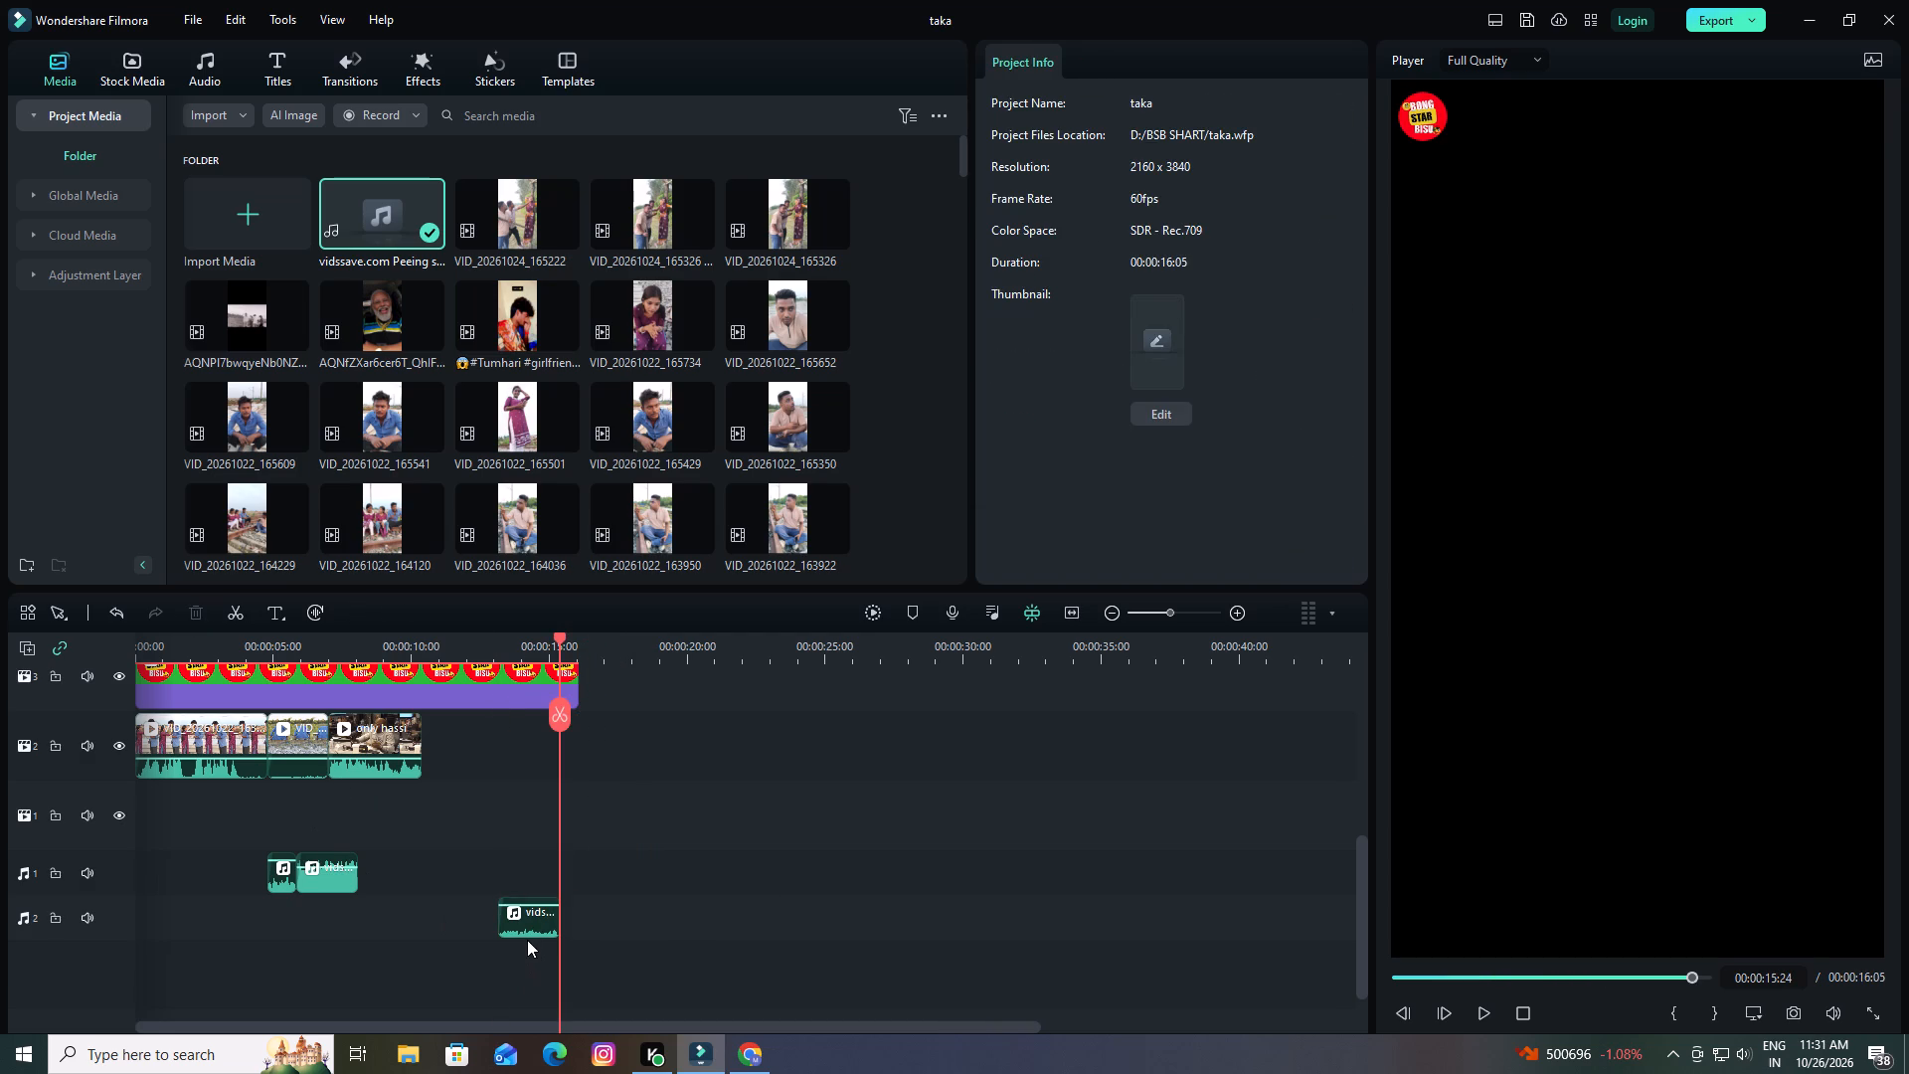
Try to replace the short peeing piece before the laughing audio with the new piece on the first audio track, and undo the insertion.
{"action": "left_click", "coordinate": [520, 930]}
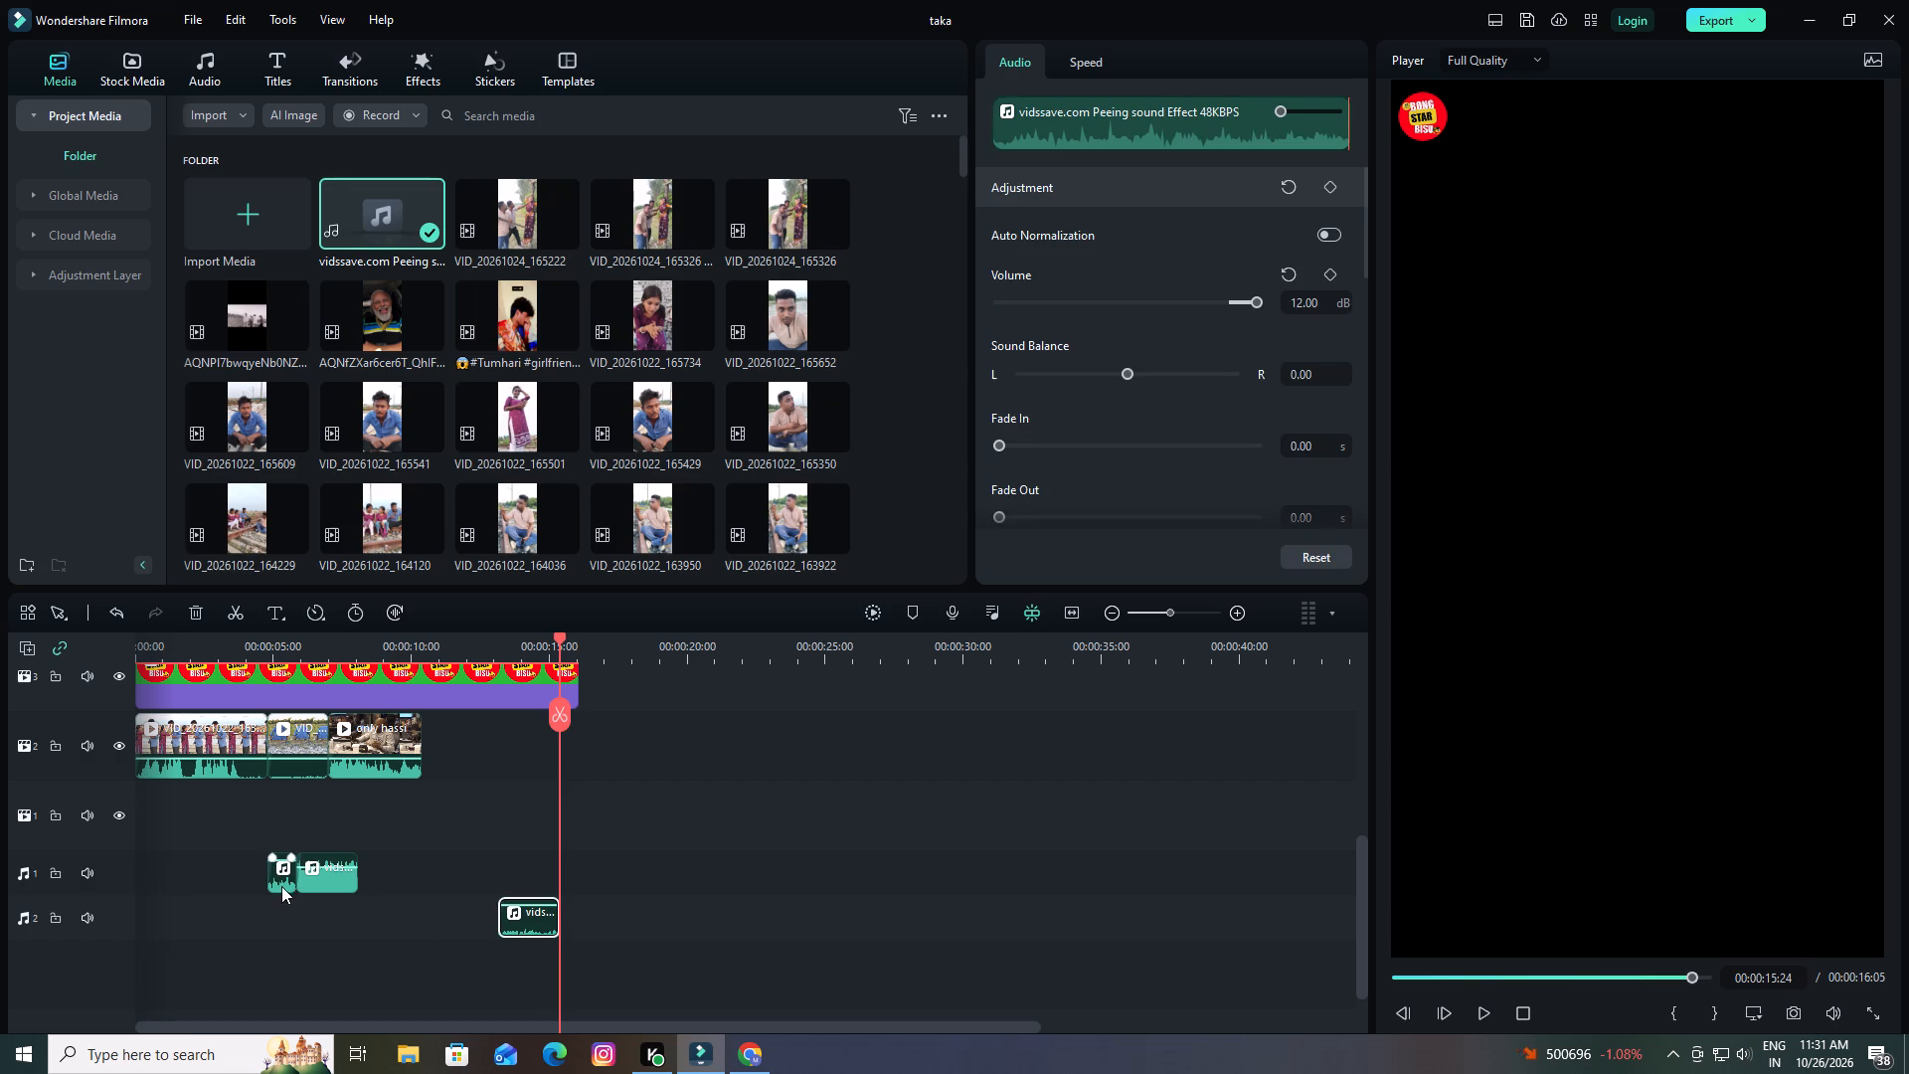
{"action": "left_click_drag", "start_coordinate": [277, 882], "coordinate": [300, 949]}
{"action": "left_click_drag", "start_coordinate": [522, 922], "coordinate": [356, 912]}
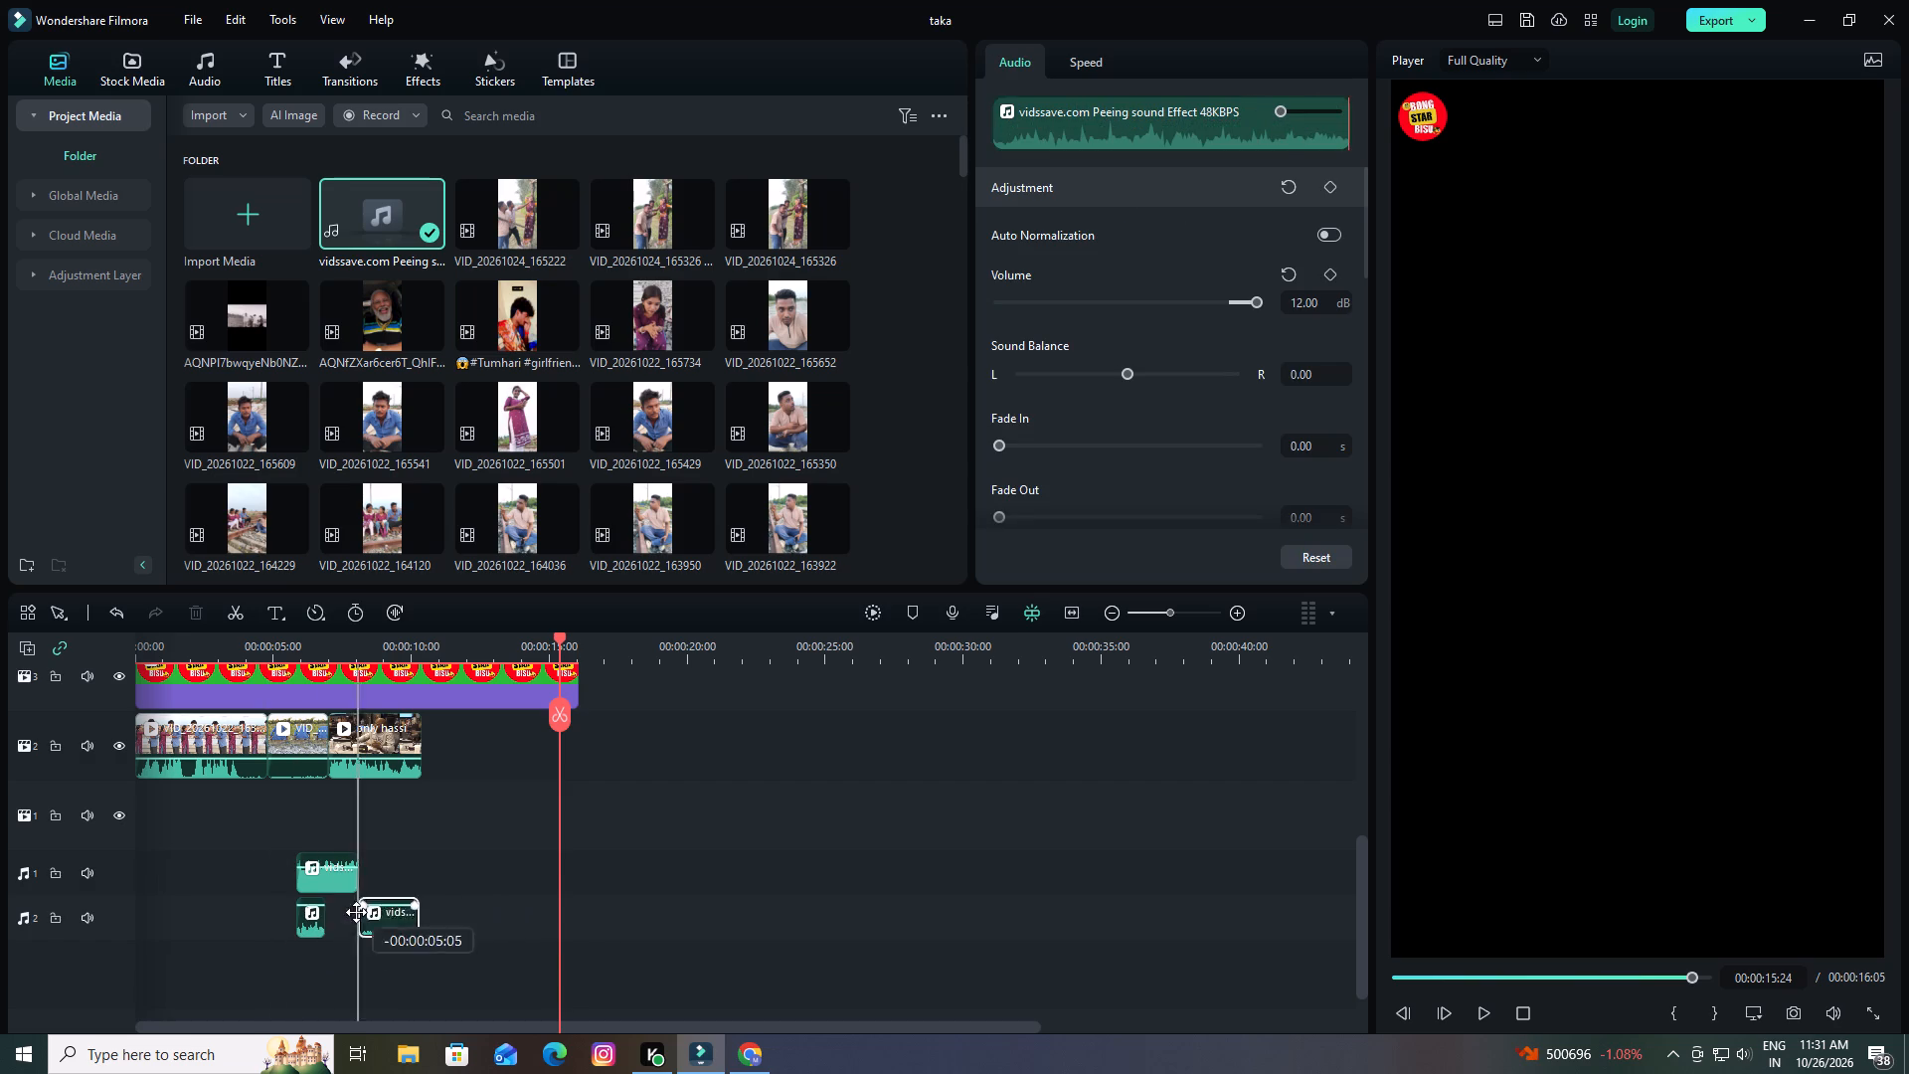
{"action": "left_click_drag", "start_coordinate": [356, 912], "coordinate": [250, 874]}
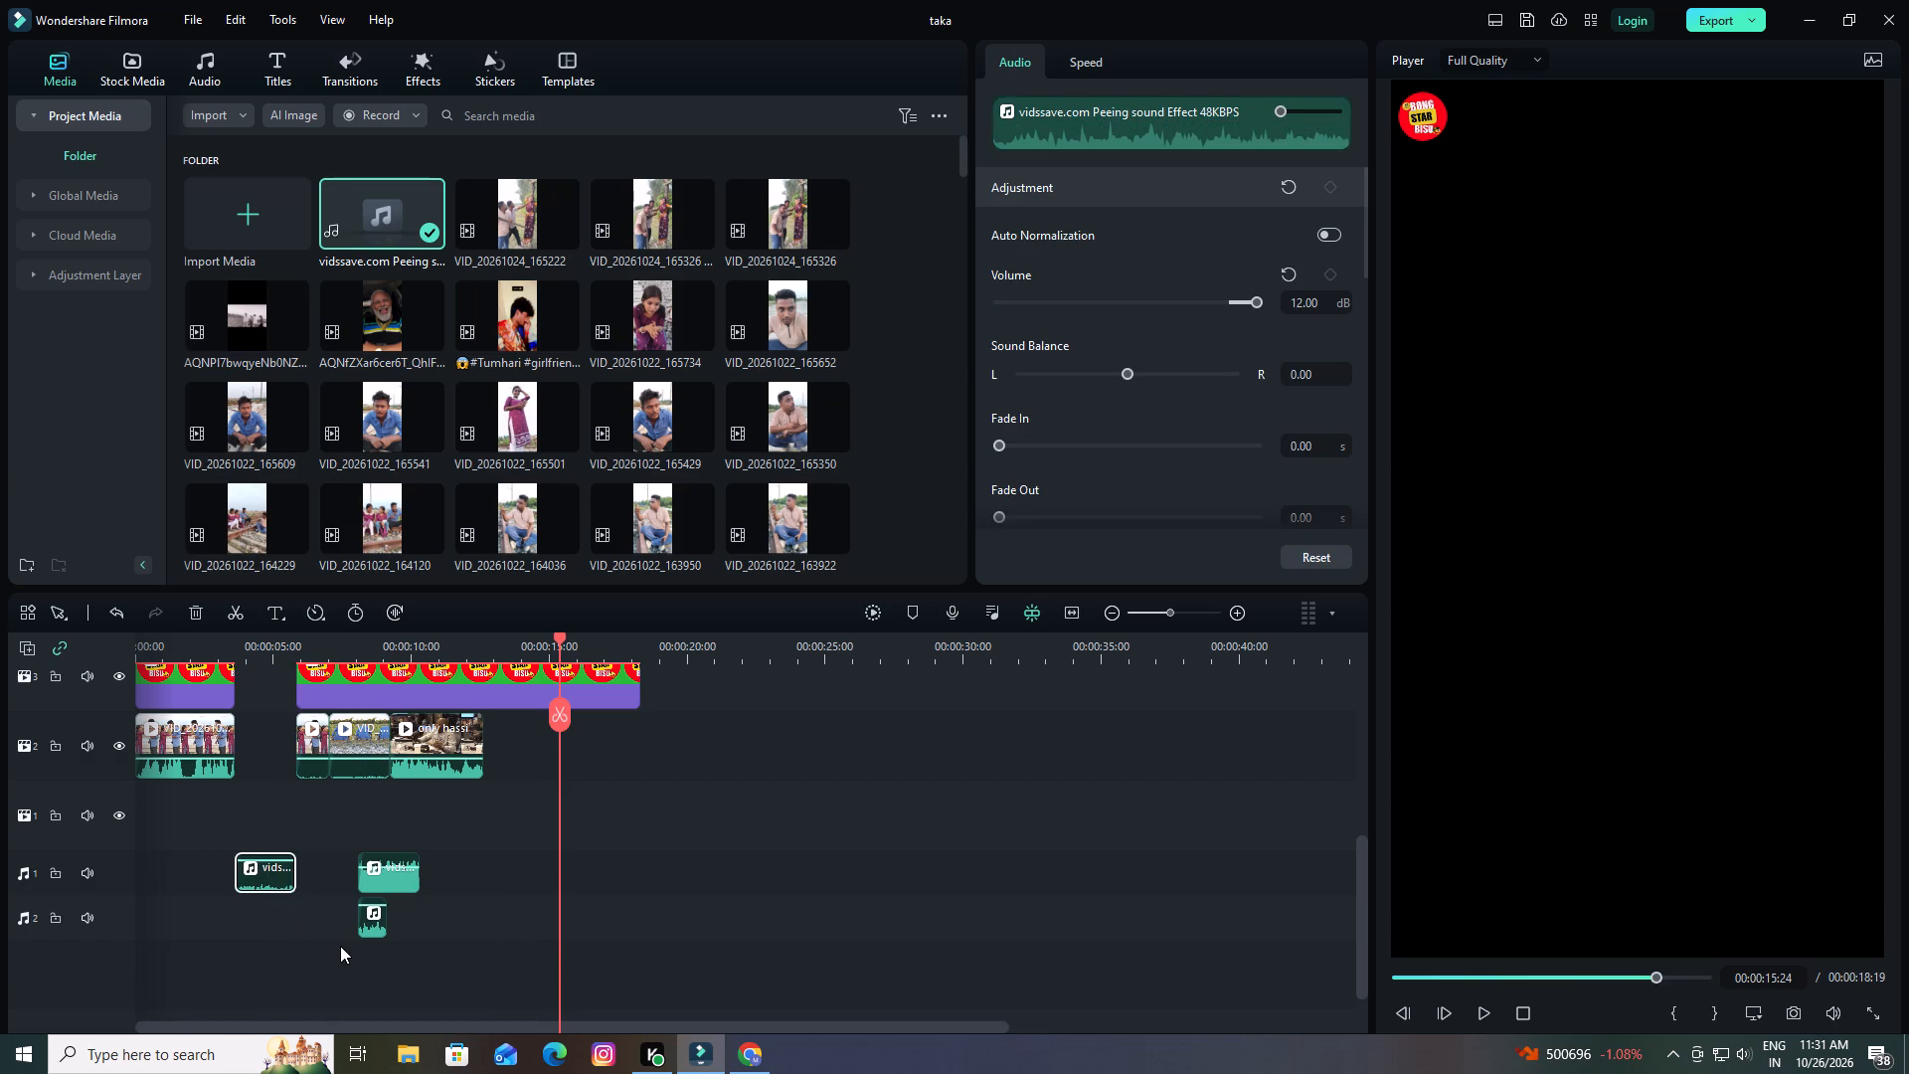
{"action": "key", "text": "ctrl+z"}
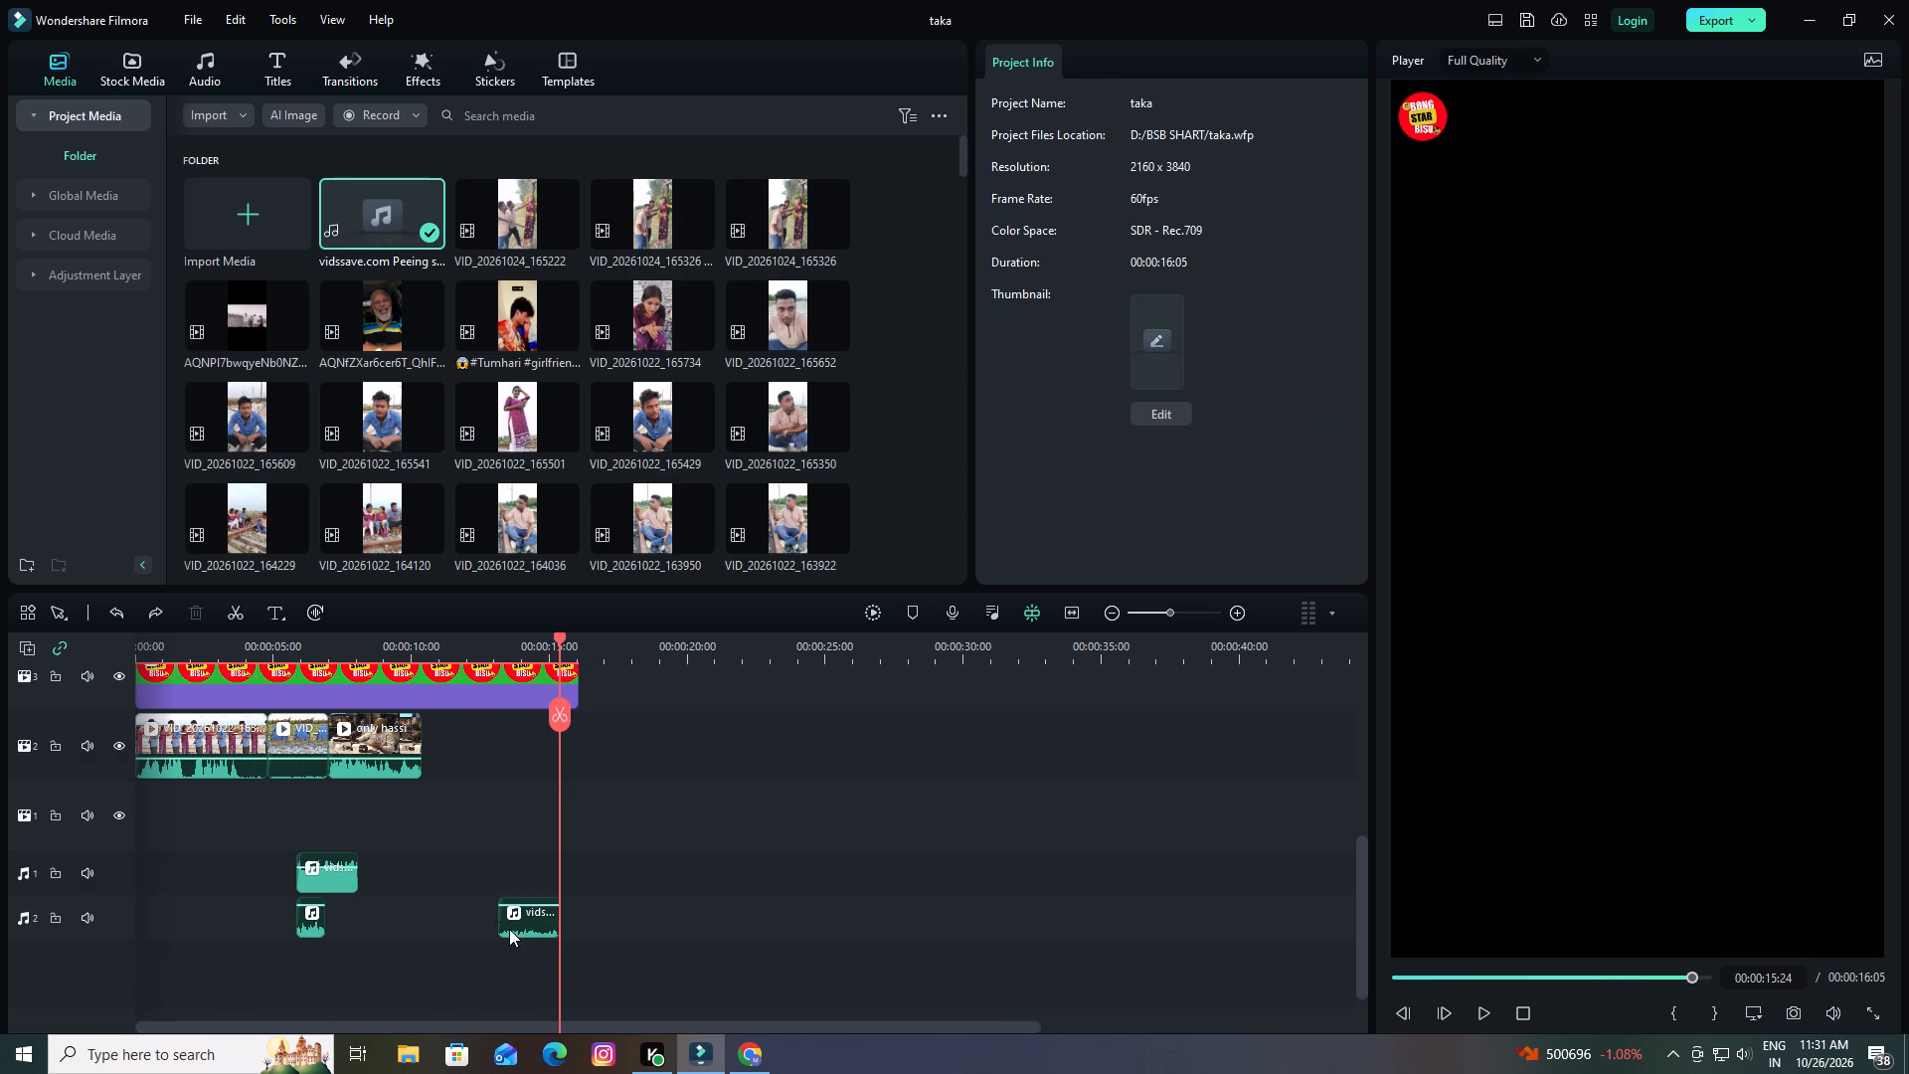
Move the old short peeing piece to a new third audio track, beneath the start of the new peeing piece.
{"action": "left_click_drag", "start_coordinate": [308, 926], "coordinate": [645, 992]}
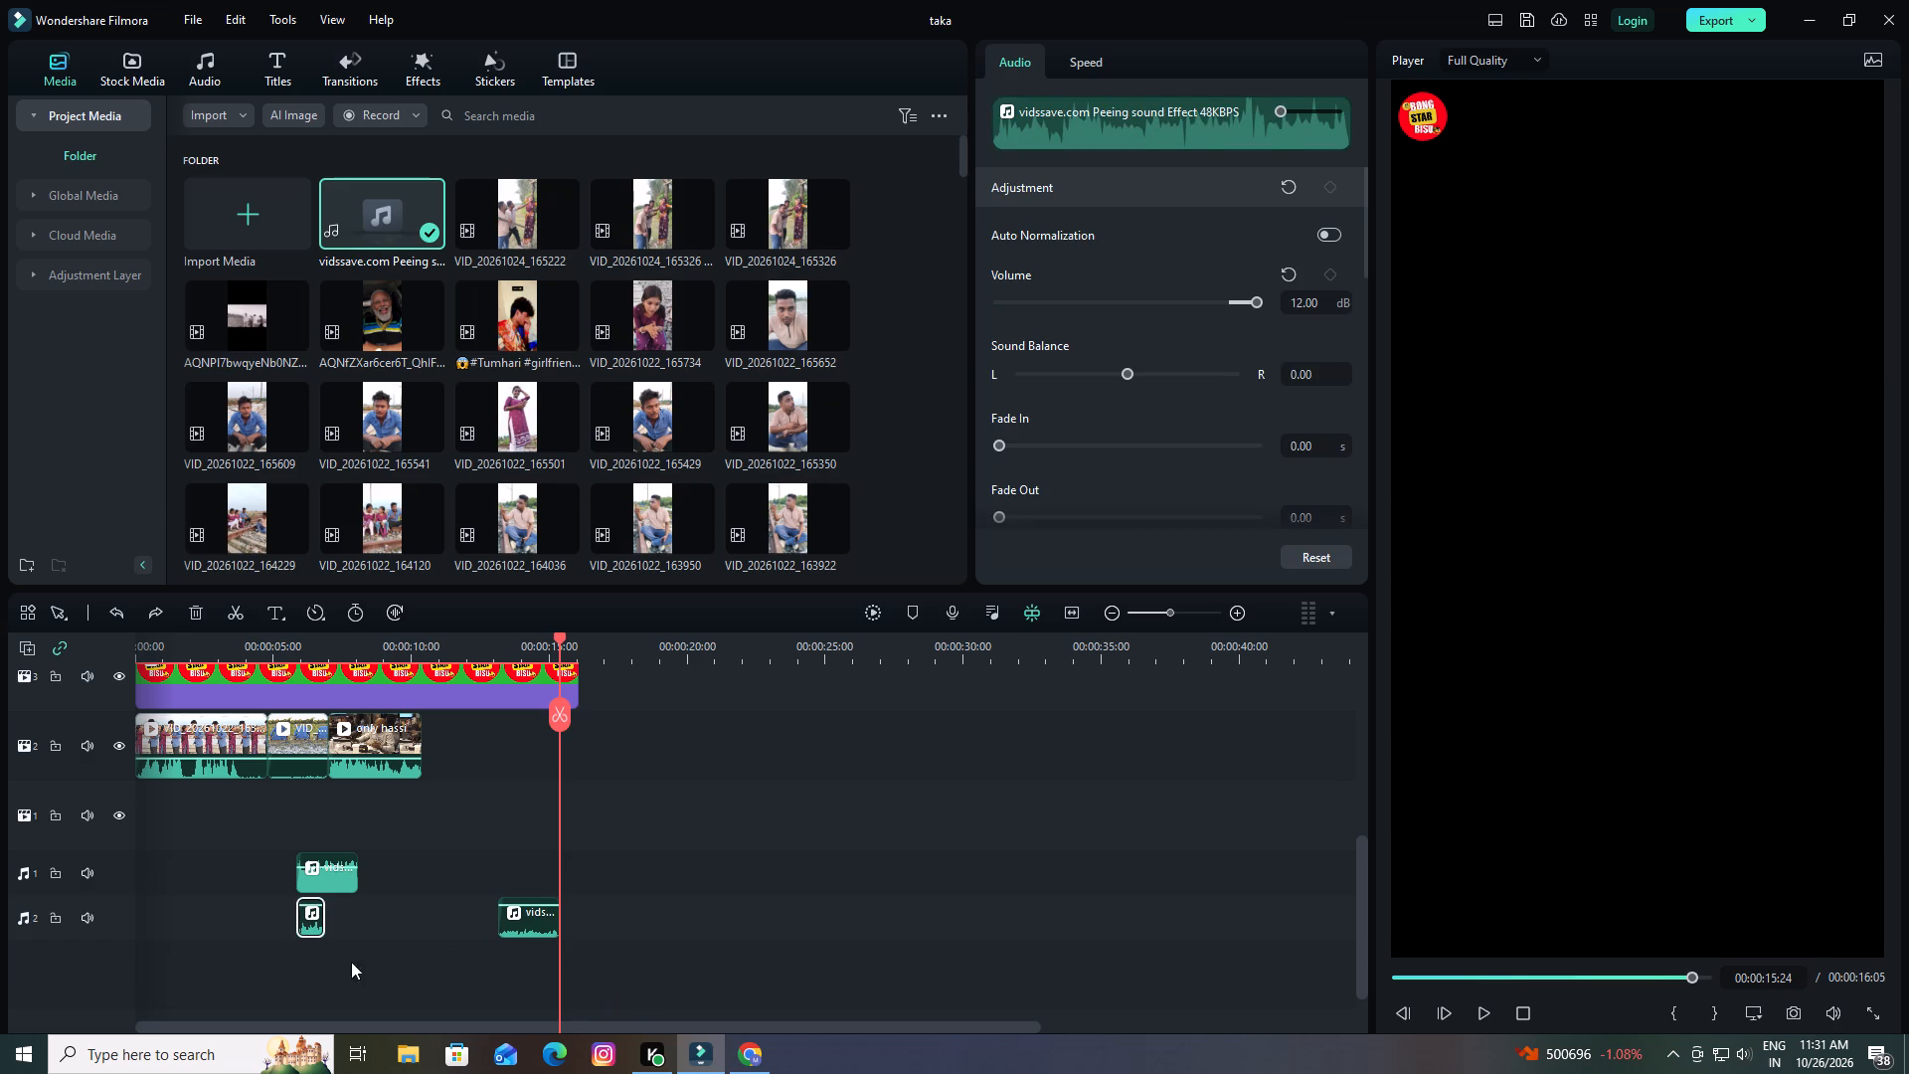
{"action": "left_click_drag", "start_coordinate": [307, 930], "coordinate": [517, 978]}
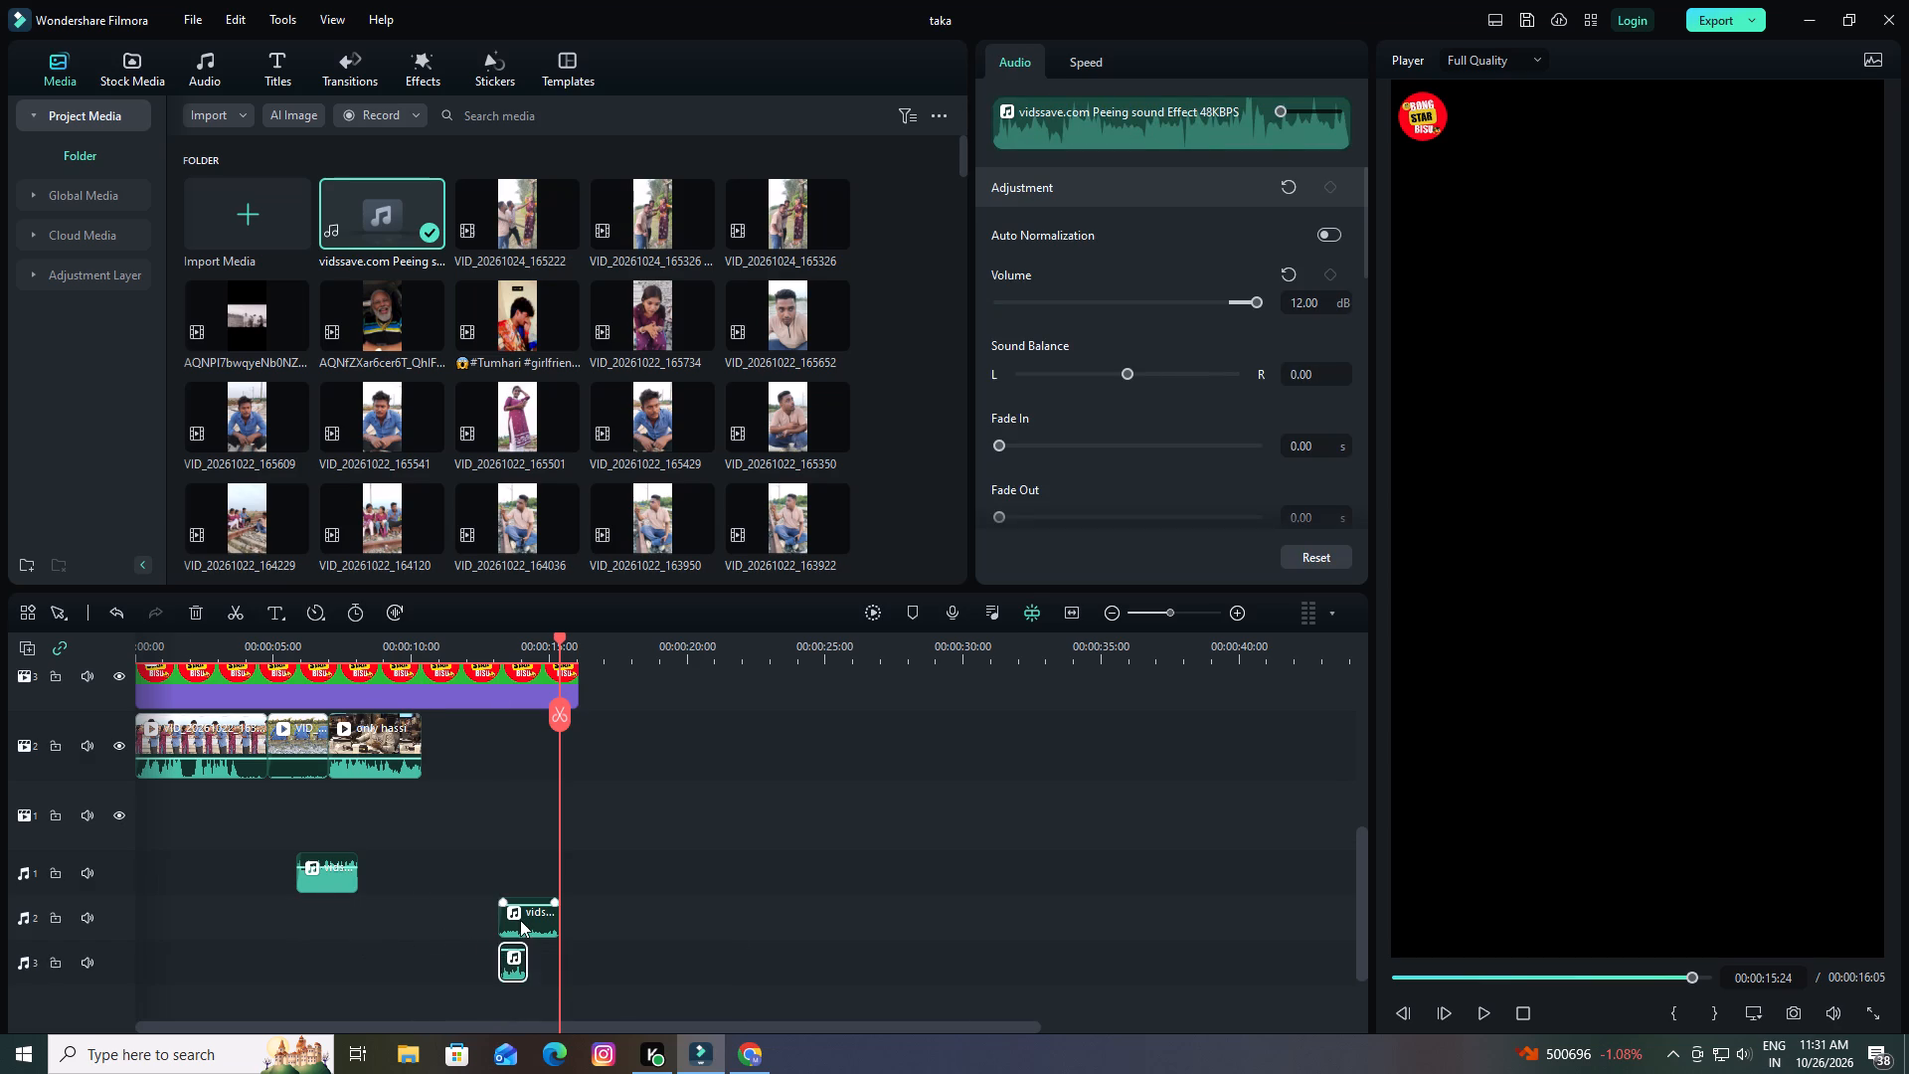
Move the new peeing piece along the second audio track so it spans the second video clip.
{"action": "left_click_drag", "start_coordinate": [520, 919], "coordinate": [231, 926]}
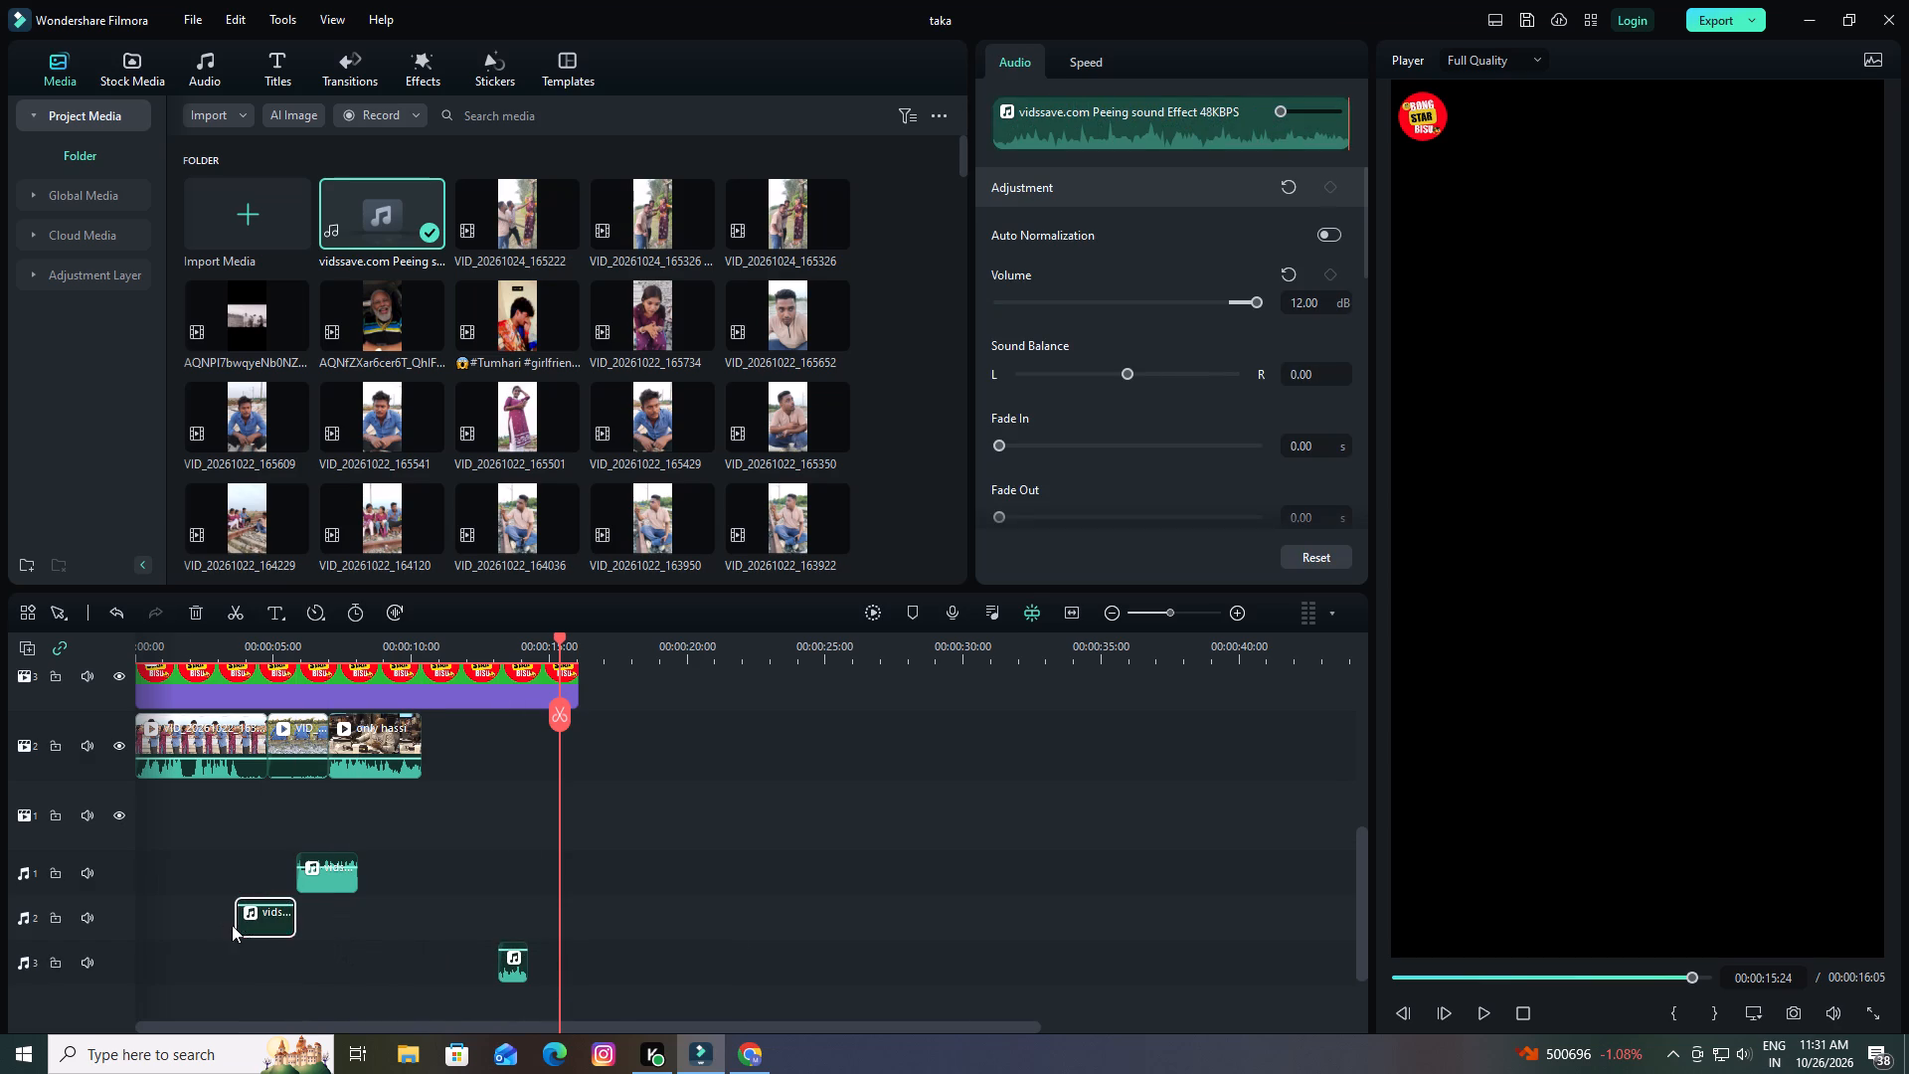
{"action": "left_click_drag", "start_coordinate": [249, 917], "coordinate": [296, 928]}
{"action": "left_click", "coordinate": [332, 871]}
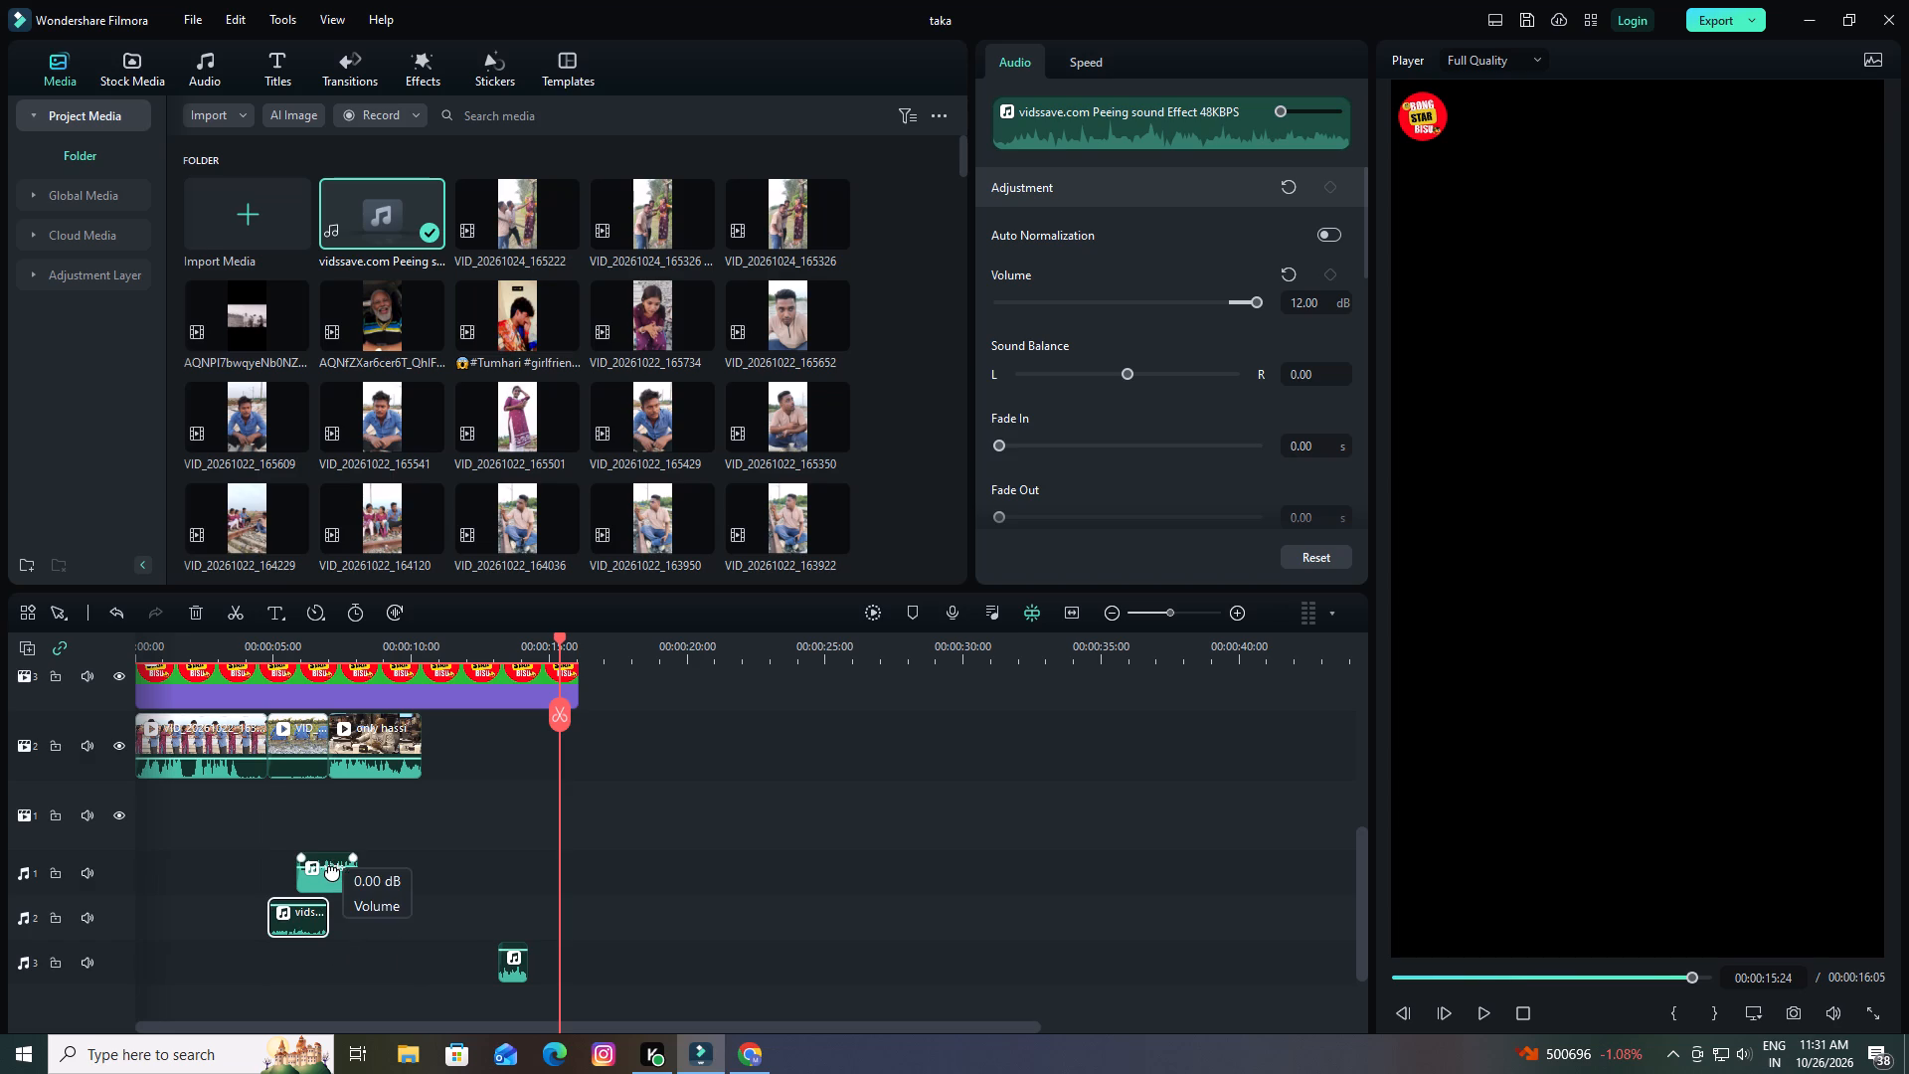
{"action": "left_click", "coordinate": [333, 872]}
Move the short peeing piece along the third audio track to line up with the start of the laughing audio.
{"action": "left_click_drag", "start_coordinate": [514, 975], "coordinate": [294, 977]}
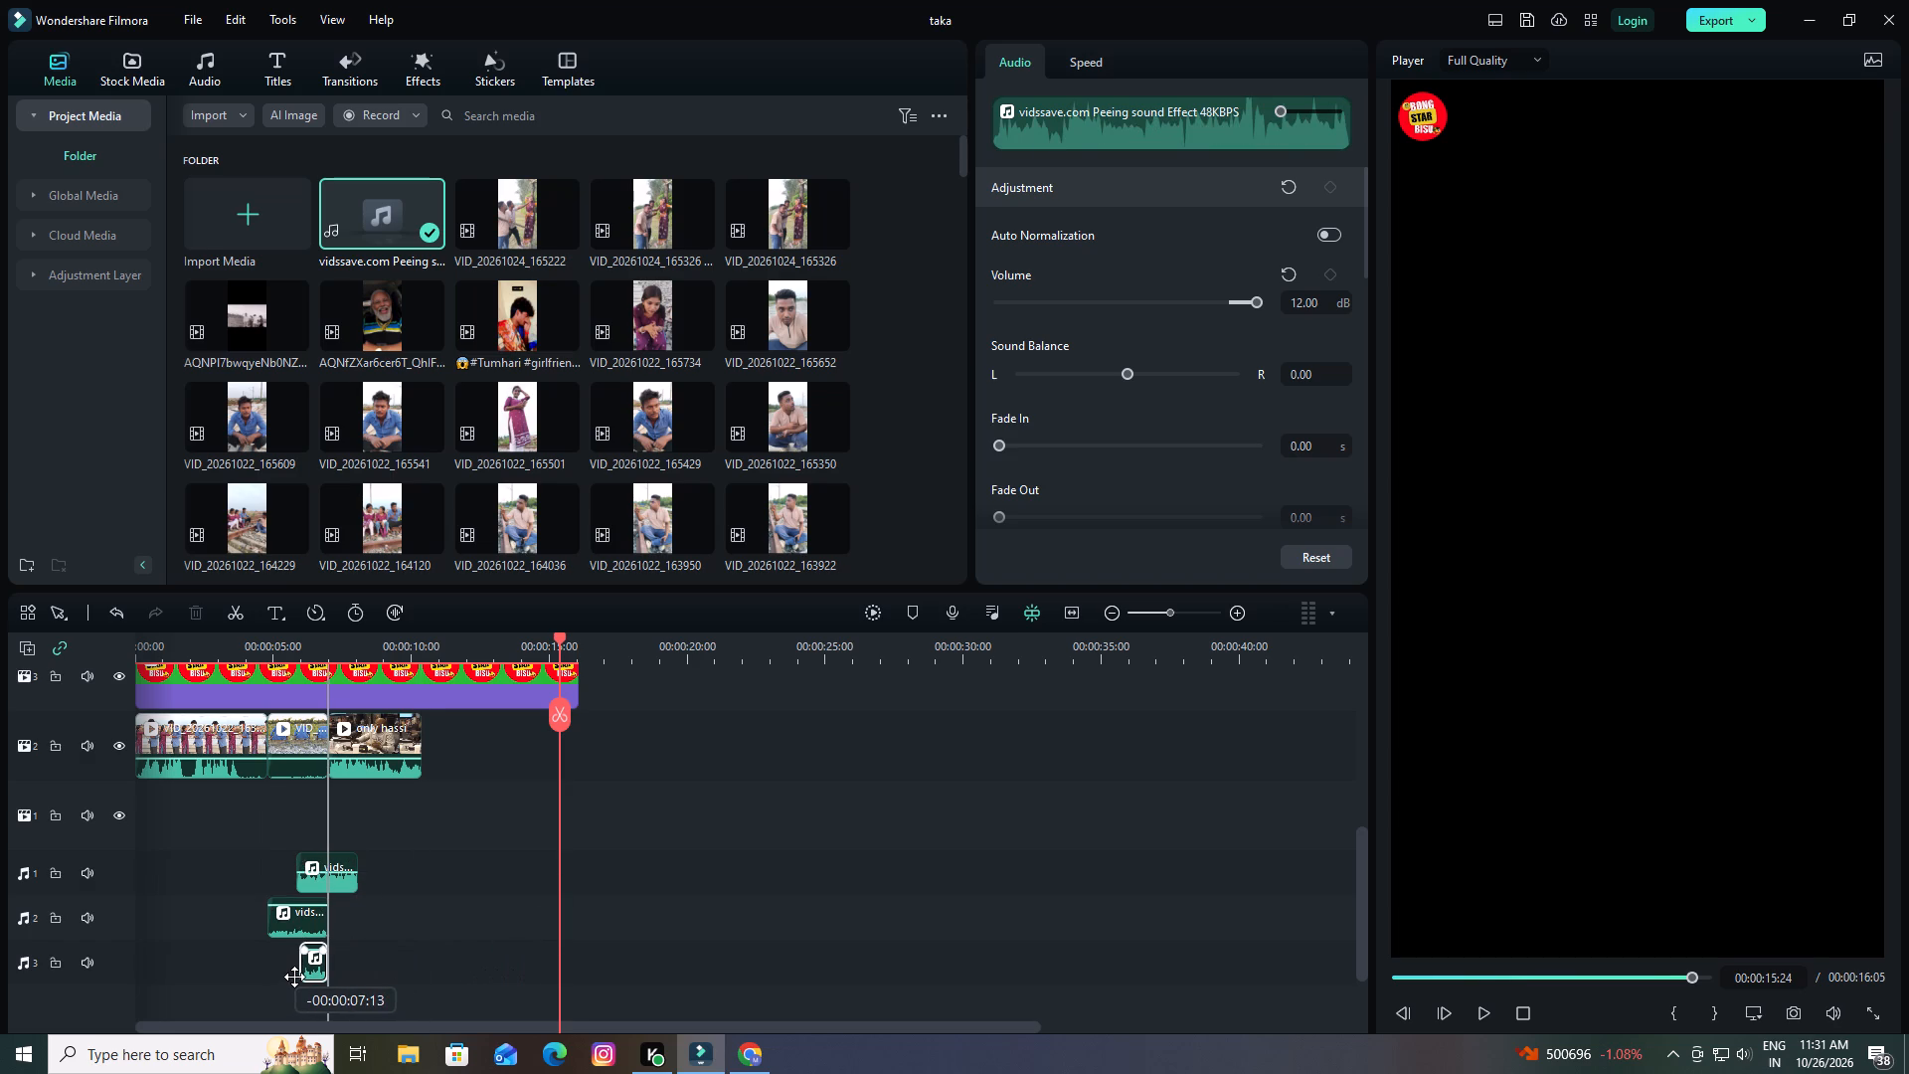
{"action": "left_click_drag", "start_coordinate": [294, 977], "coordinate": [288, 976]}
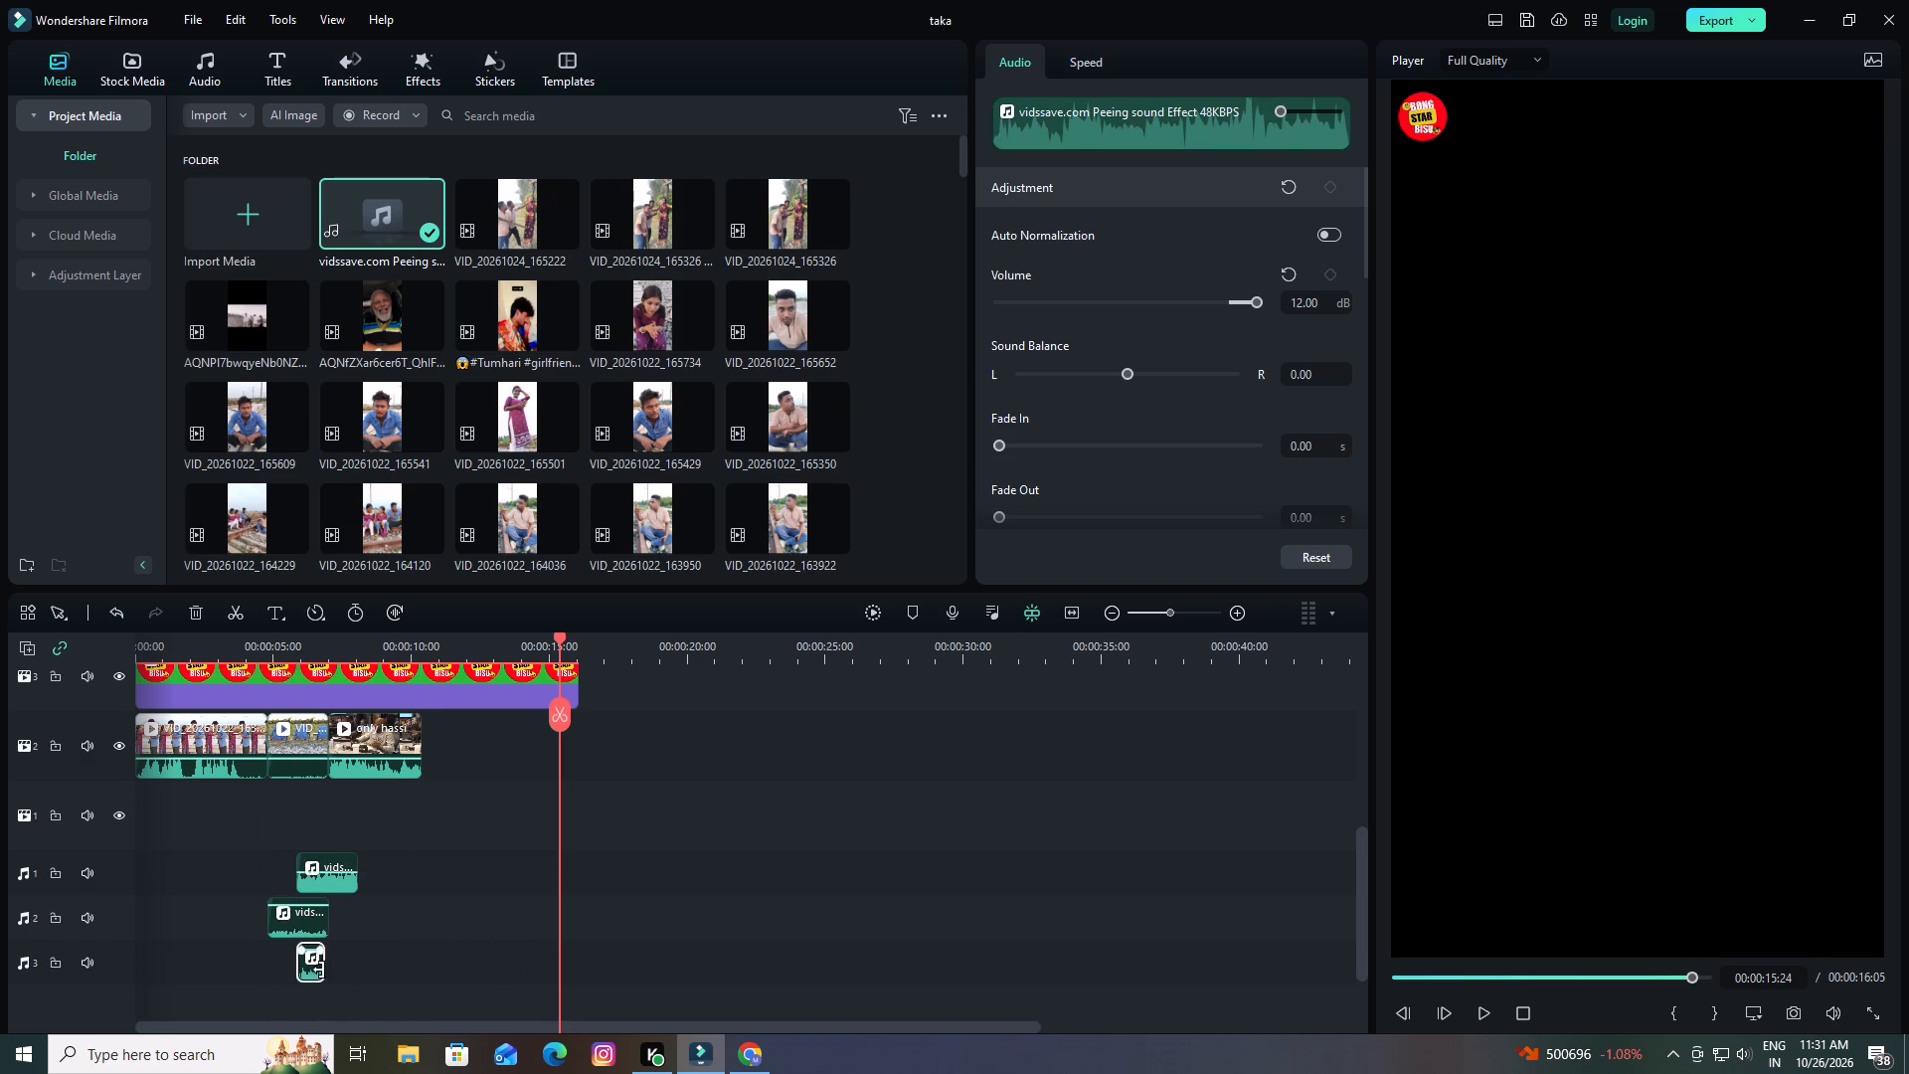
{"action": "left_click_drag", "start_coordinate": [279, 902], "coordinate": [281, 880]}
{"action": "left_click", "coordinate": [1234, 608]}
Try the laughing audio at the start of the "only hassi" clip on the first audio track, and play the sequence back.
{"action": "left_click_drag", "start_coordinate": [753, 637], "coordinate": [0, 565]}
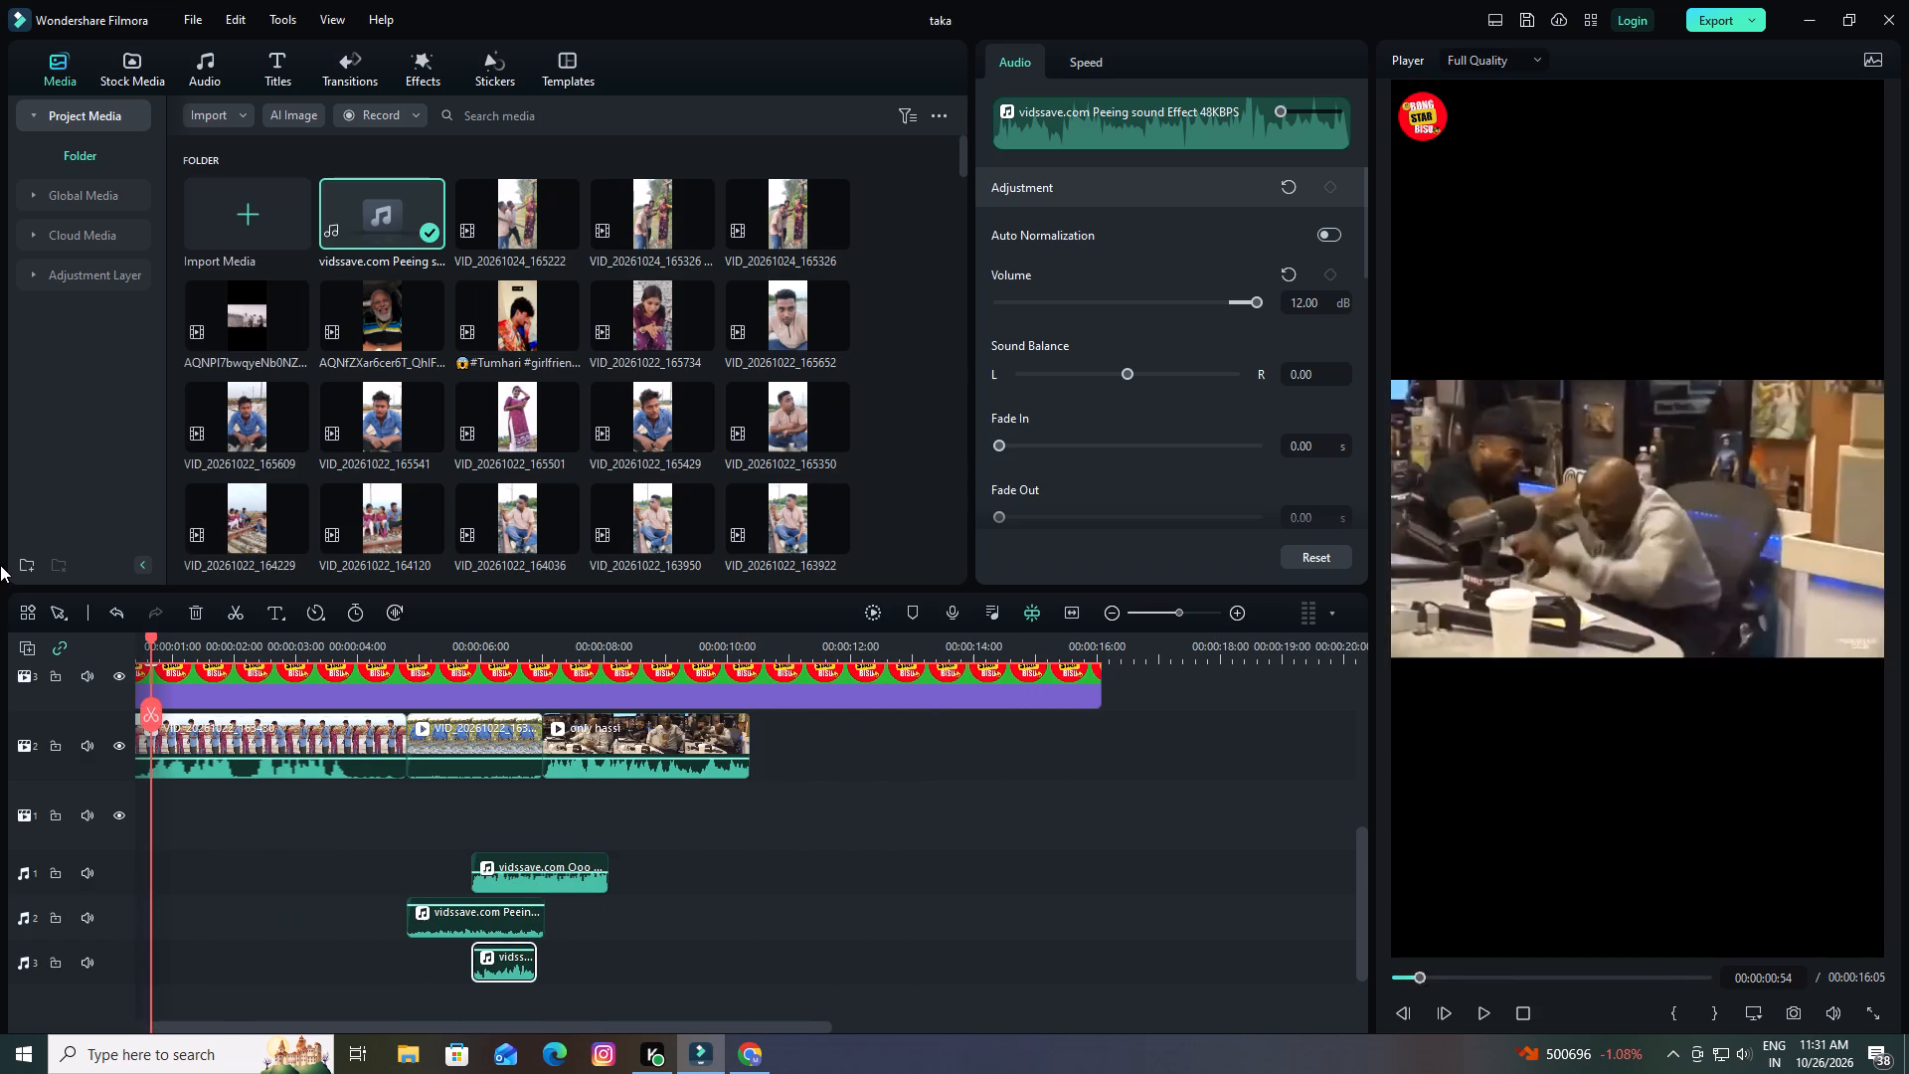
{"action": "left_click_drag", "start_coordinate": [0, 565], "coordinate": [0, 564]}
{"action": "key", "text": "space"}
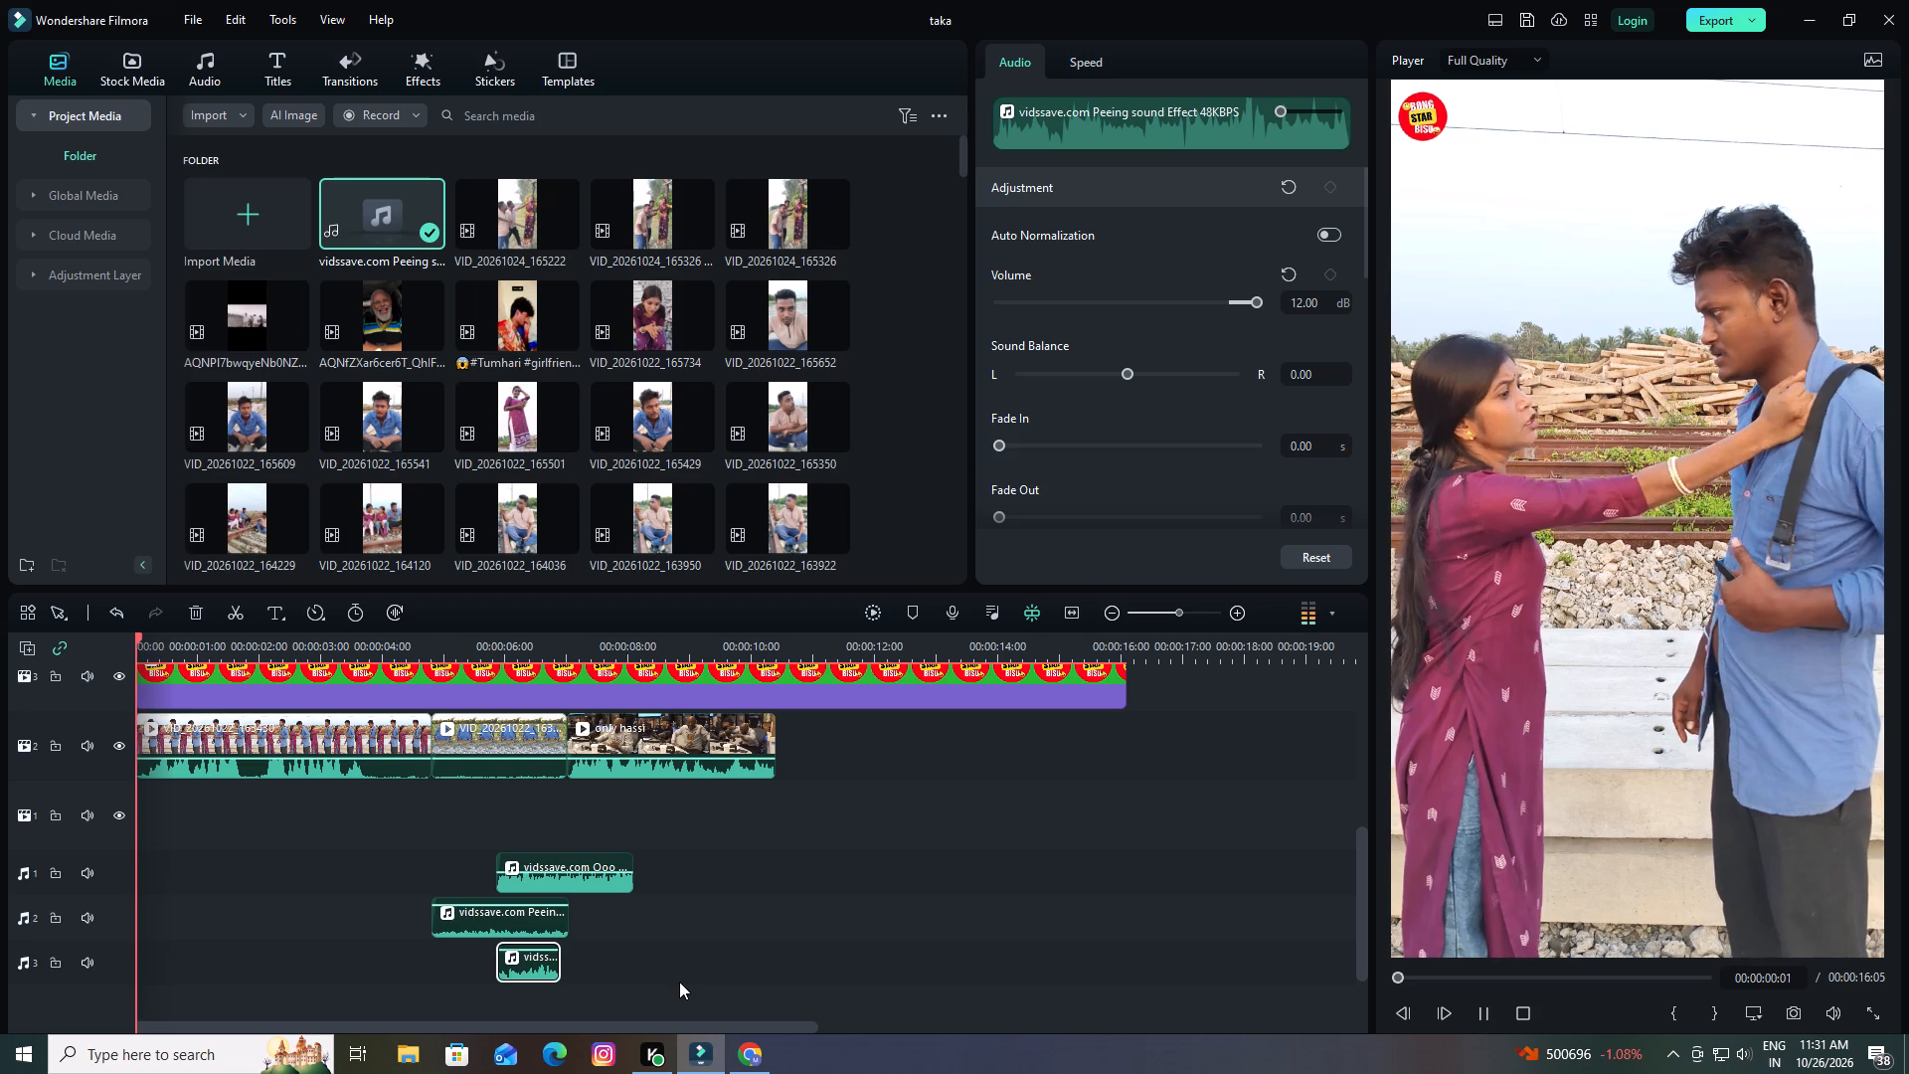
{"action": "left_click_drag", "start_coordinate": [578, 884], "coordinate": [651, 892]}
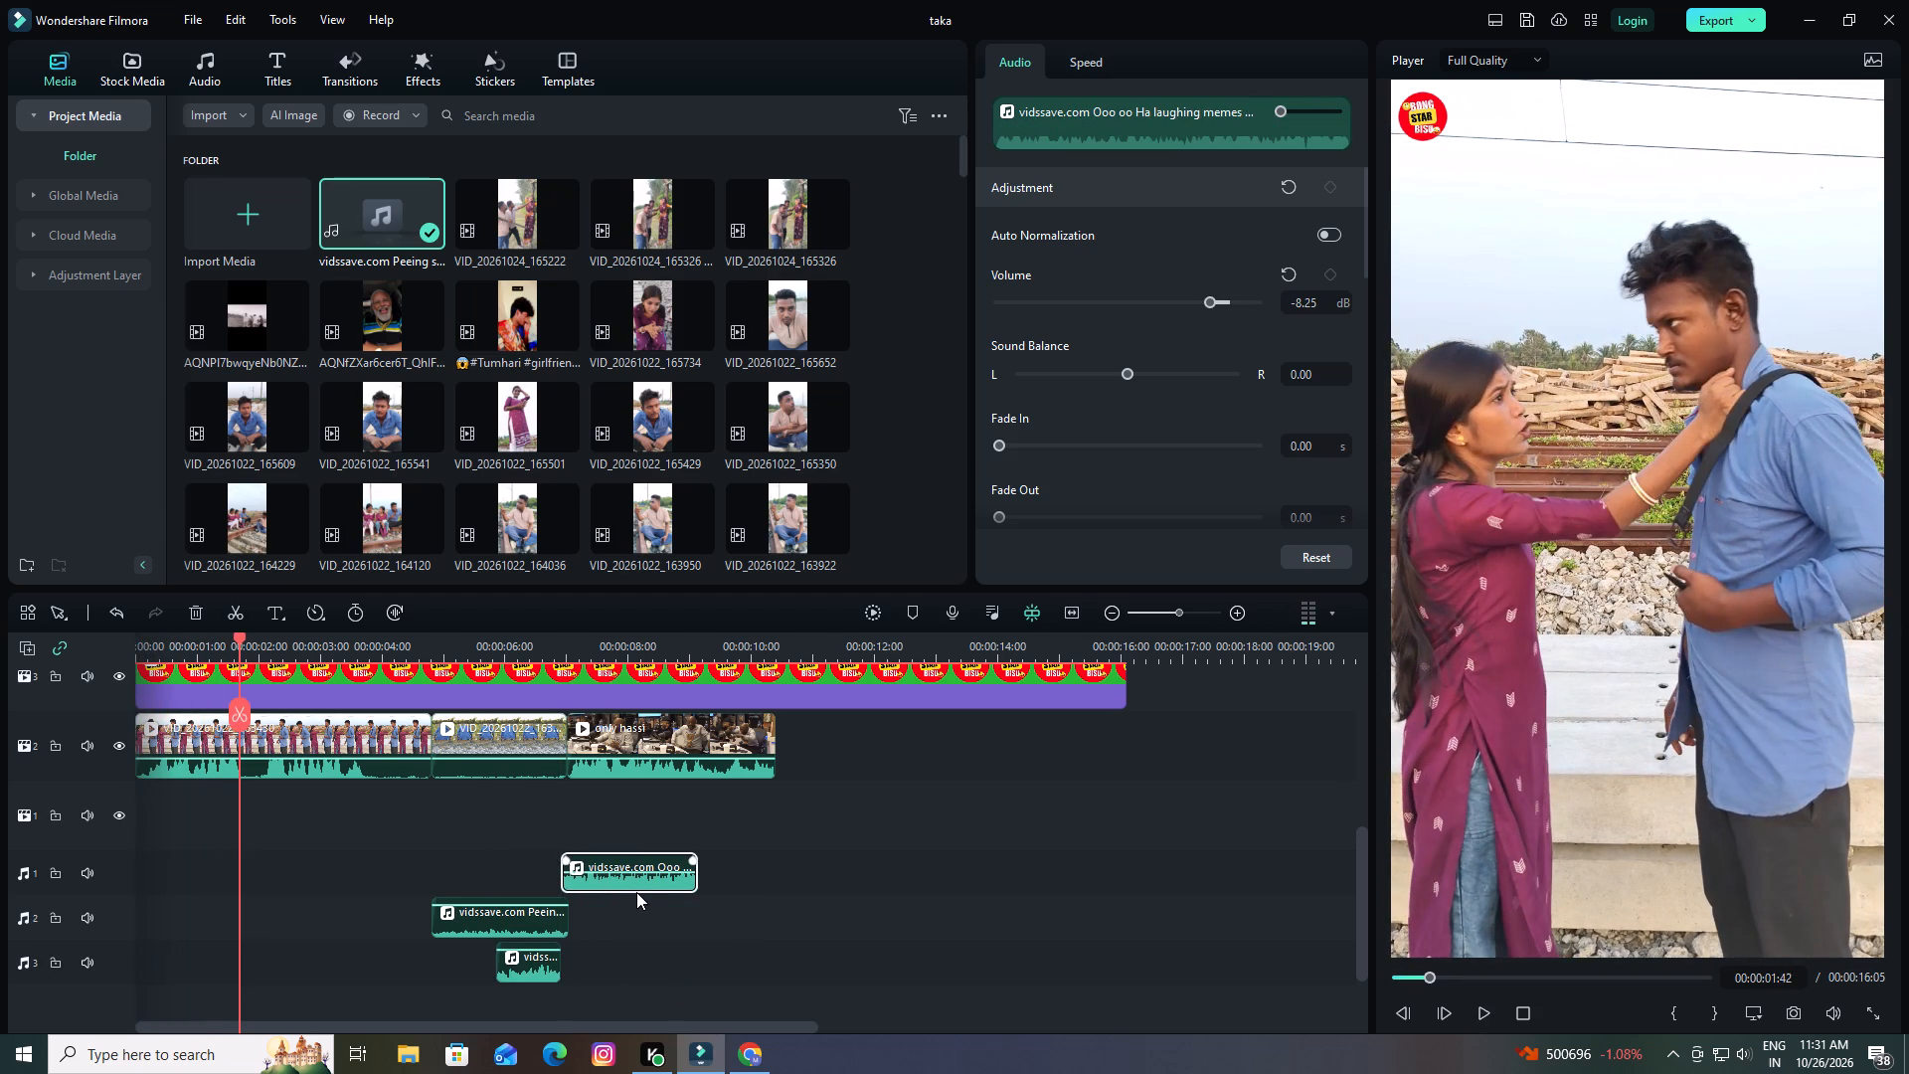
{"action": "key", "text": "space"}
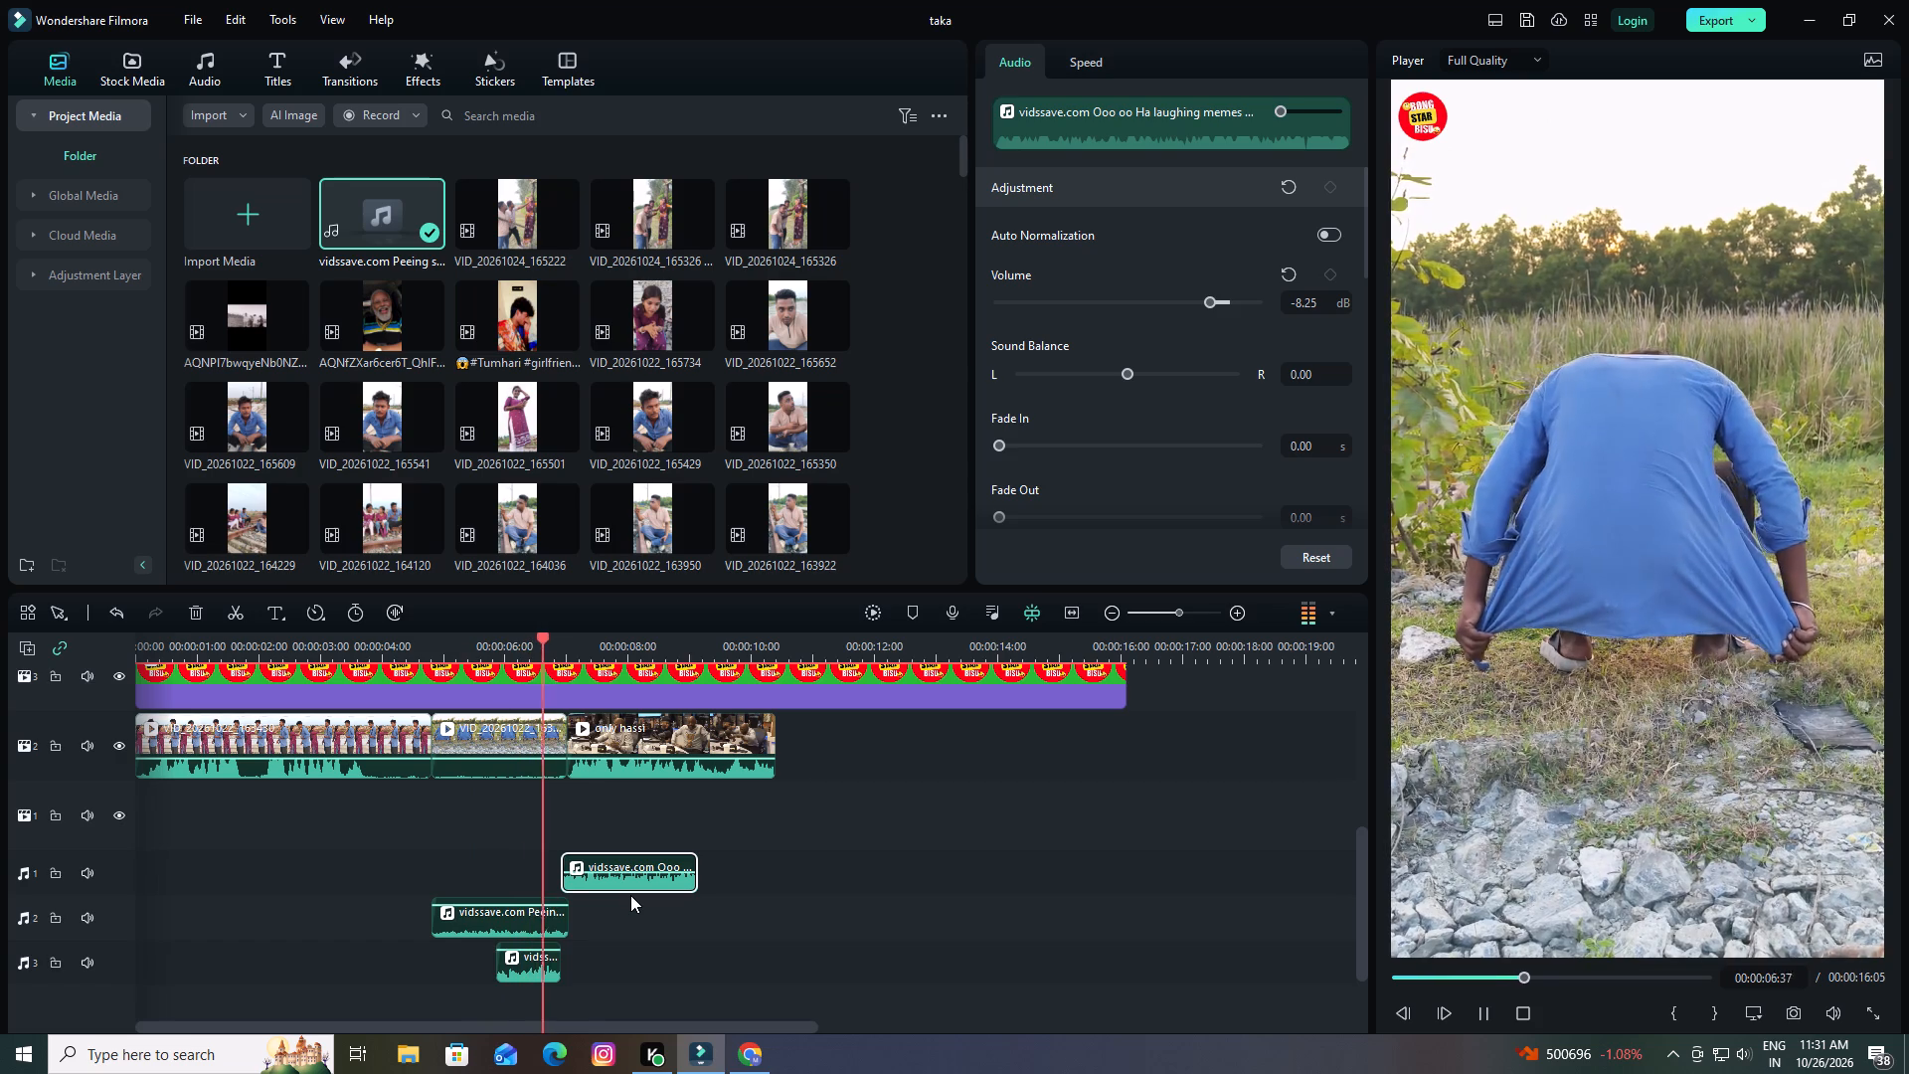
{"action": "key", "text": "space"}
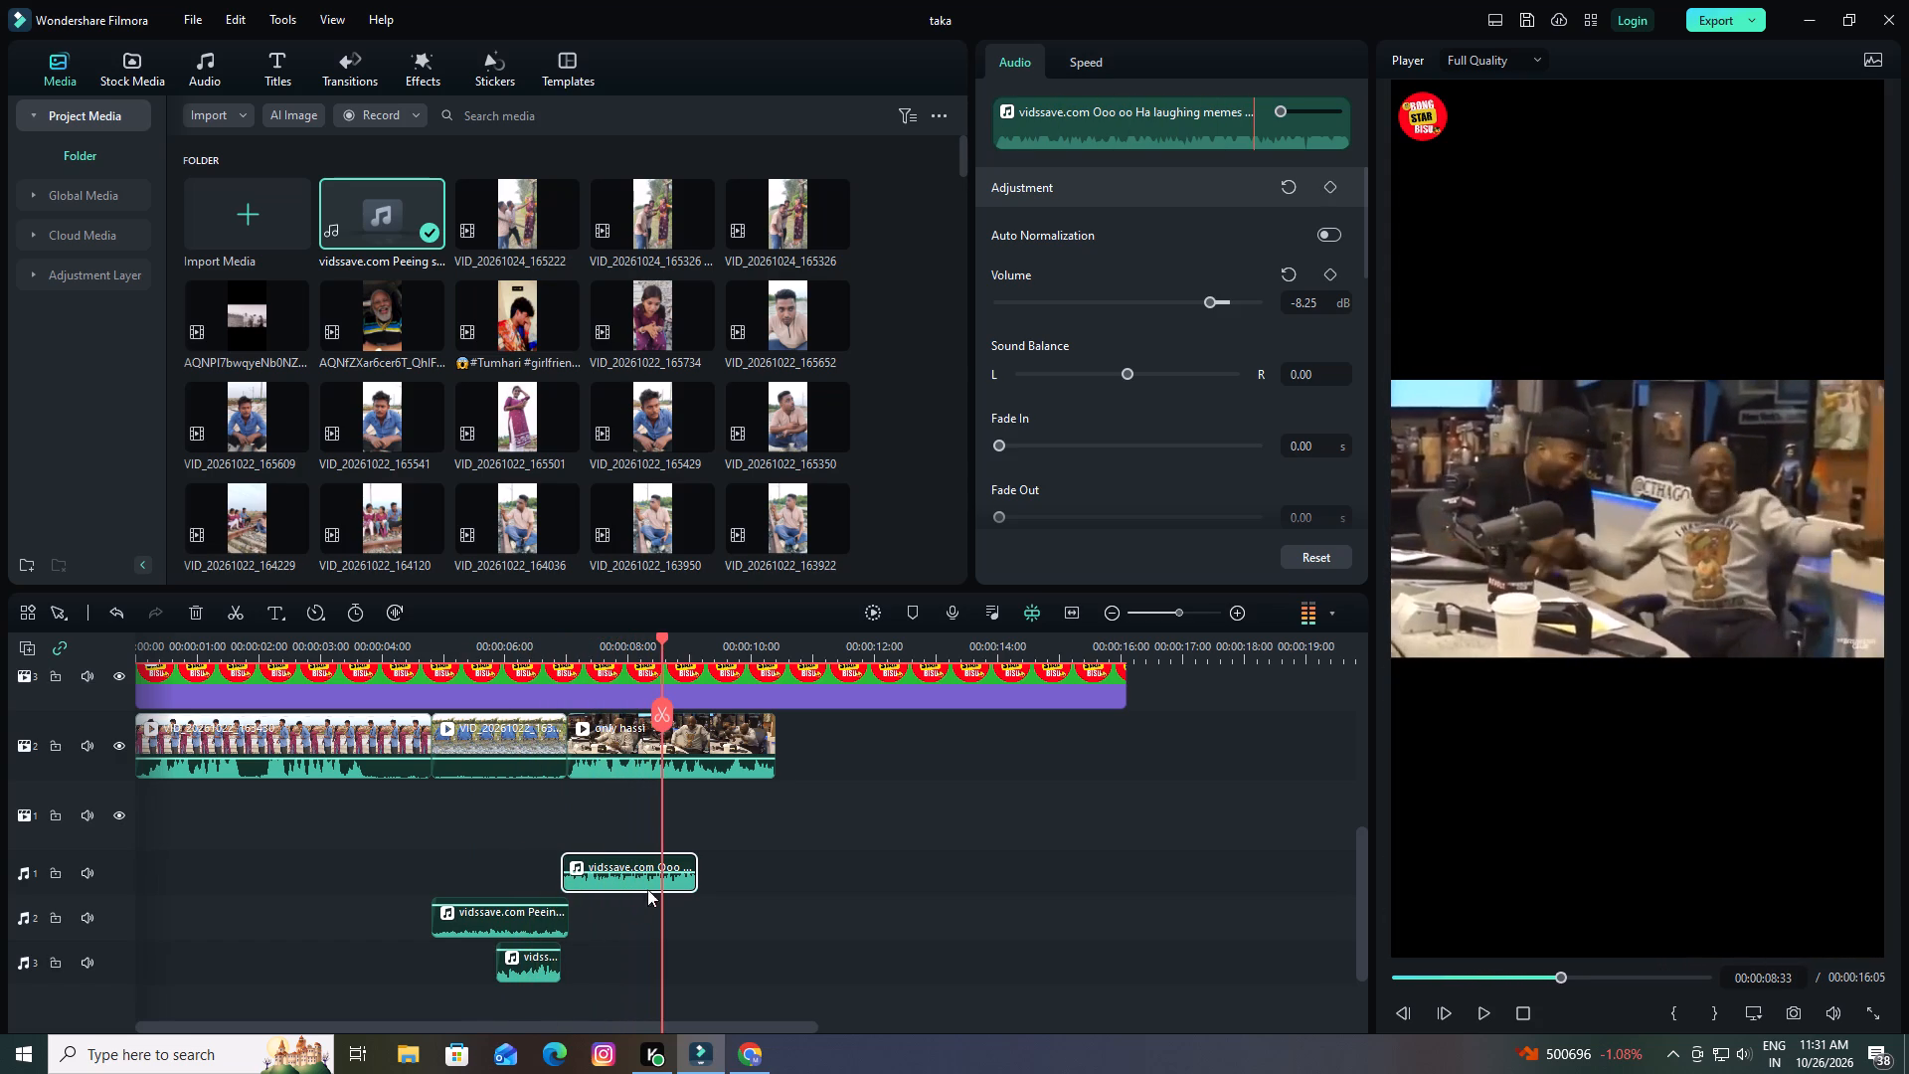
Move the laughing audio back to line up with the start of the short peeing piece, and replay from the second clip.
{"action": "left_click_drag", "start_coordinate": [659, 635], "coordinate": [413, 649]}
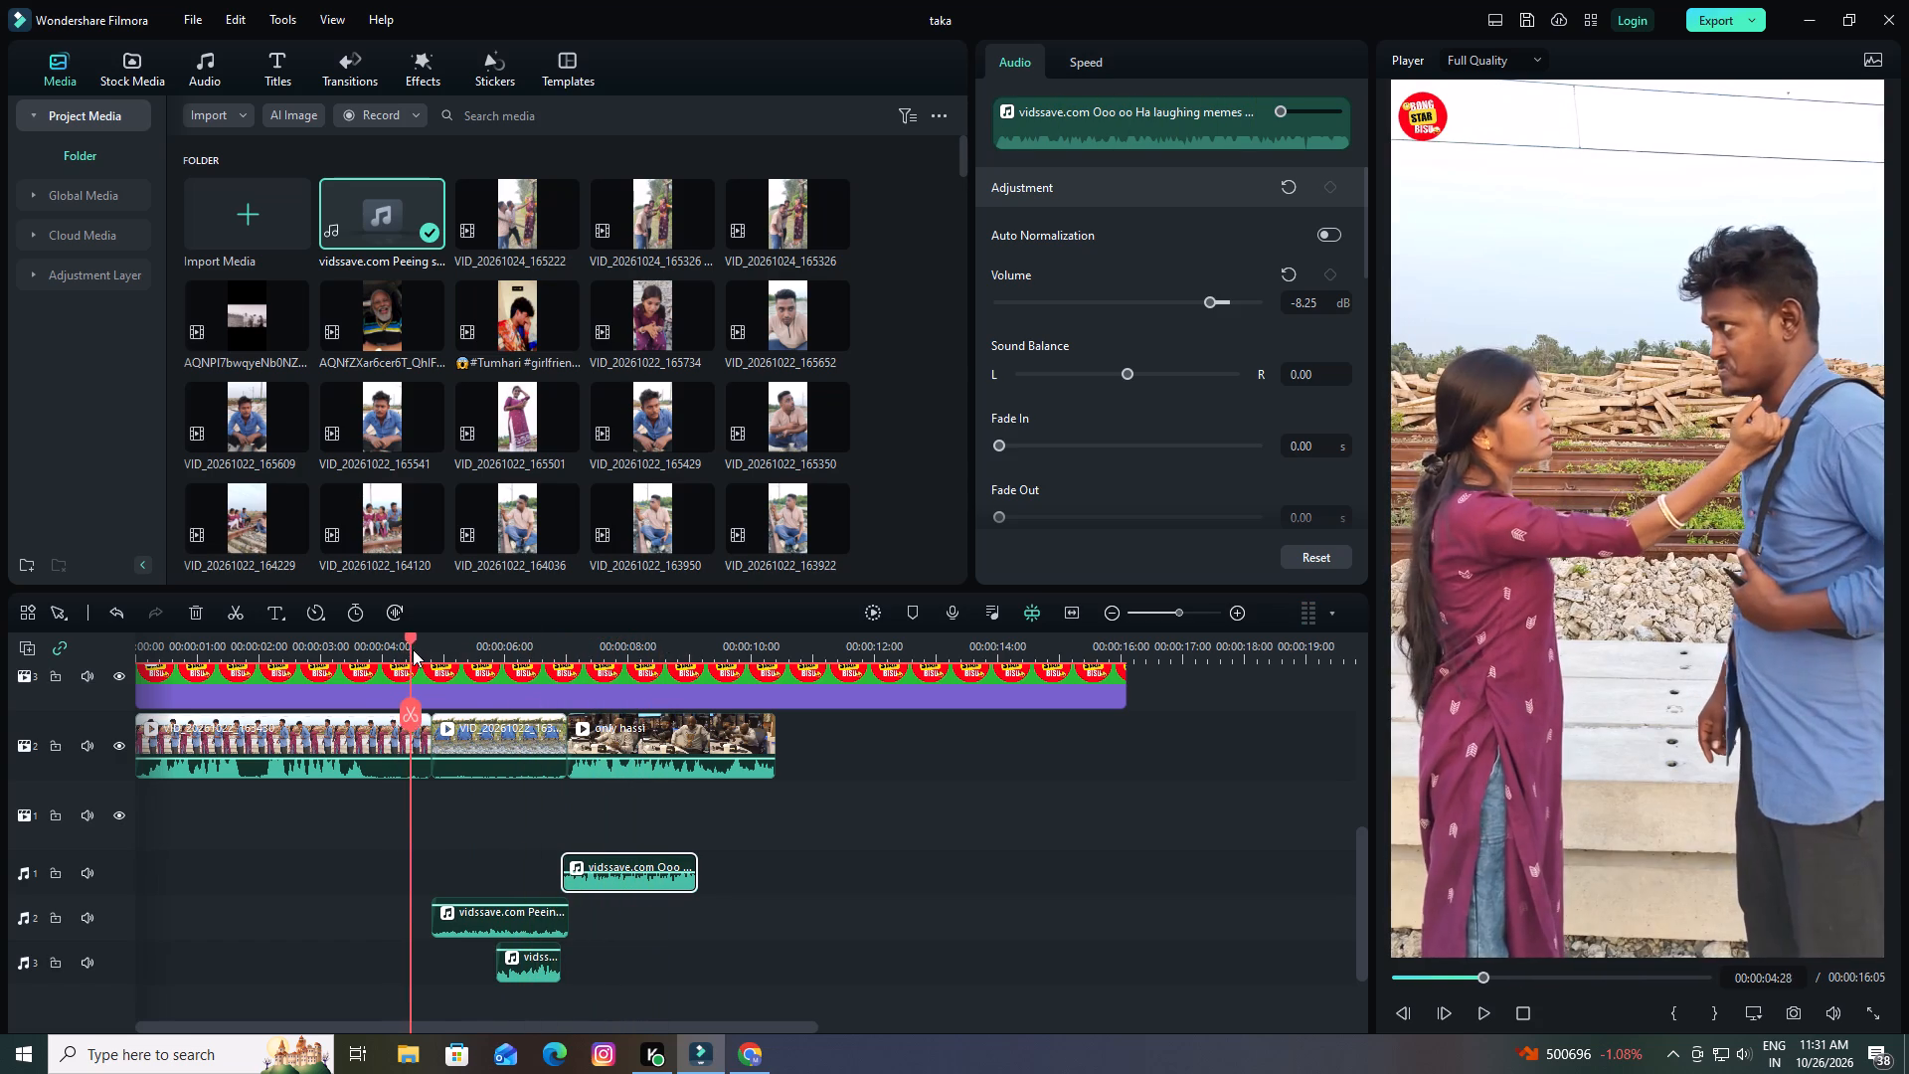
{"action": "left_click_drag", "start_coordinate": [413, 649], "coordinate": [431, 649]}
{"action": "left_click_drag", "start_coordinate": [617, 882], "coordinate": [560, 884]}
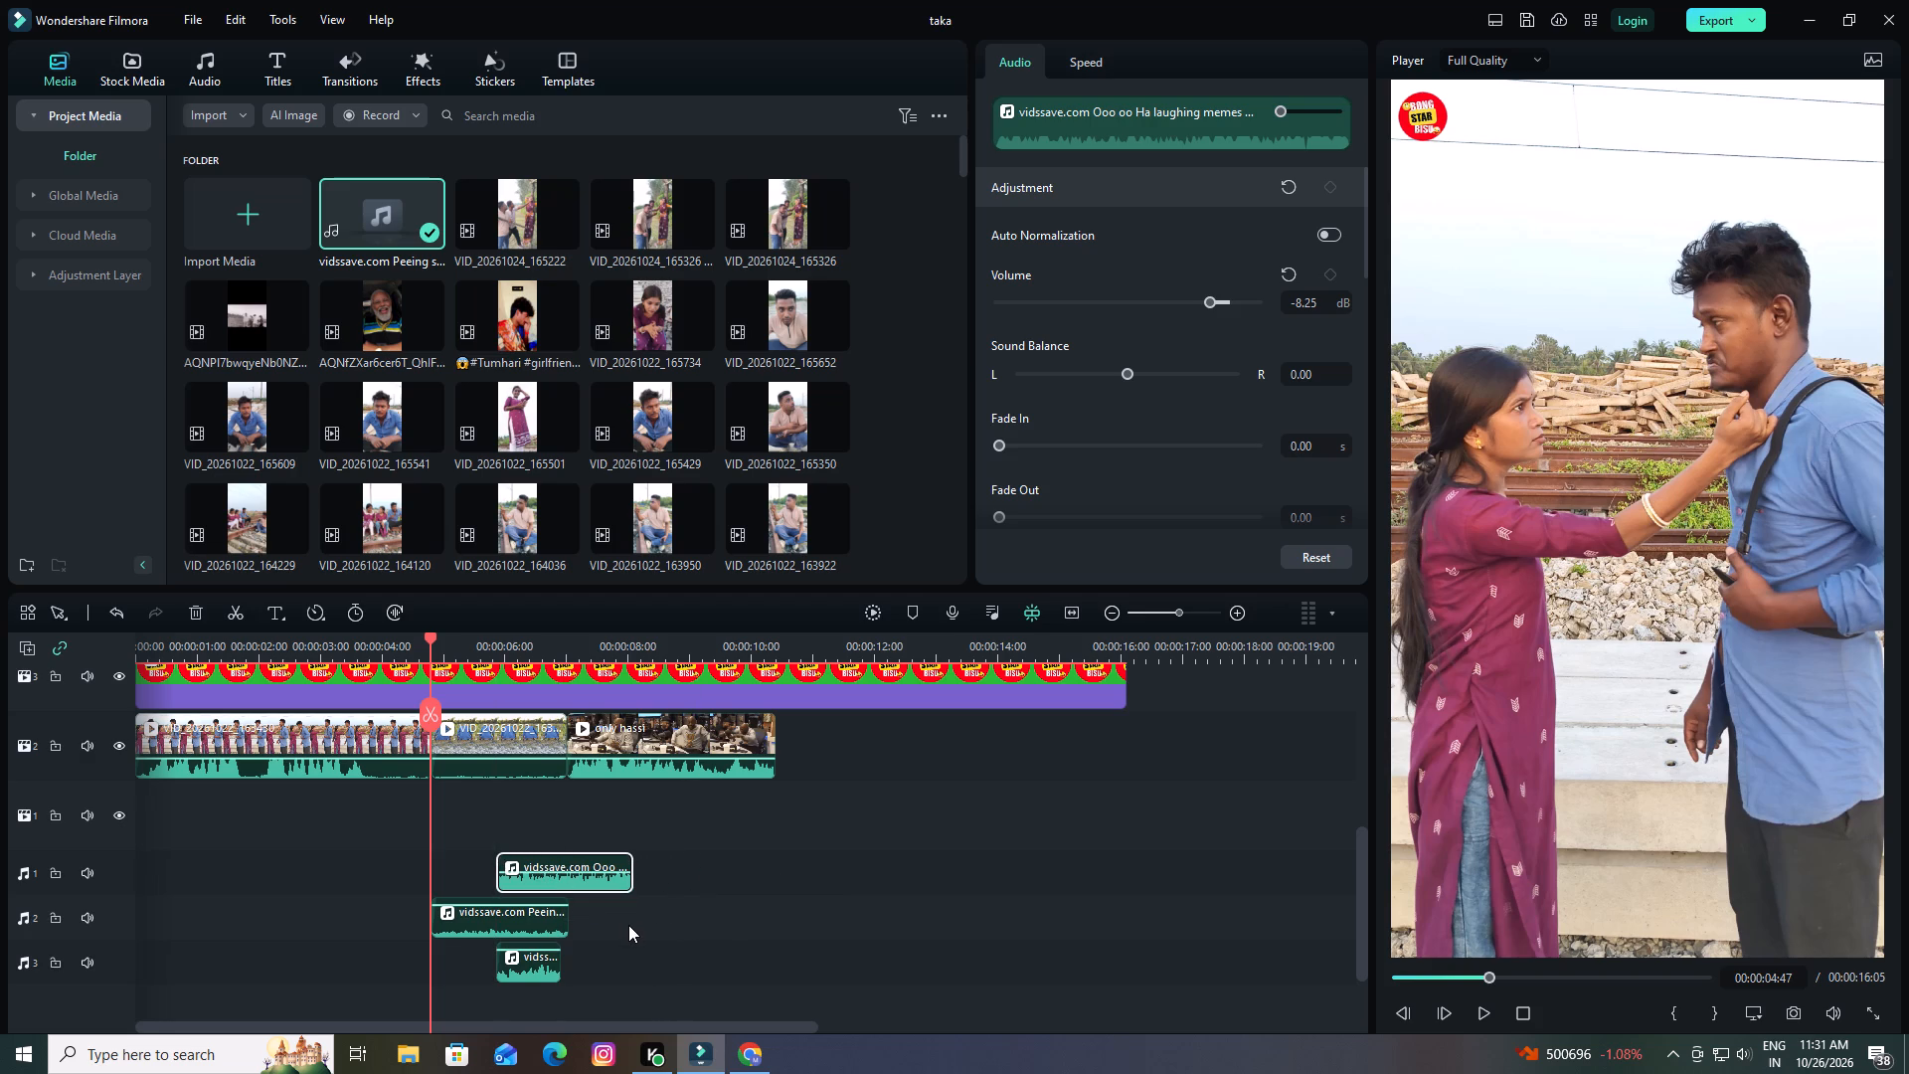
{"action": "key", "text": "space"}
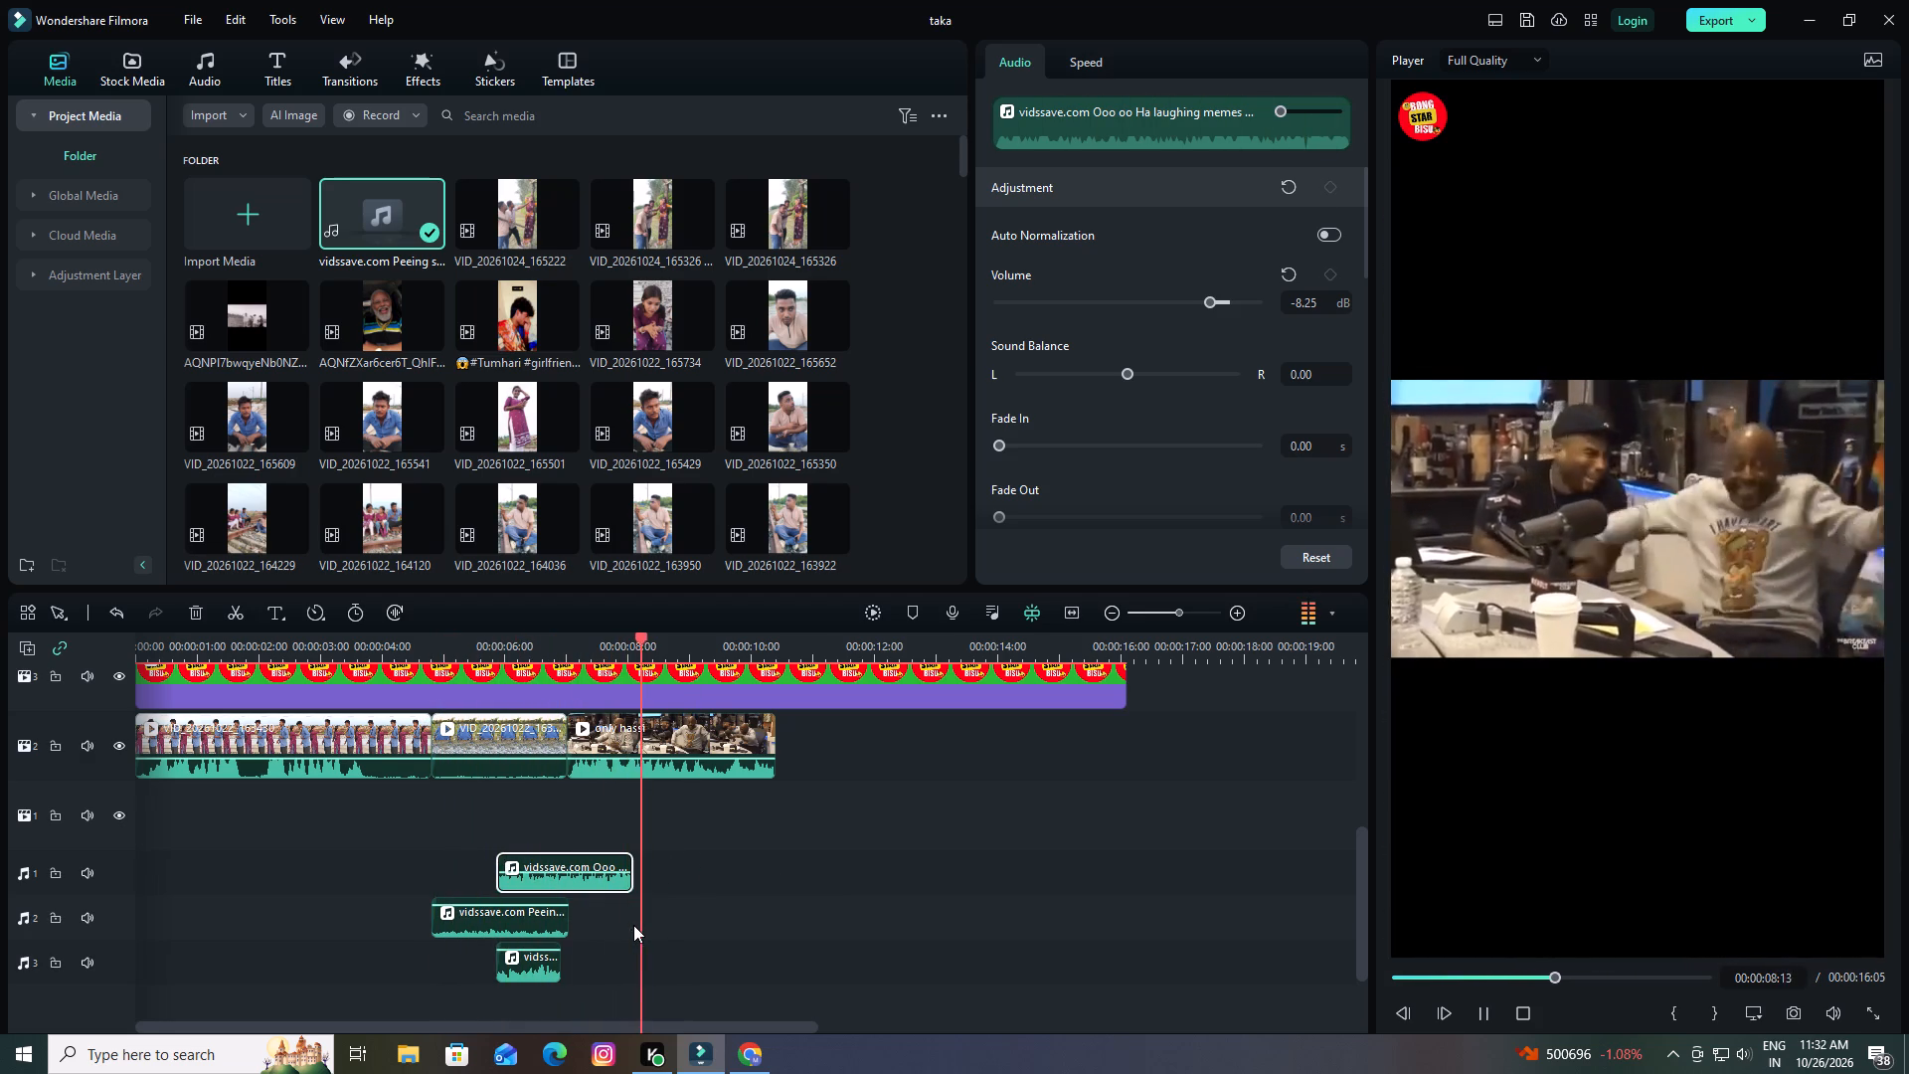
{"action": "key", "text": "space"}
Set the laughing audio's volume to -4.88 dB and play the sequence from just before the second clip.
{"action": "left_click", "coordinate": [572, 872]}
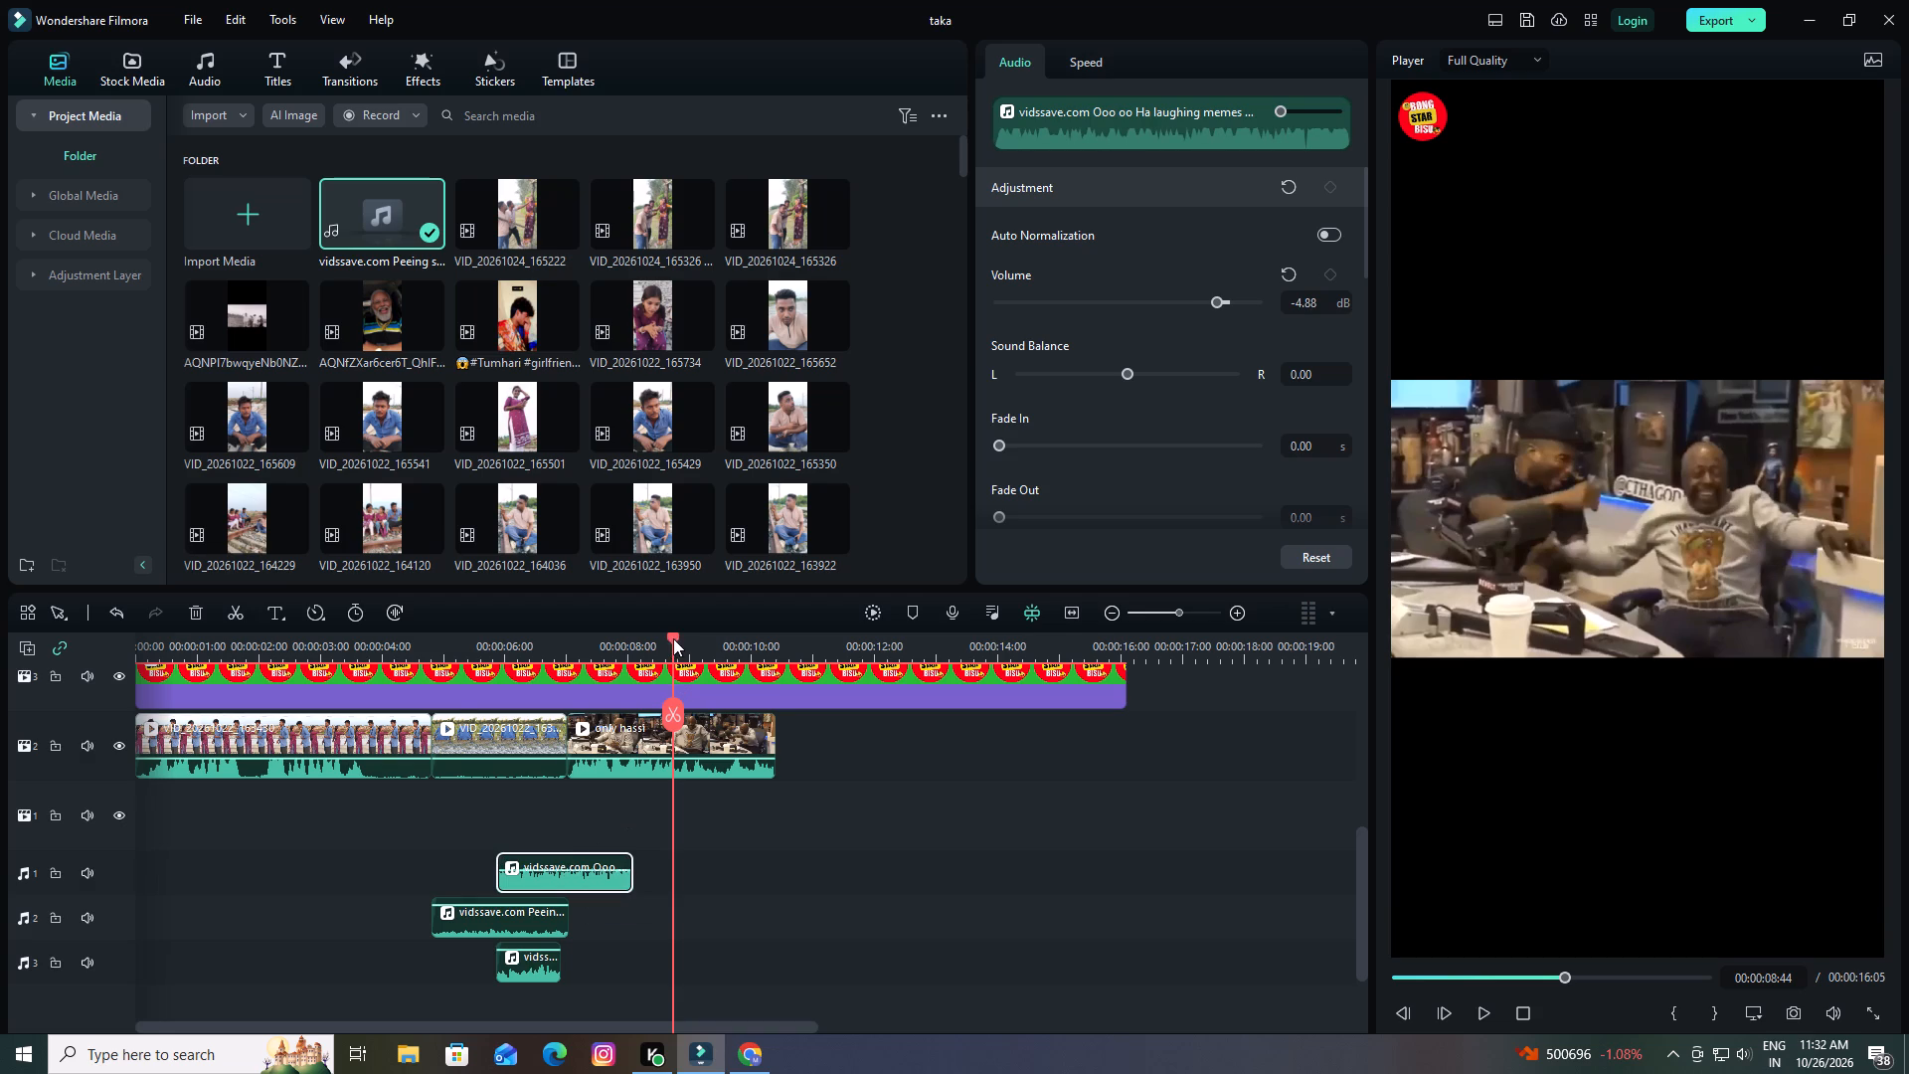
{"action": "left_click_drag", "start_coordinate": [673, 638], "coordinate": [399, 658]}
{"action": "key", "text": "space"}
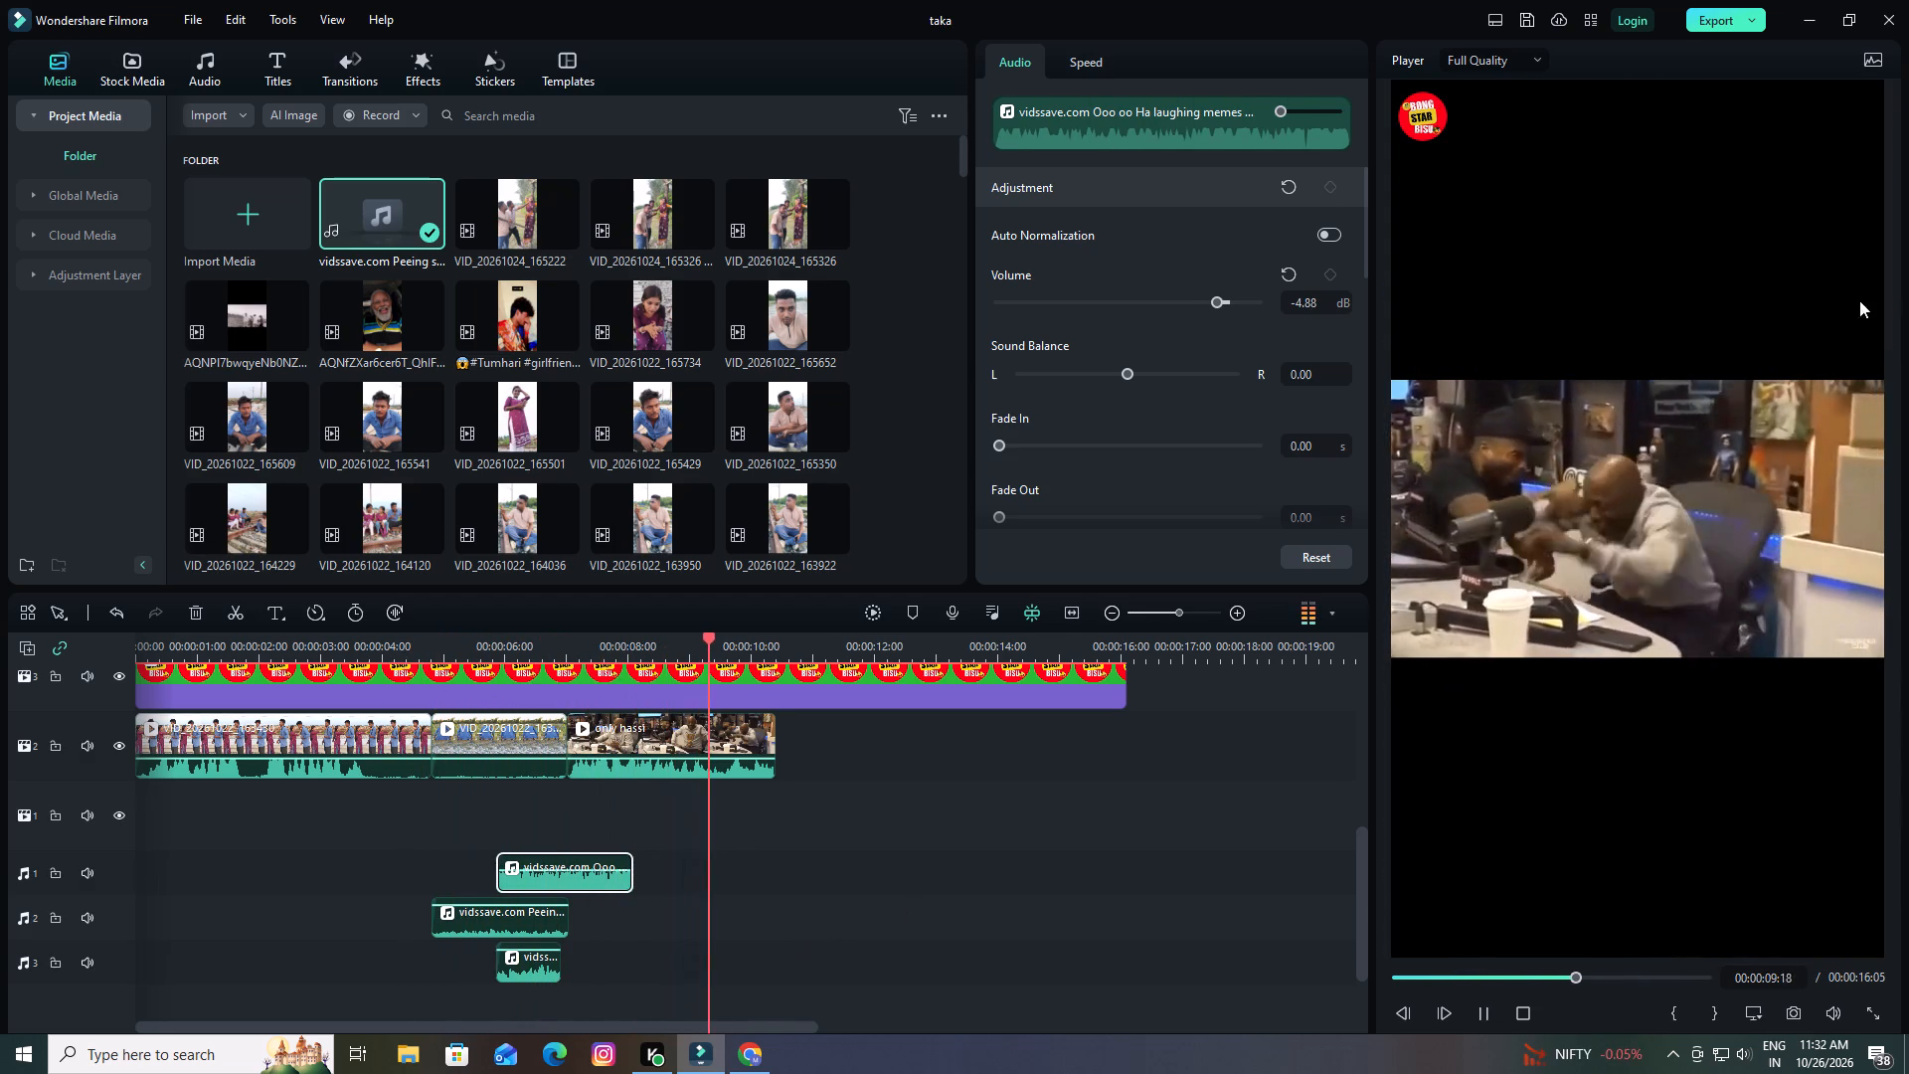
Save the project.
{"action": "left_click", "coordinate": [1525, 23]}
Shorten the channel logo overlay so it ends with the second video clip, where the "only hassi" clip begins.
{"action": "scroll", "coordinate": [982, 897], "scroll_direction": "up", "scroll_amount": 3}
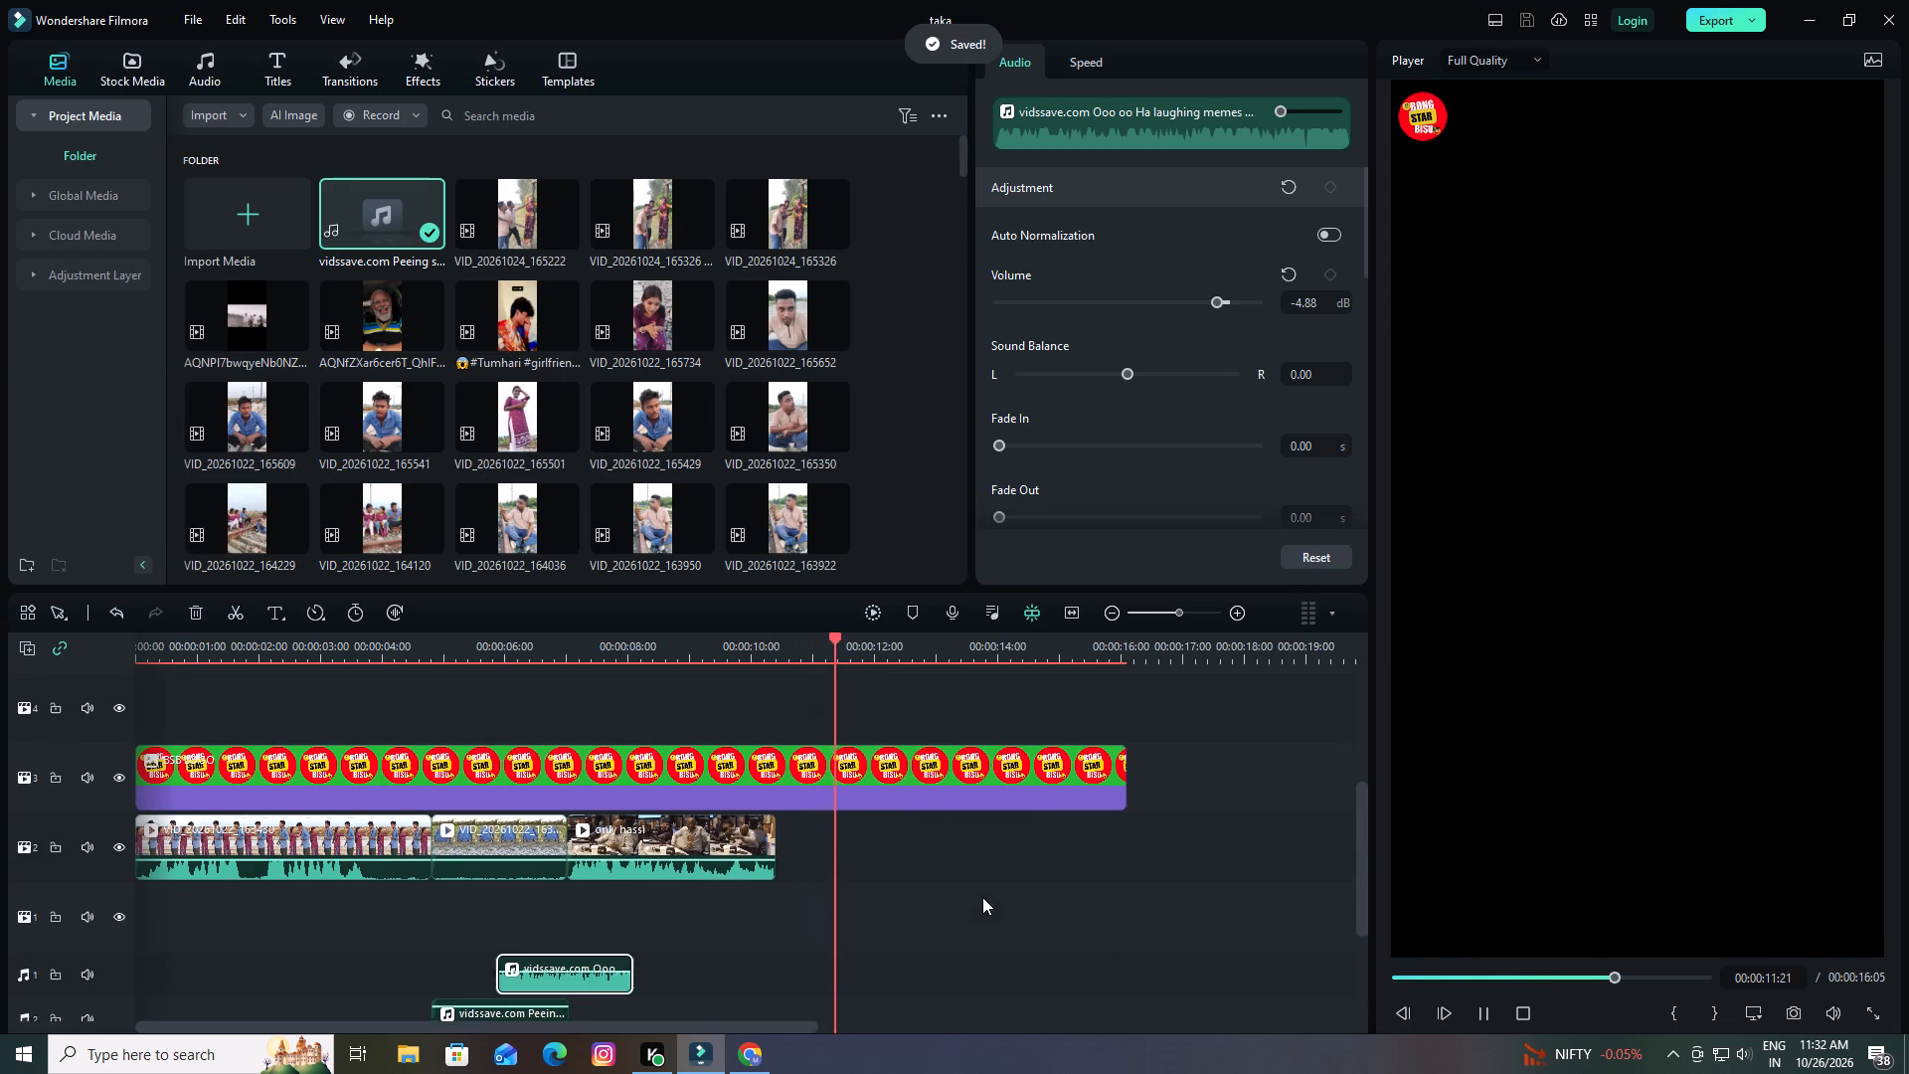
{"action": "key", "text": "space"}
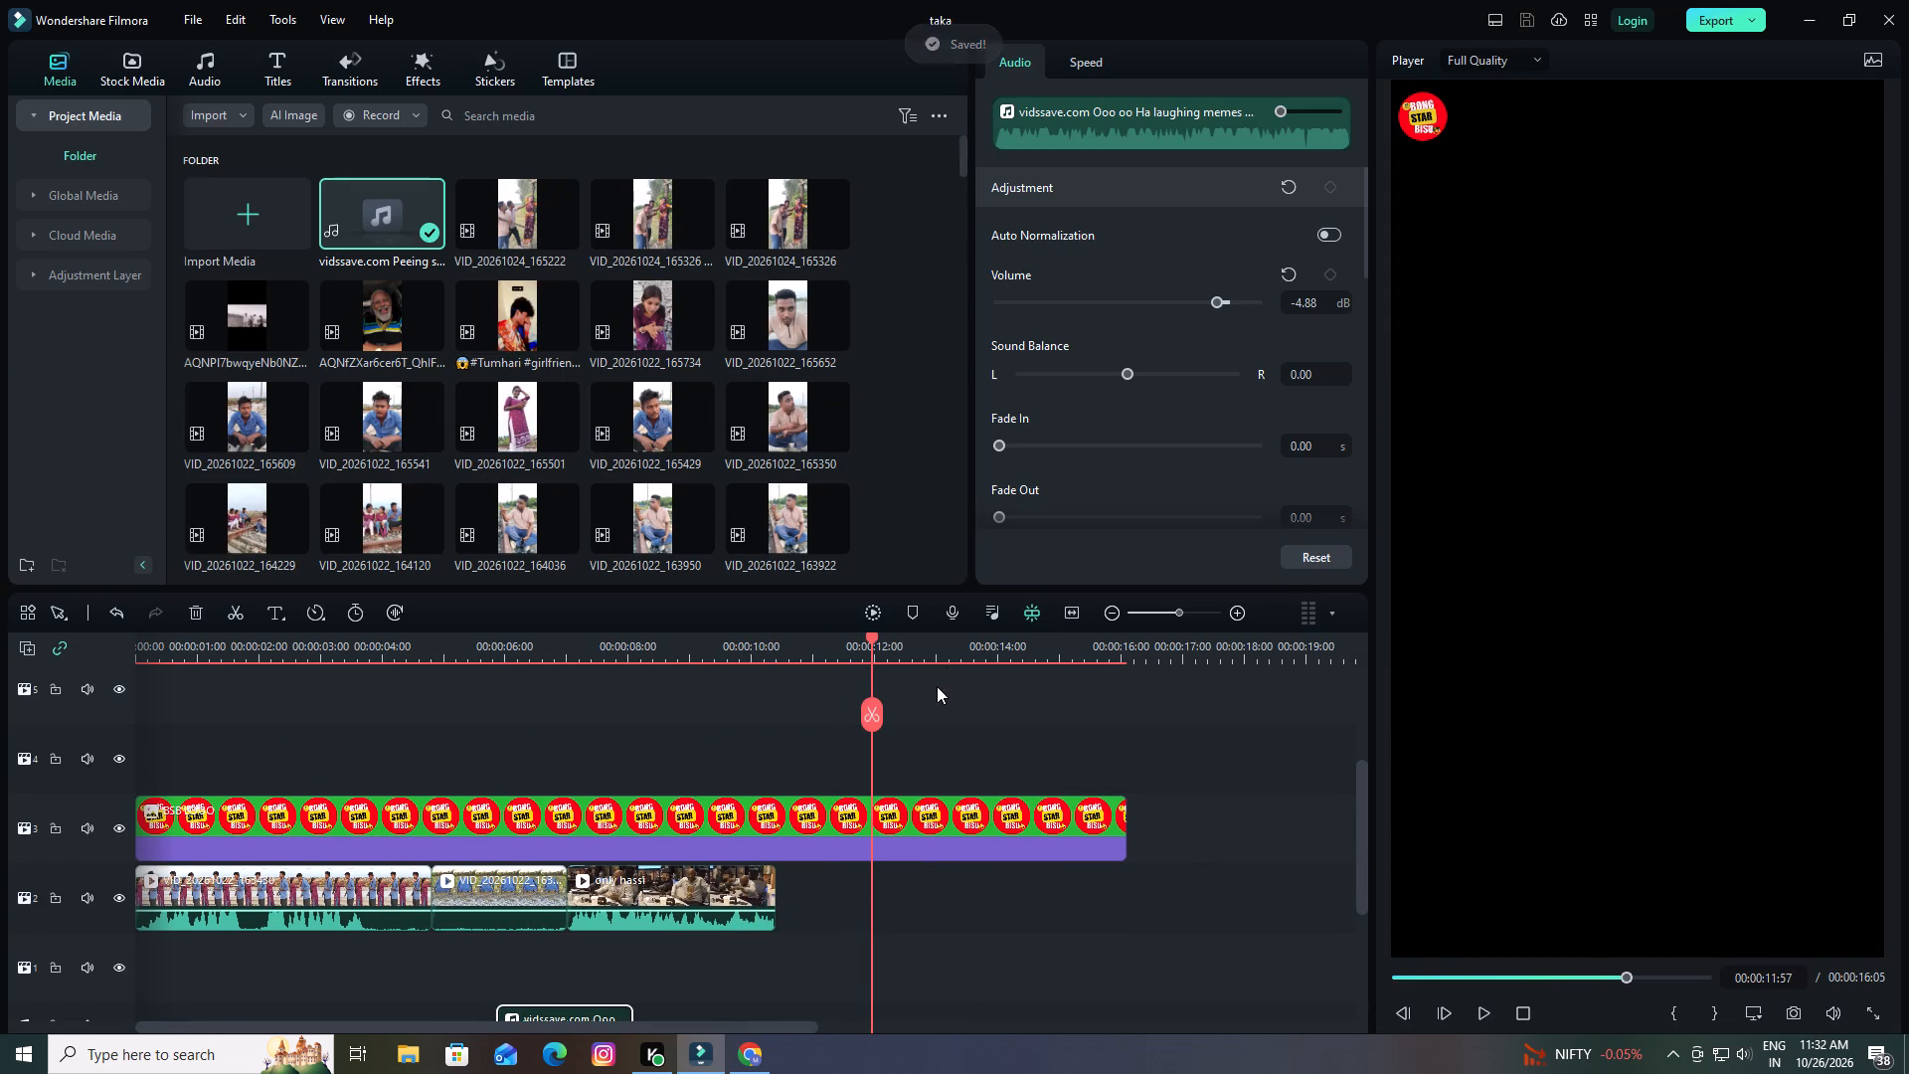
{"action": "left_click_drag", "start_coordinate": [1123, 825], "coordinate": [697, 792]}
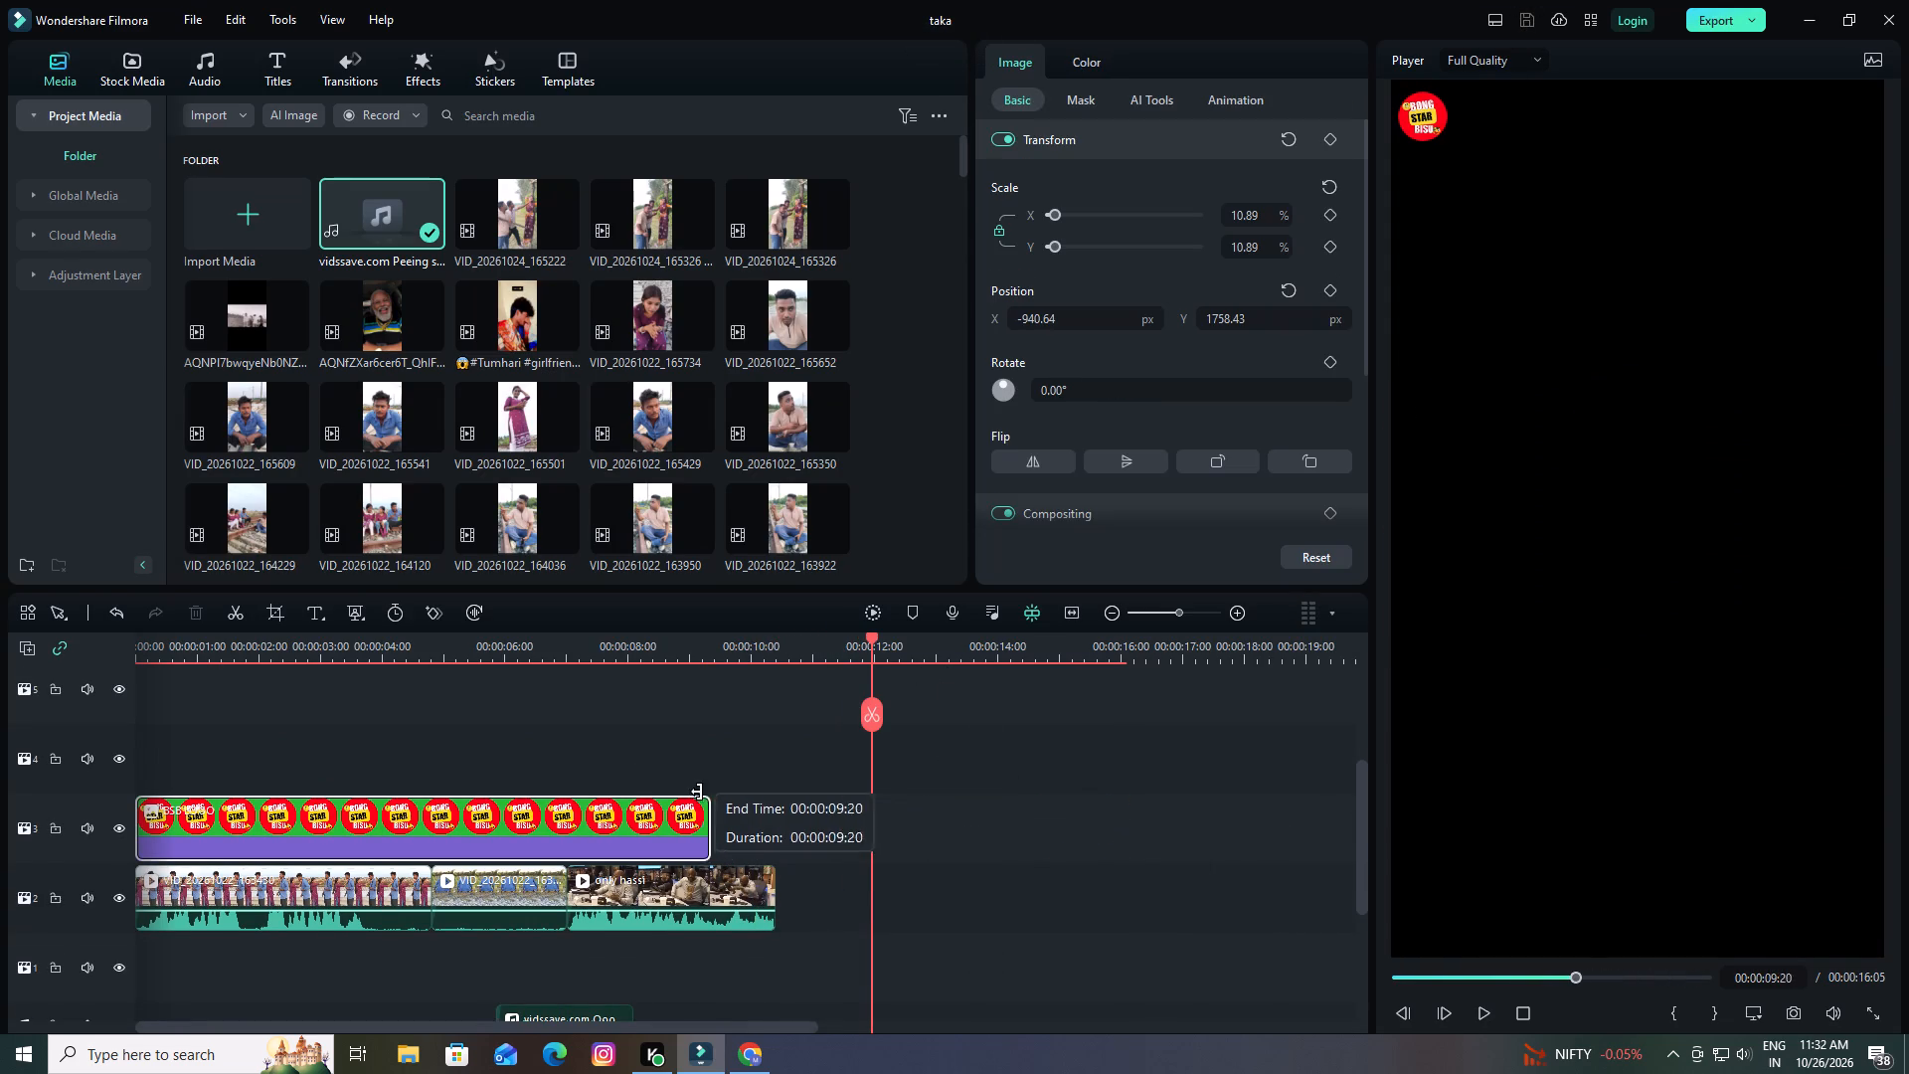
{"action": "left_click_drag", "start_coordinate": [697, 792], "coordinate": [567, 784]}
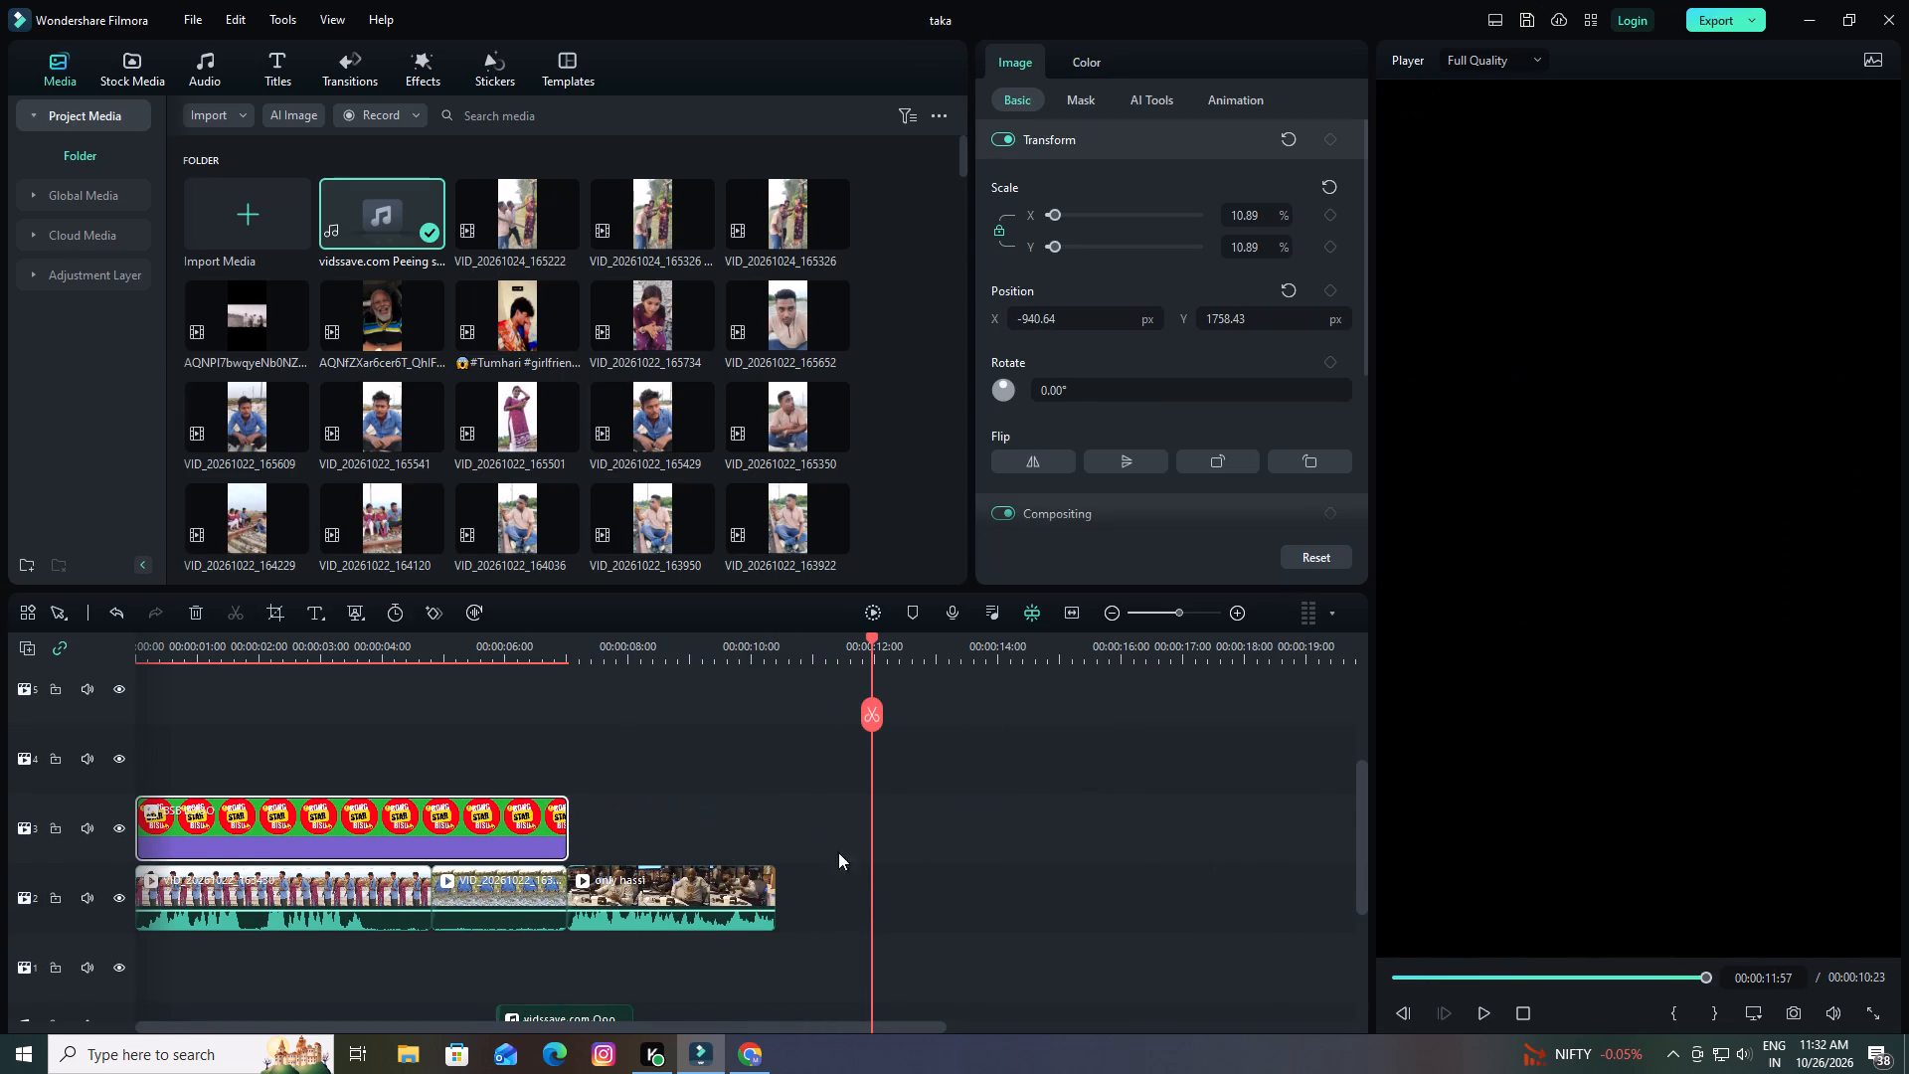
Go to about 00:00:08:46 within the "only hassi" clip to examine the frame without the logo.
{"action": "scroll", "coordinate": [876, 874], "scroll_direction": "down", "scroll_amount": 3}
{"action": "left_click_drag", "start_coordinate": [874, 638], "coordinate": [676, 618]}
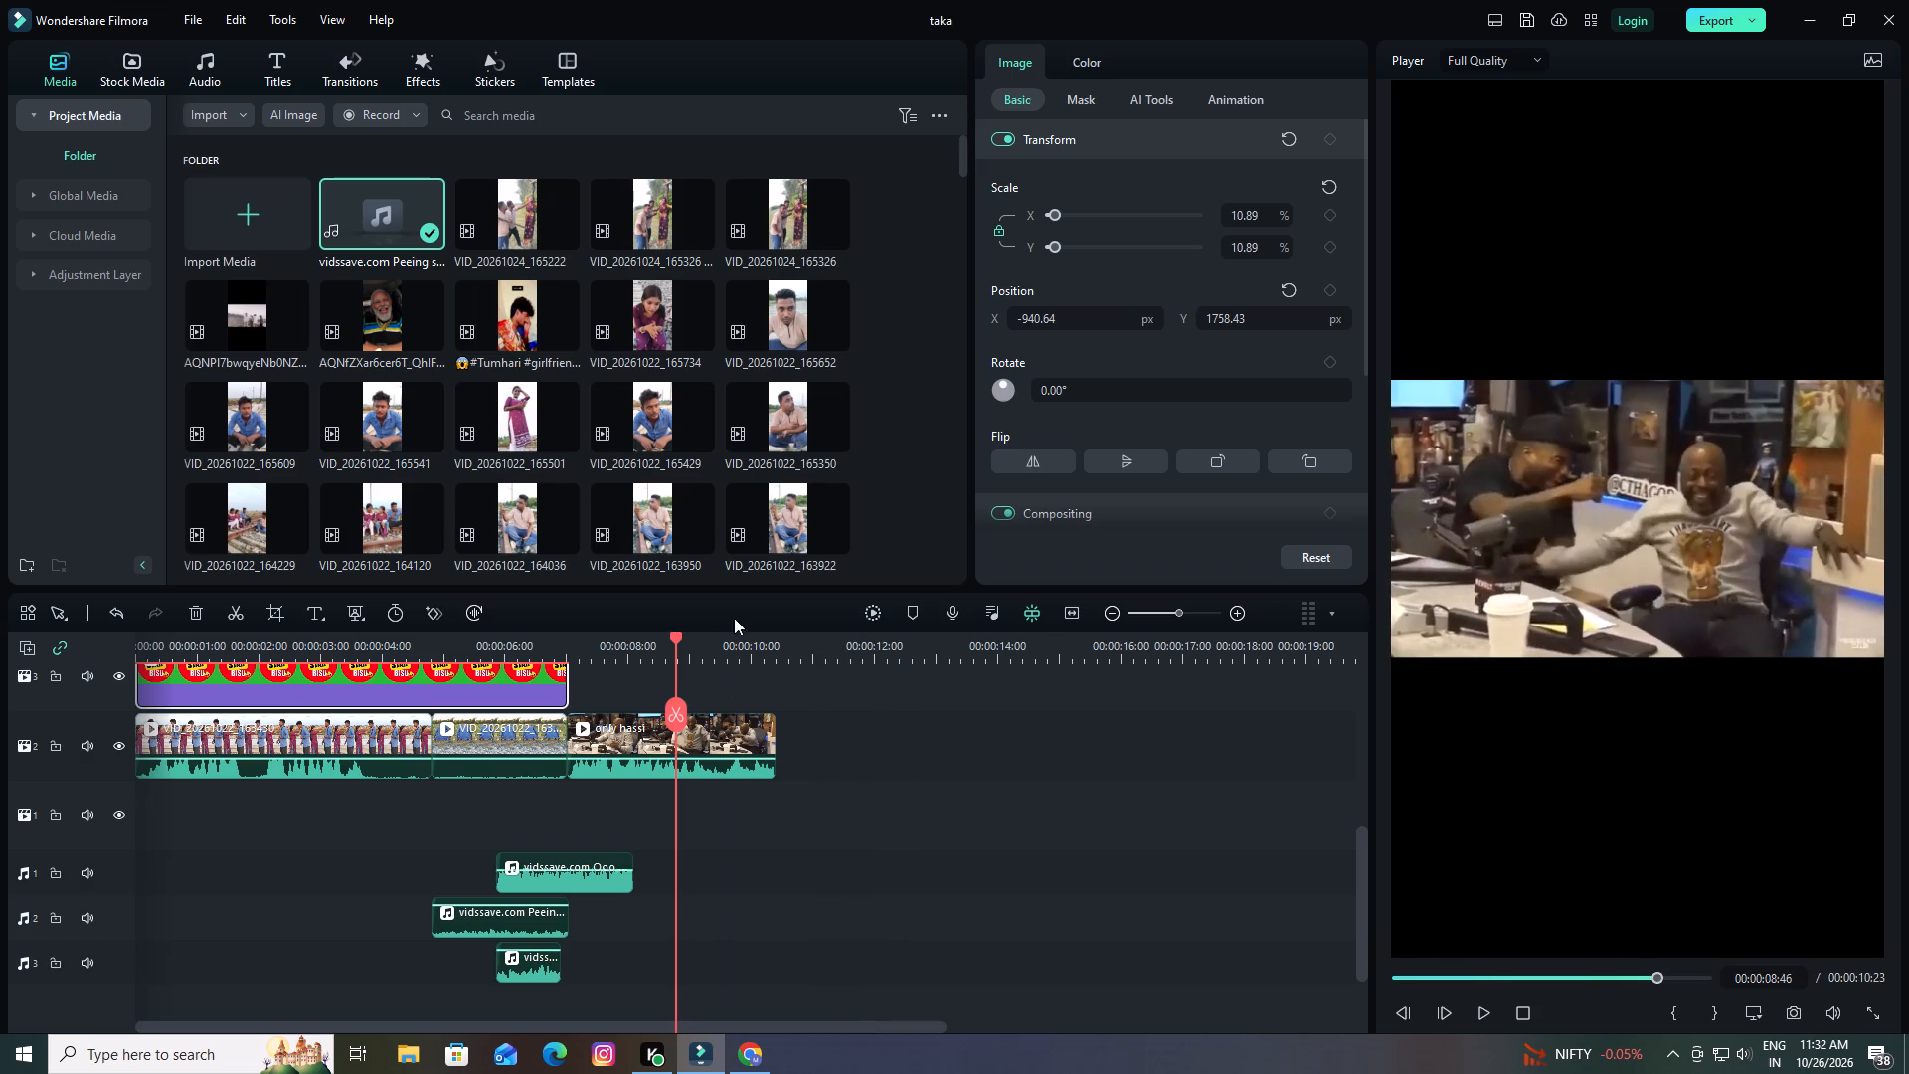
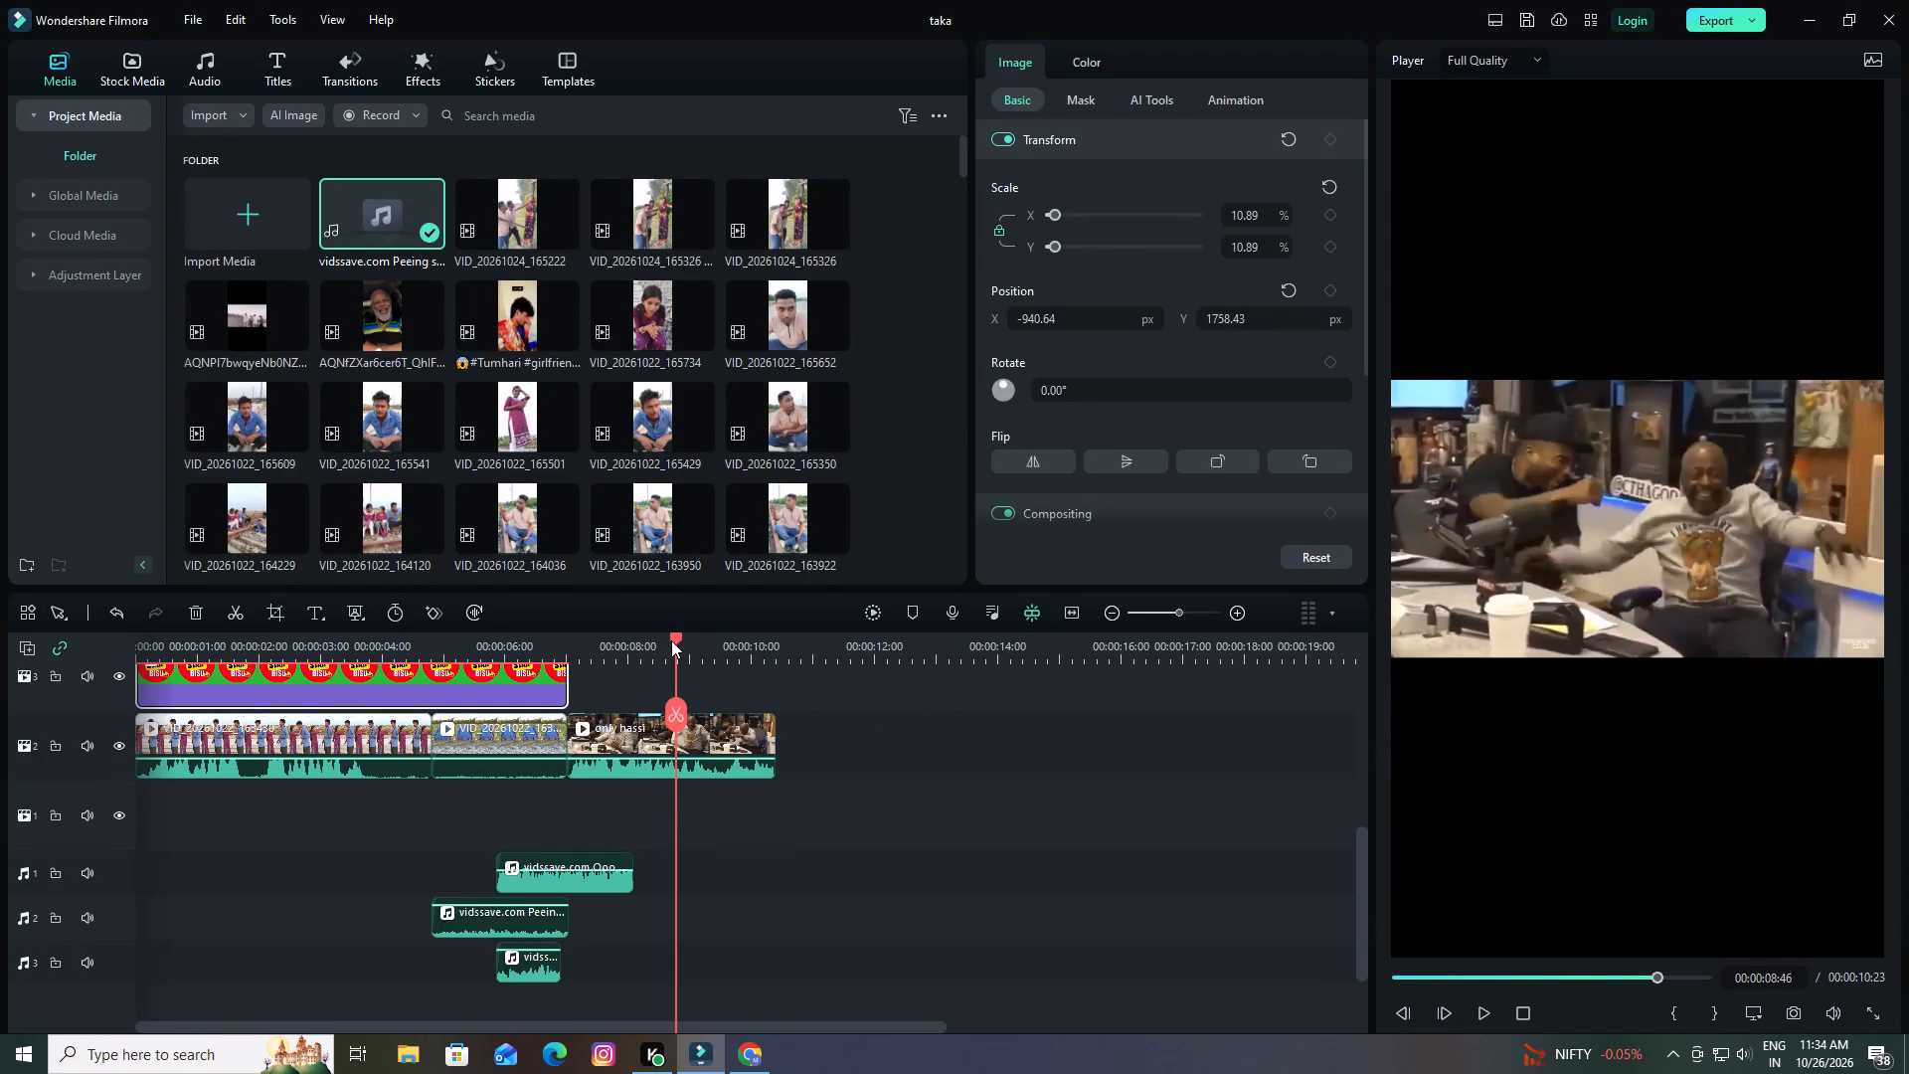
Return the playhead to the start of the sequence at 00:00:00:00 to view the opening frame.
{"action": "left_click_drag", "start_coordinate": [673, 638], "coordinate": [0, 544]}
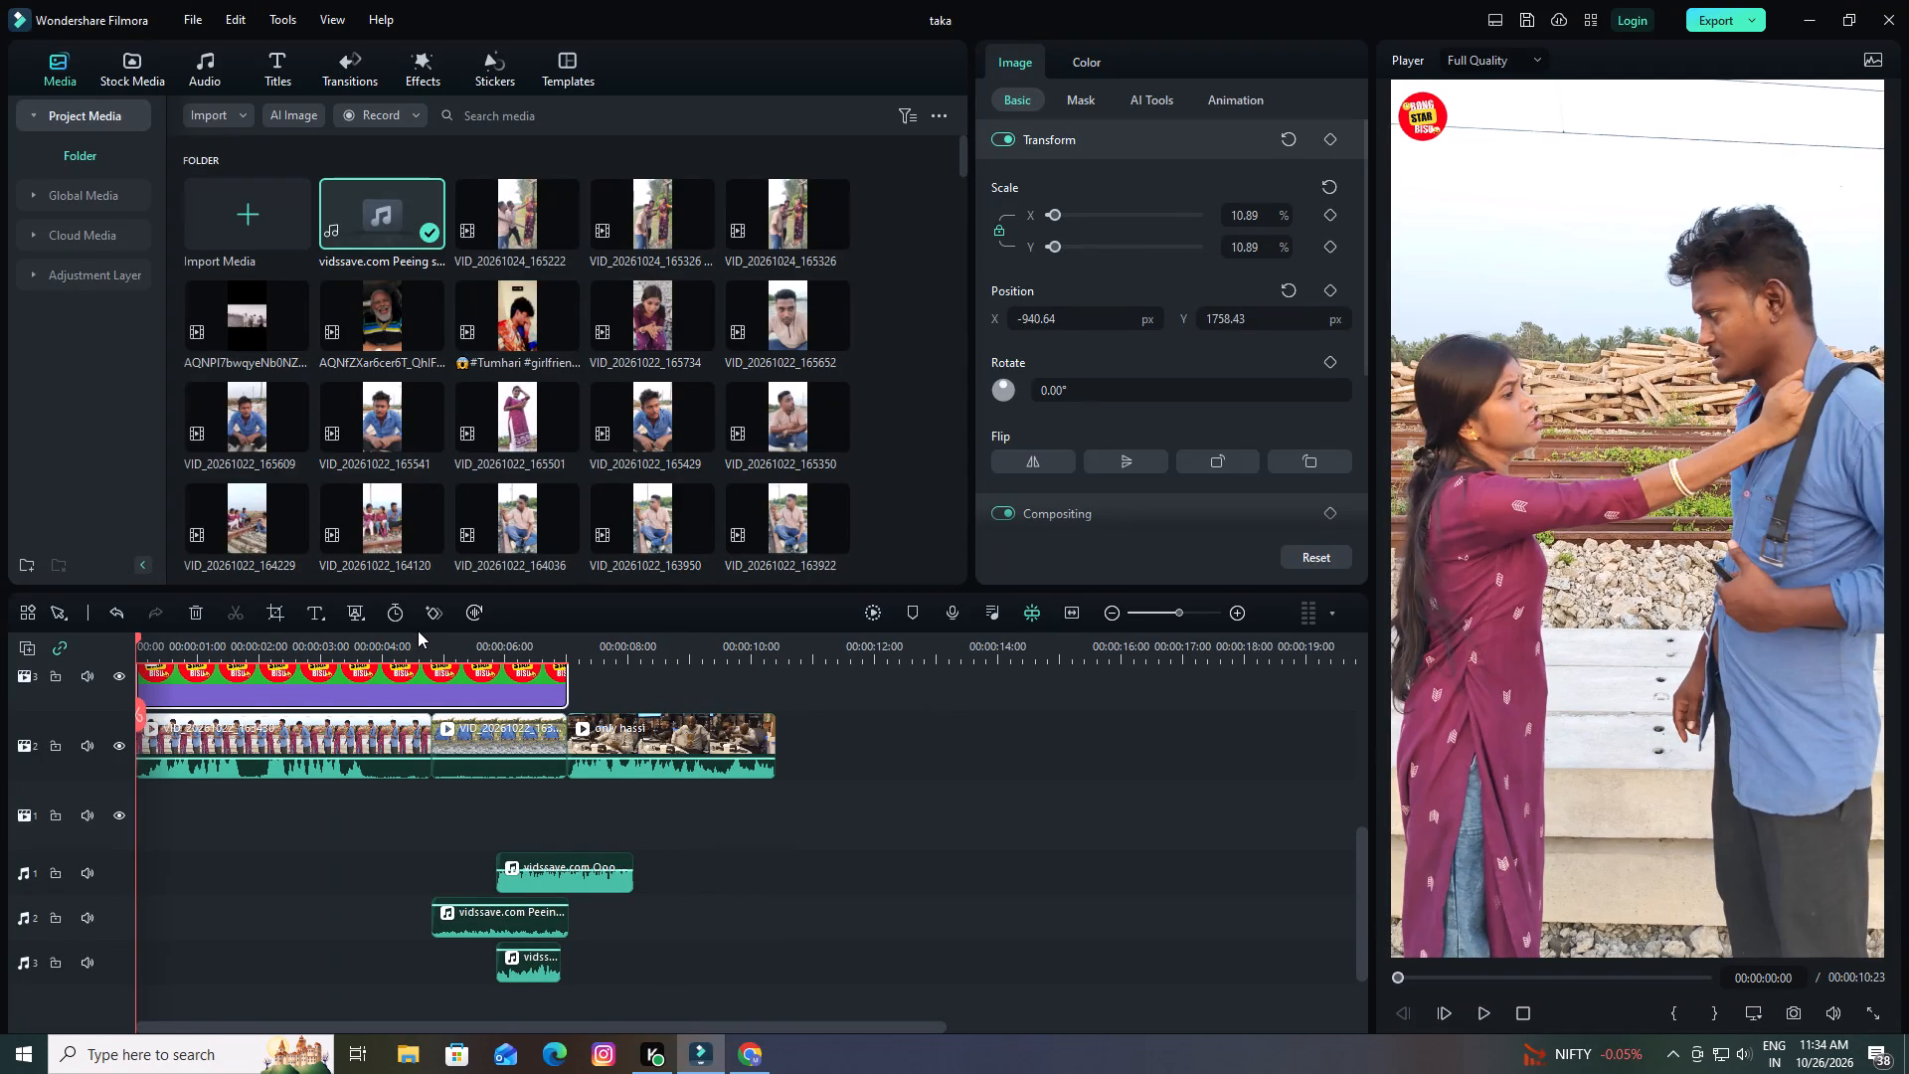
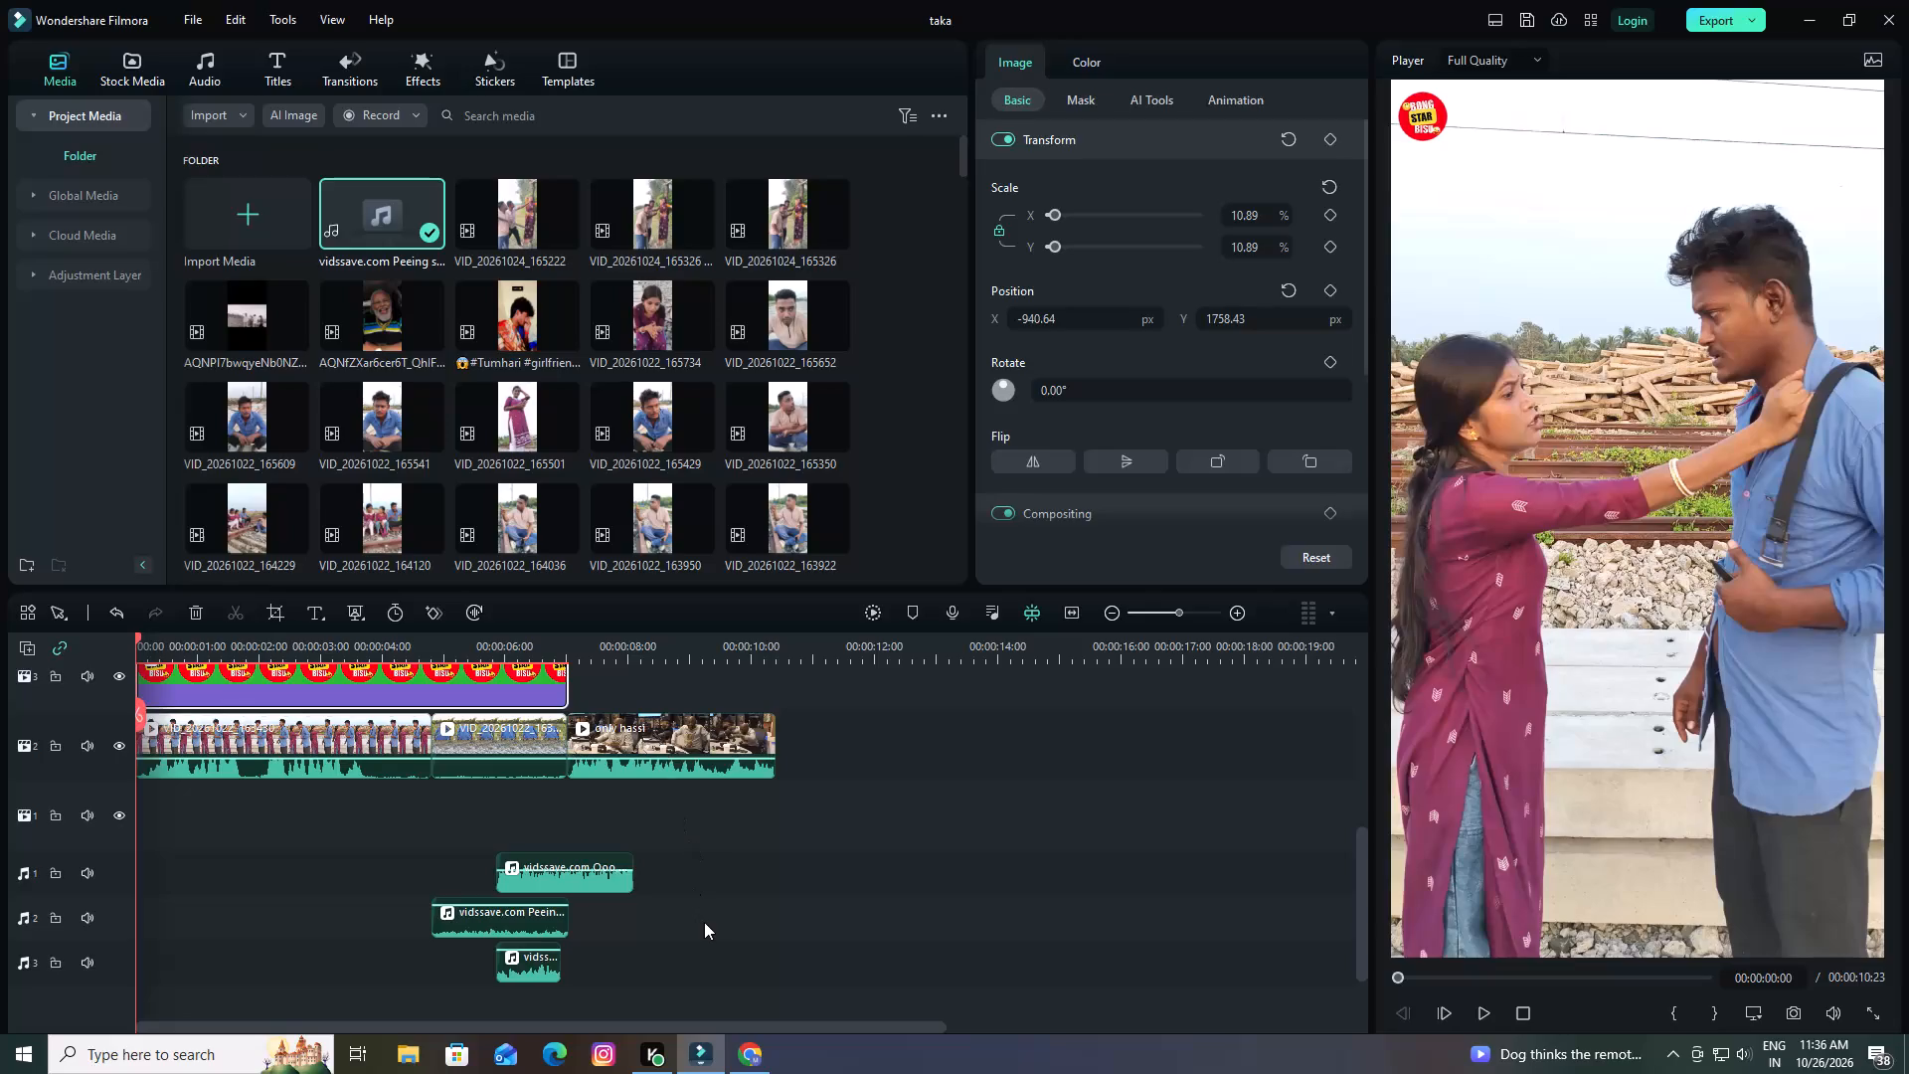
Play the whole sequence through to its end to review the edit, and return the playhead to 00:00:00:00.
{"action": "key", "text": "space"}
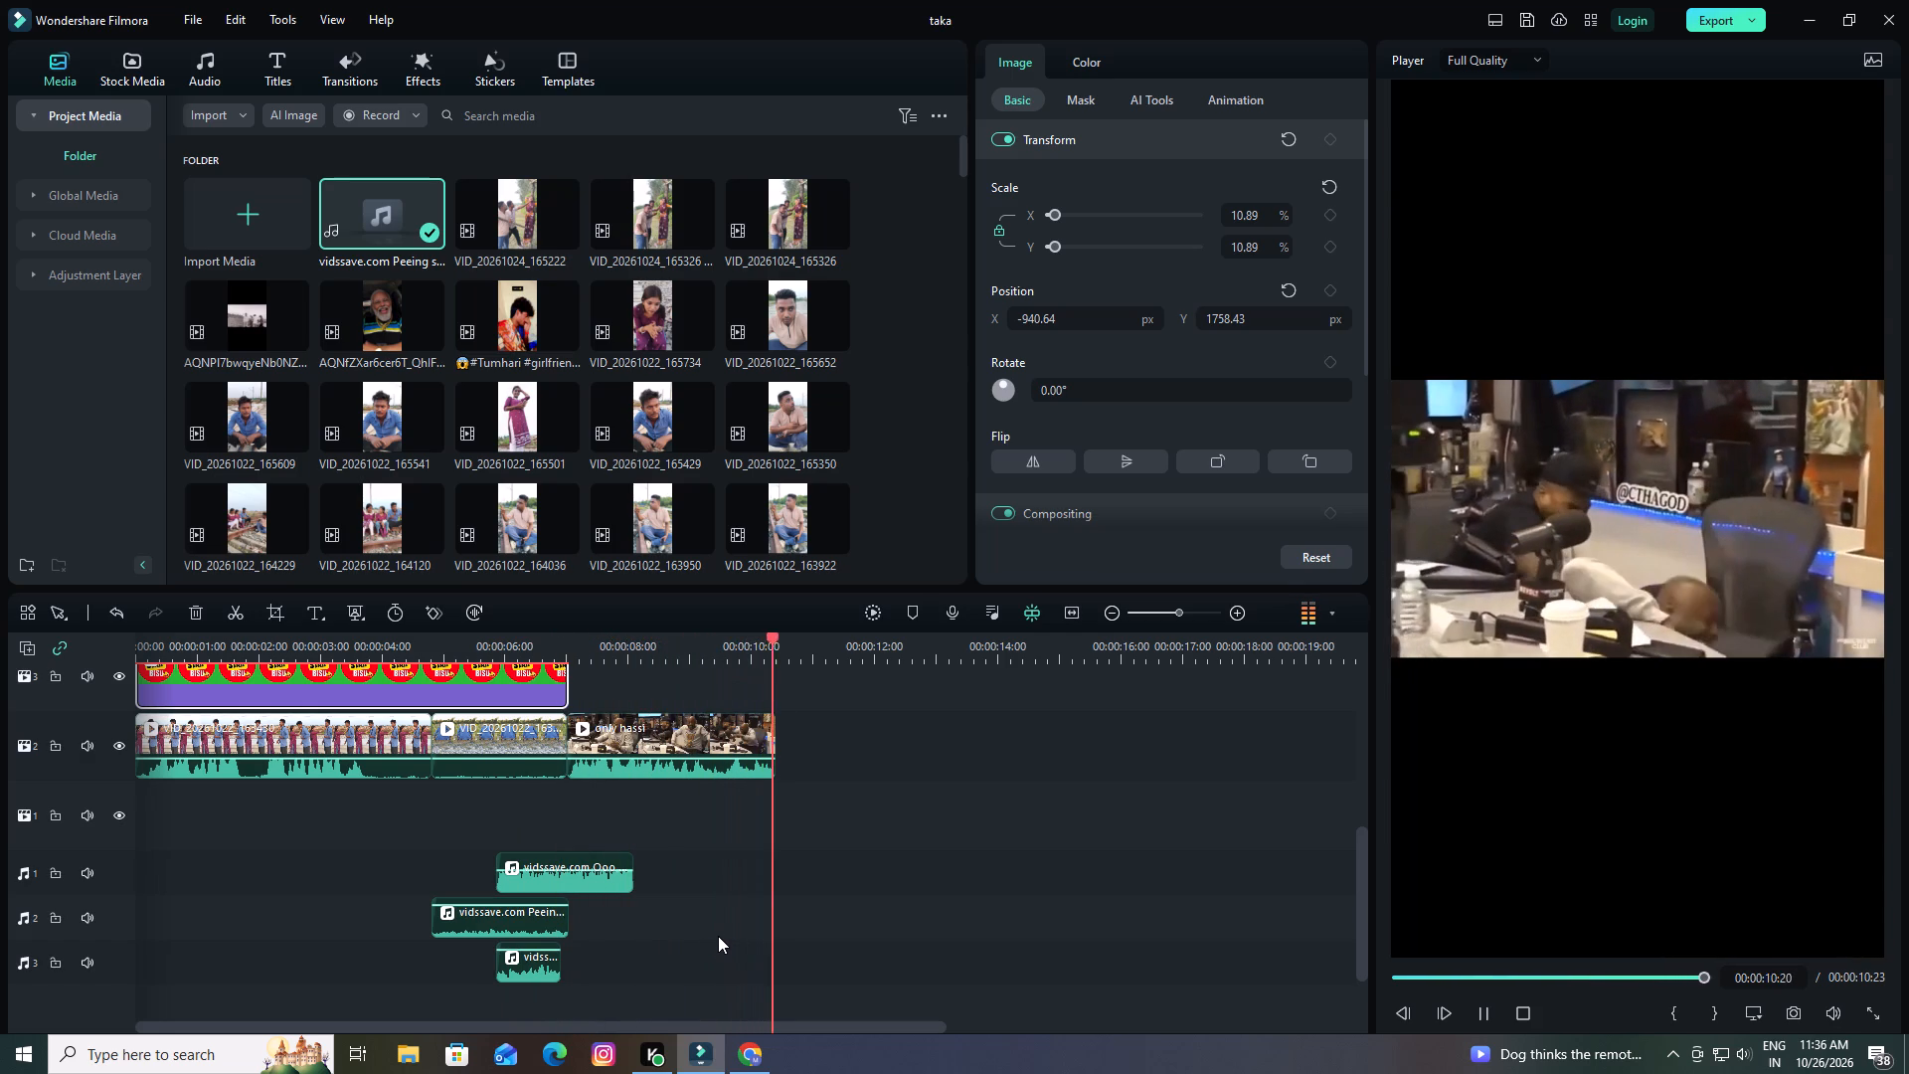
{"action": "scroll", "coordinate": [708, 947], "scroll_direction": "up", "scroll_amount": 3}
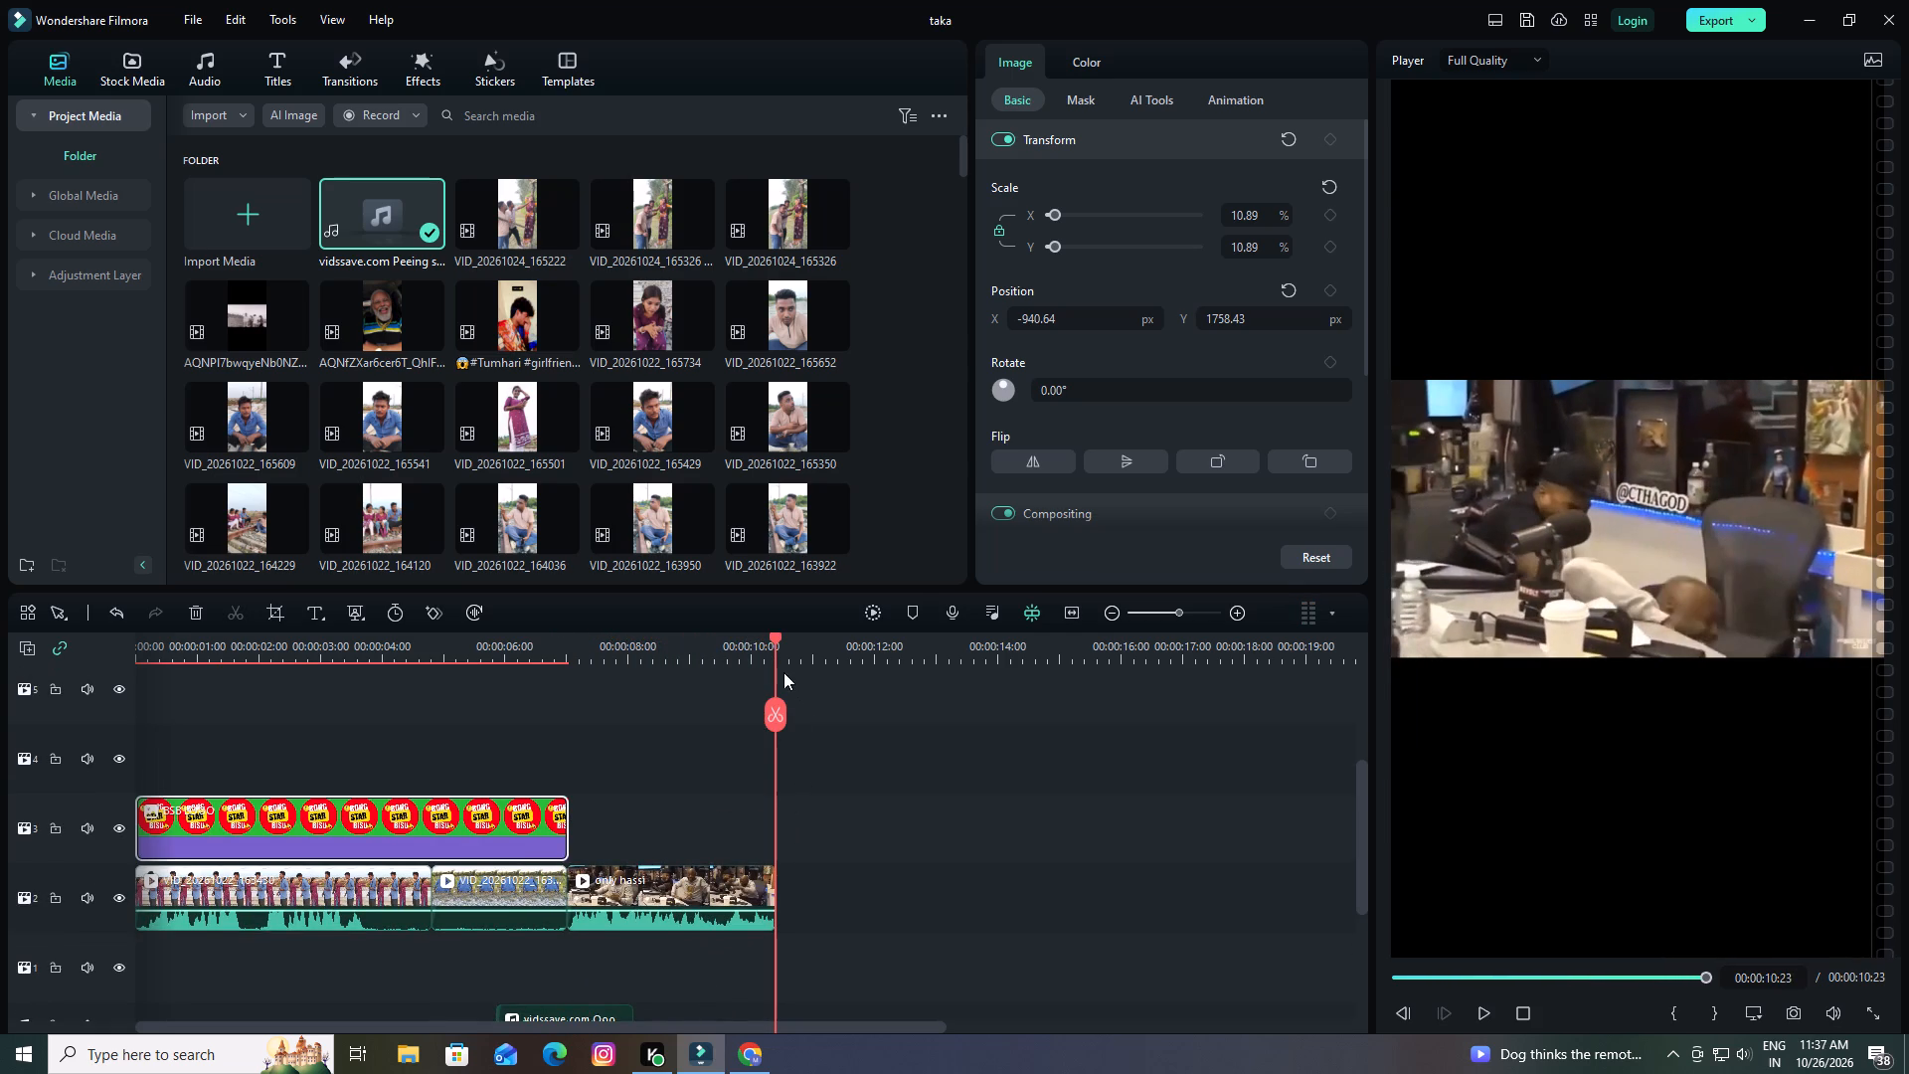
{"action": "left_click_drag", "start_coordinate": [770, 628], "coordinate": [767, 640]}
{"action": "left_click_drag", "start_coordinate": [773, 636], "coordinate": [75, 678]}
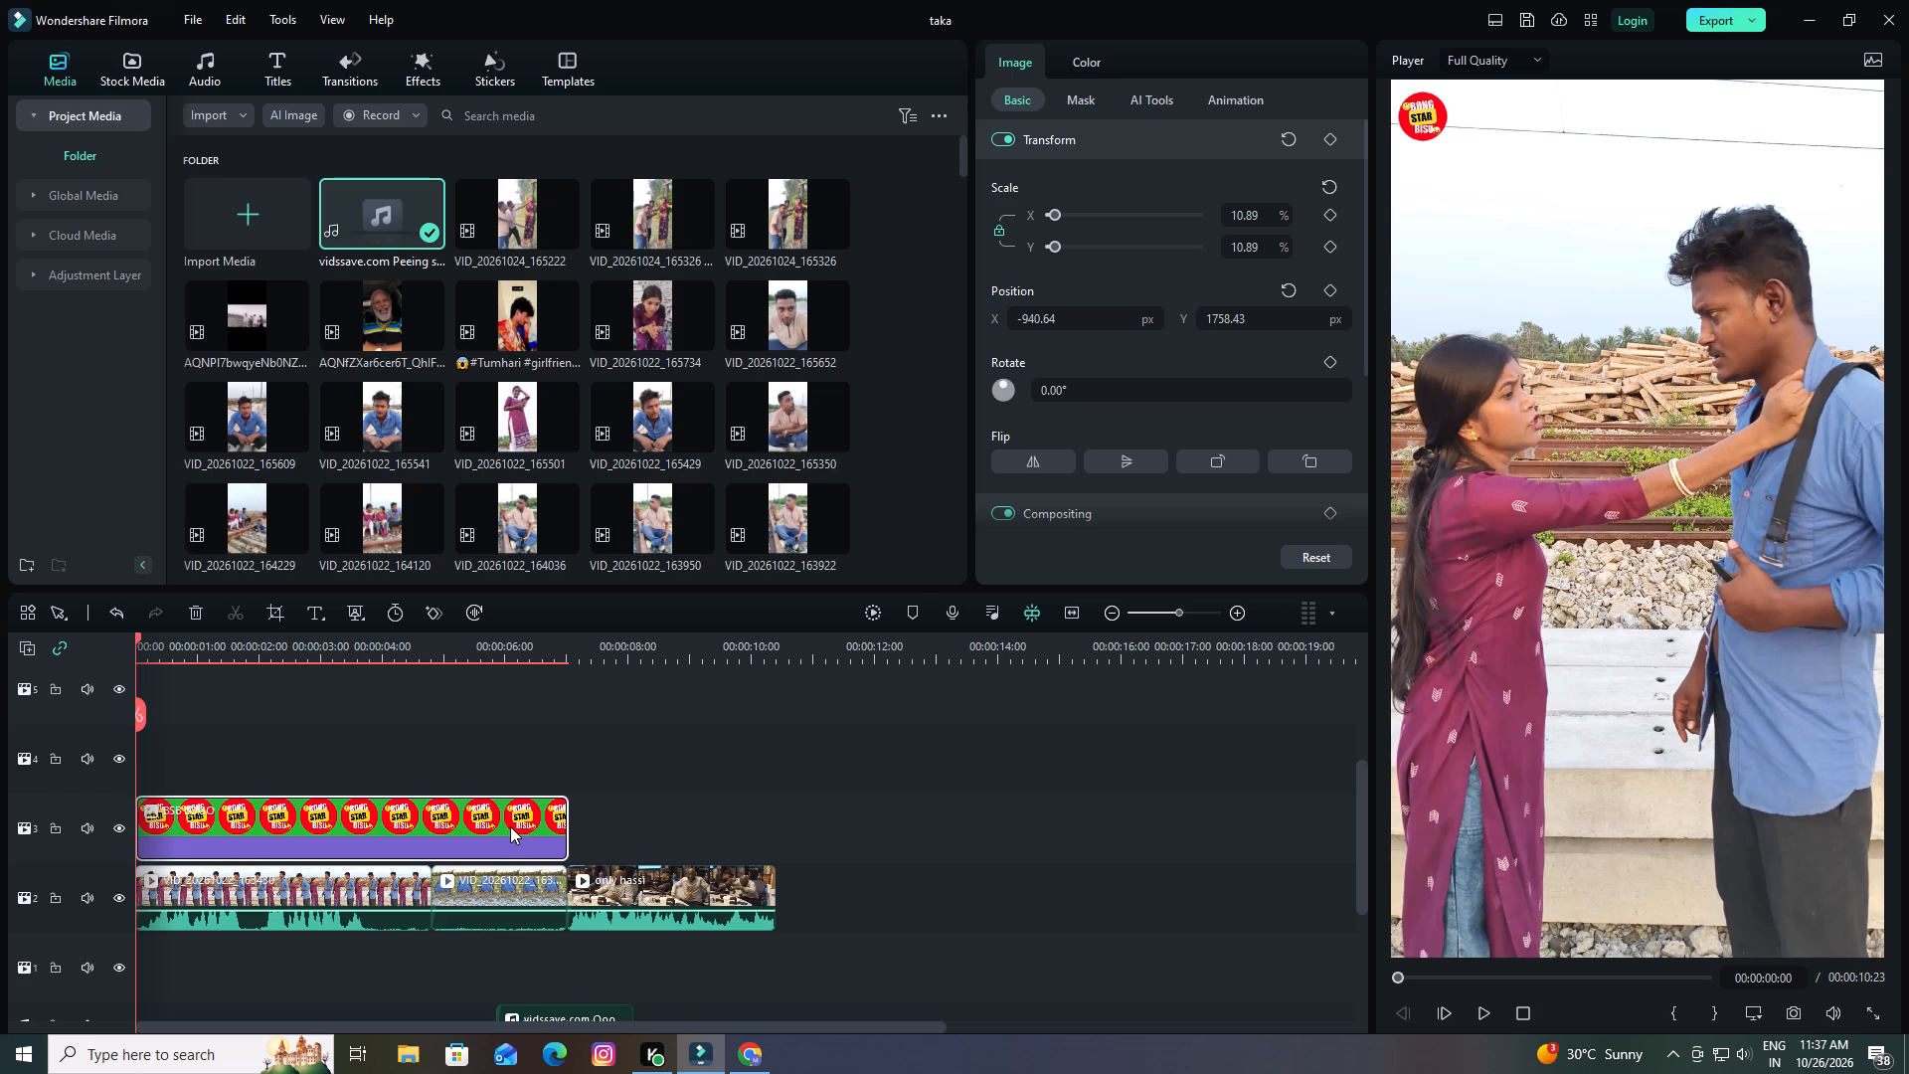
{"action": "scroll", "coordinate": [629, 839], "scroll_direction": "down", "scroll_amount": 3}
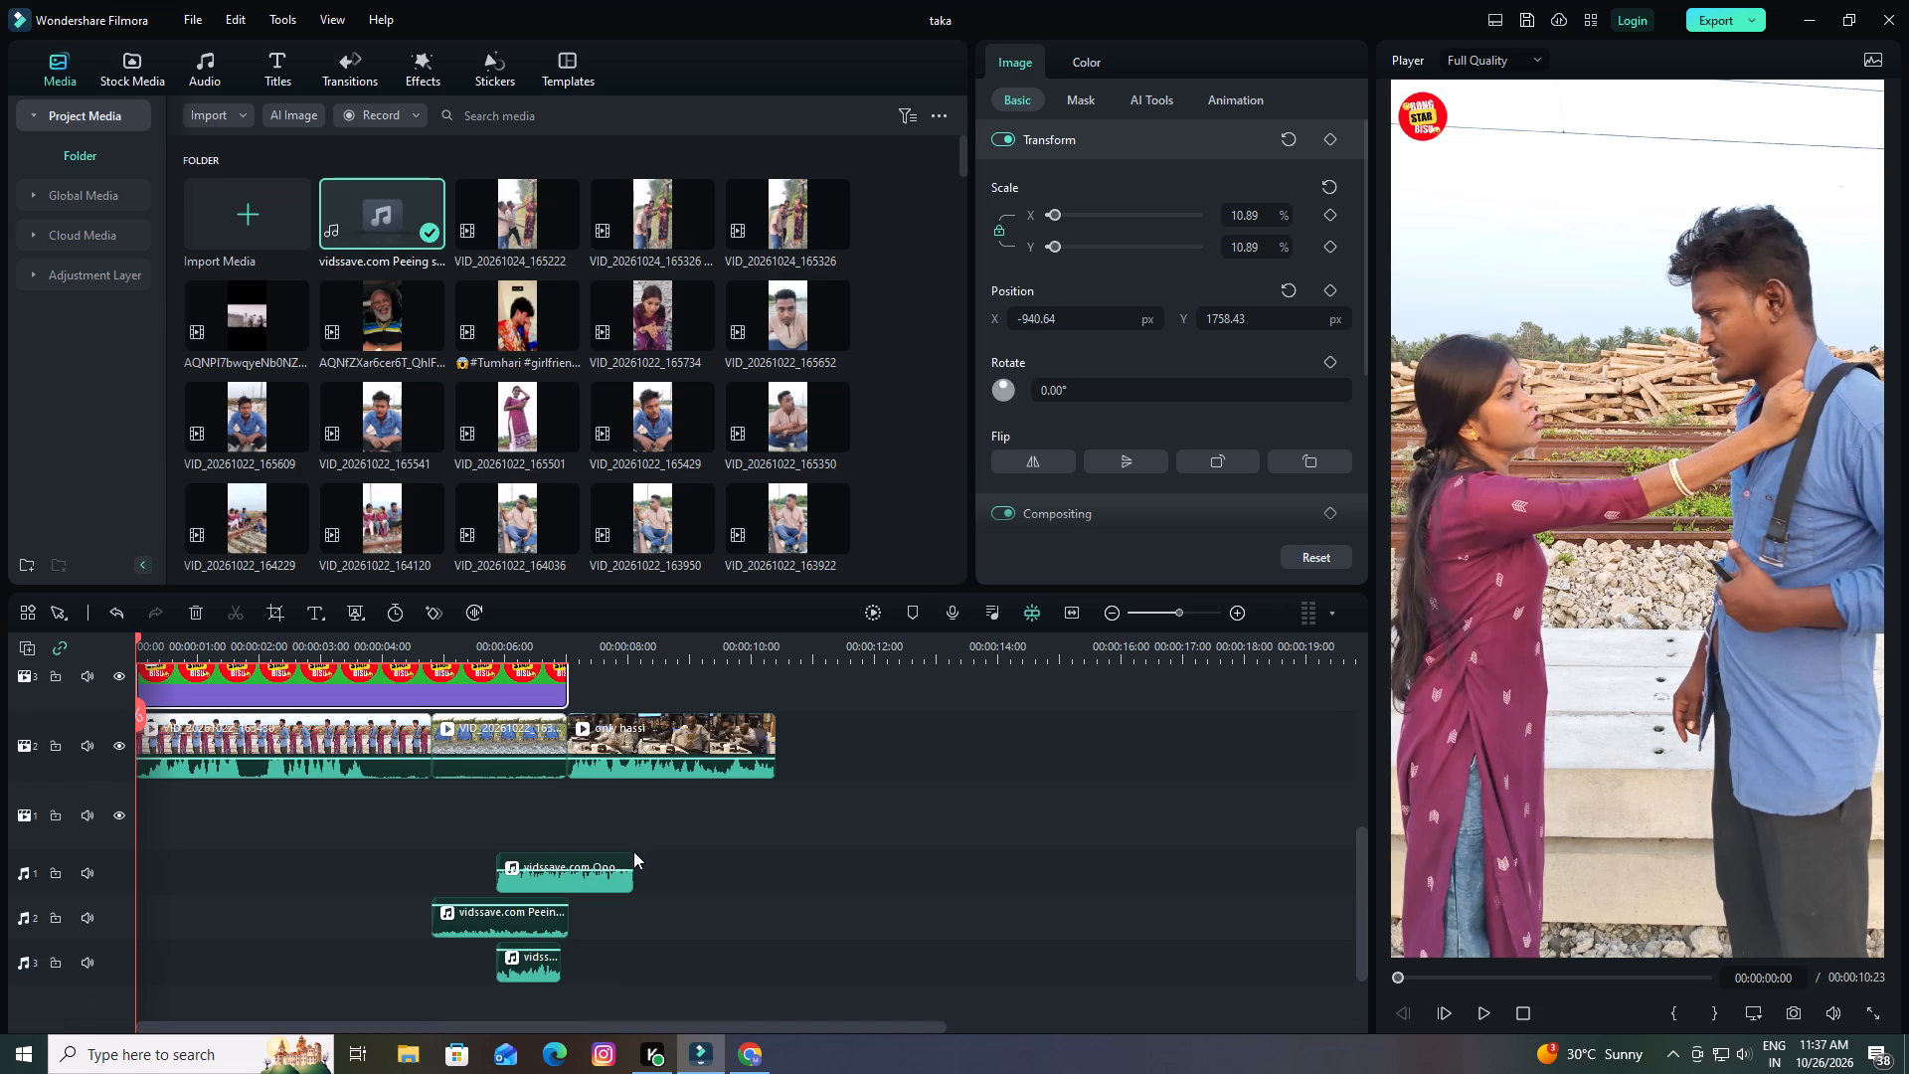
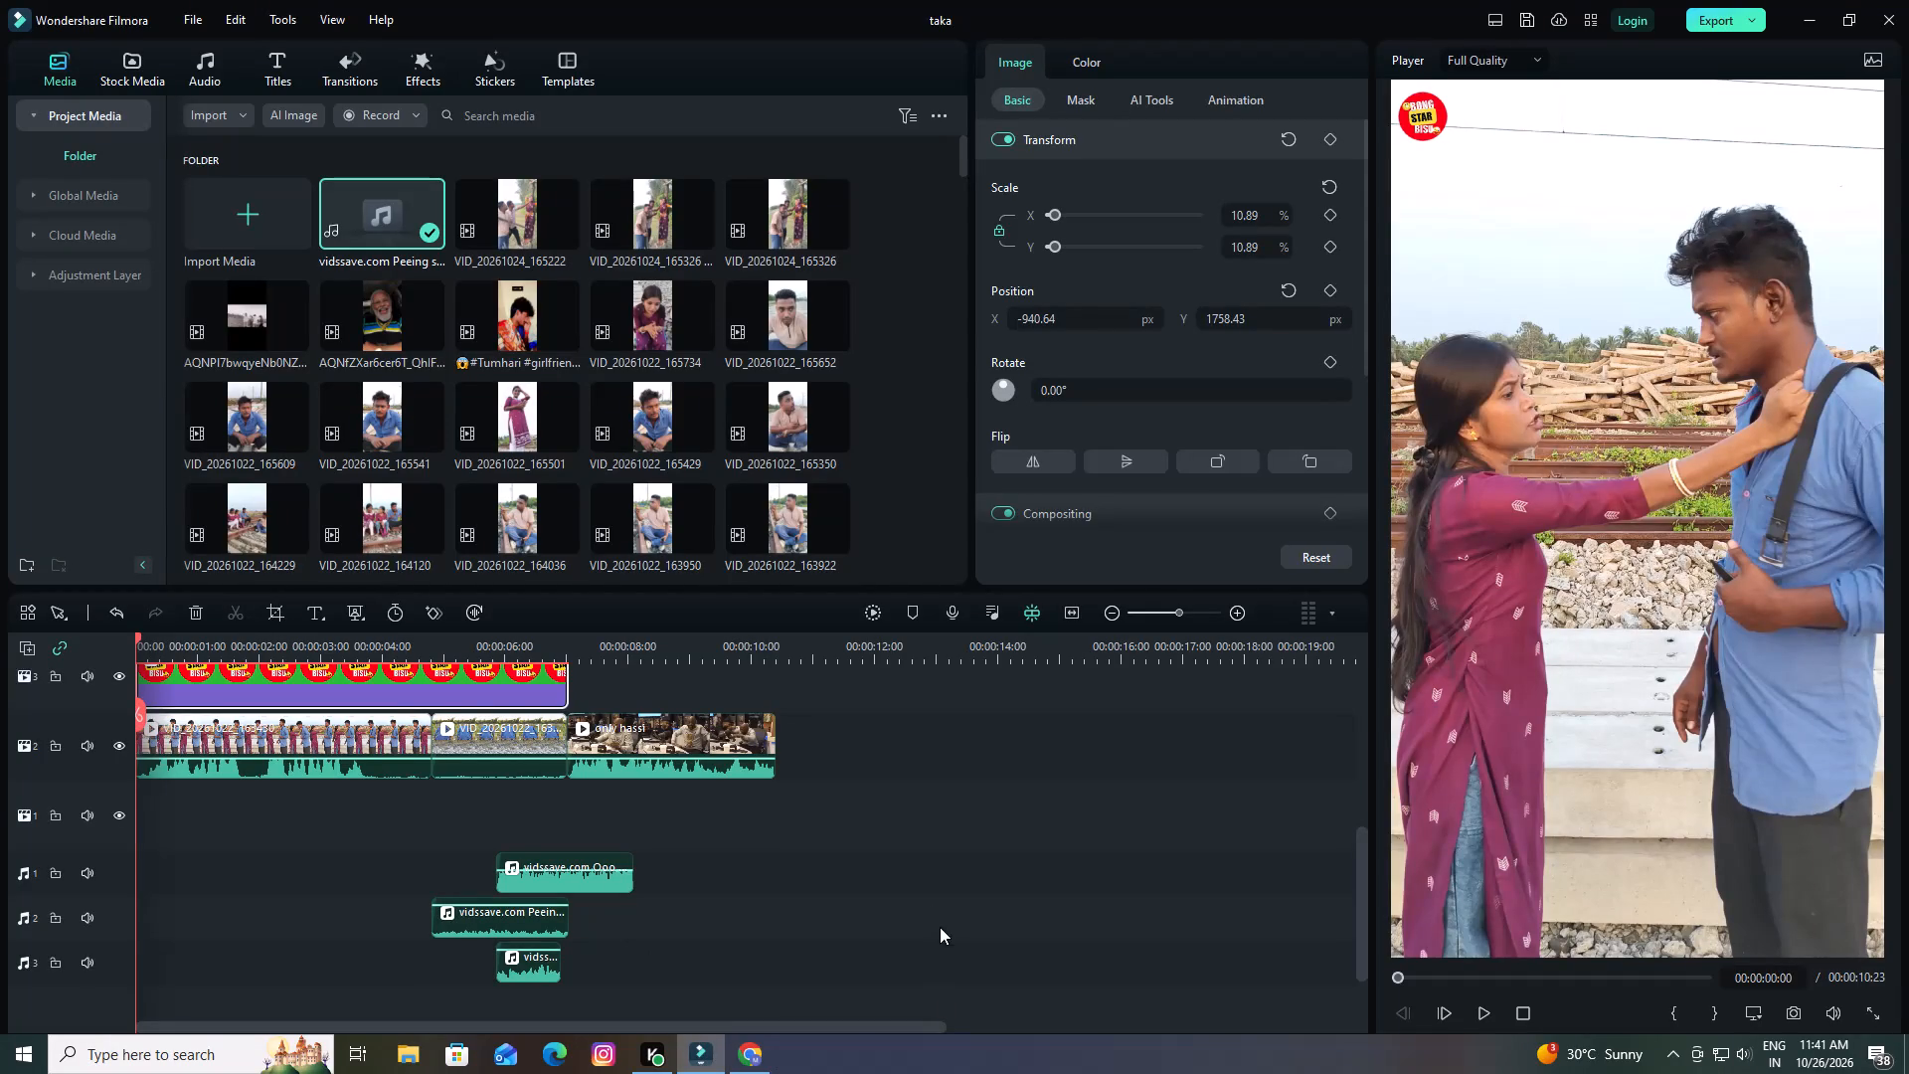
Add a Default Title on the track above the logo at the sequence start and extend it to end at 00:00:07:00.
{"action": "scroll", "coordinate": [867, 902], "scroll_direction": "up", "scroll_amount": 3}
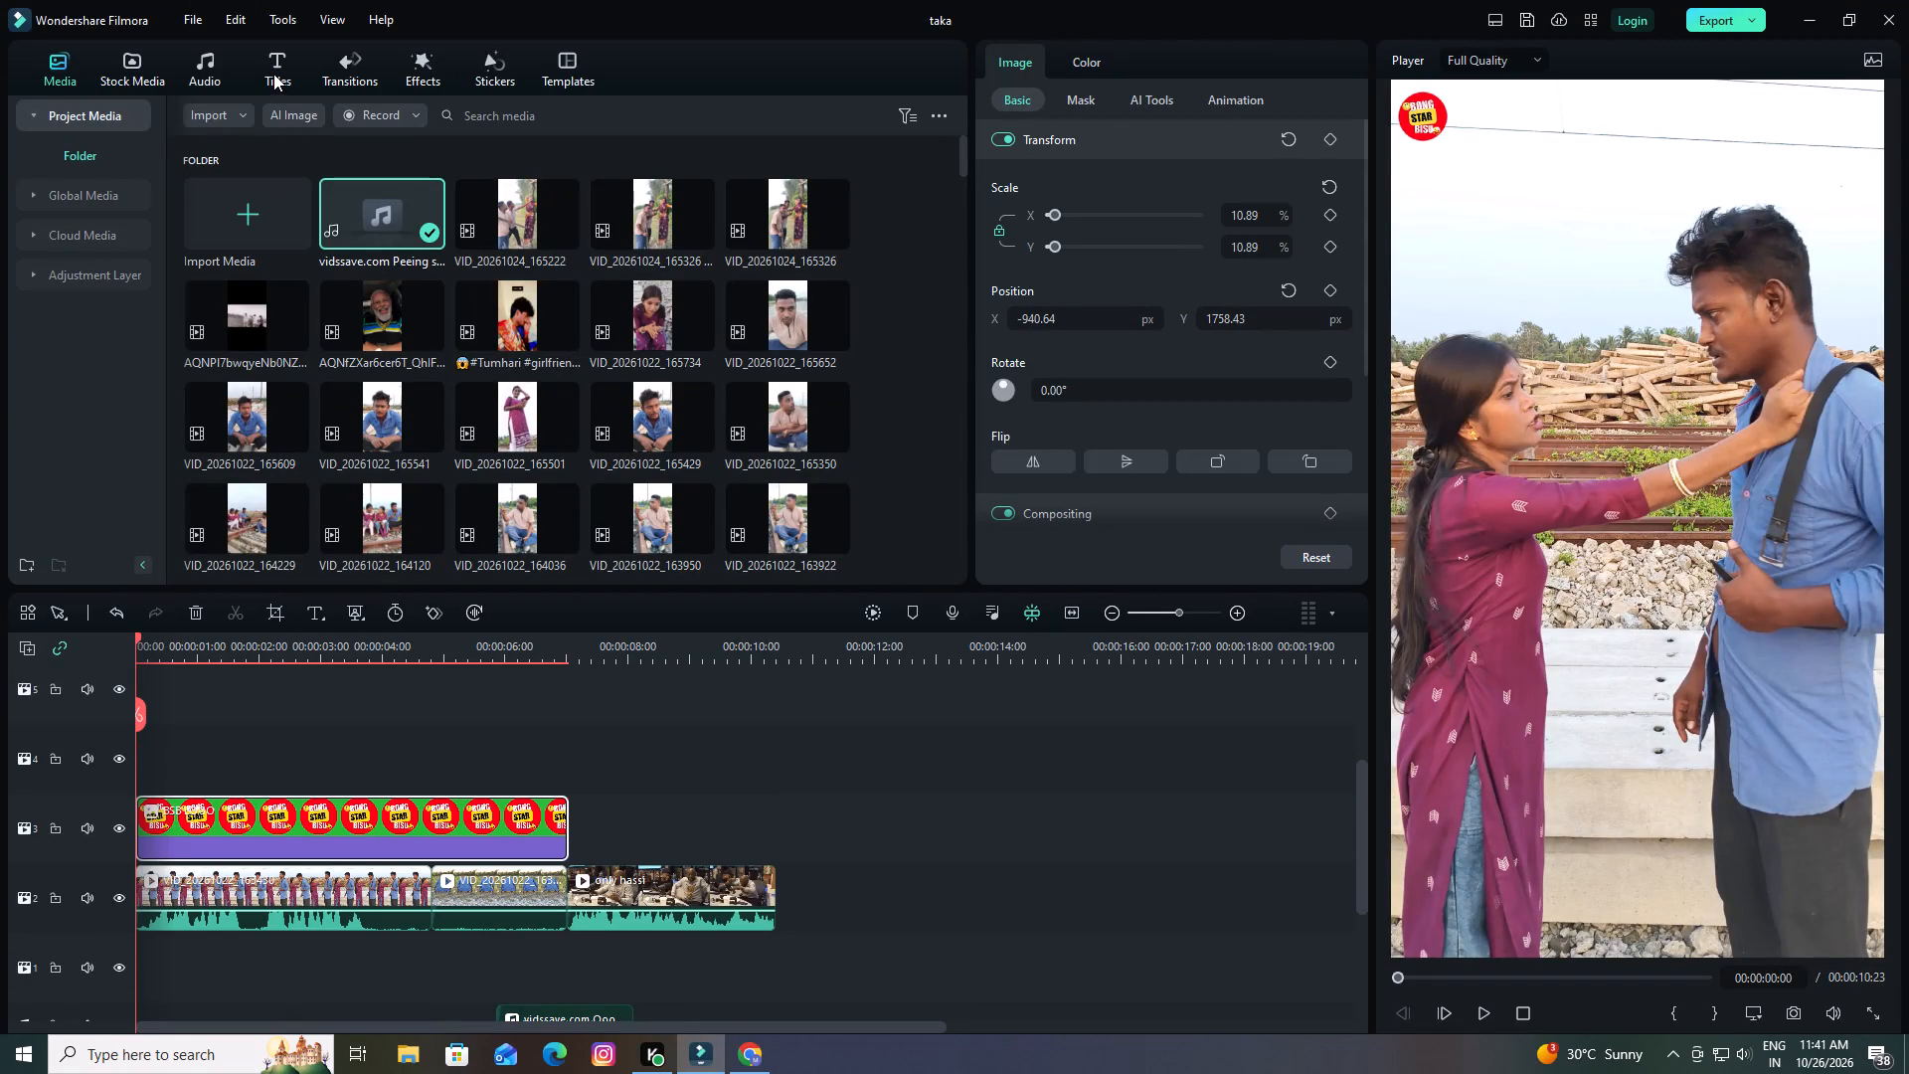
{"action": "left_click", "coordinate": [273, 74]}
{"action": "left_click_drag", "start_coordinate": [247, 217], "coordinate": [135, 768]}
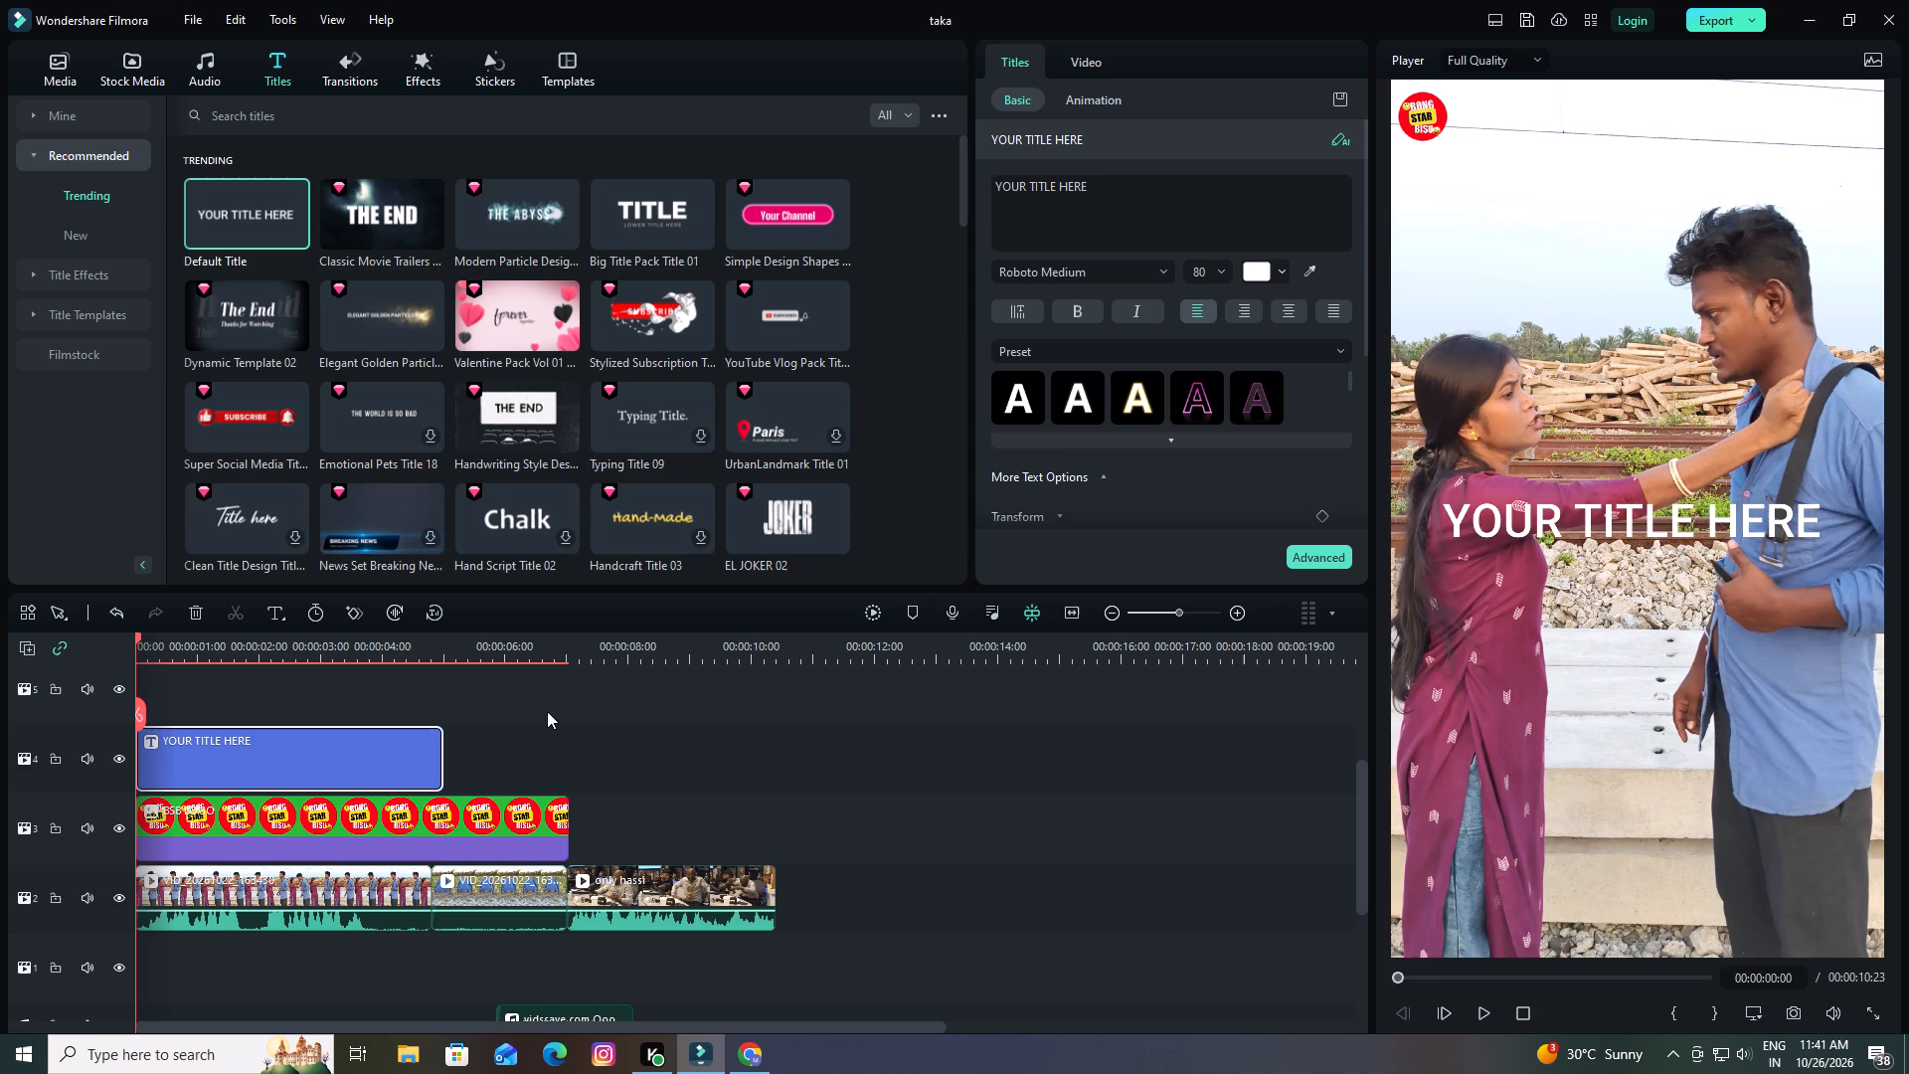
{"action": "left_click_drag", "start_coordinate": [442, 746], "coordinate": [564, 746]}
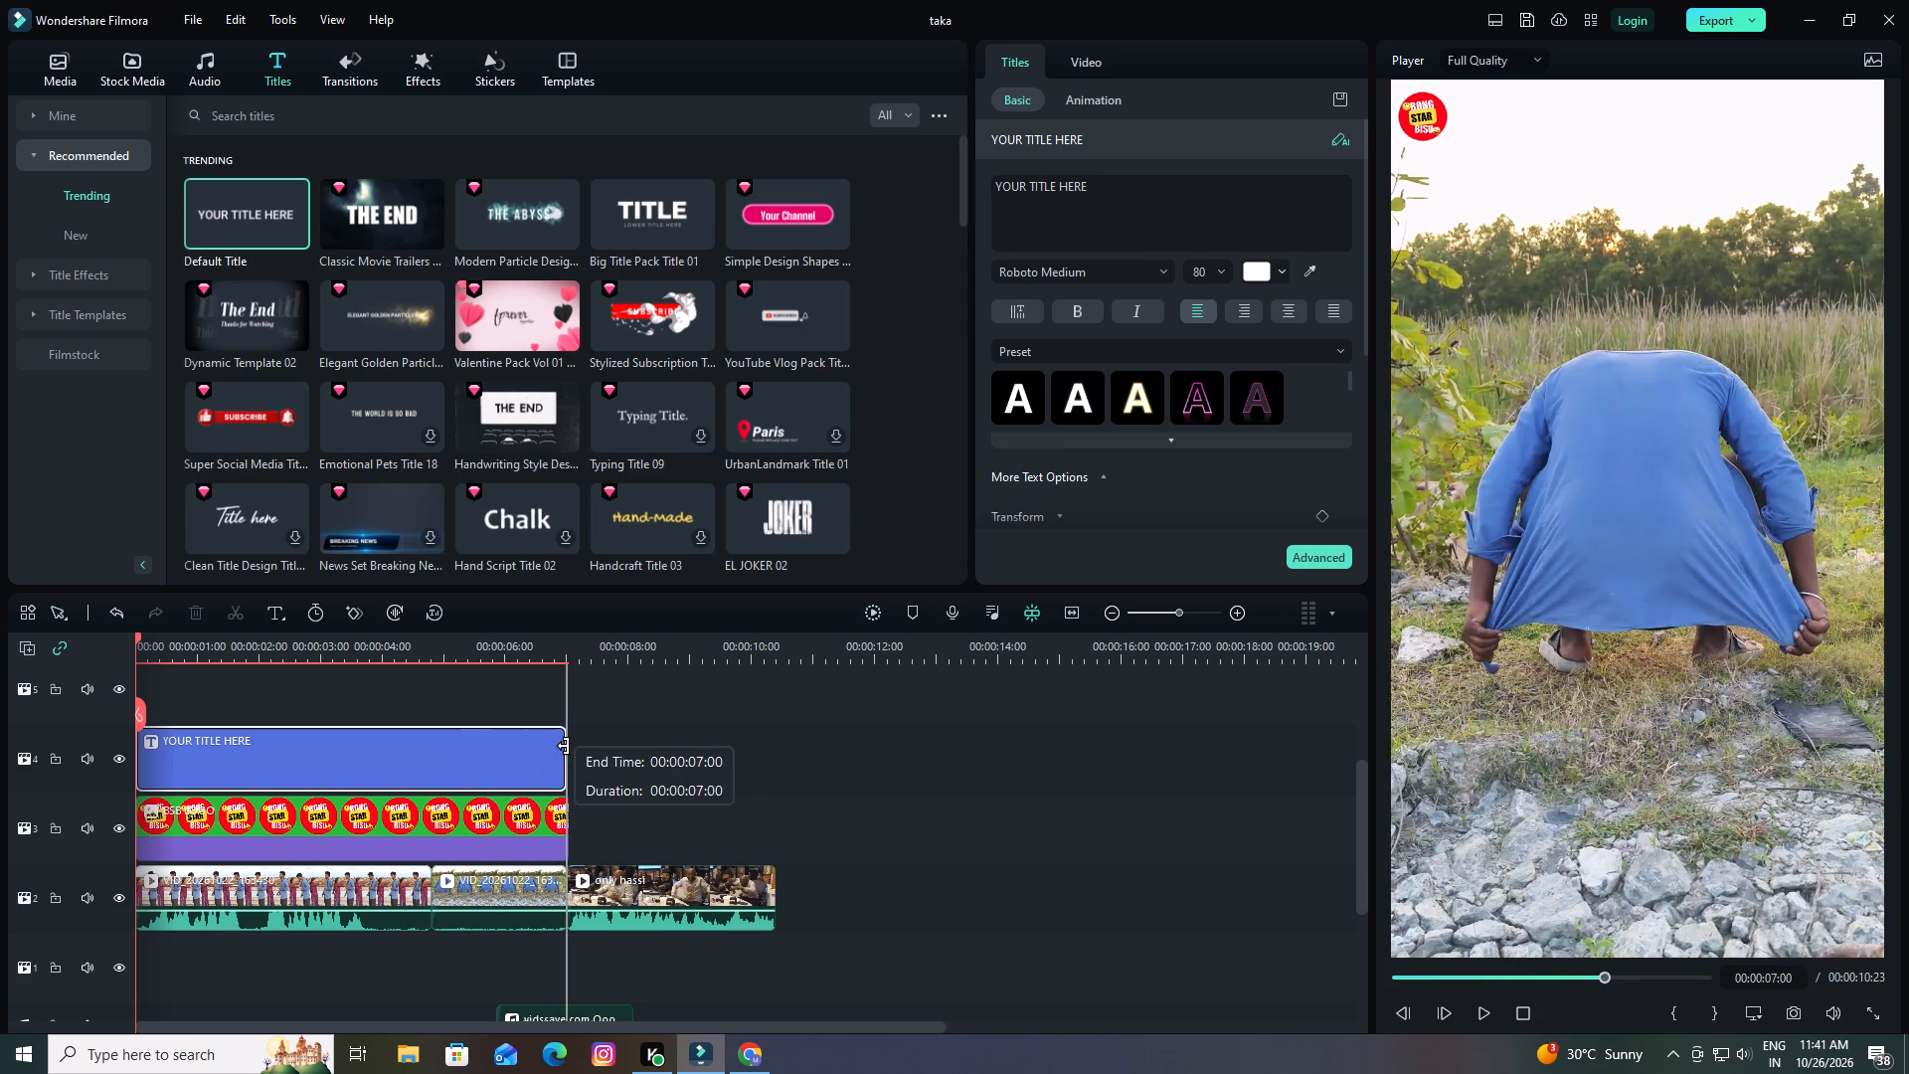
{"action": "left_click_drag", "start_coordinate": [564, 746], "coordinate": [568, 746]}
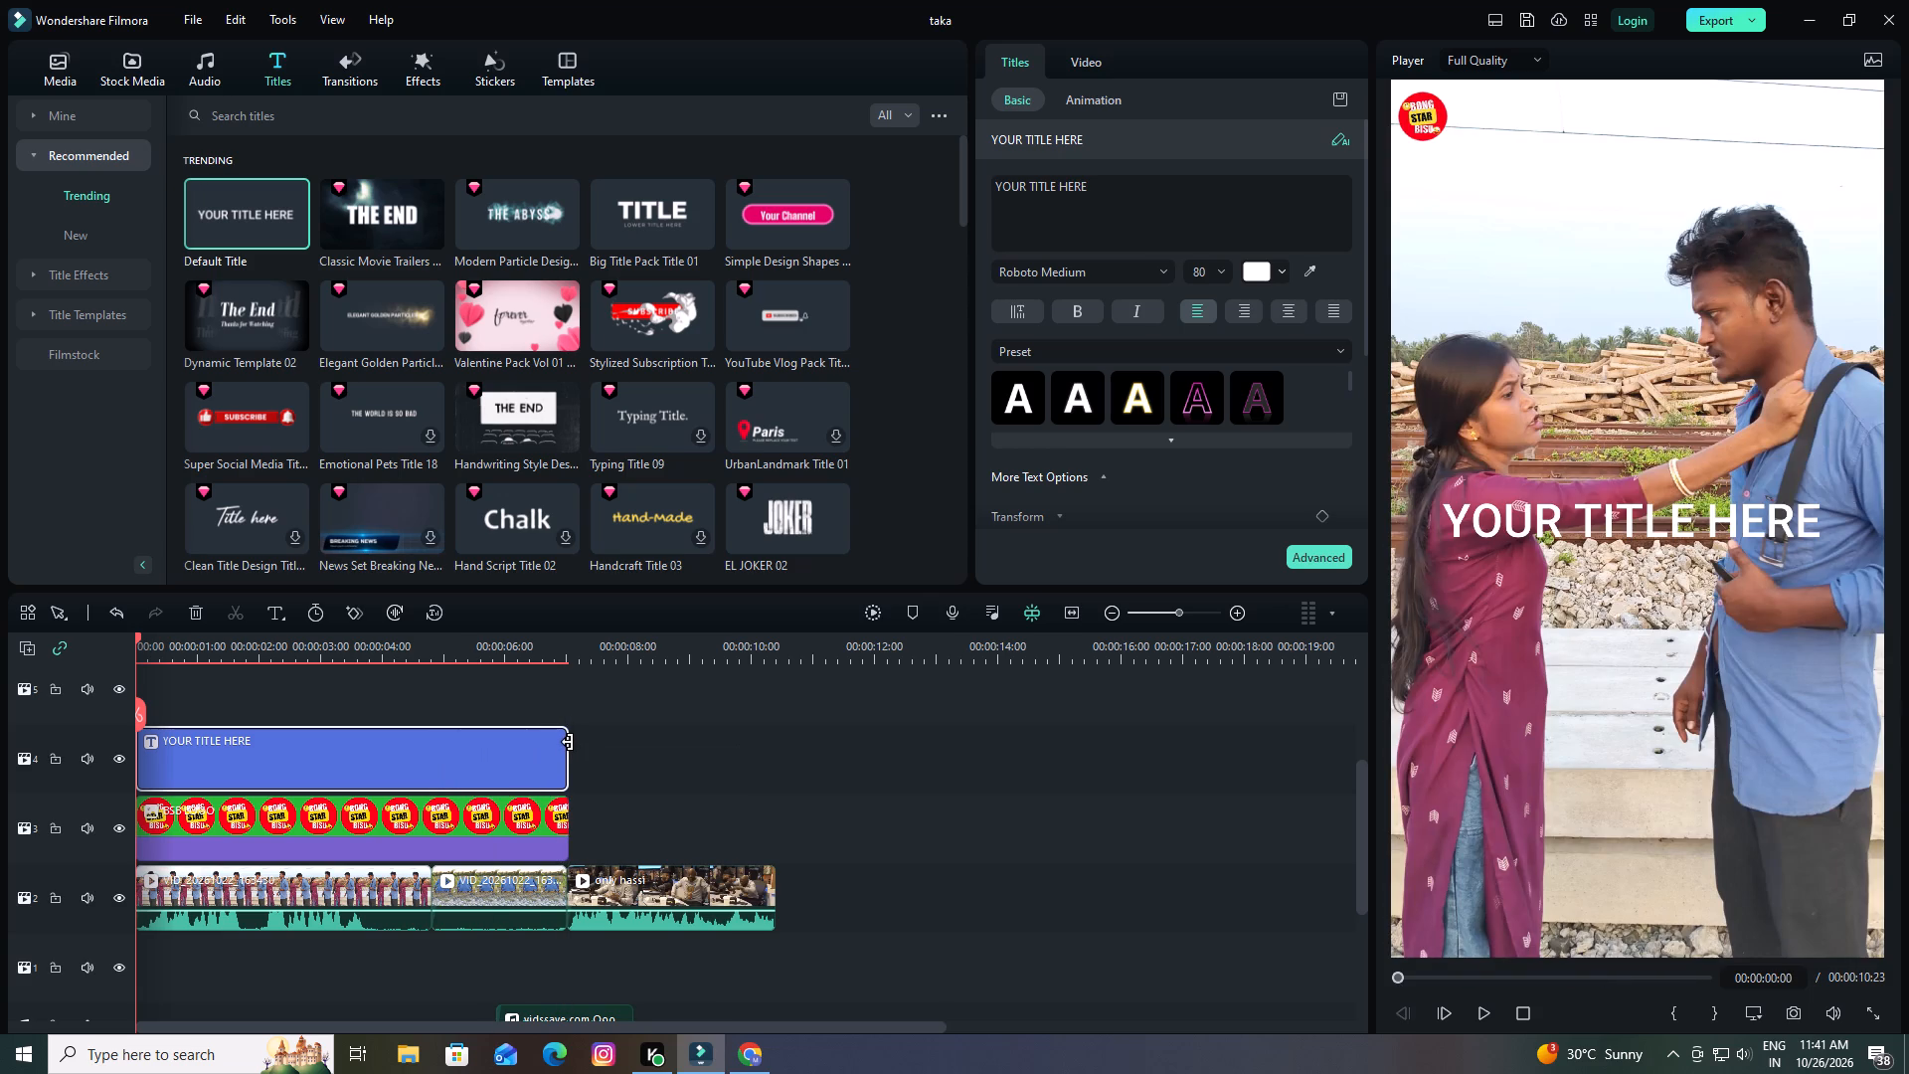
Shrink the title to font size 40 and move it up into the sky above the couple, just below the logo's level.
{"action": "left_click", "coordinate": [1697, 509]}
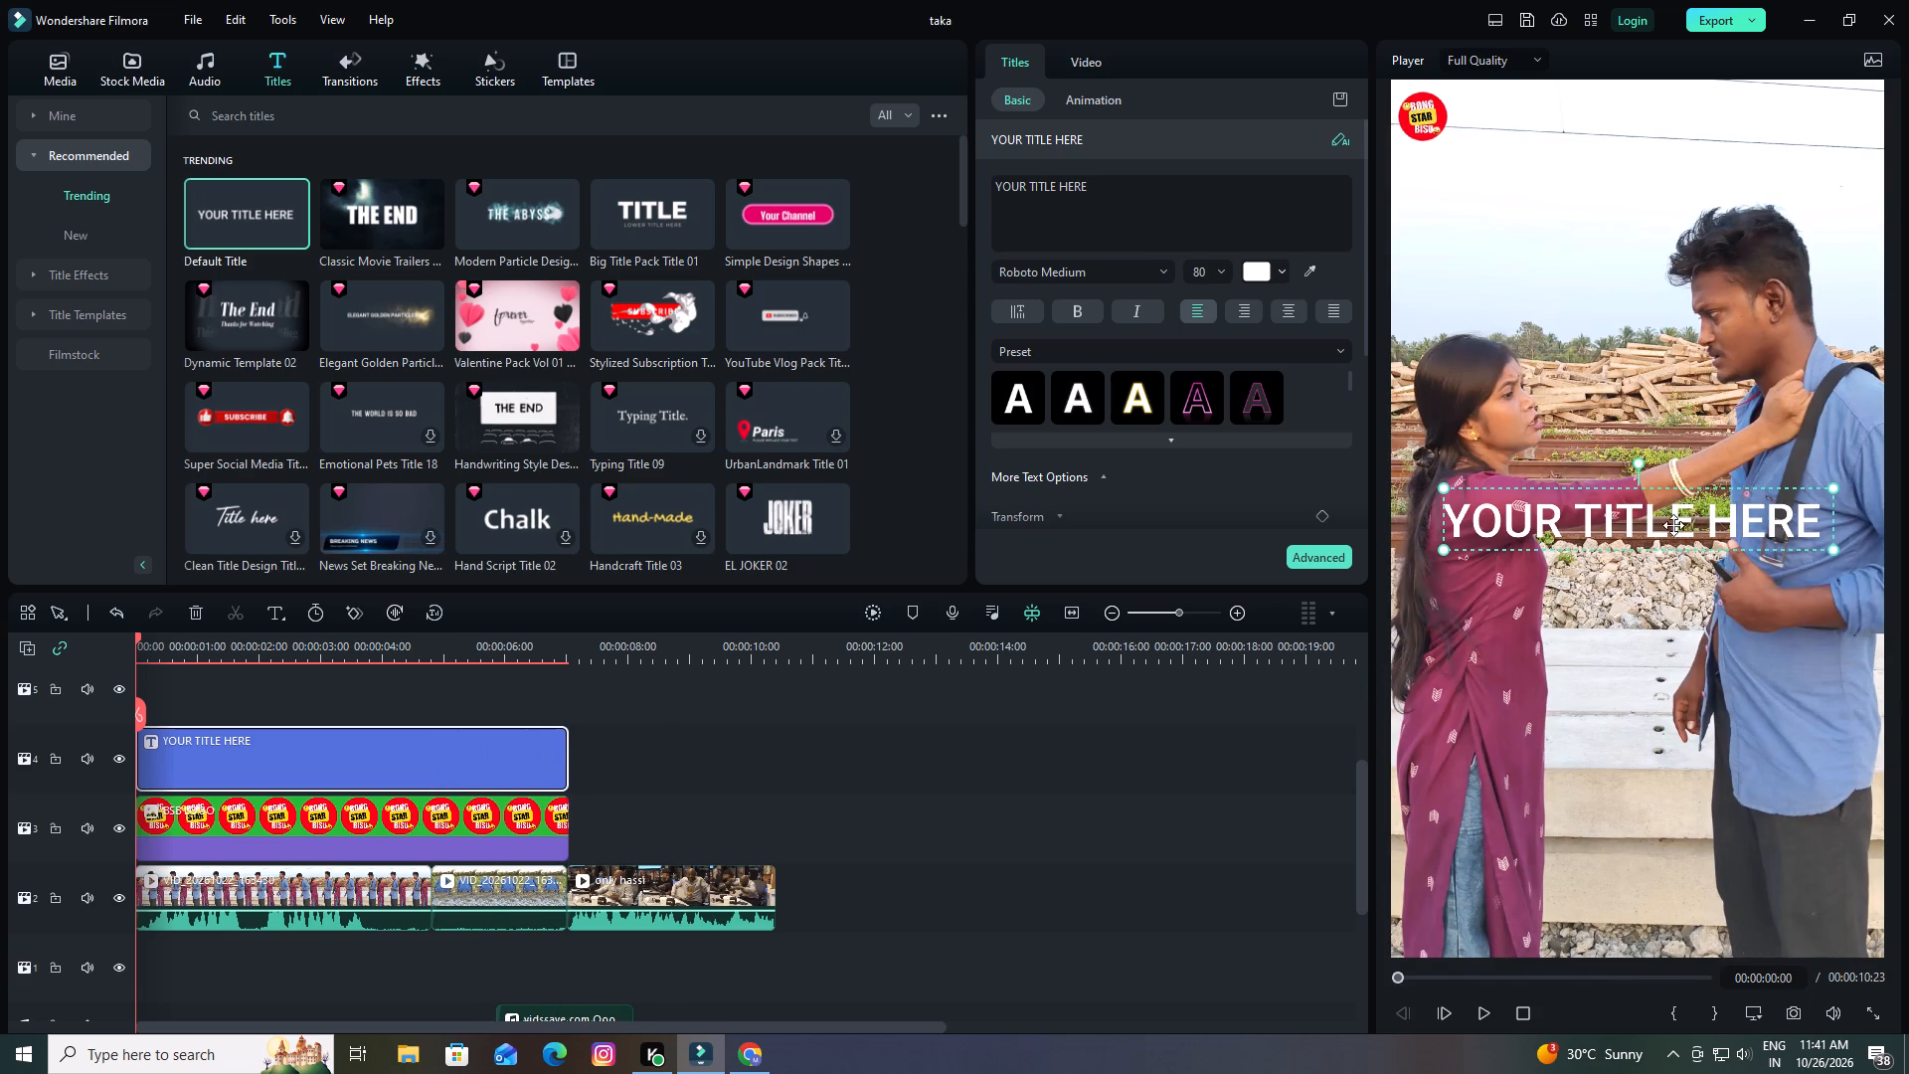
{"action": "left_click_drag", "start_coordinate": [1442, 554], "coordinate": [1504, 516]}
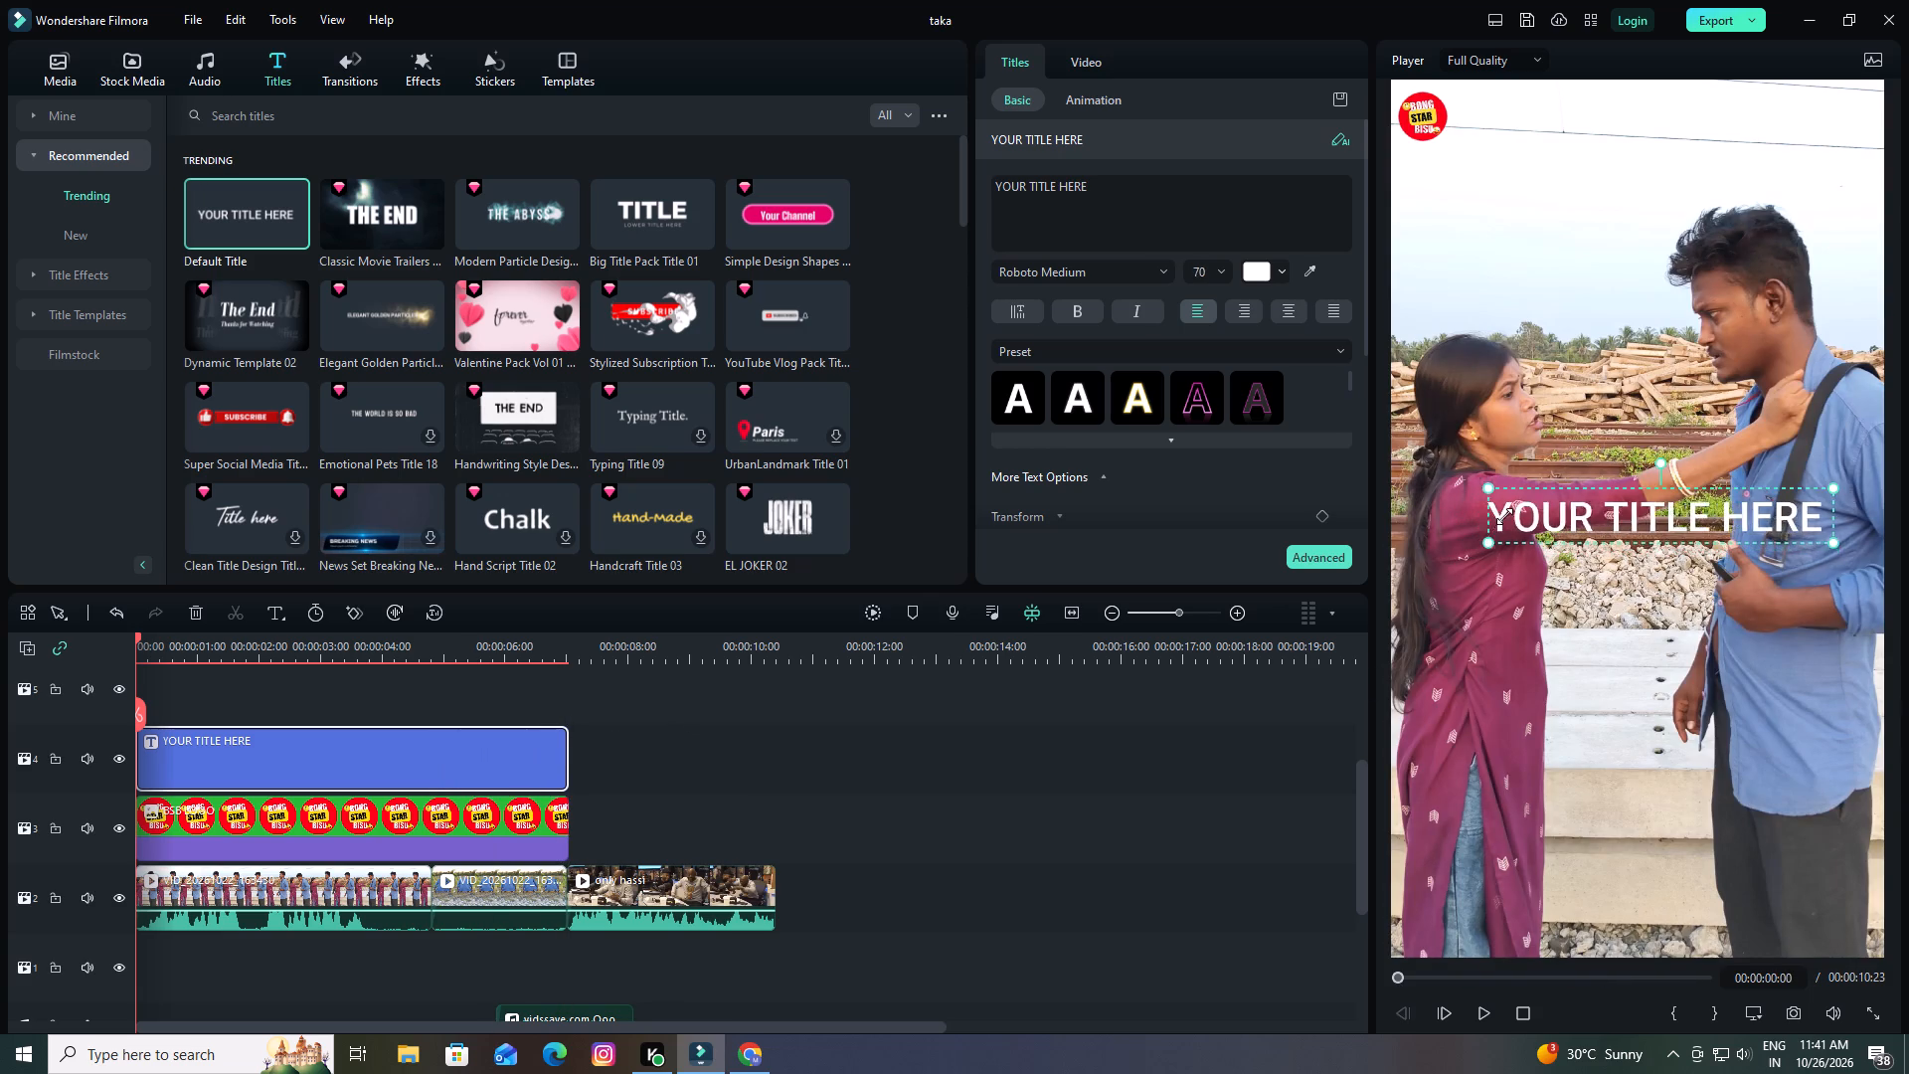
{"action": "left_click_drag", "start_coordinate": [1504, 516], "coordinate": [1598, 489]}
{"action": "left_click_drag", "start_coordinate": [1694, 509], "coordinate": [1615, 275]}
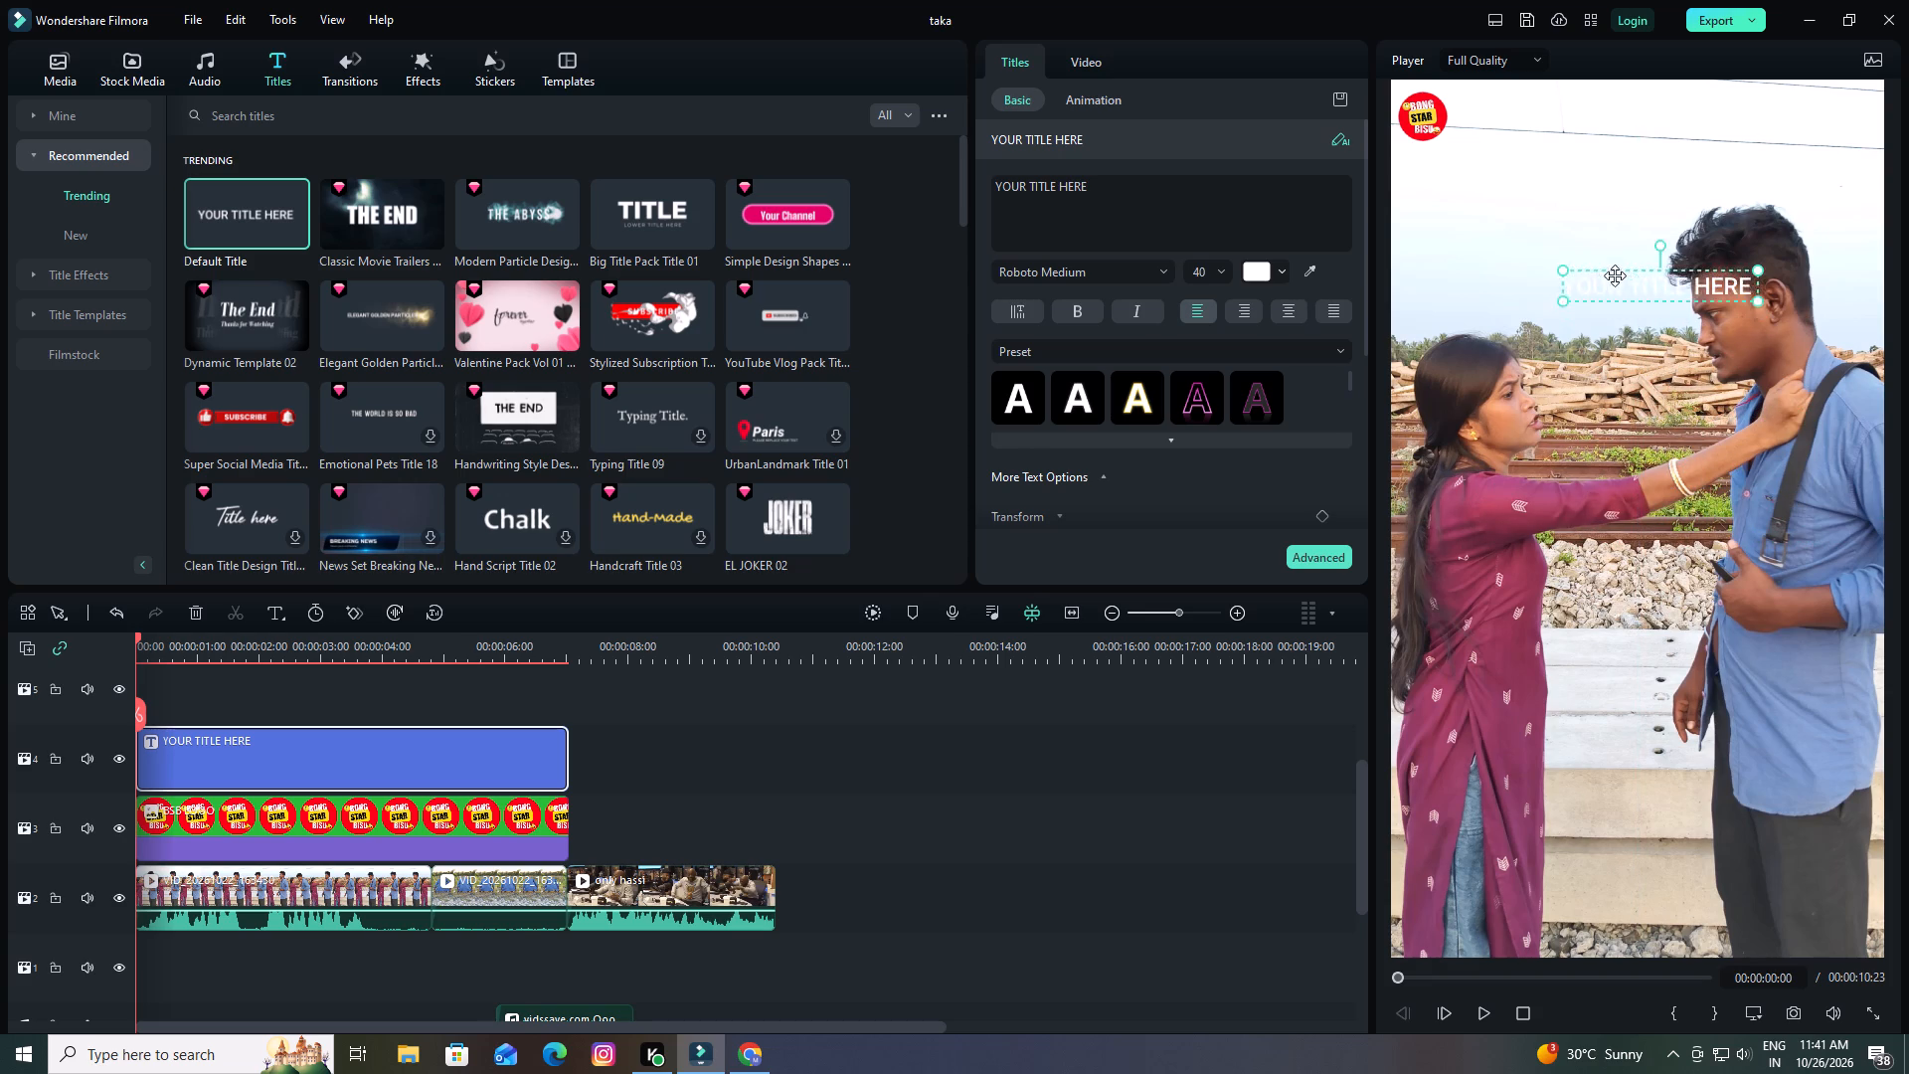
{"action": "left_click_drag", "start_coordinate": [1615, 275], "coordinate": [1607, 195]}
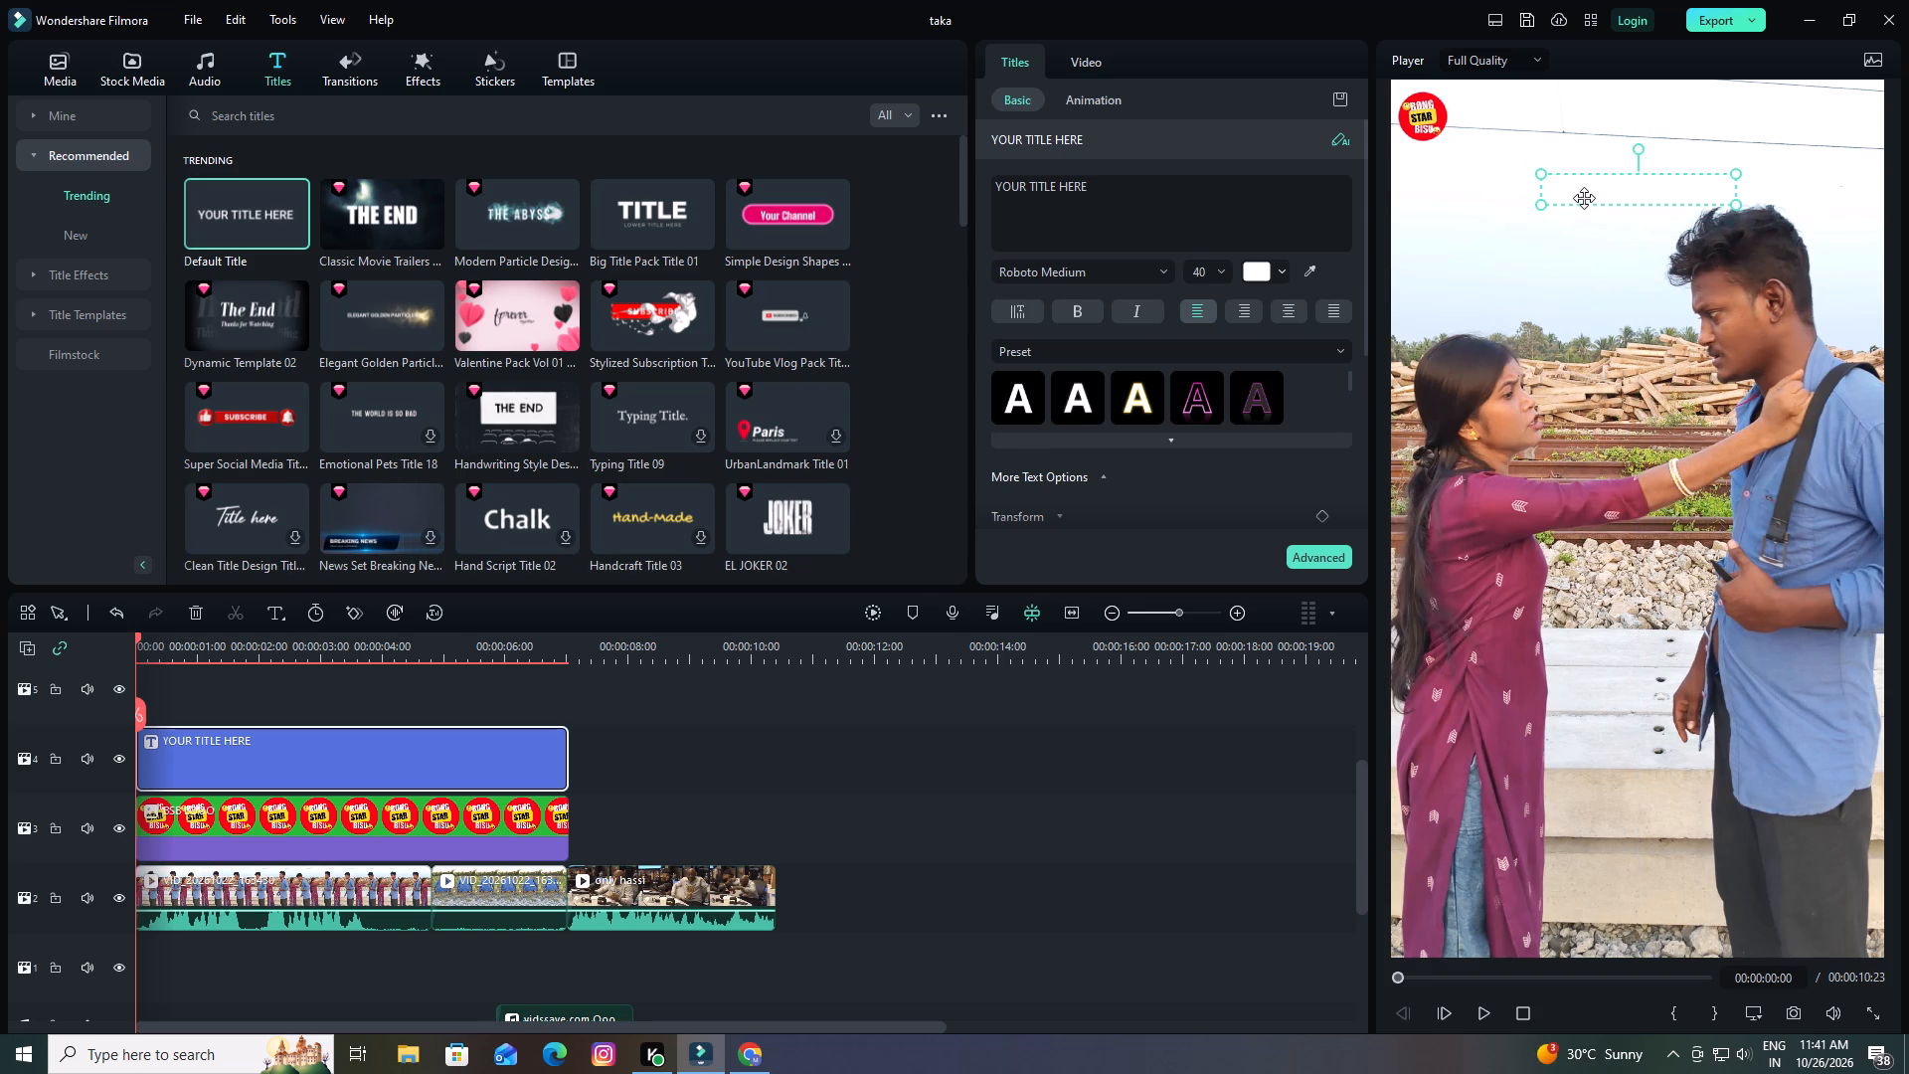
{"action": "left_click_drag", "start_coordinate": [1584, 198], "coordinate": [1587, 186]}
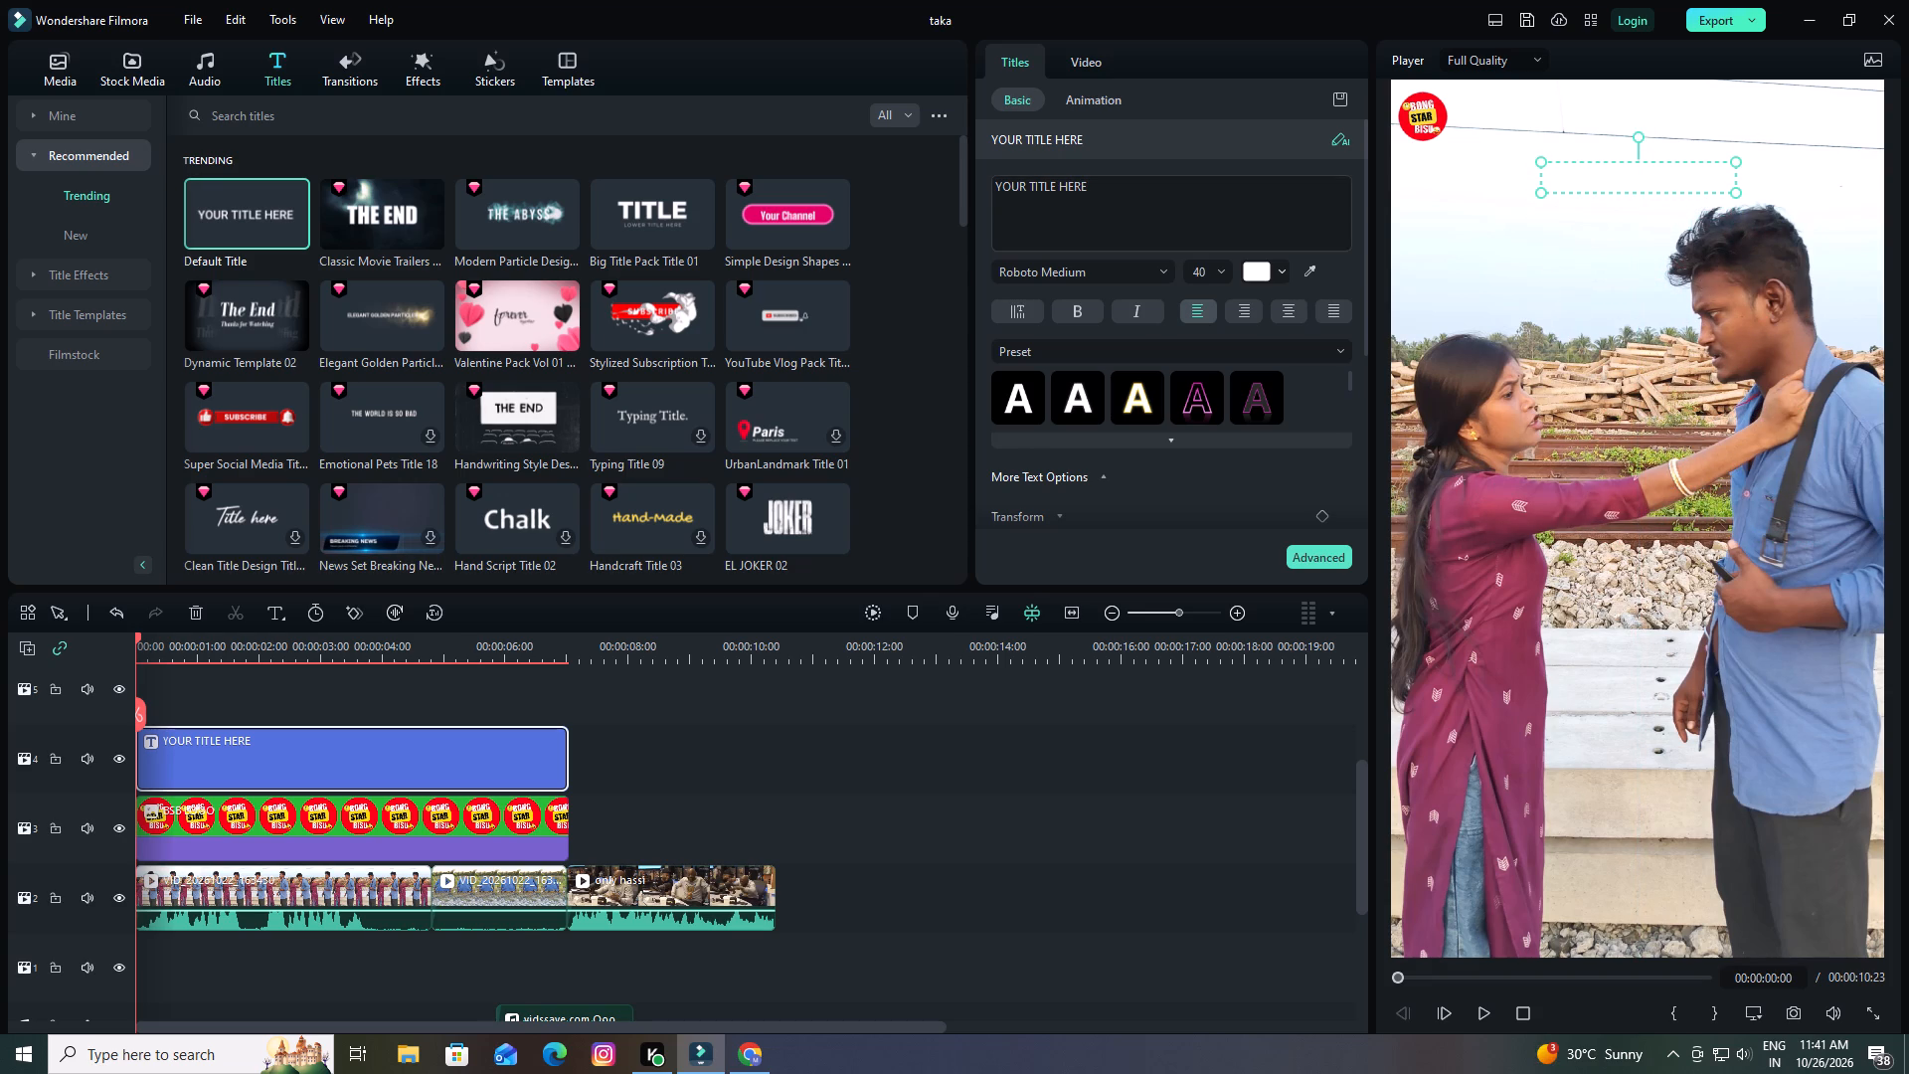
Clear the placeholder text "YOUR TITLE HERE" from the title.
{"action": "left_click", "coordinate": [1101, 186]}
{"action": "key", "text": "BackSpace"}
{"action": "key", "text": "BackSpace"}
{"action": "key", "text": "BackSpace"}
{"action": "key", "text": "BackSpace"}
{"action": "key", "text": "BackSpace"}
{"action": "key", "text": "BackSpace"}
{"action": "key", "text": "BackSpace"}
{"action": "key", "text": "BackSpace"}
{"action": "key", "text": "BackSpace"}
{"action": "key", "text": "BackSpace"}
{"action": "key", "text": "BackSpace"}
{"action": "key", "text": "BackSpace"}
{"action": "key", "text": "BackSpace"}
{"action": "key", "text": "BackSpace"}
{"action": "key", "text": "BackSpace"}
{"action": "key", "text": "BackSpace"}
{"action": "key", "text": "BackSpace"}
{"action": "key", "text": "BackSpace"}
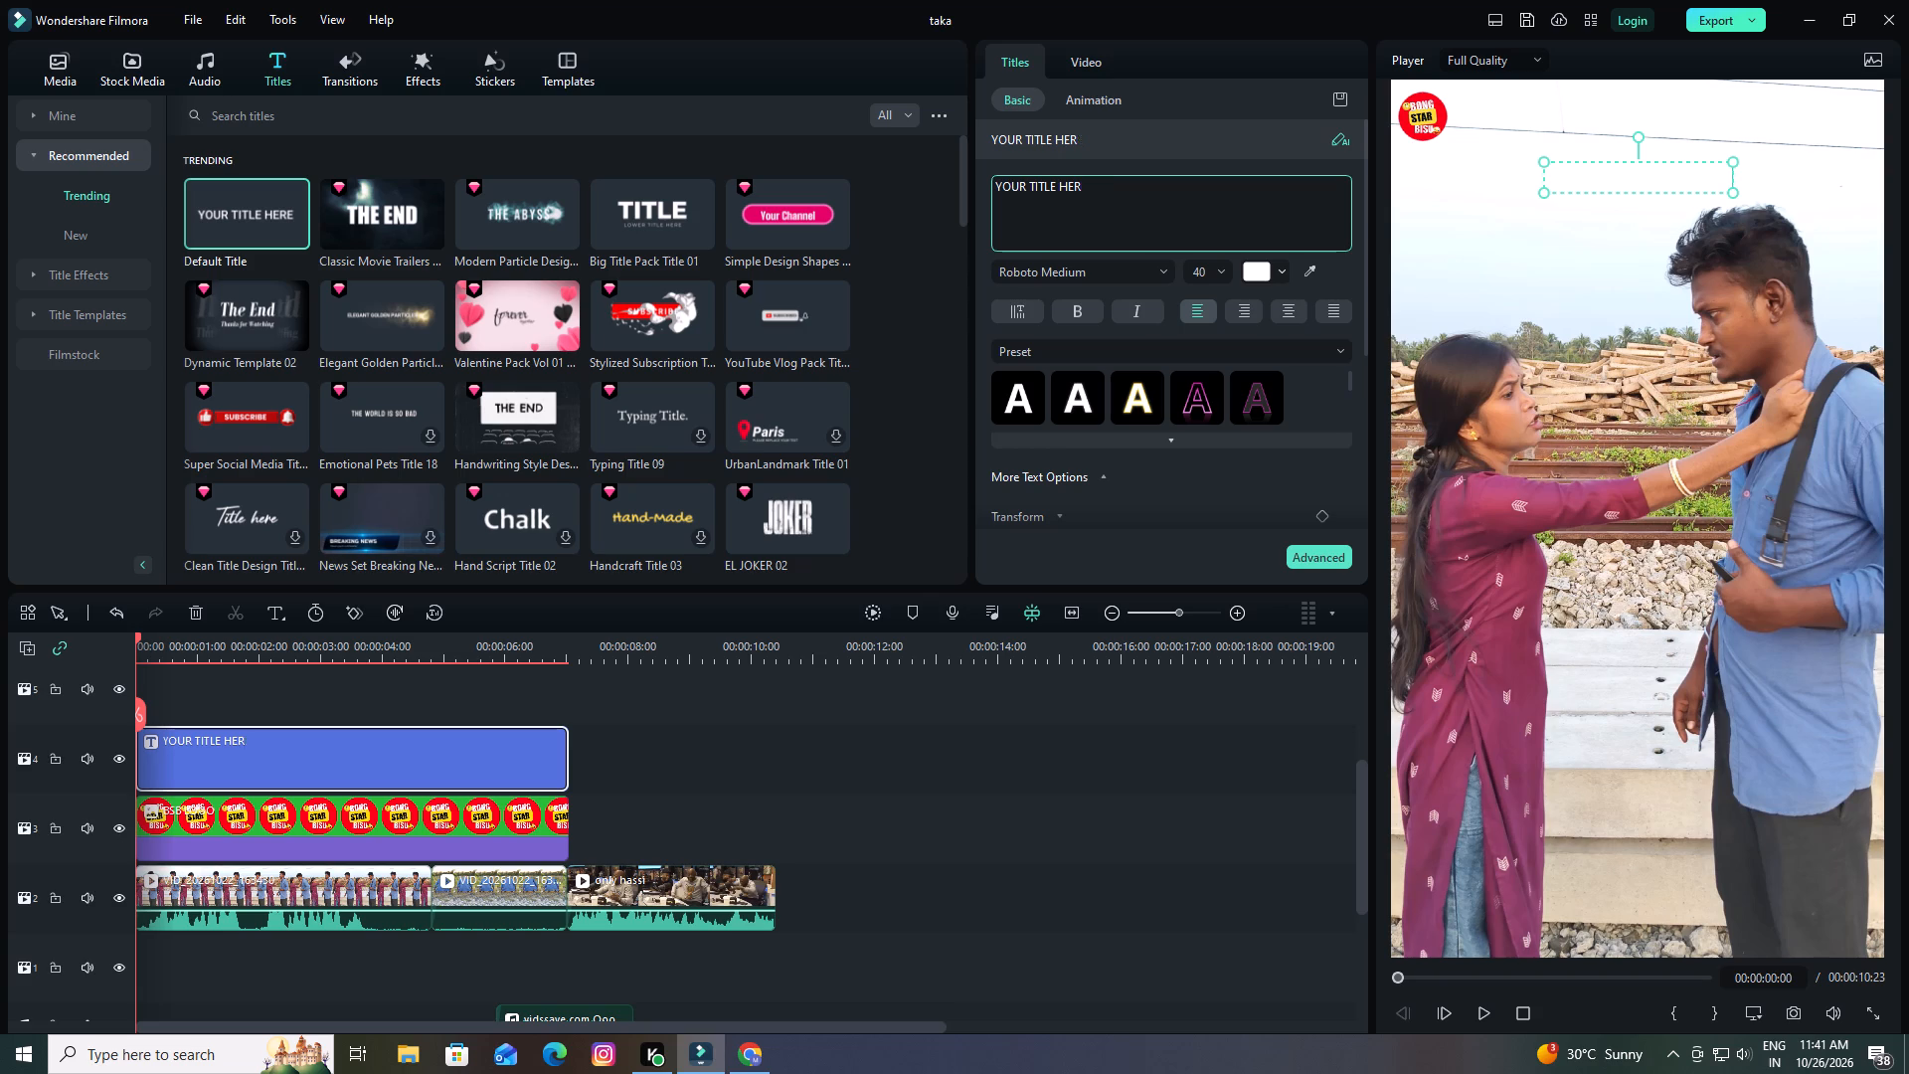
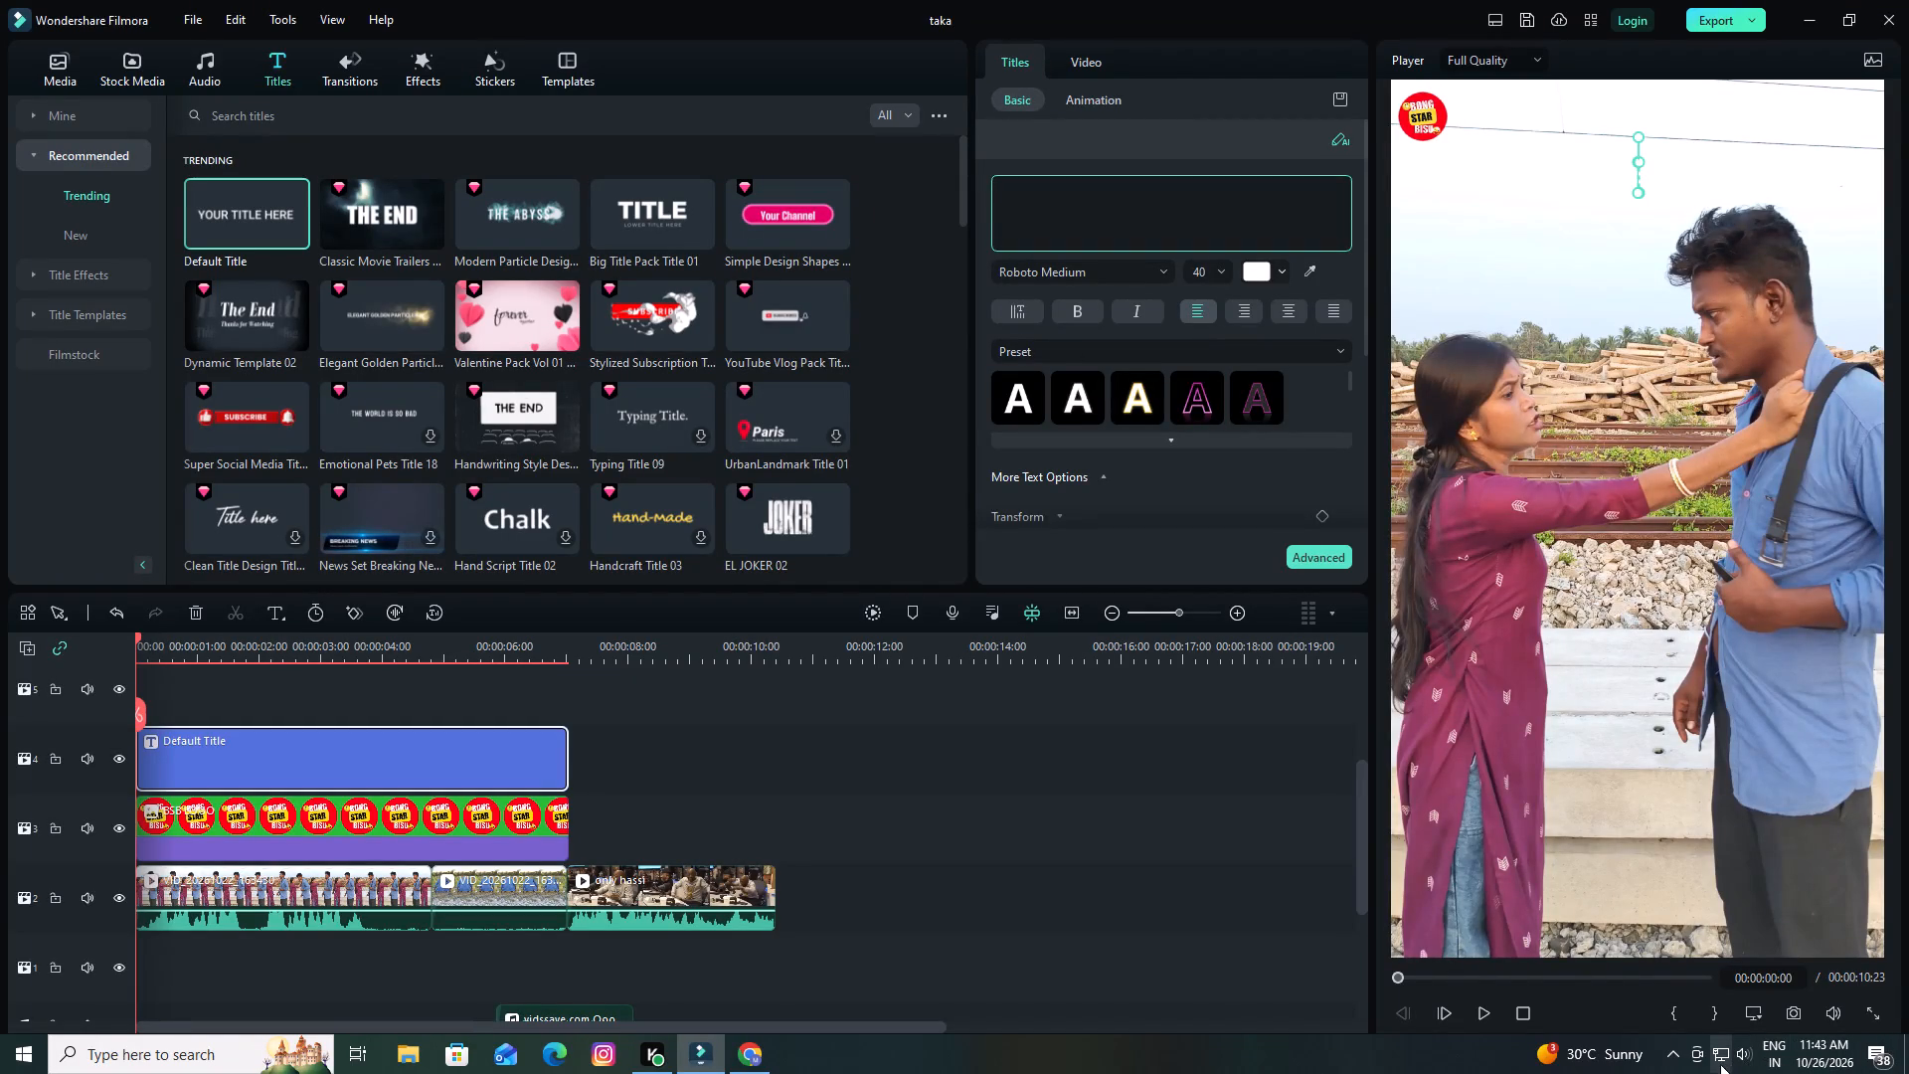
Switch the keyboard input language from English to Bangla Phonetic.
{"action": "left_click", "coordinate": [1775, 1060]}
{"action": "left_click", "coordinate": [1734, 935]}
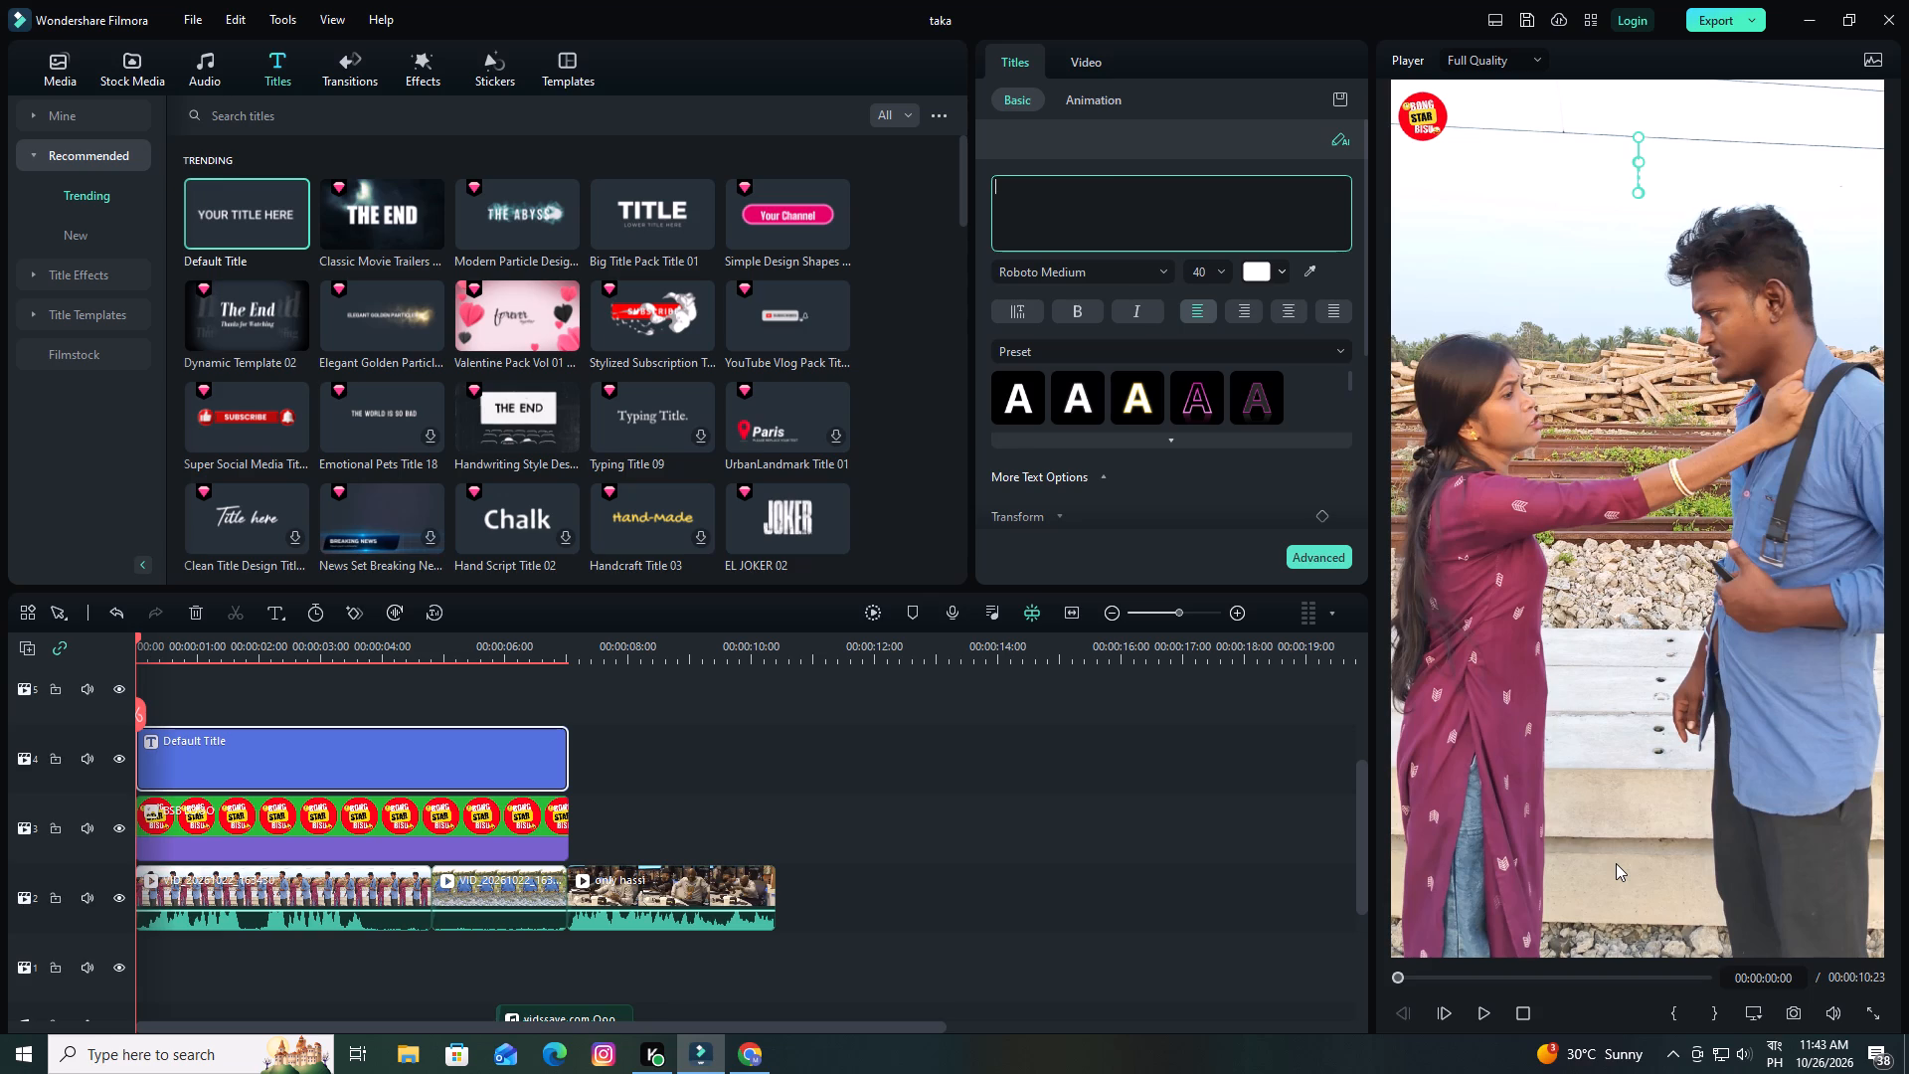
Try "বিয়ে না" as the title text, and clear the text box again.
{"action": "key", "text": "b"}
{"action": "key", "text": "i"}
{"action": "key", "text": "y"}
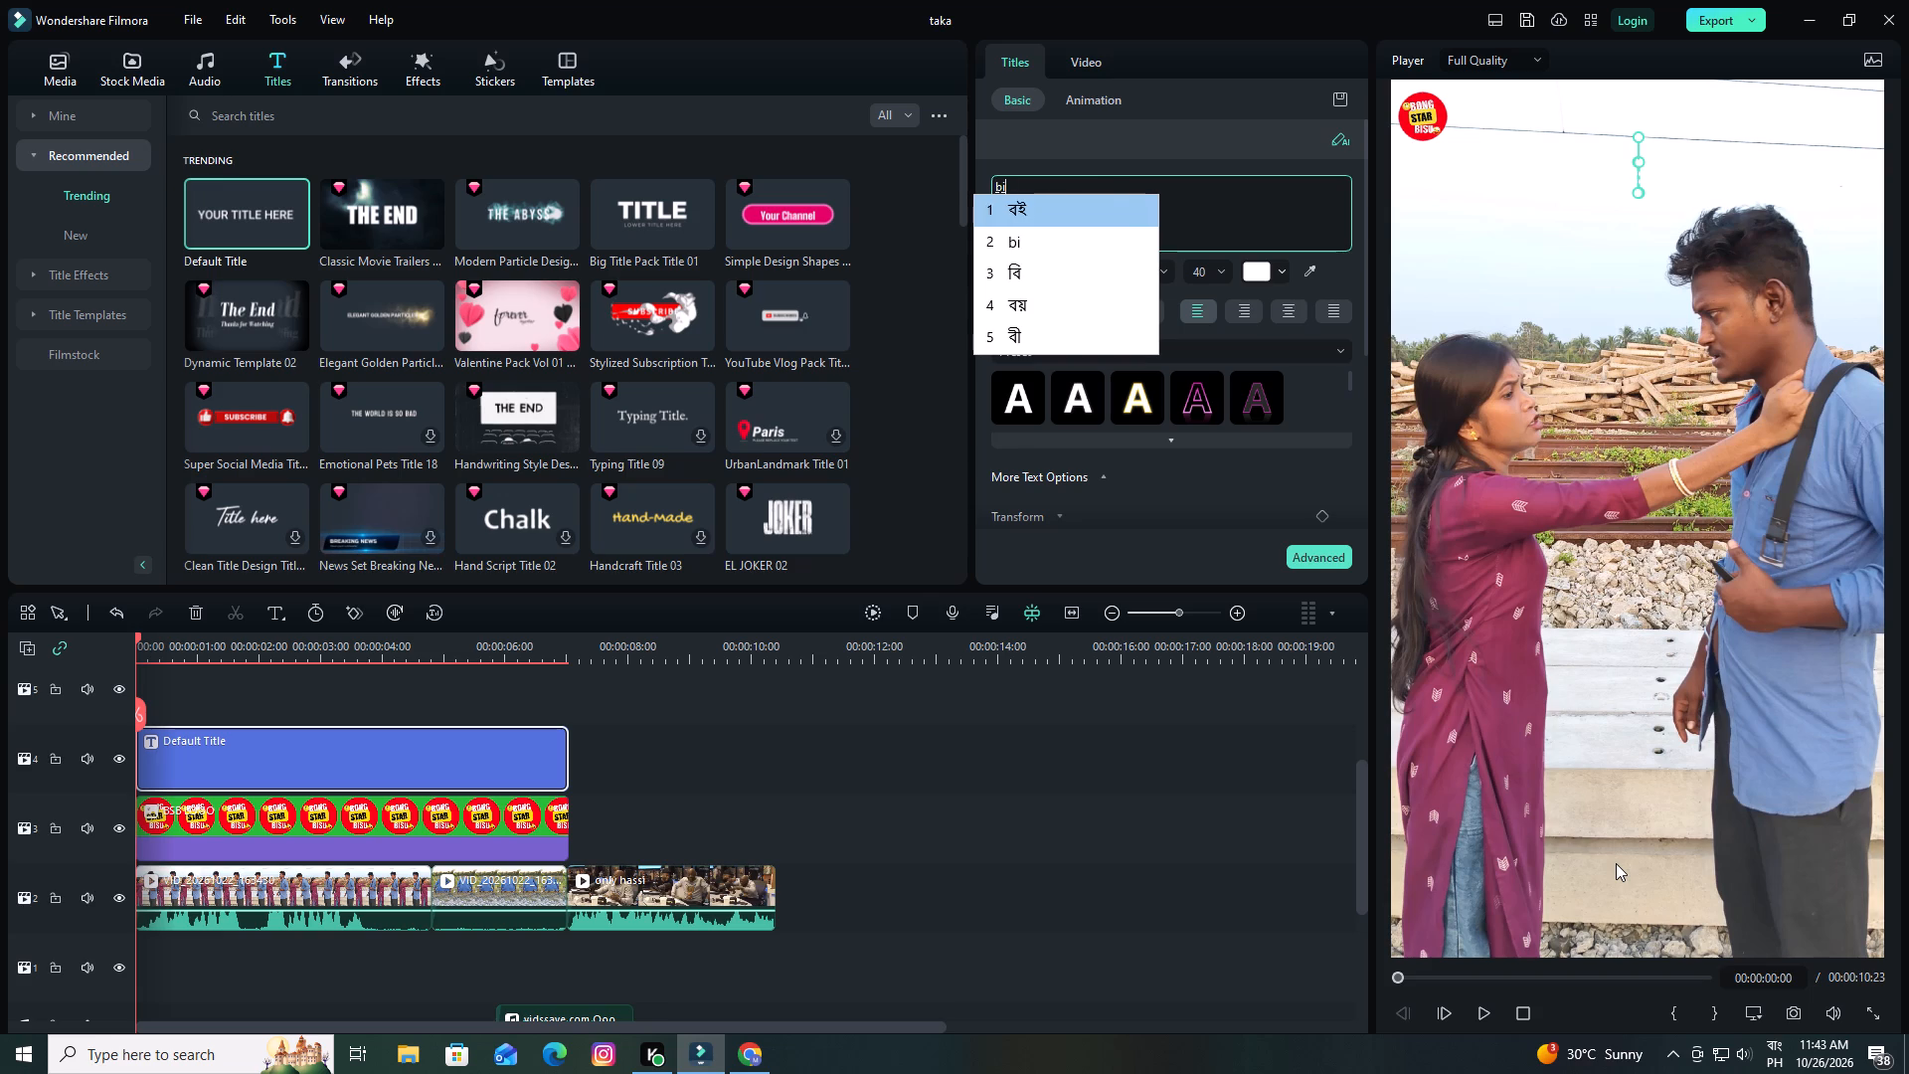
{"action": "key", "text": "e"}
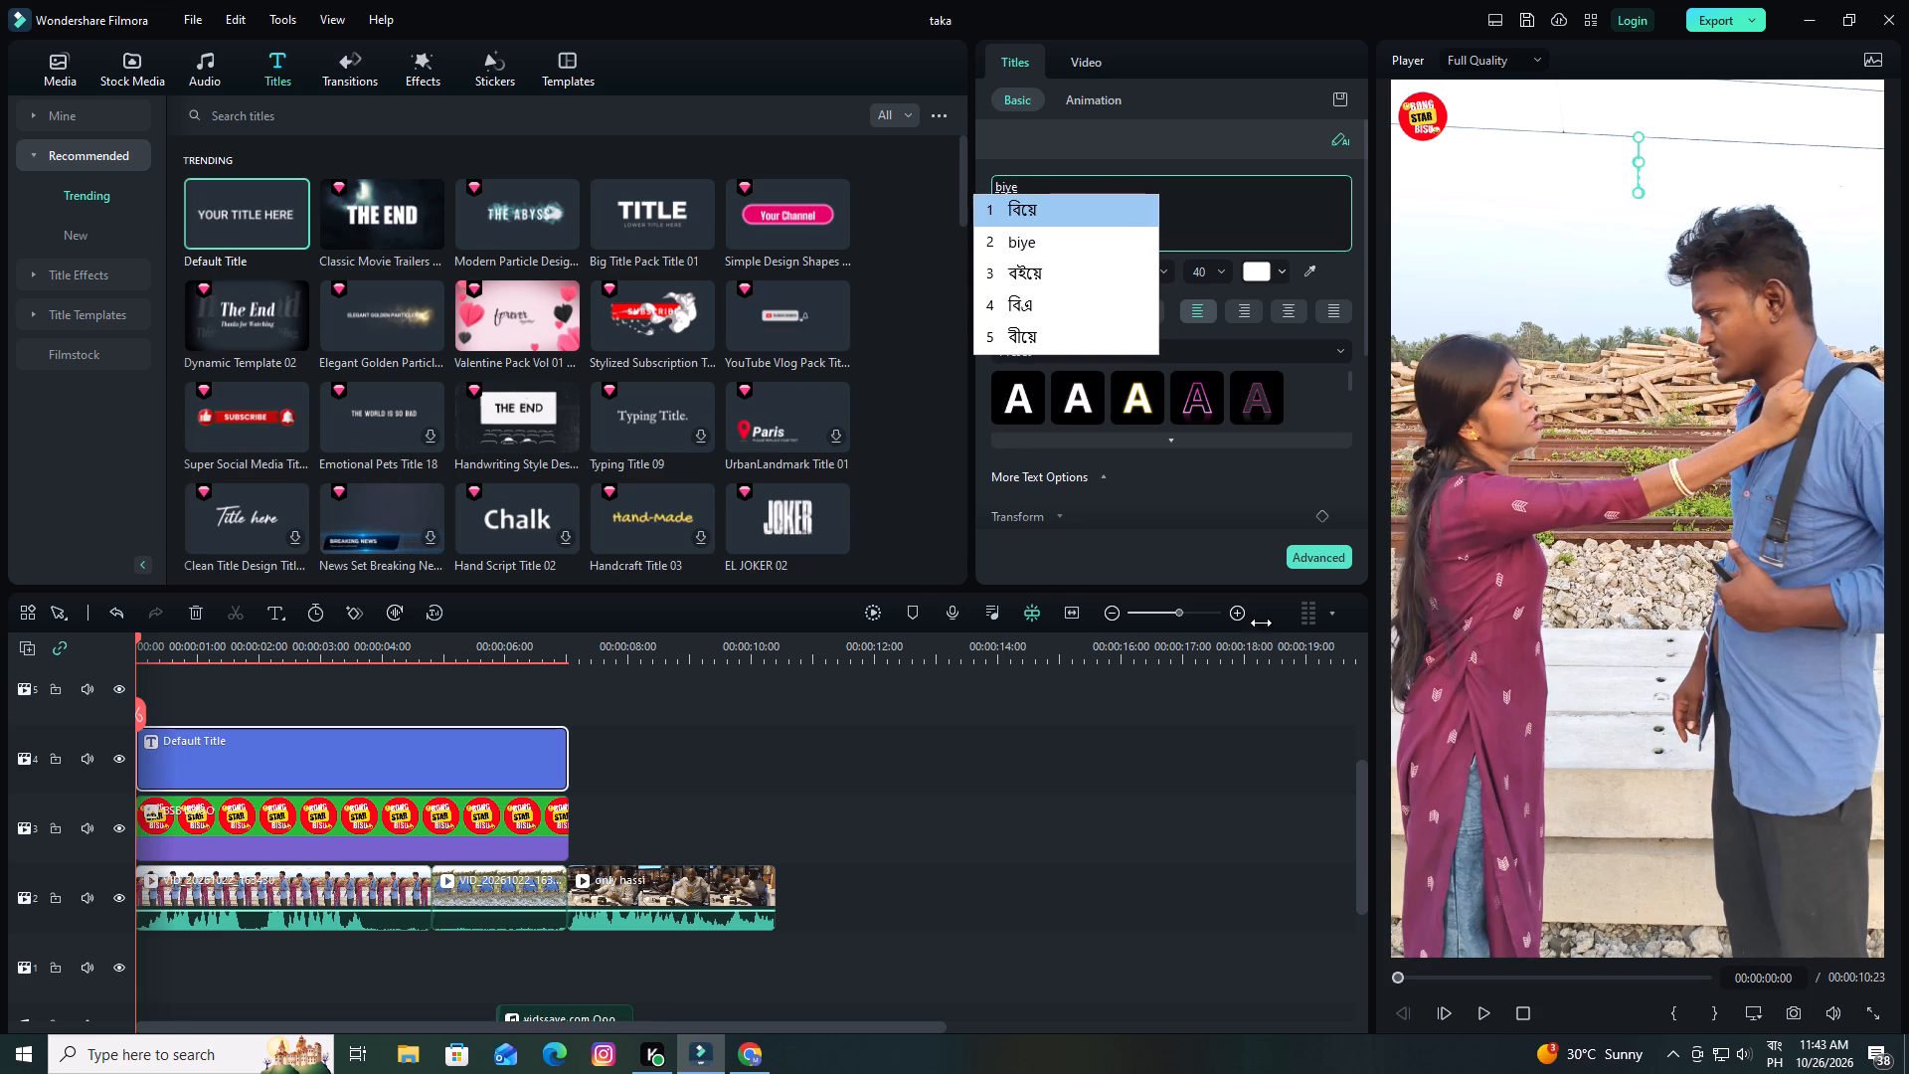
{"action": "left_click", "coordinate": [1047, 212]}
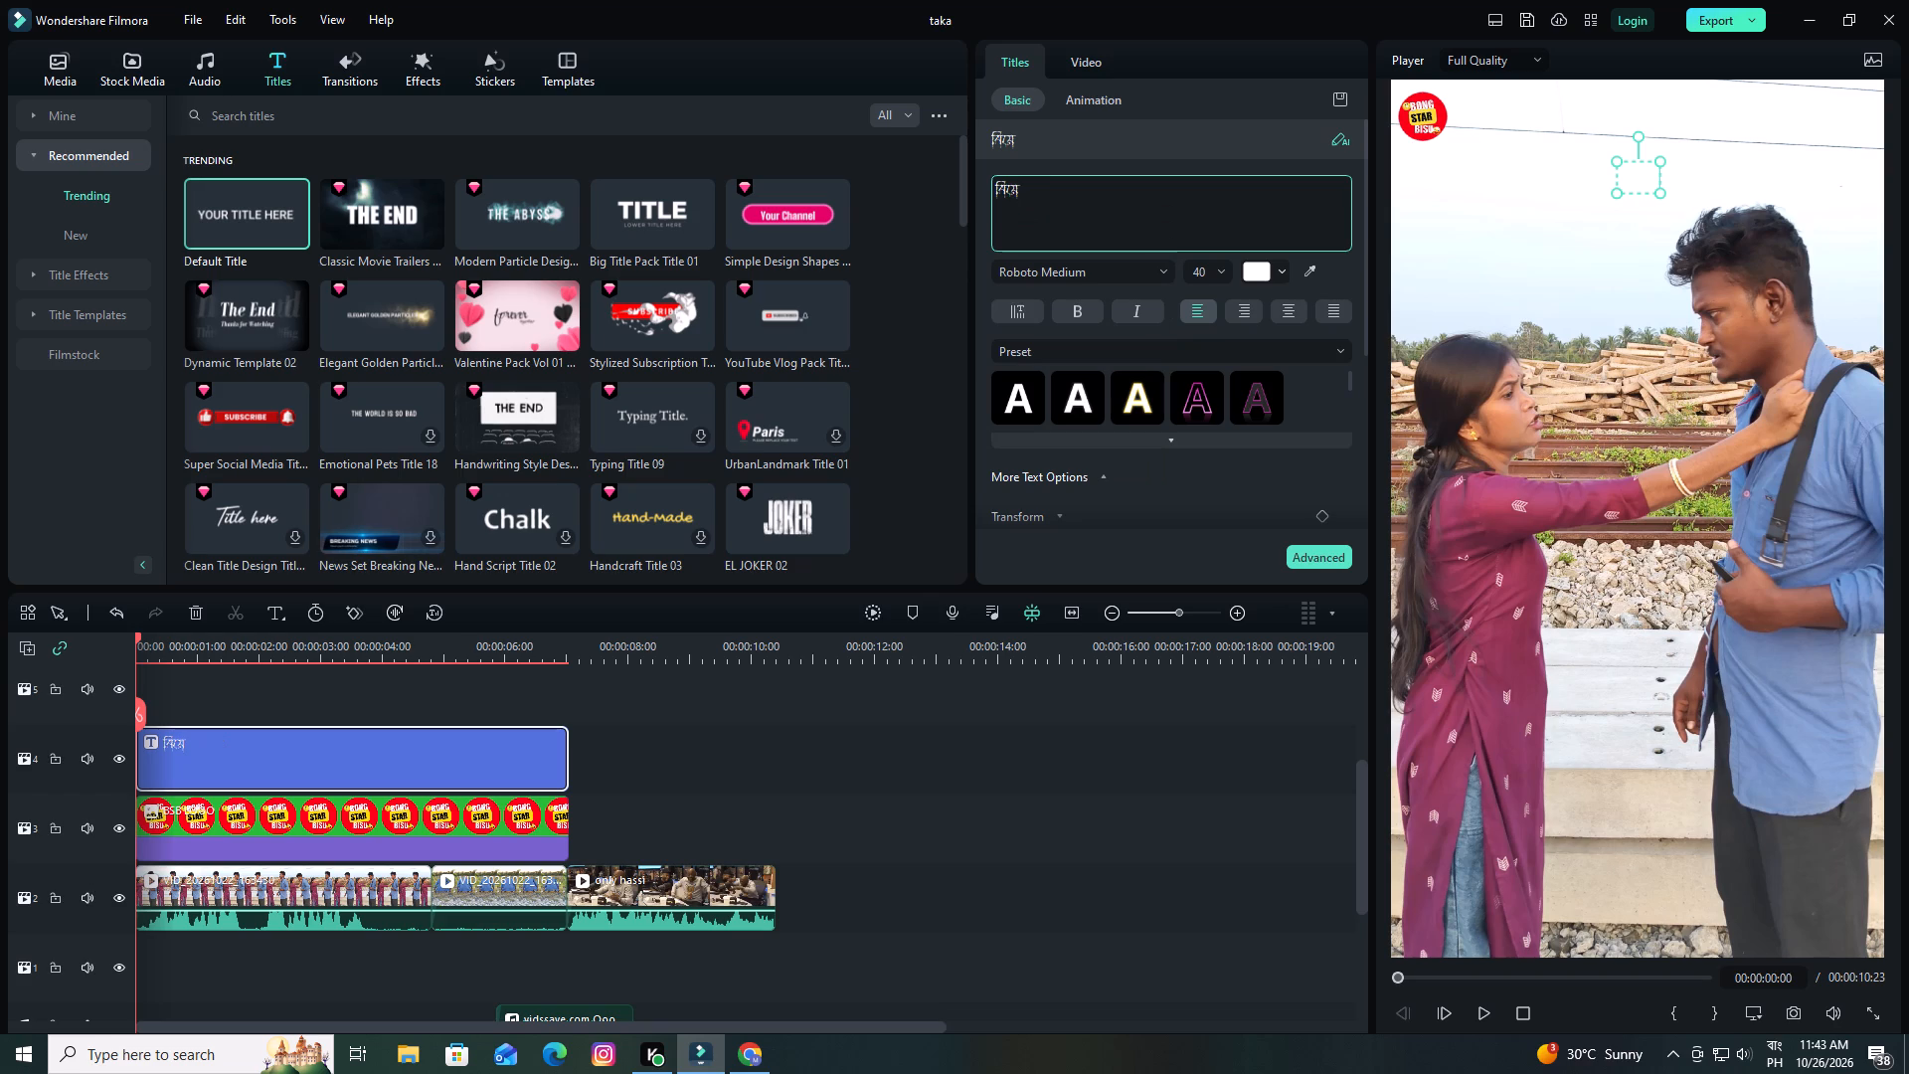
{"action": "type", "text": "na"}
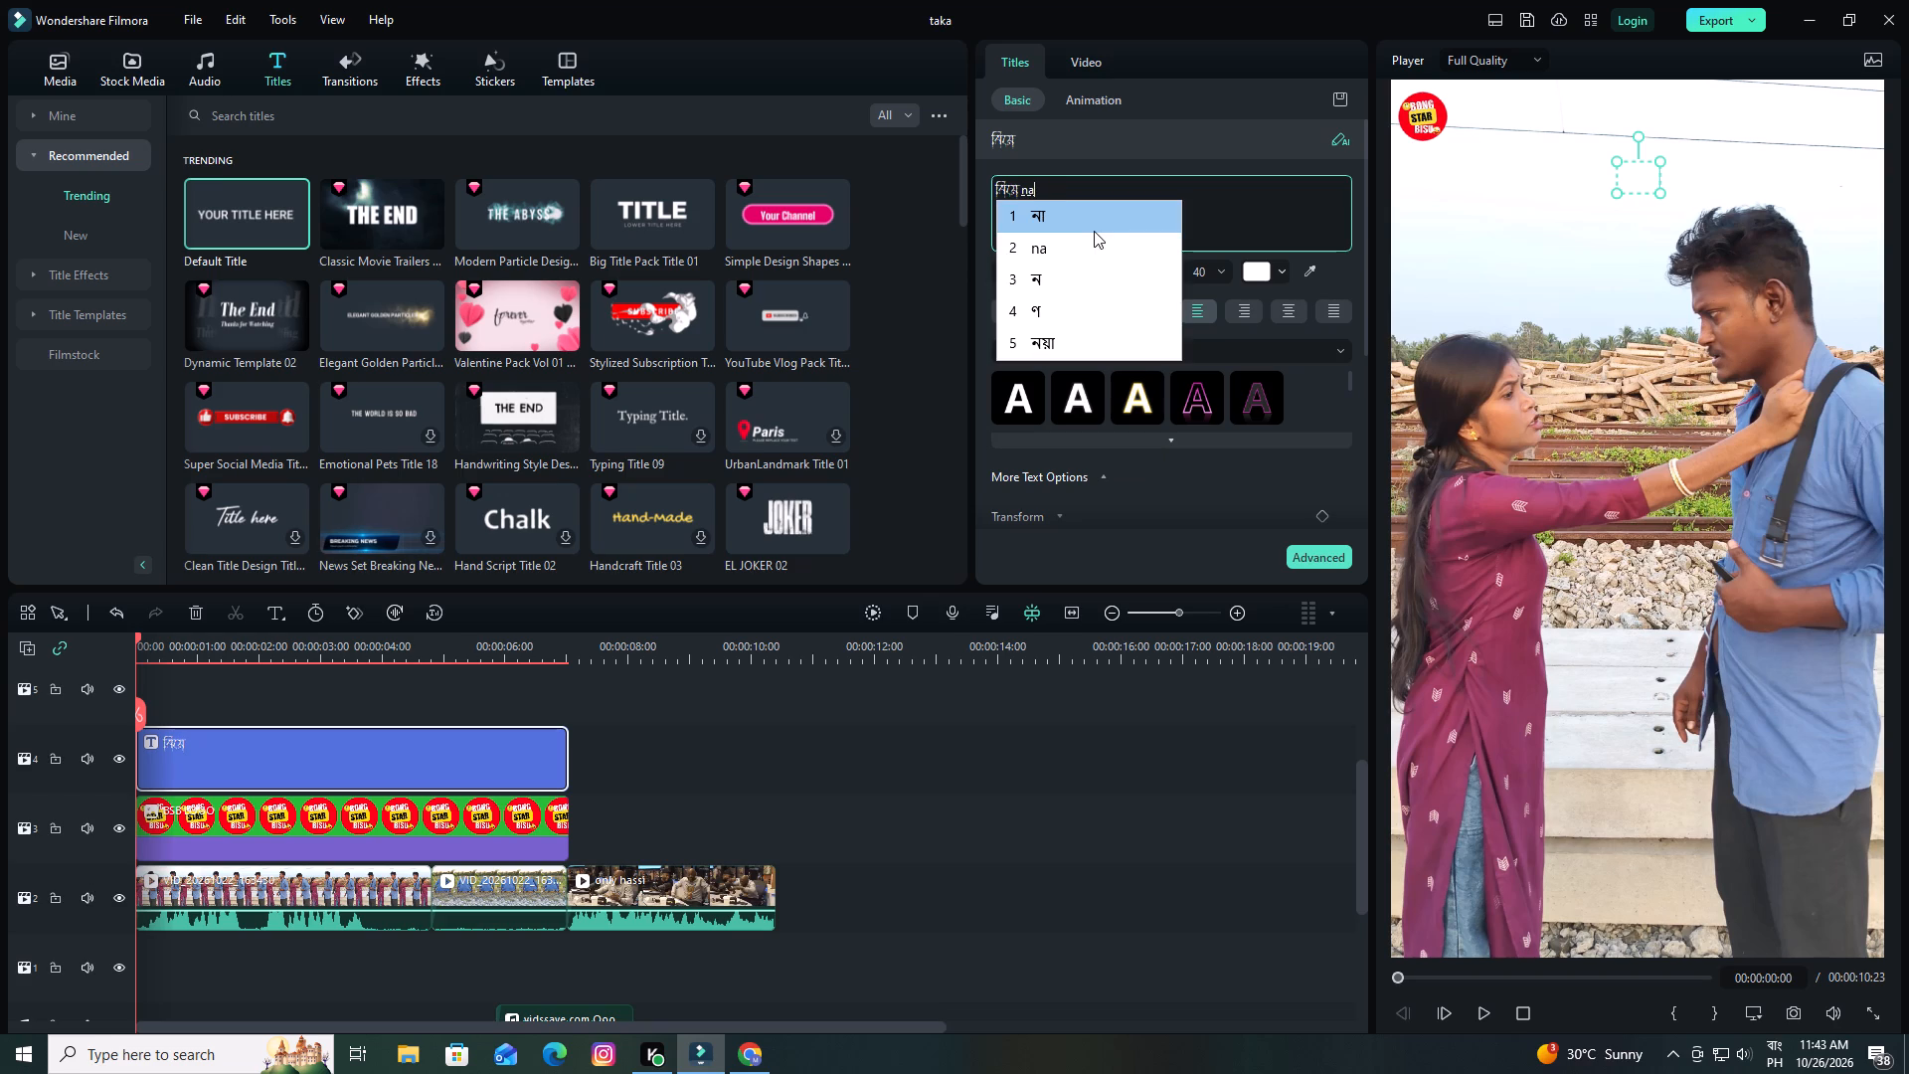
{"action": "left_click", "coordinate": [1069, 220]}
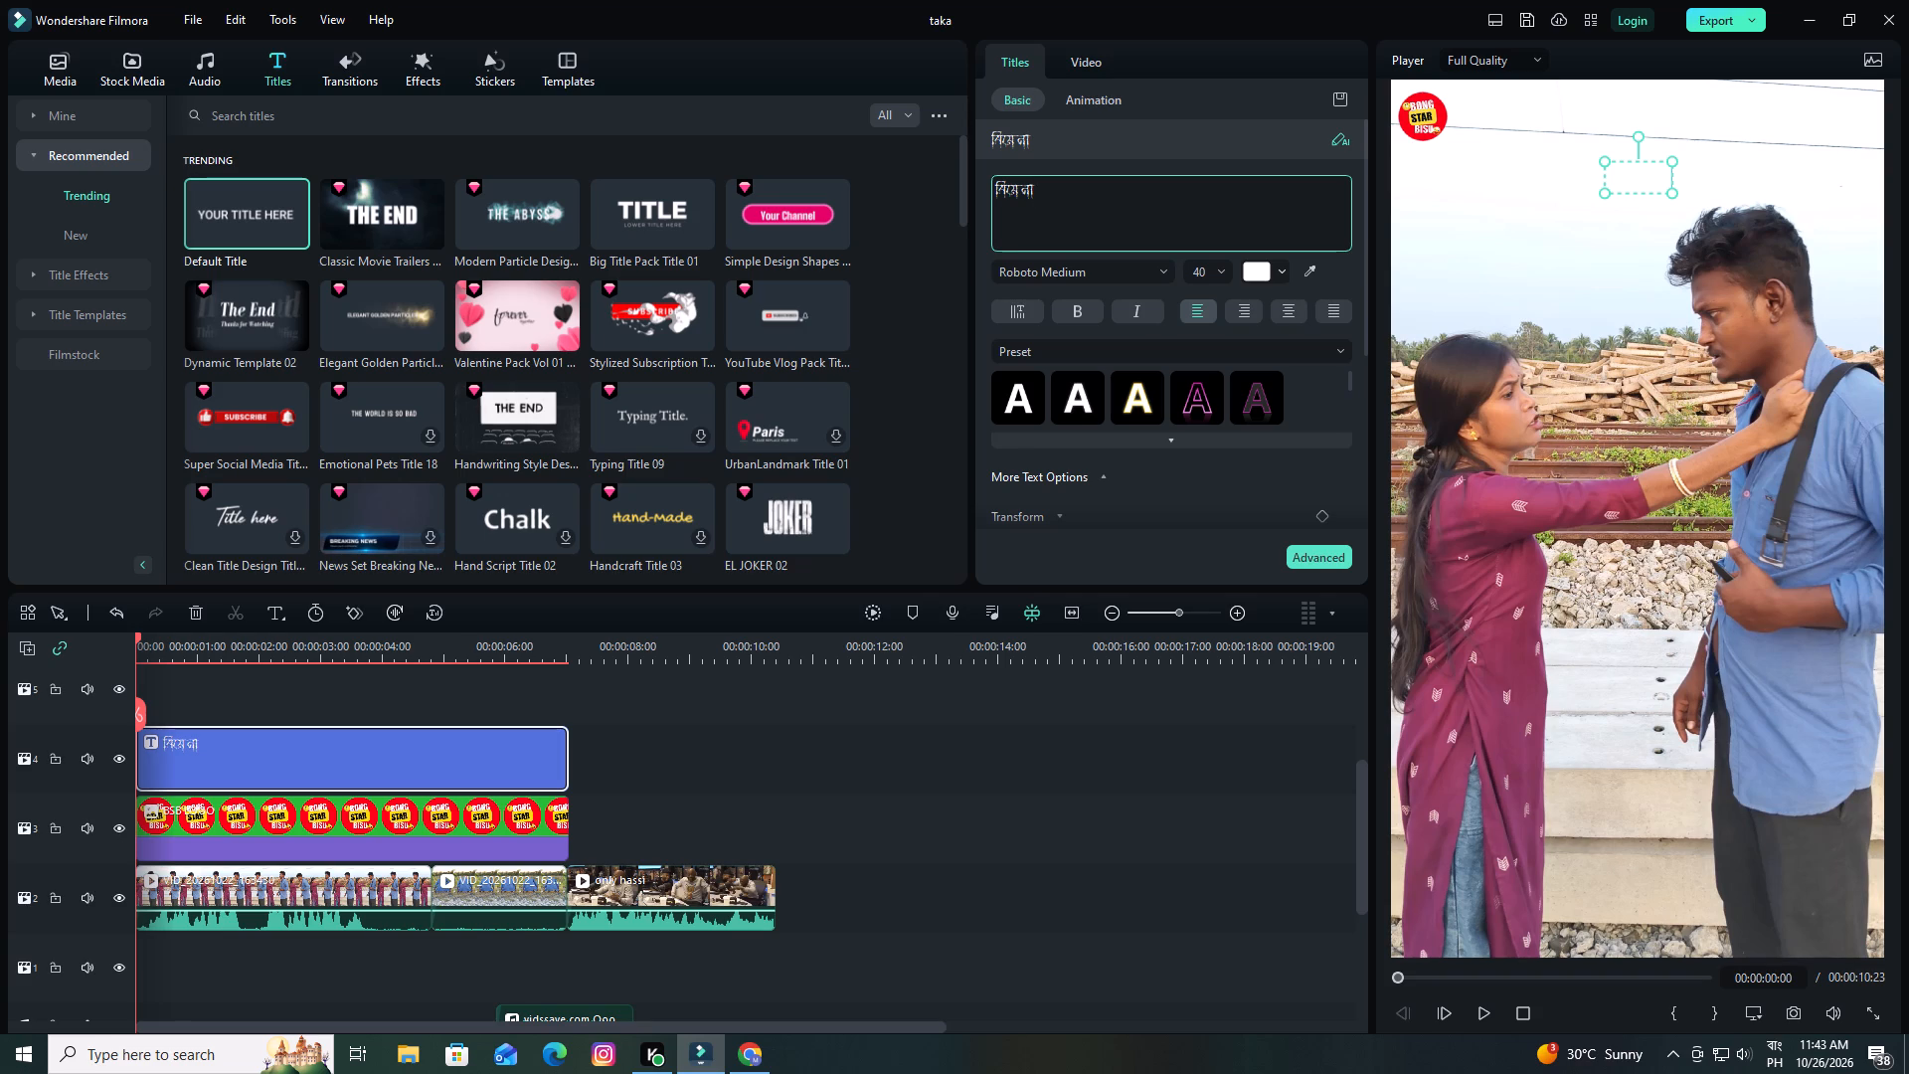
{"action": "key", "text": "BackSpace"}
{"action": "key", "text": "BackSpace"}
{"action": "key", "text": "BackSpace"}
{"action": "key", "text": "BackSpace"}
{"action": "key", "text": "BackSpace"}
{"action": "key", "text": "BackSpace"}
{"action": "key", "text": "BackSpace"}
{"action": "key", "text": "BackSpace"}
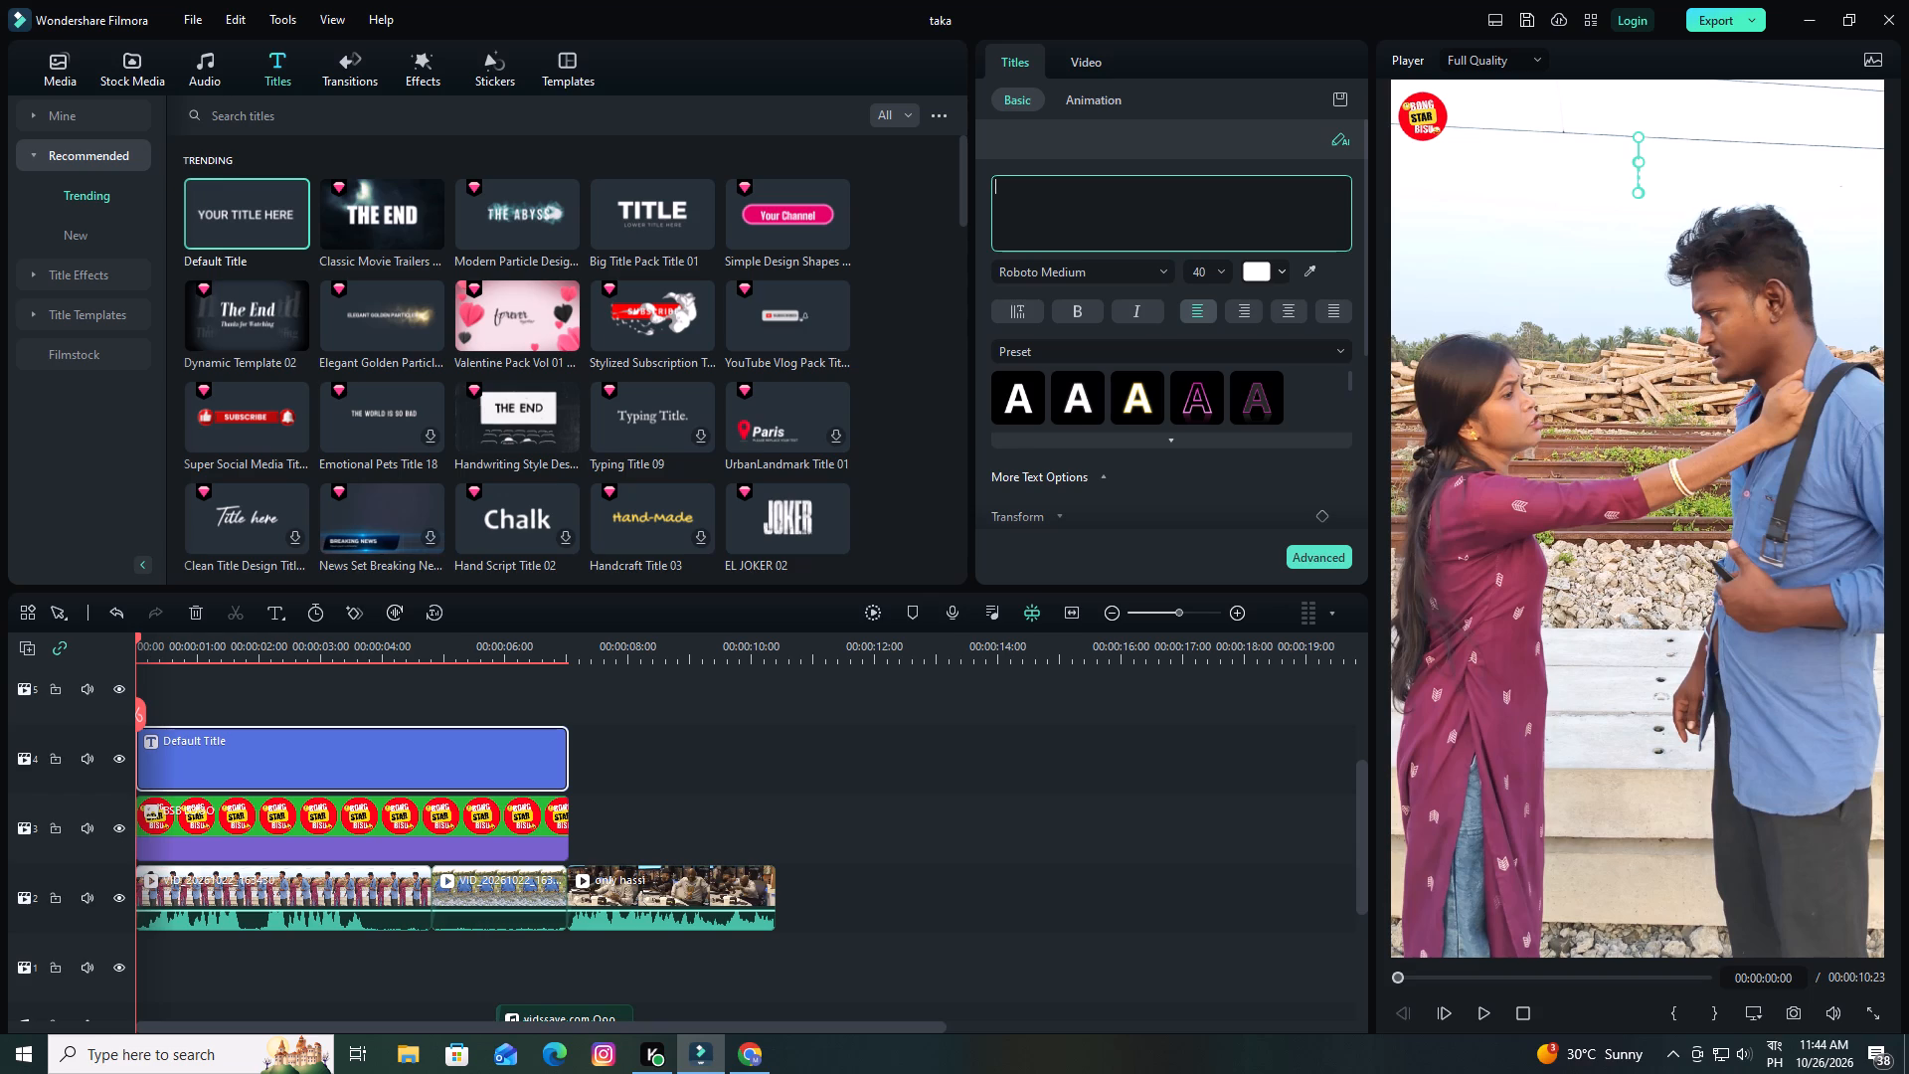
Enter the Bangla words "বিয়ে না" as the start of the title text.
{"action": "key", "text": "b"}
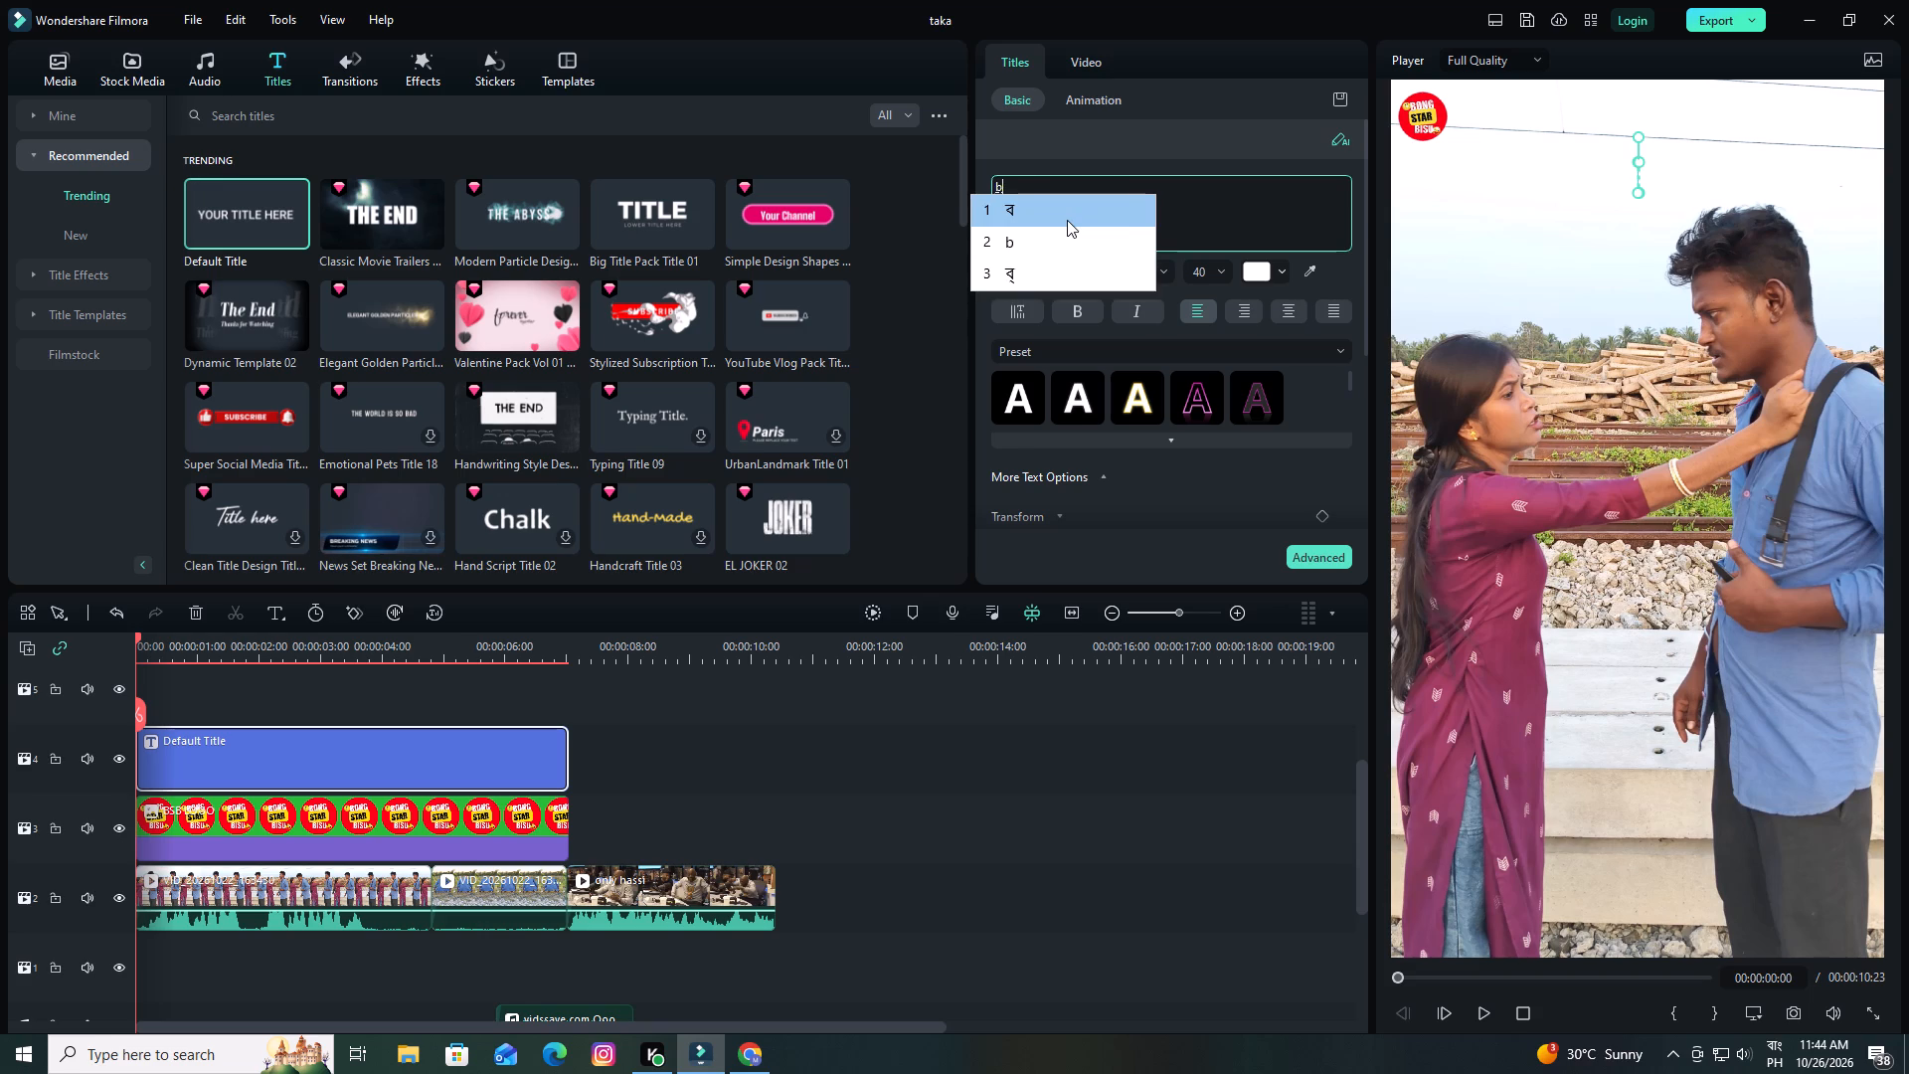
{"action": "key", "text": "i"}
{"action": "type", "text": "ye"}
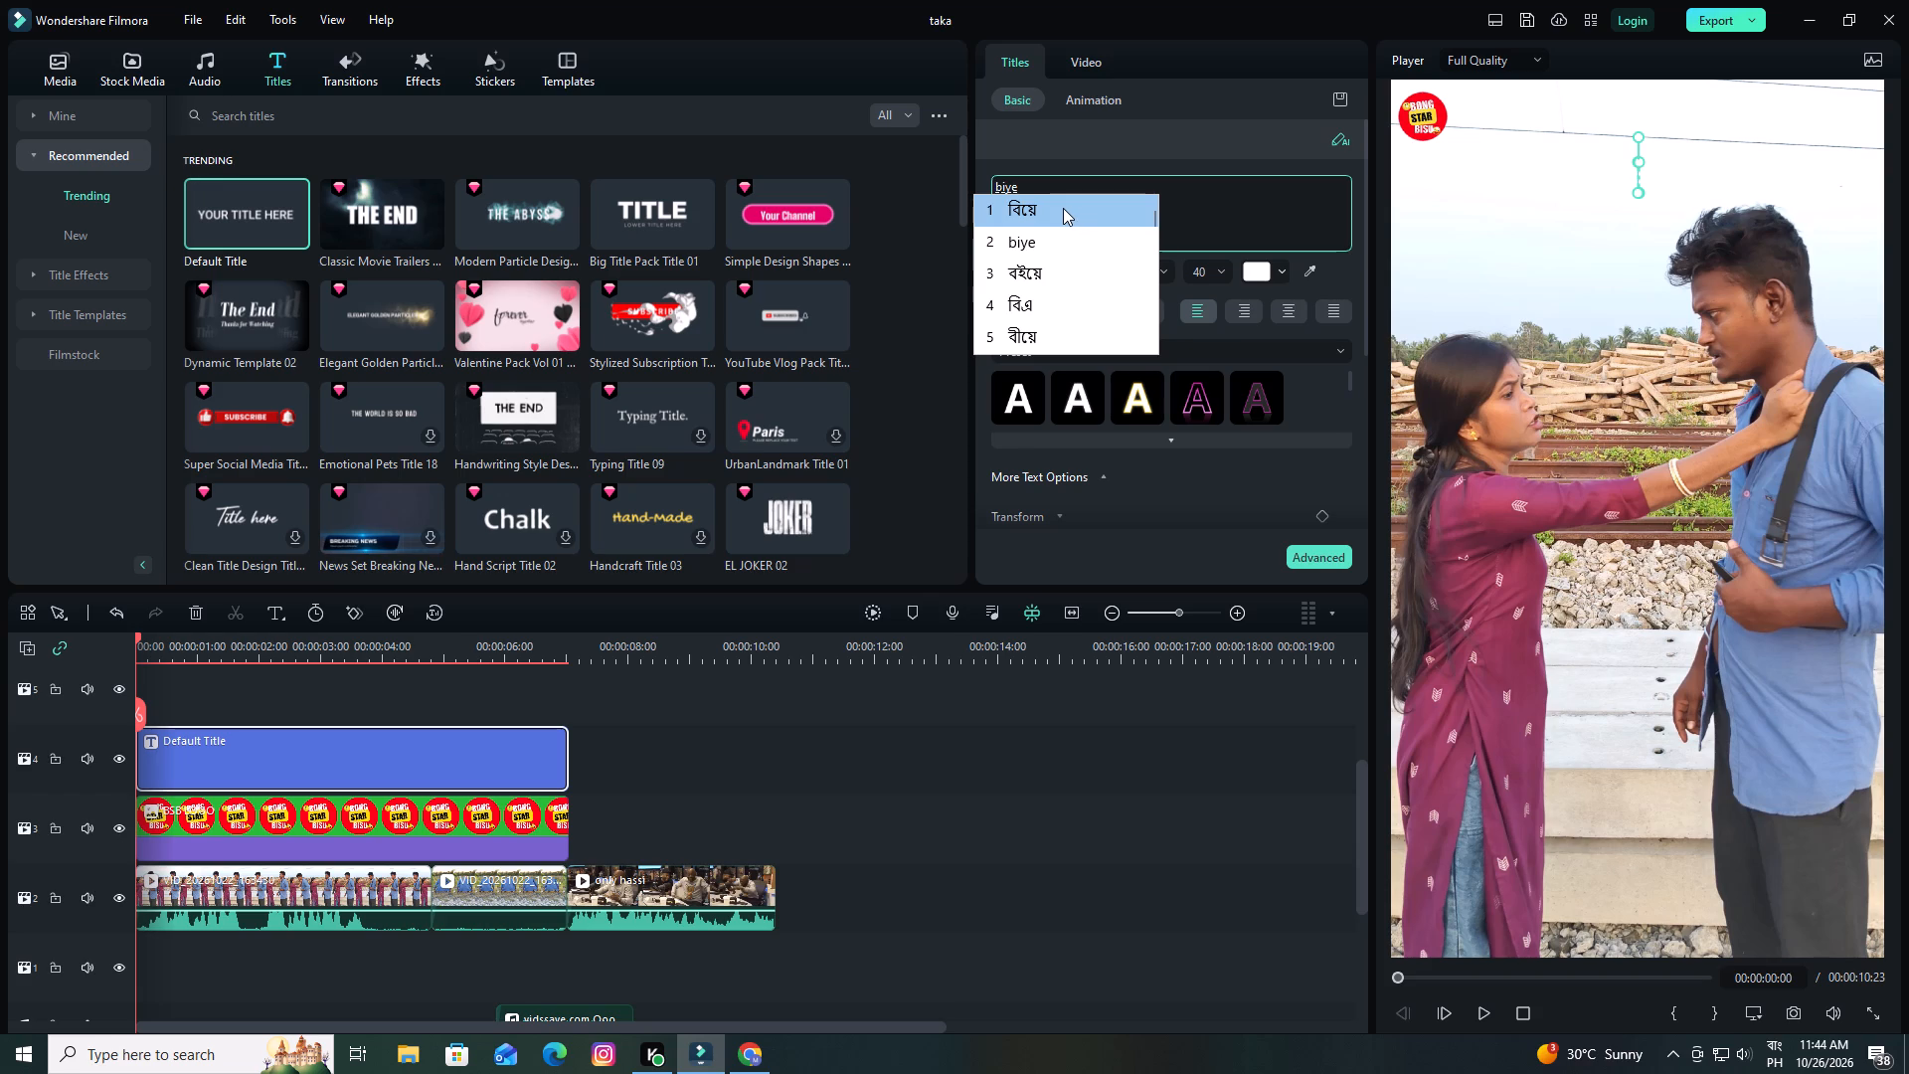
{"action": "left_click", "coordinate": [1063, 208]}
{"action": "type", "text": "na"}
{"action": "left_click", "coordinate": [1063, 208]}
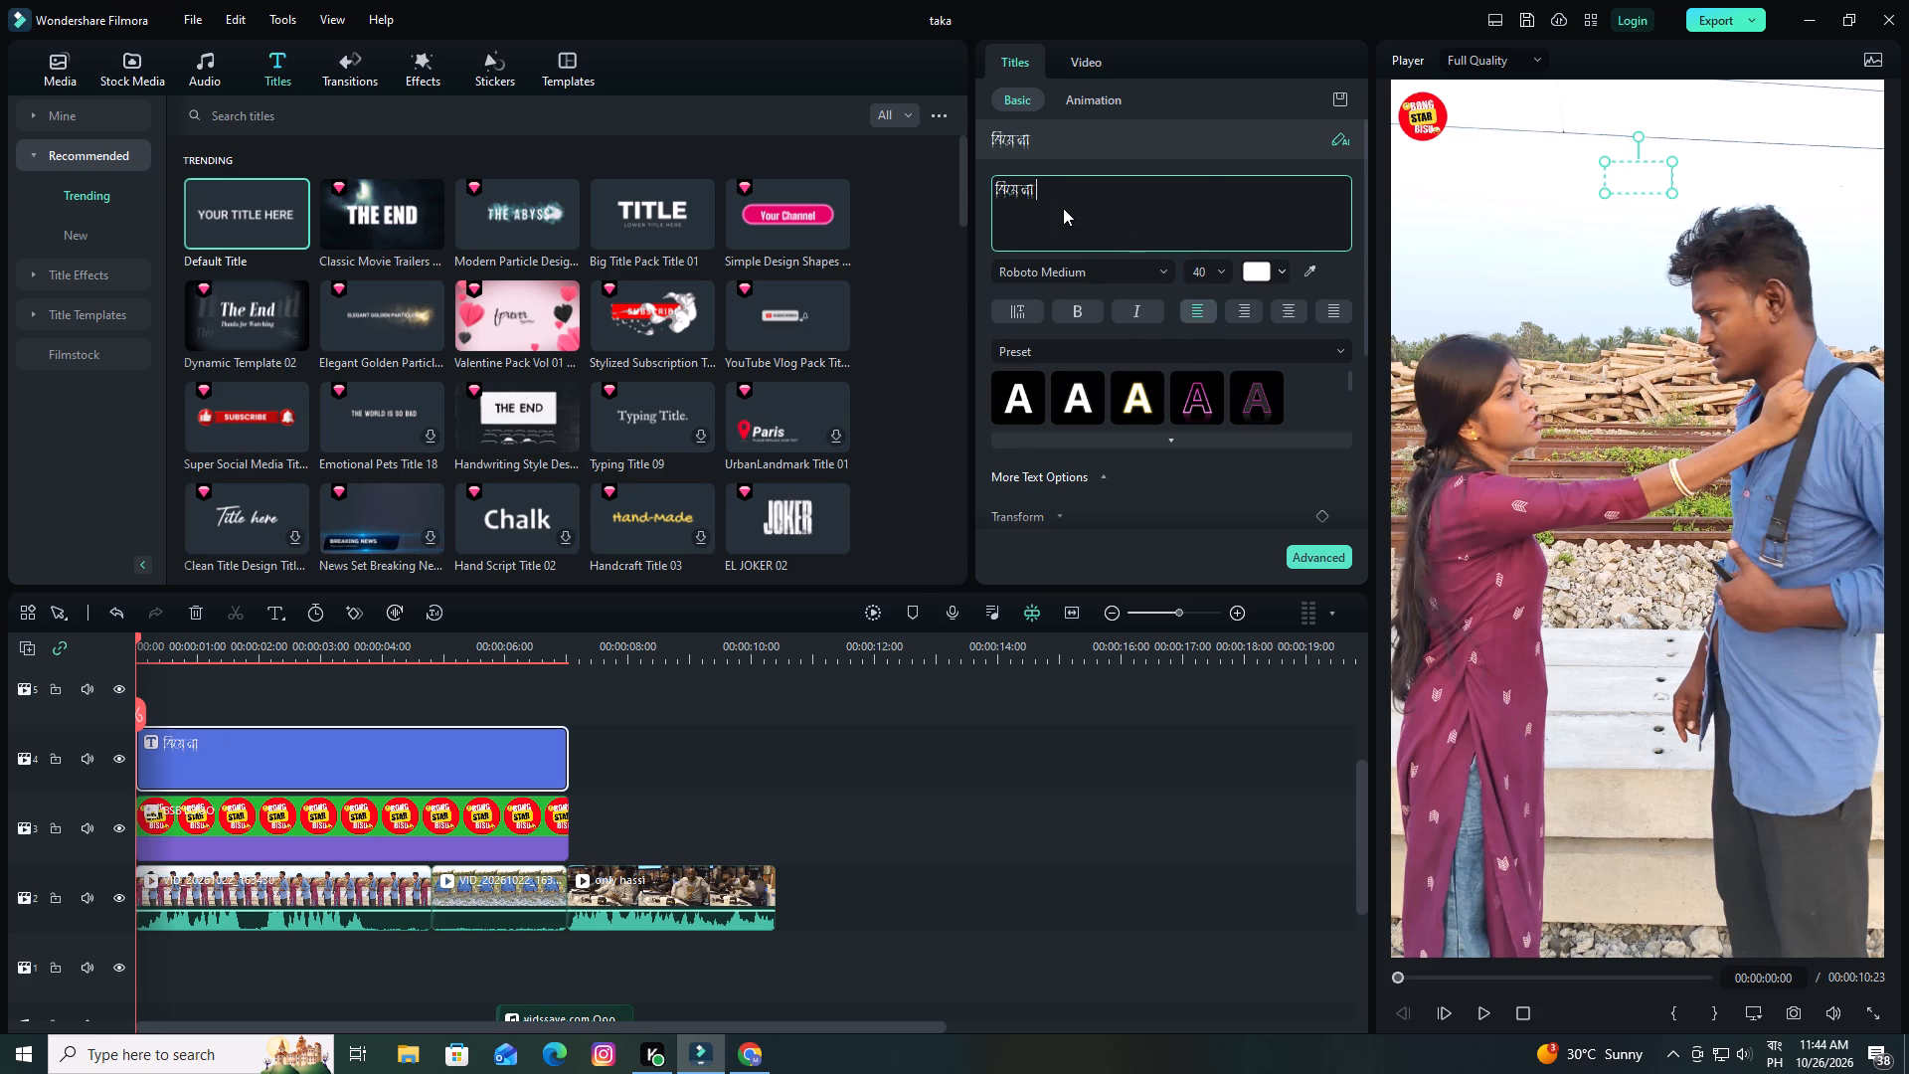
Add the Bangla word "করার" after "বিয়ে না" in the title text.
{"action": "key", "text": "k"}
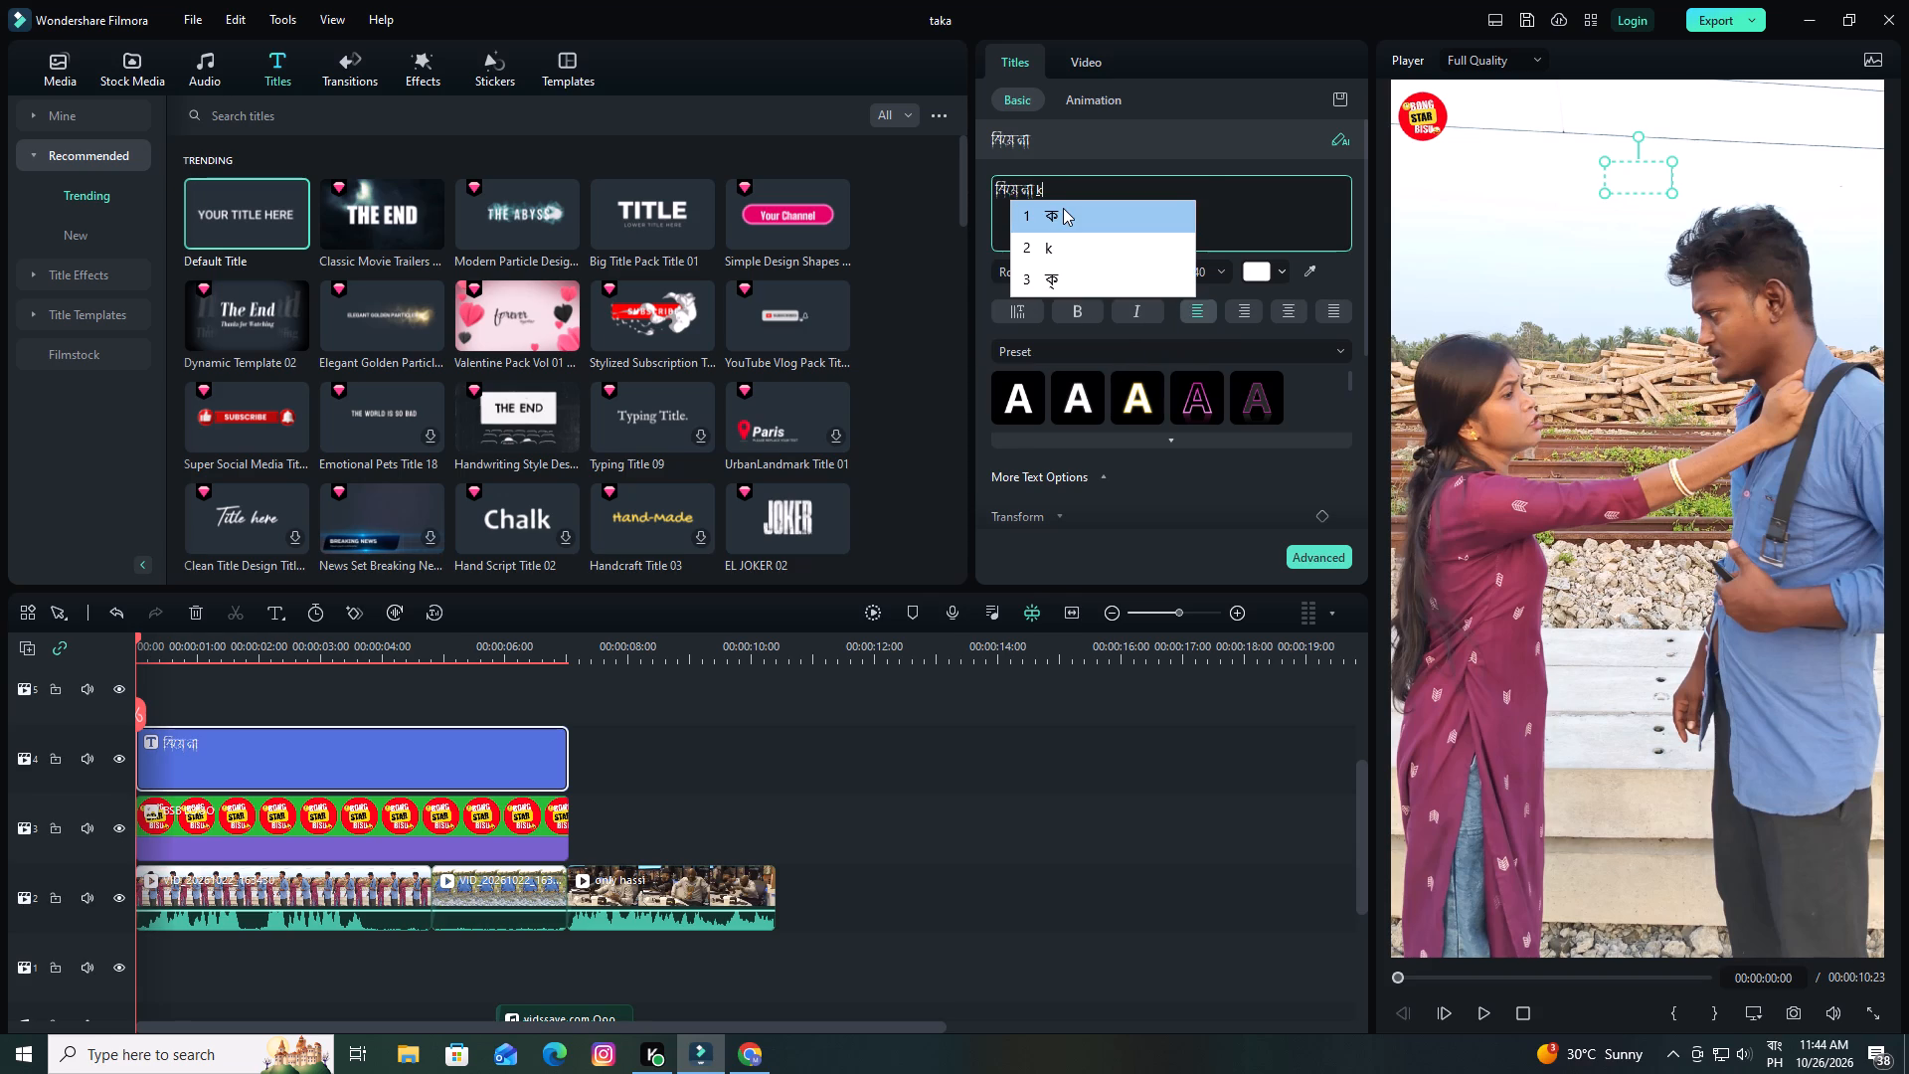
{"action": "type", "text": "orrar"}
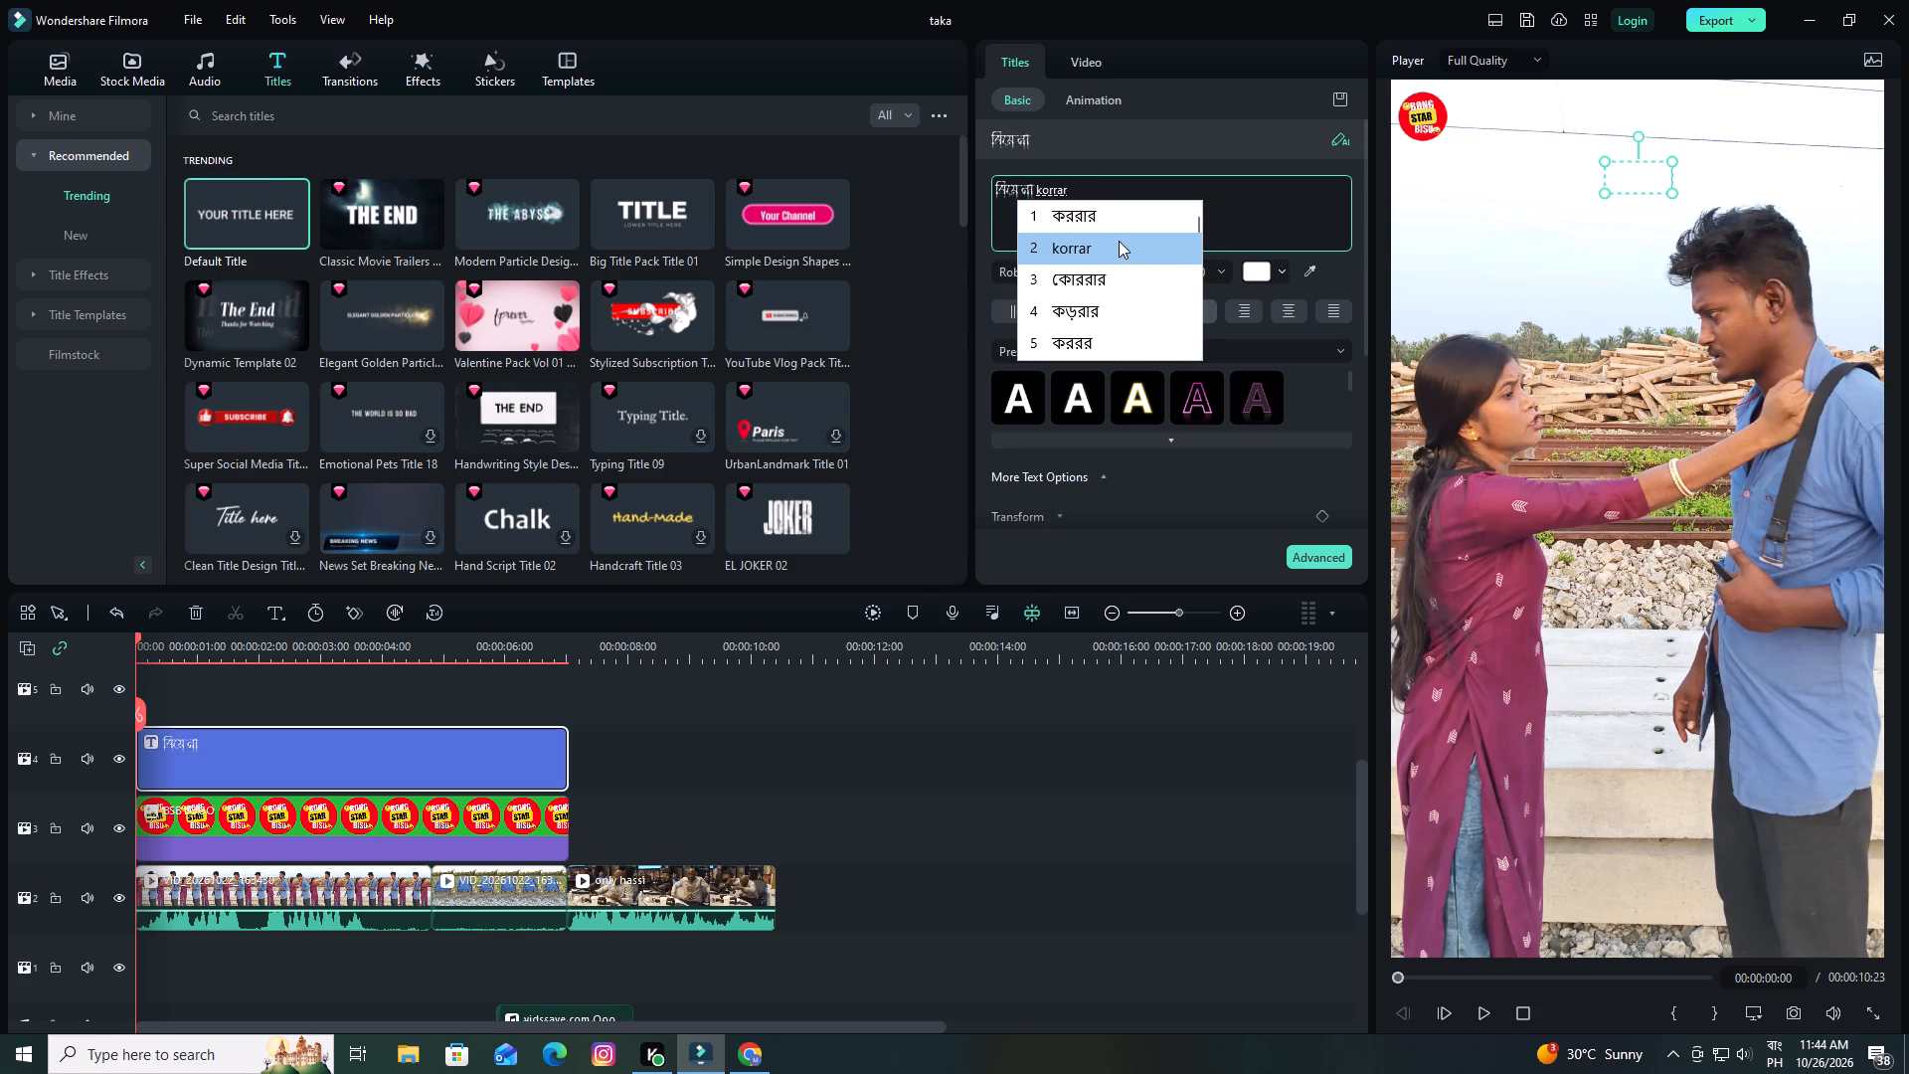
{"action": "key", "text": "BackSpace"}
{"action": "key", "text": "BackSpace"}
{"action": "key", "text": "BackSpace"}
{"action": "key", "text": "BackSpace"}
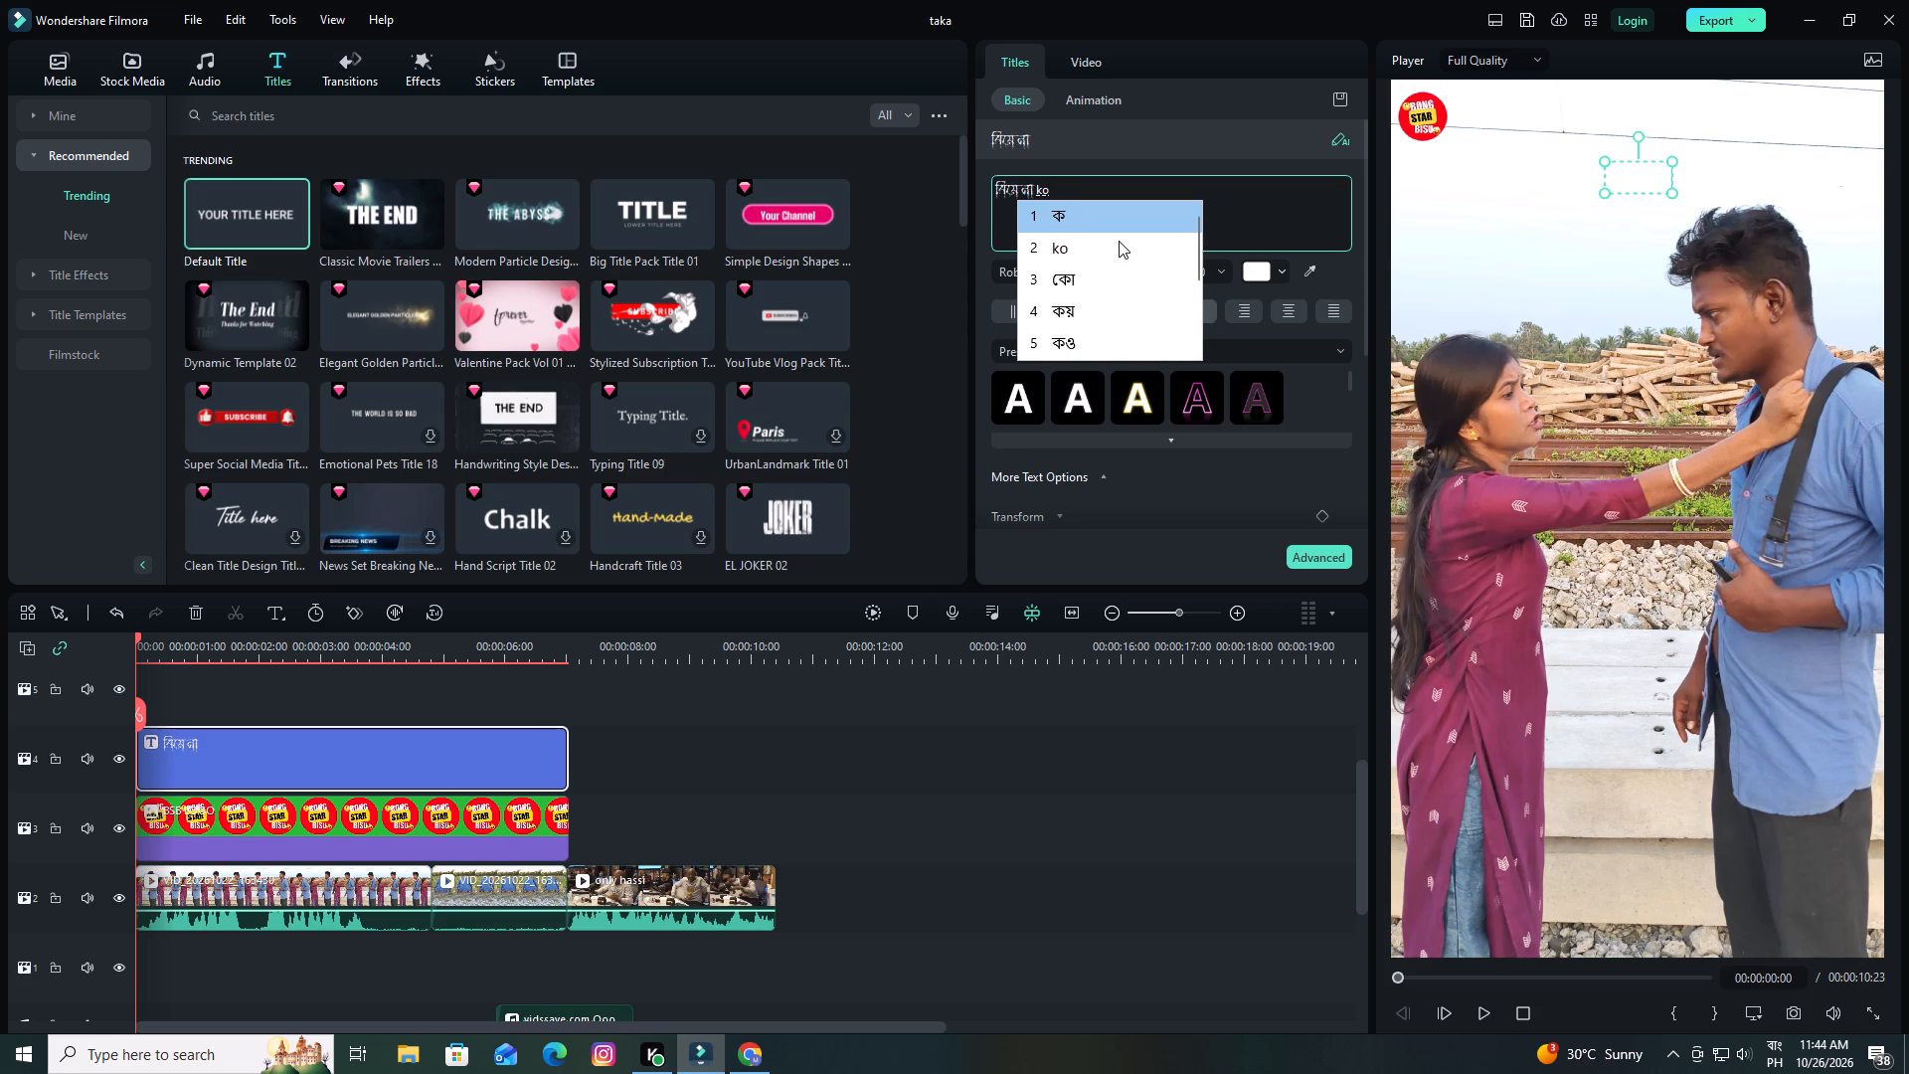
{"action": "key", "text": "r"}
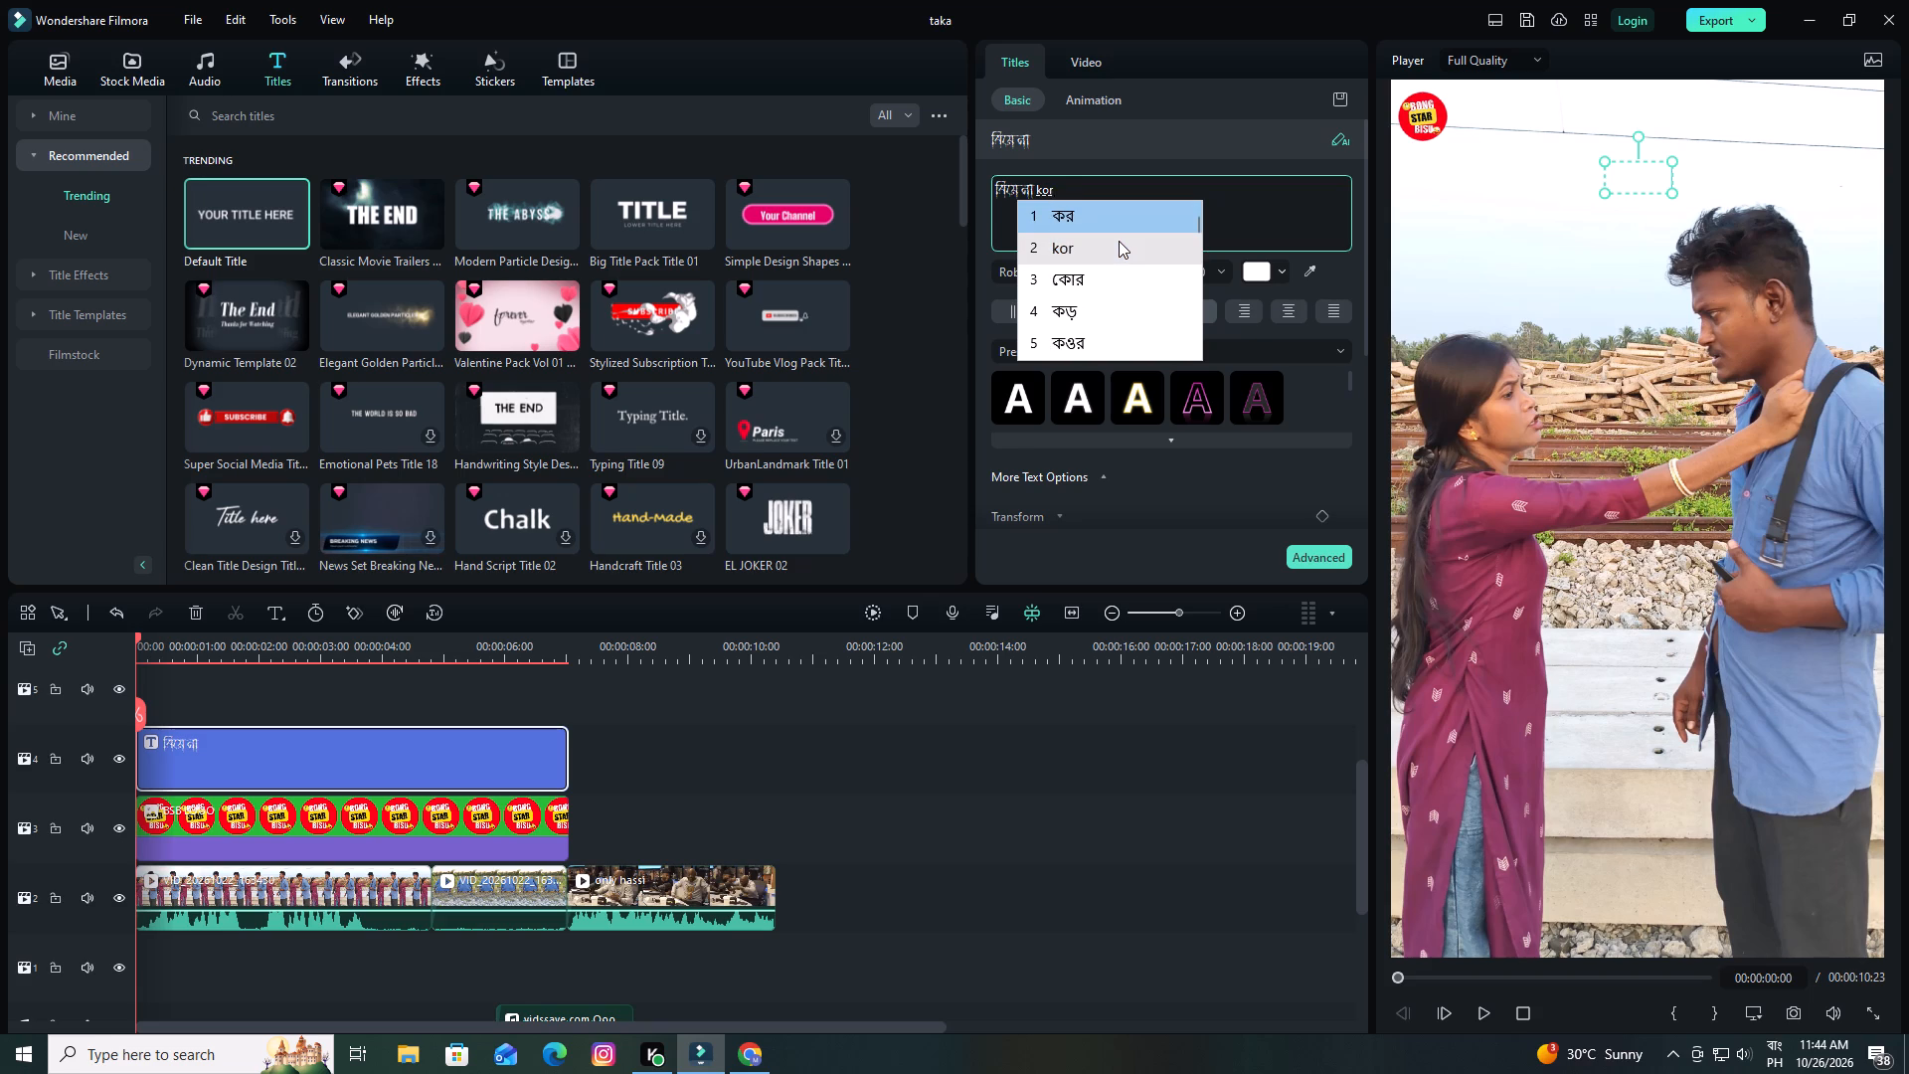
{"action": "type", "text": "bar"}
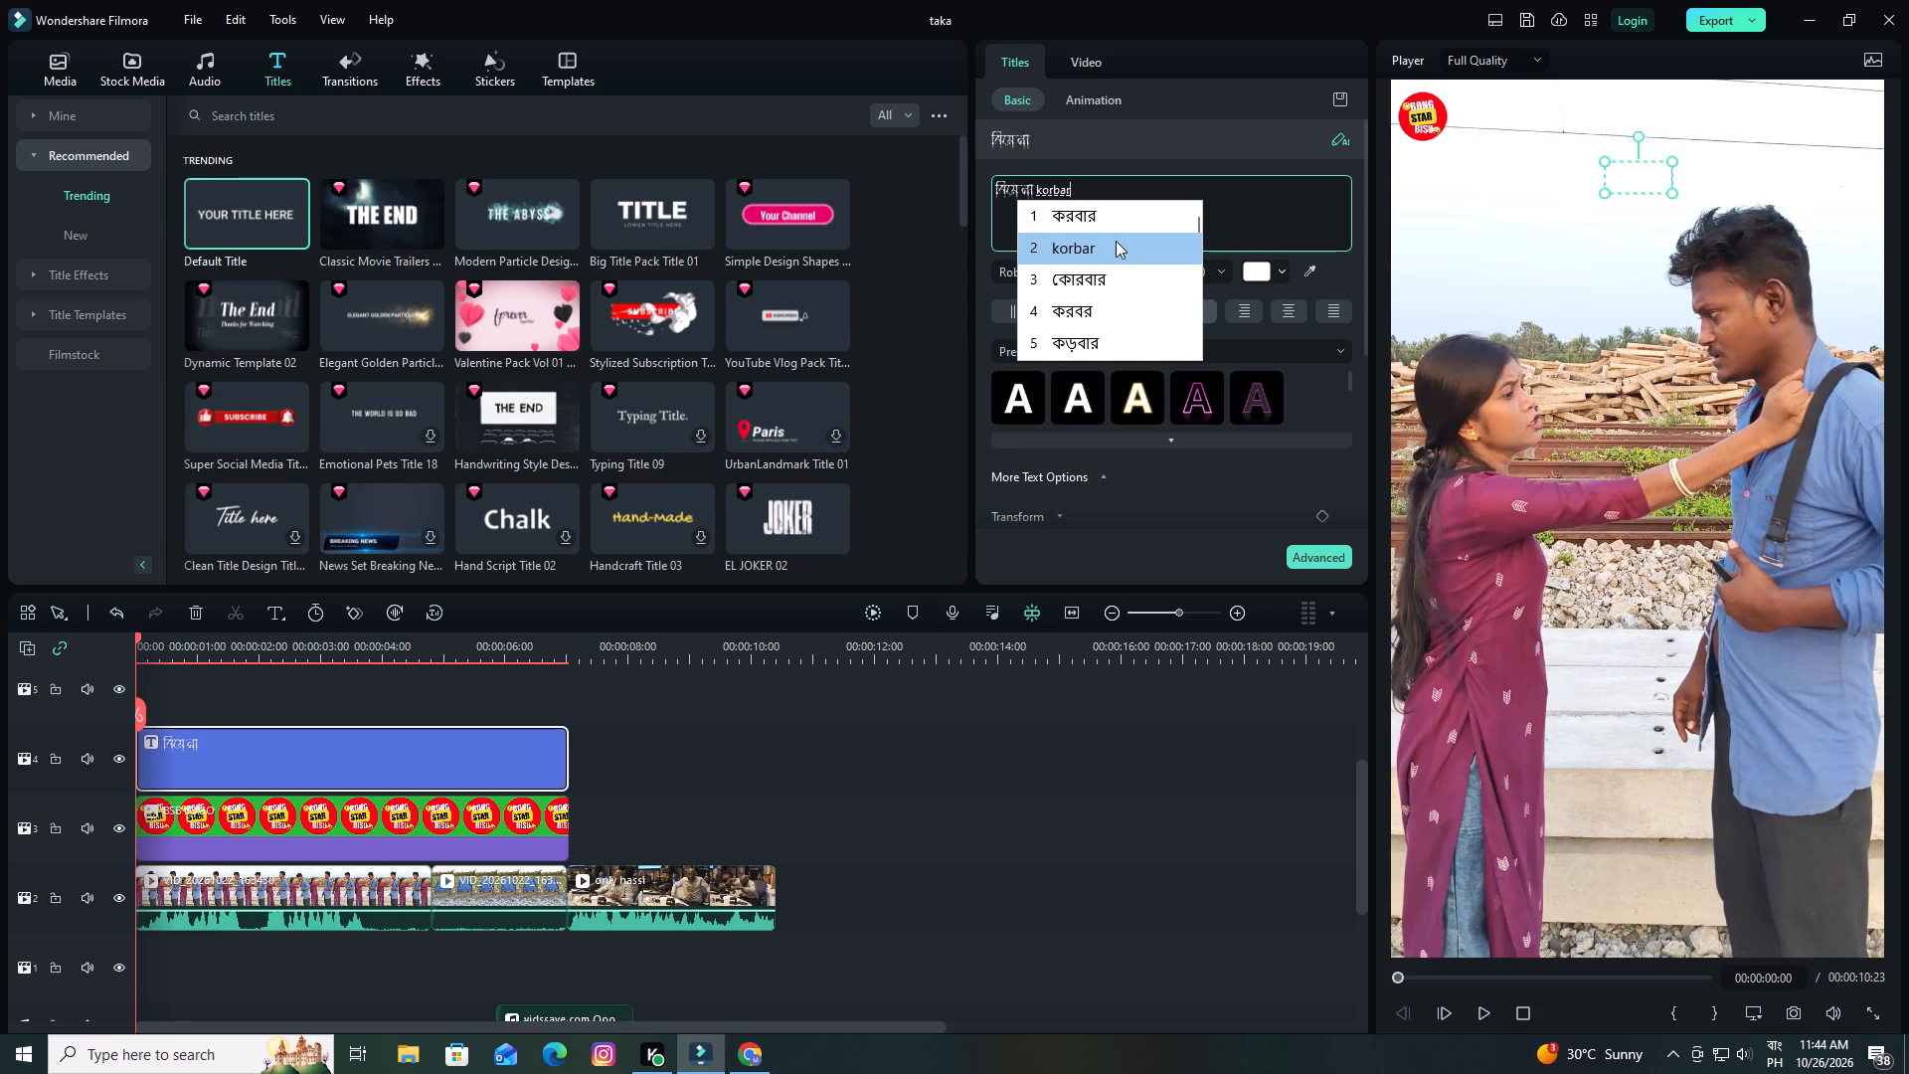
{"action": "key", "text": "BackSpace"}
{"action": "key", "text": "BackSpace"}
{"action": "key", "text": "BackSpace"}
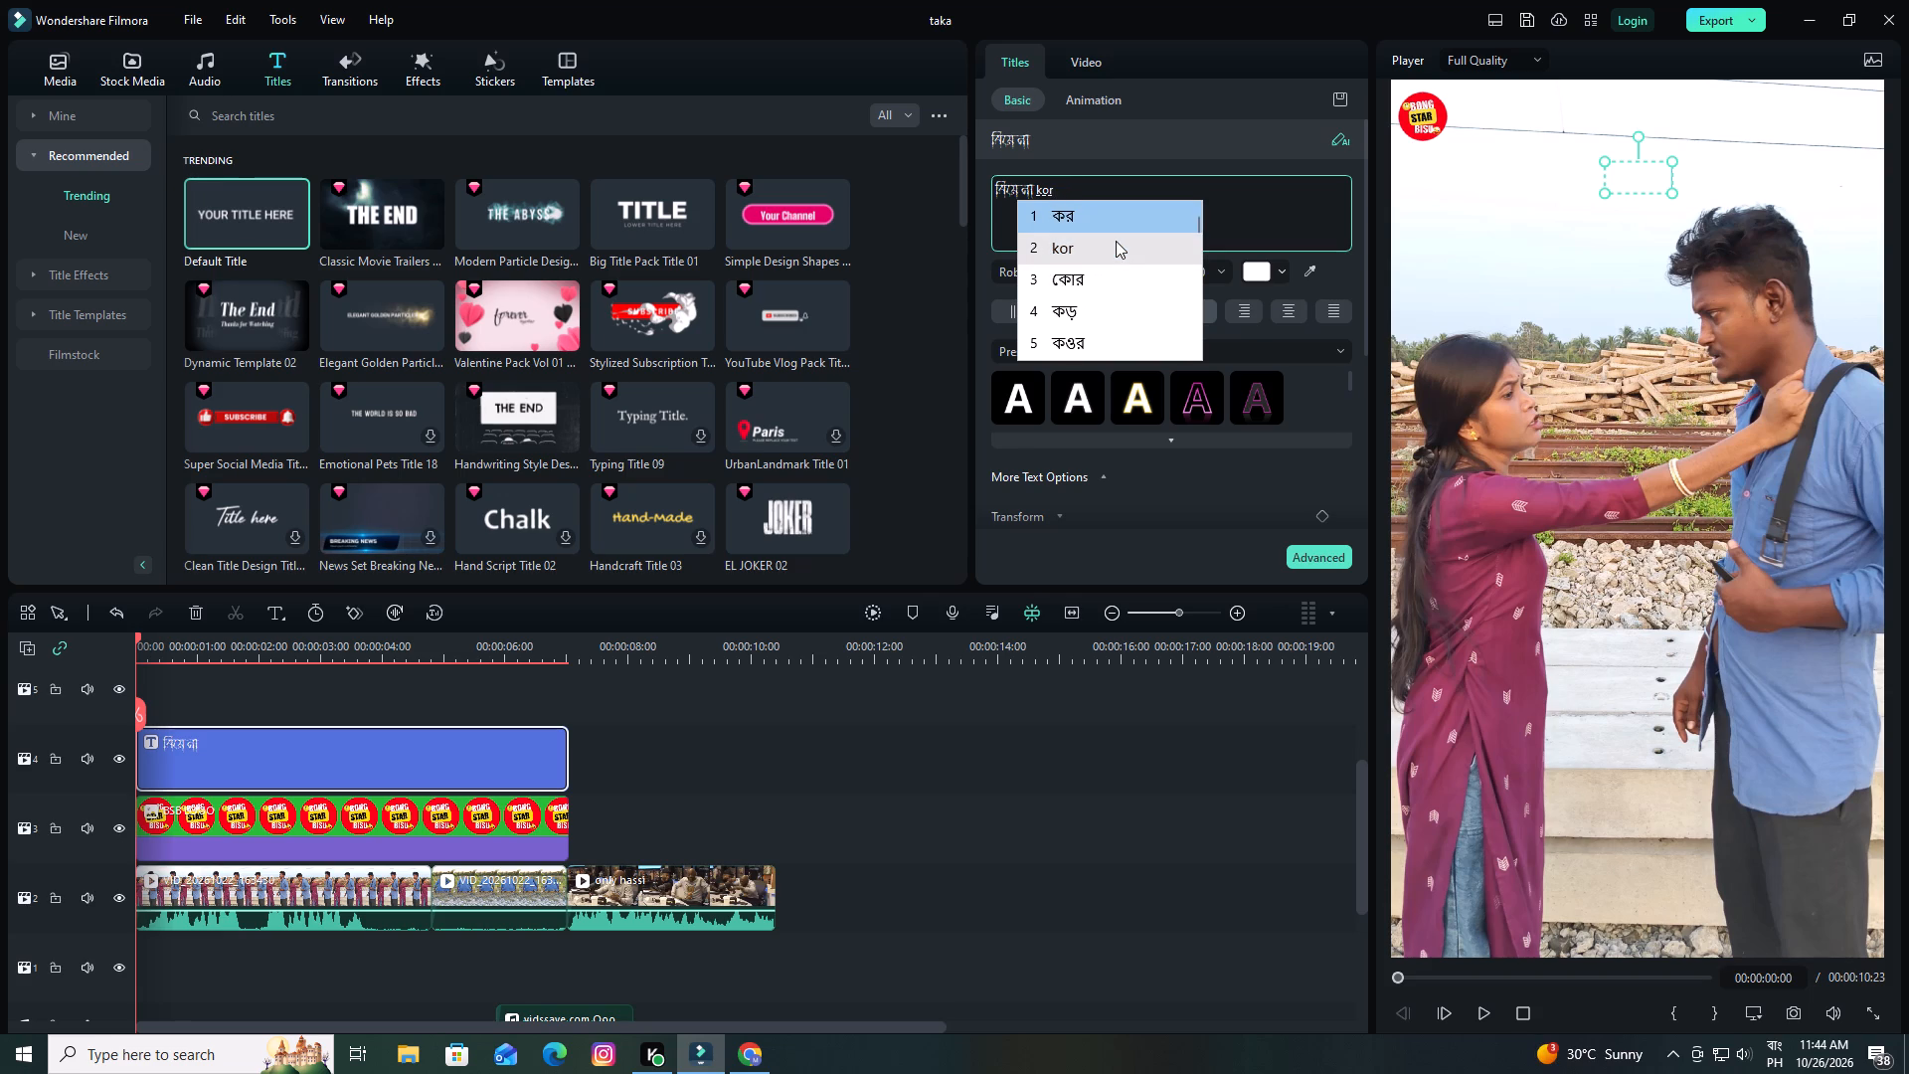
{"action": "key", "text": "a"}
{"action": "key", "text": "r"}
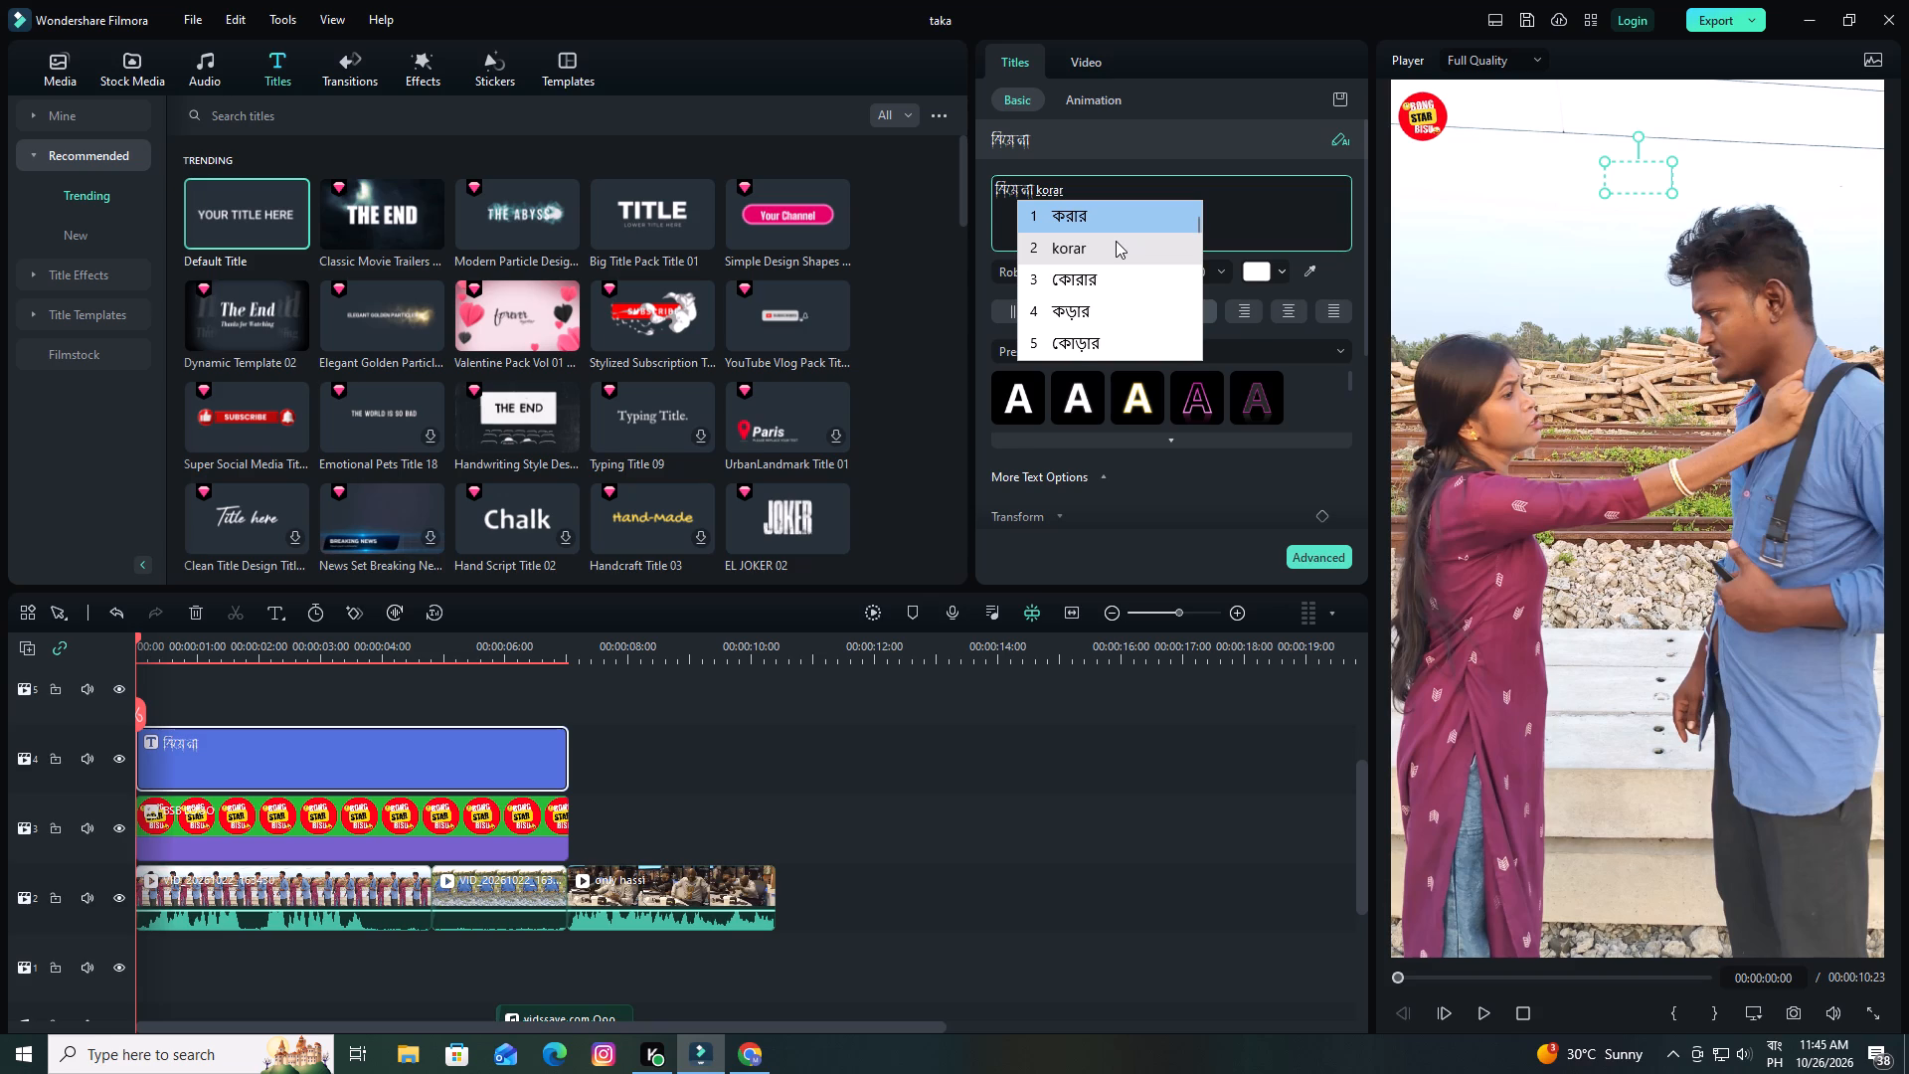
{"action": "left_click", "coordinate": [1098, 220]}
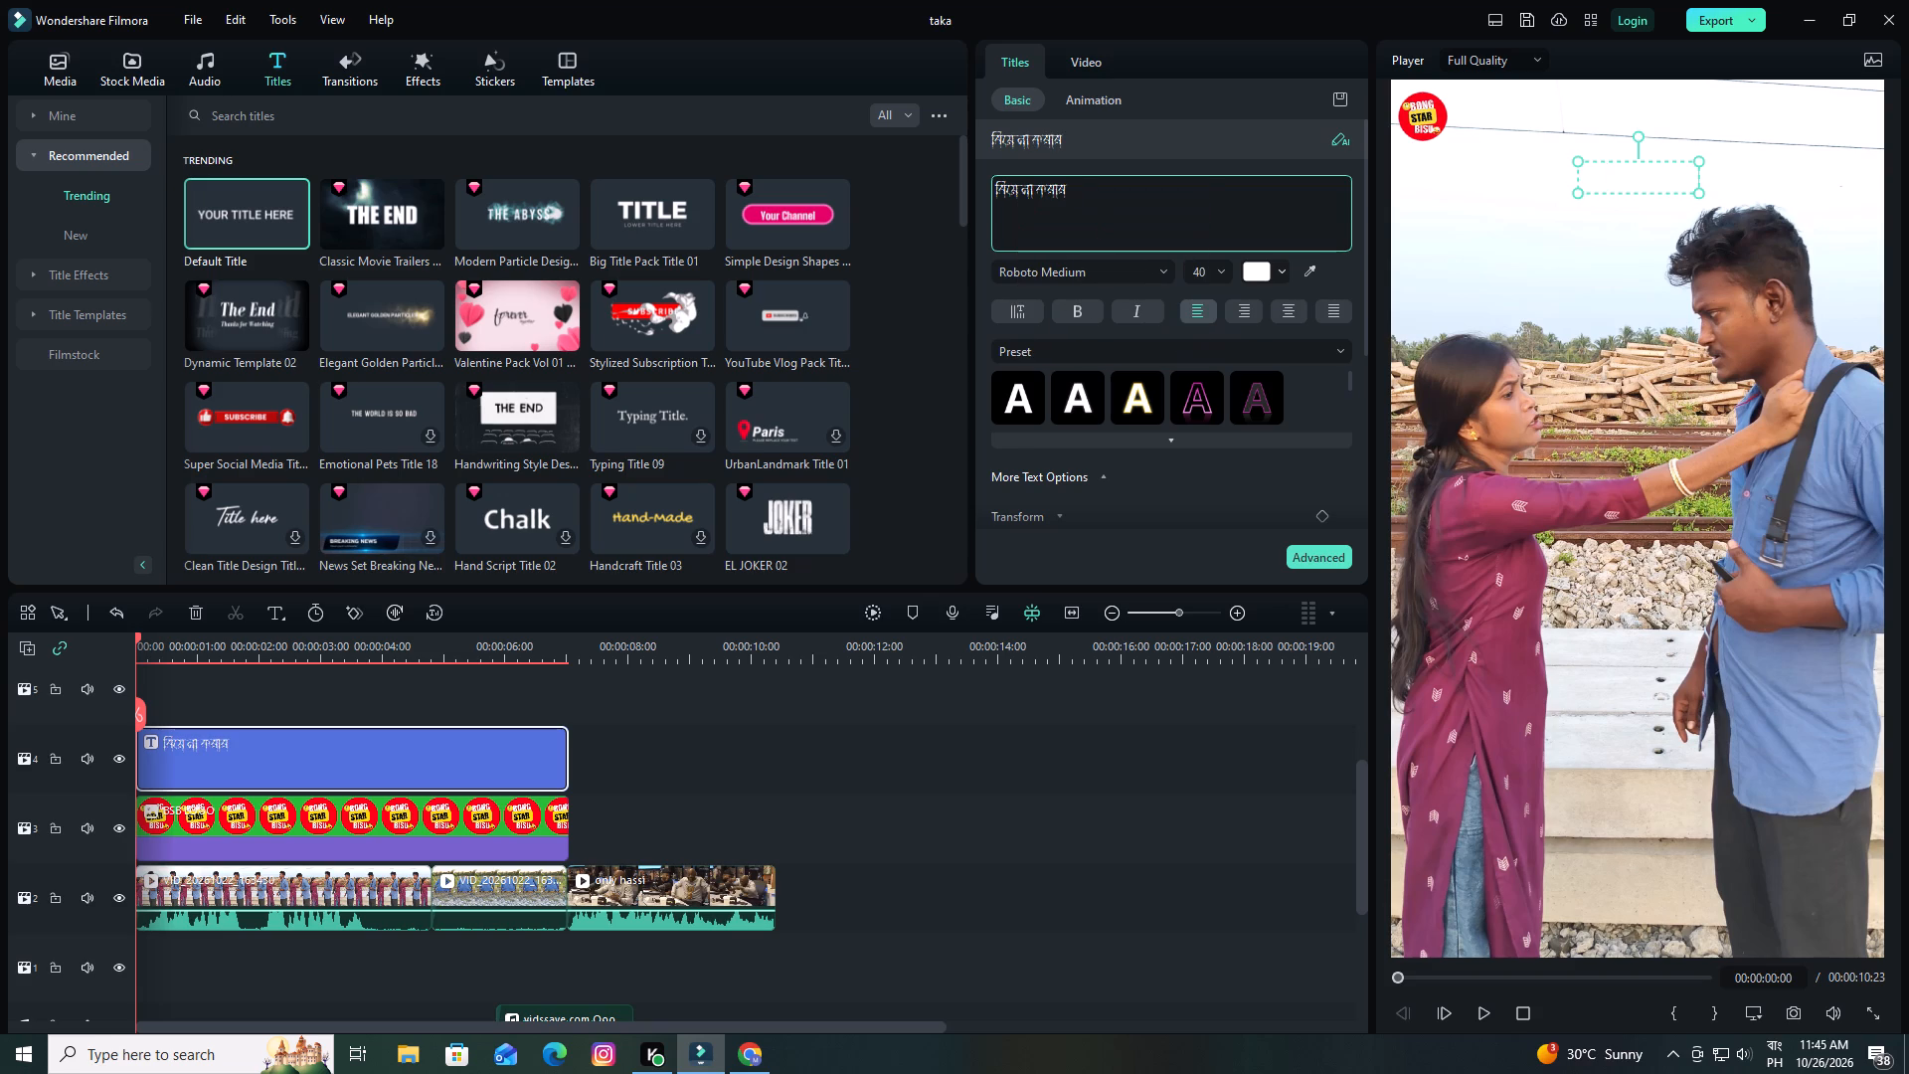
Complete the title text with the Bangla word "কারণ" after "করার".
{"action": "type", "text": "ka"}
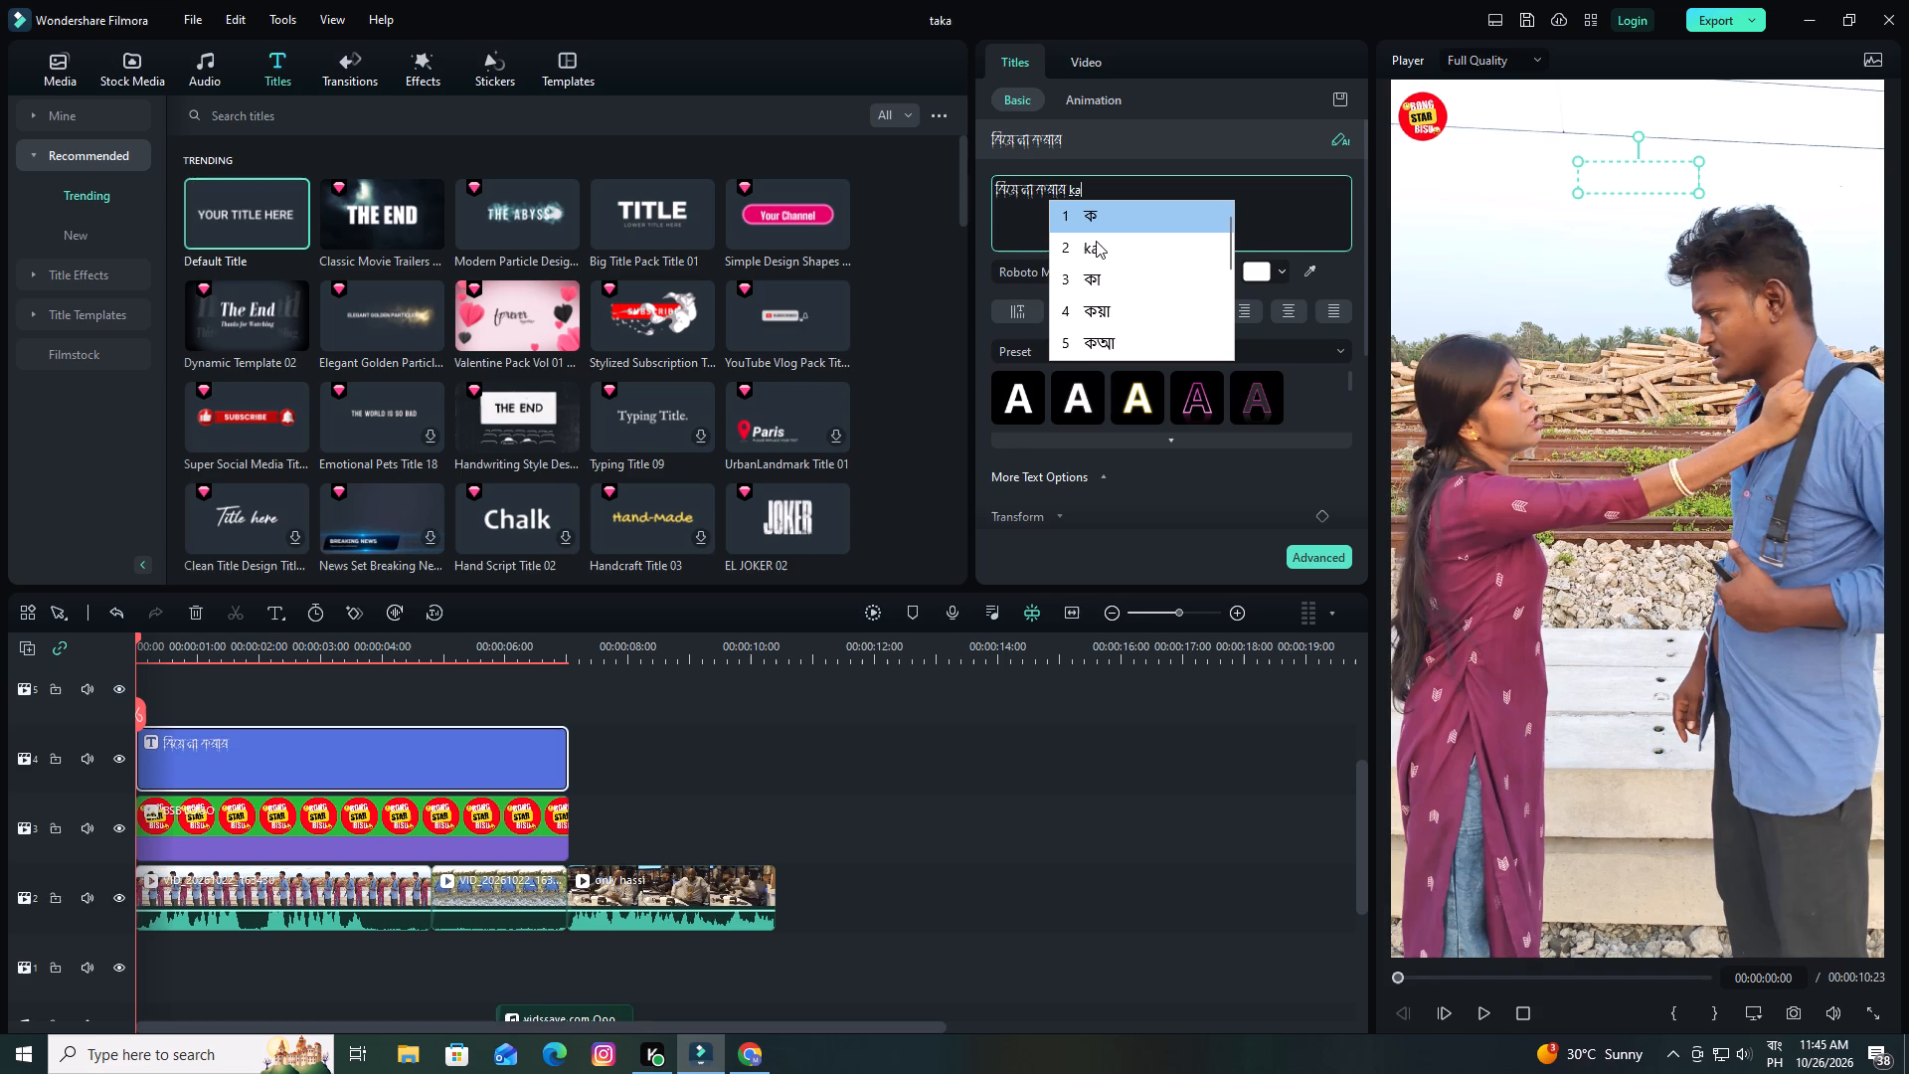
{"action": "type", "text": "ro"}
{"action": "key", "text": "n"}
{"action": "left_click", "coordinate": [1101, 216]}
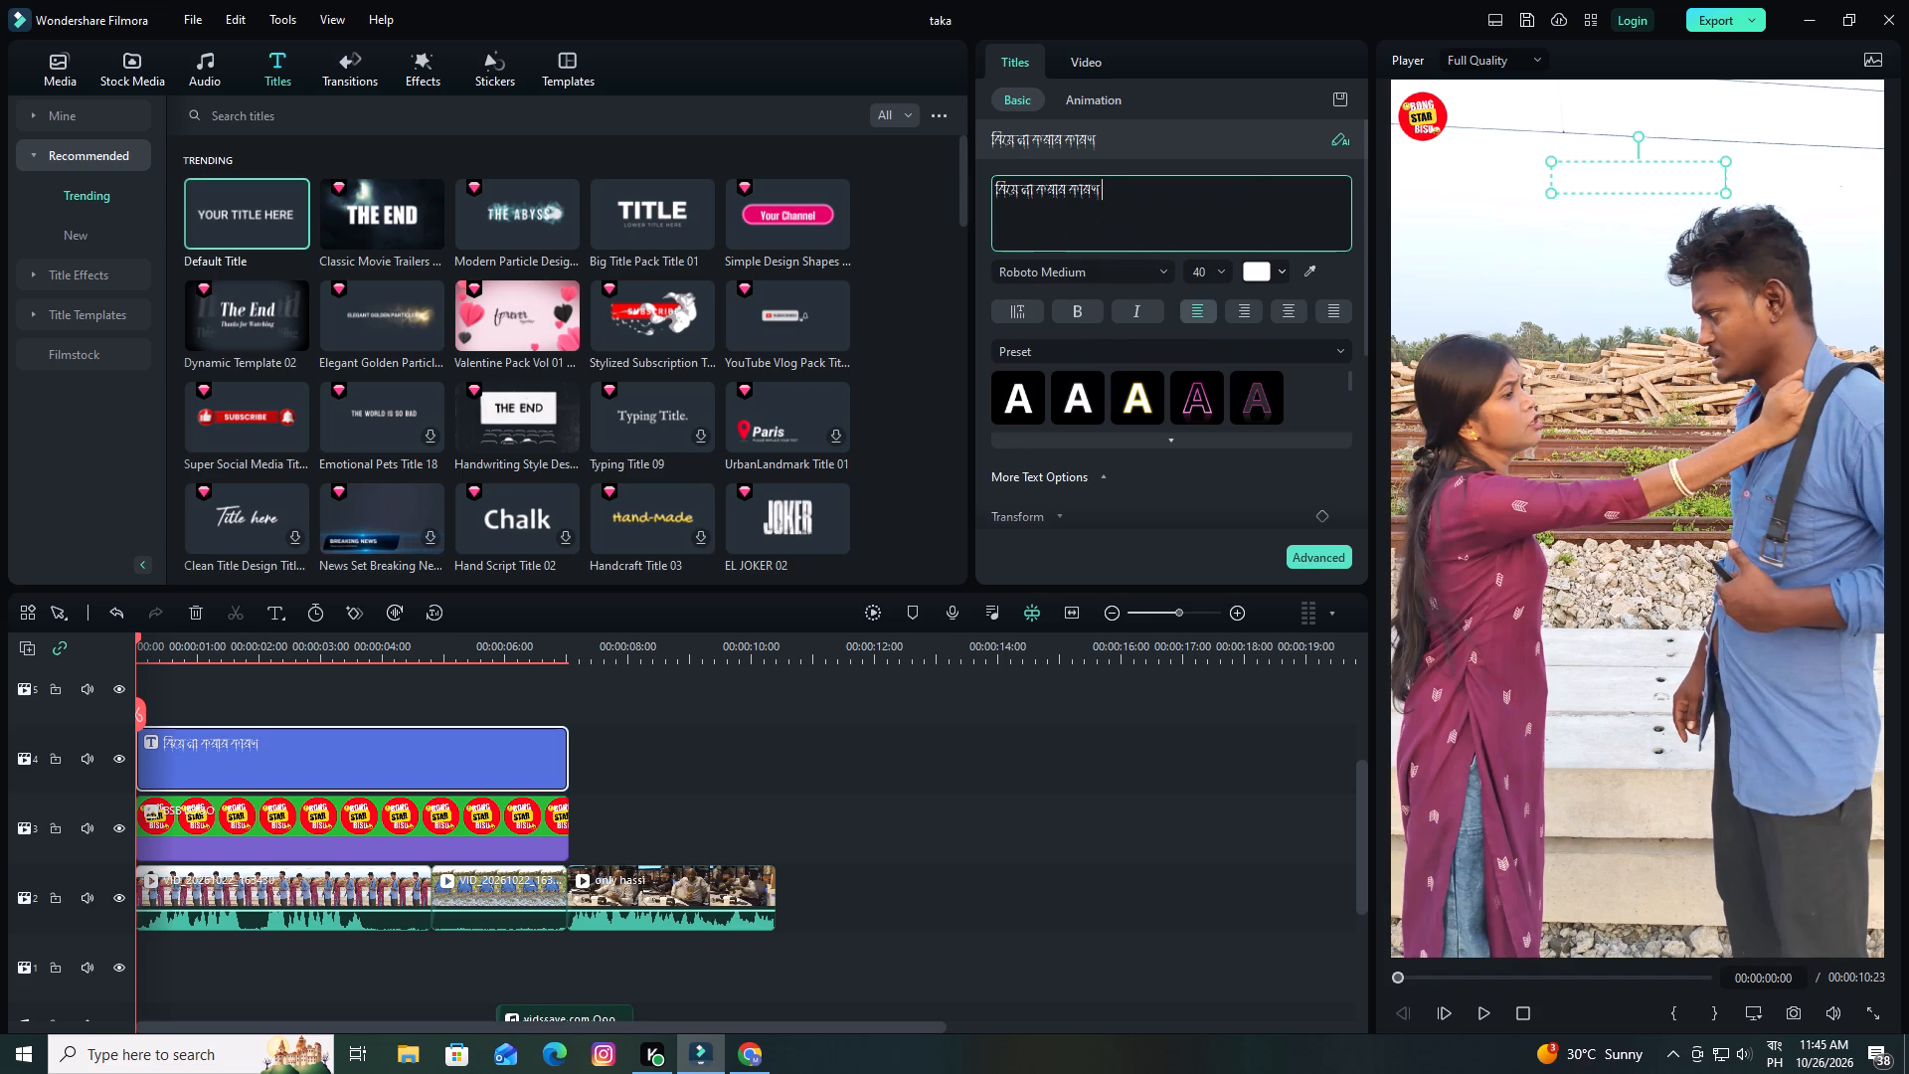
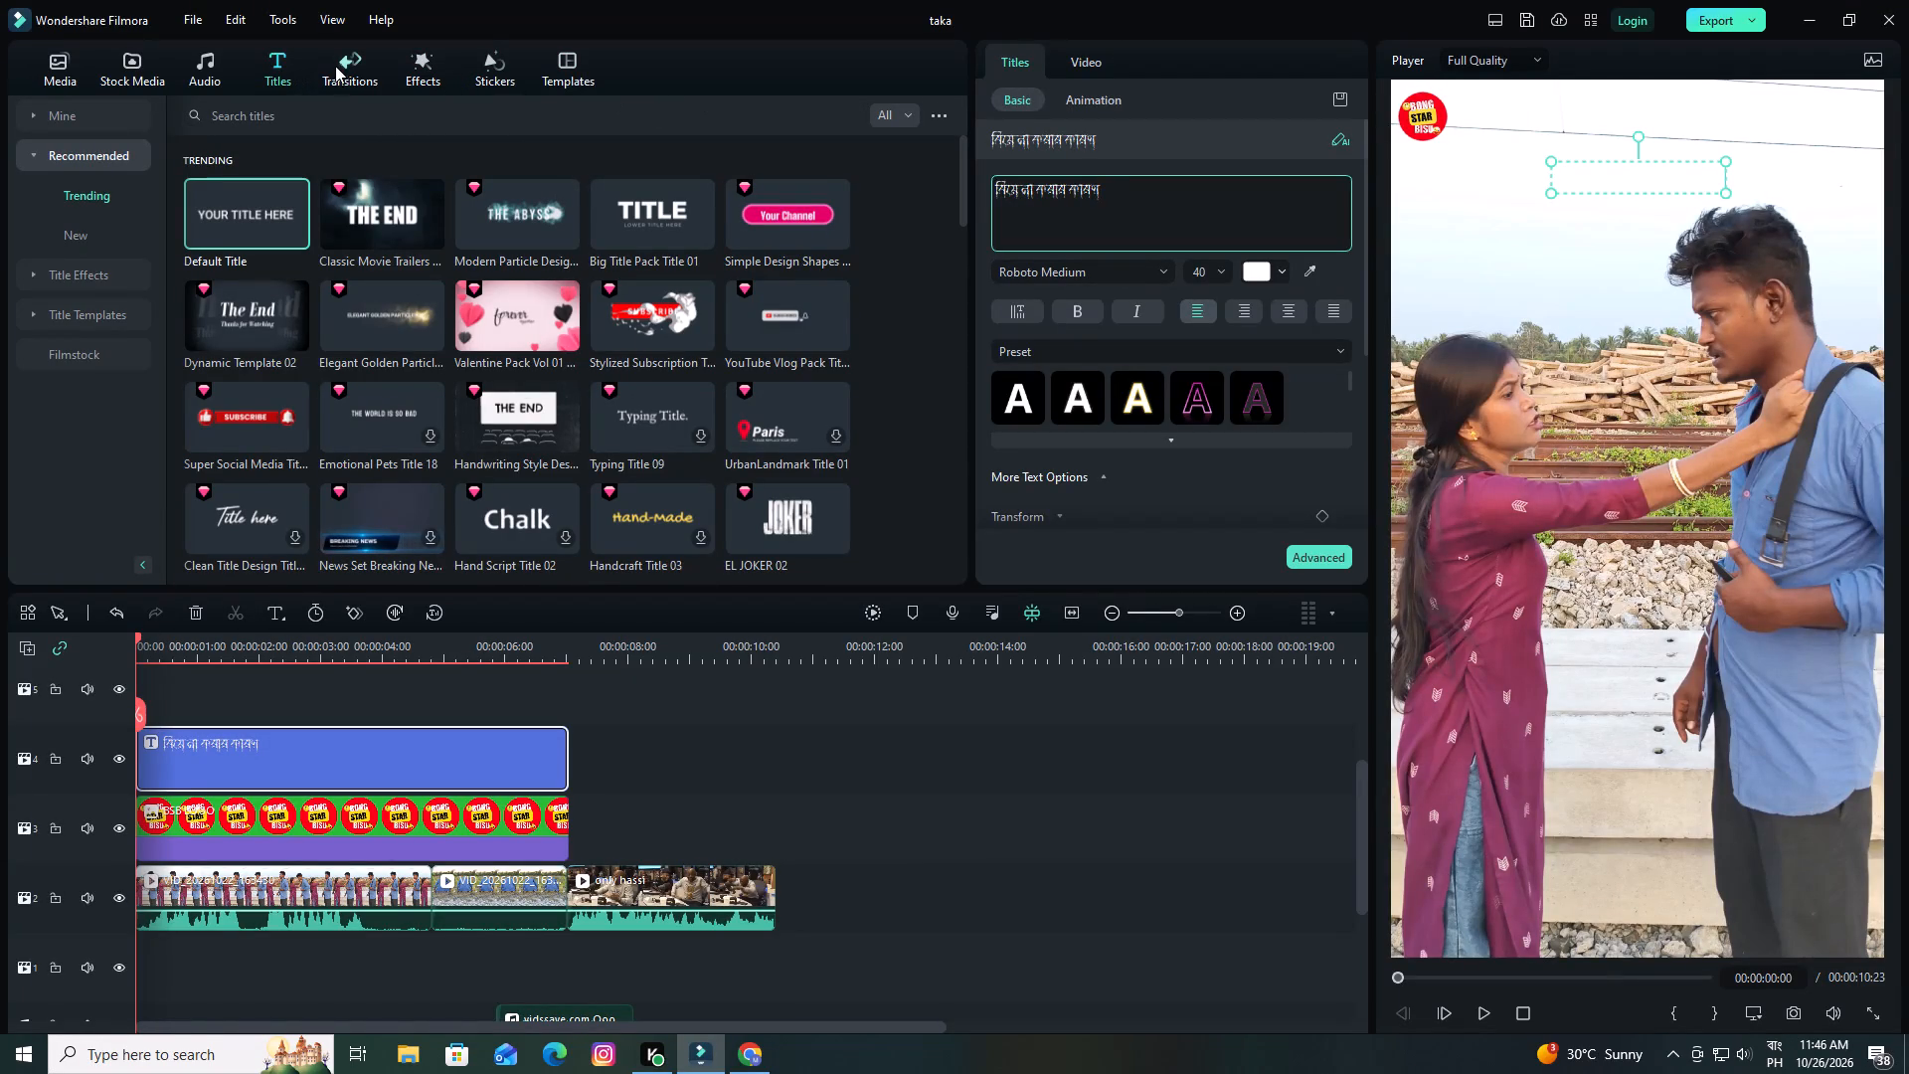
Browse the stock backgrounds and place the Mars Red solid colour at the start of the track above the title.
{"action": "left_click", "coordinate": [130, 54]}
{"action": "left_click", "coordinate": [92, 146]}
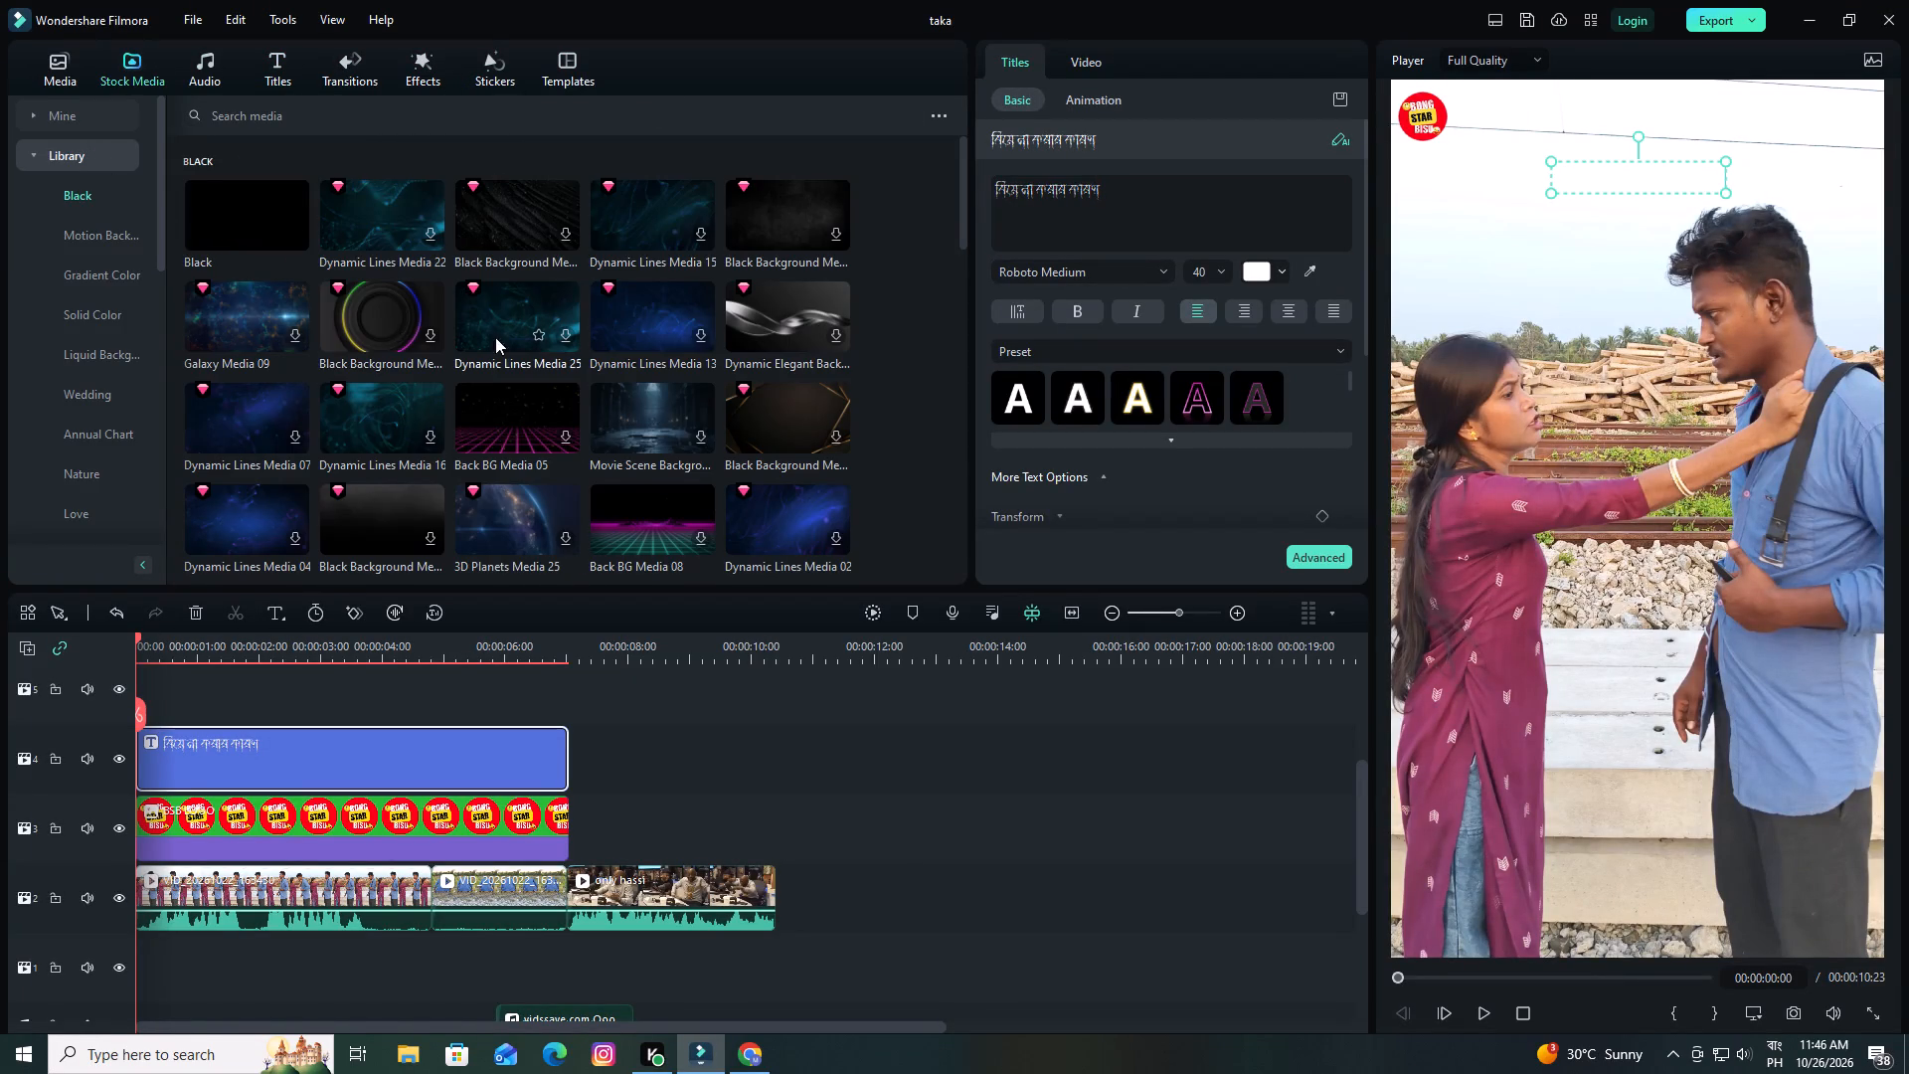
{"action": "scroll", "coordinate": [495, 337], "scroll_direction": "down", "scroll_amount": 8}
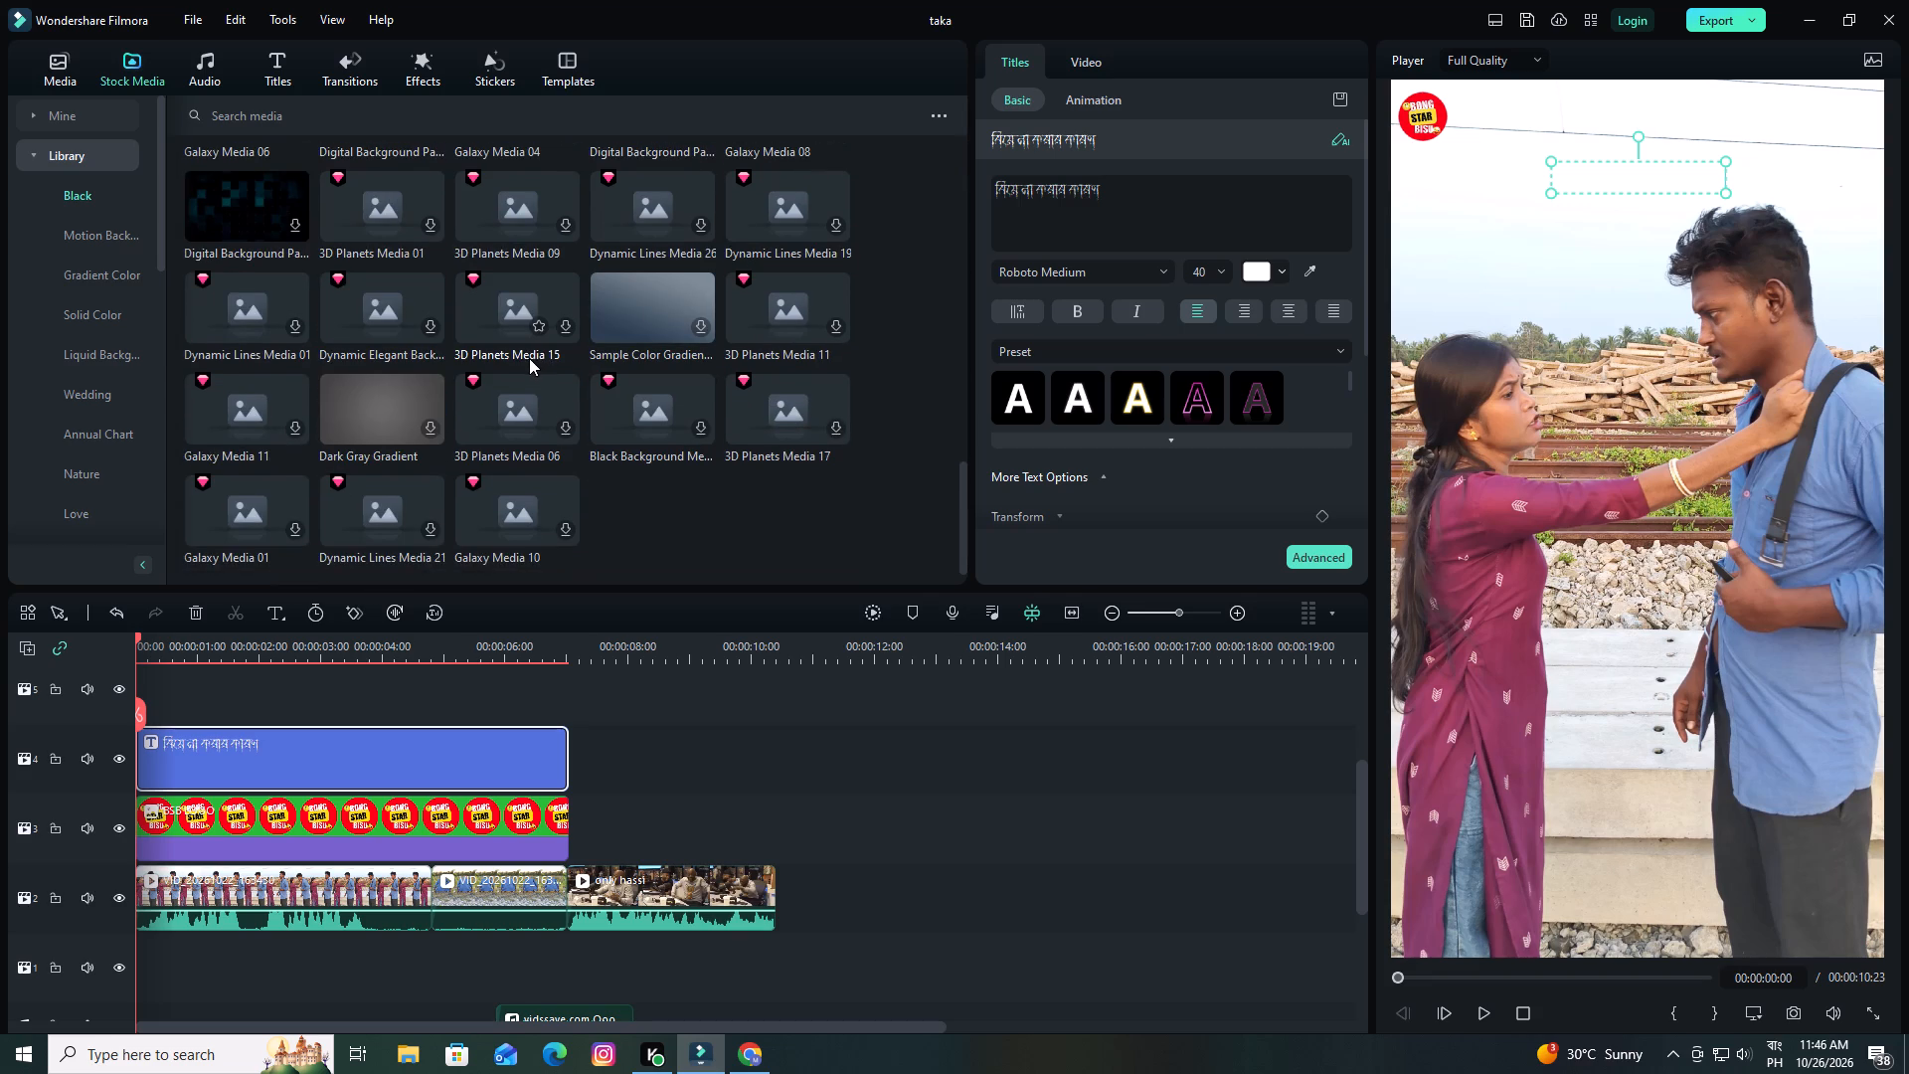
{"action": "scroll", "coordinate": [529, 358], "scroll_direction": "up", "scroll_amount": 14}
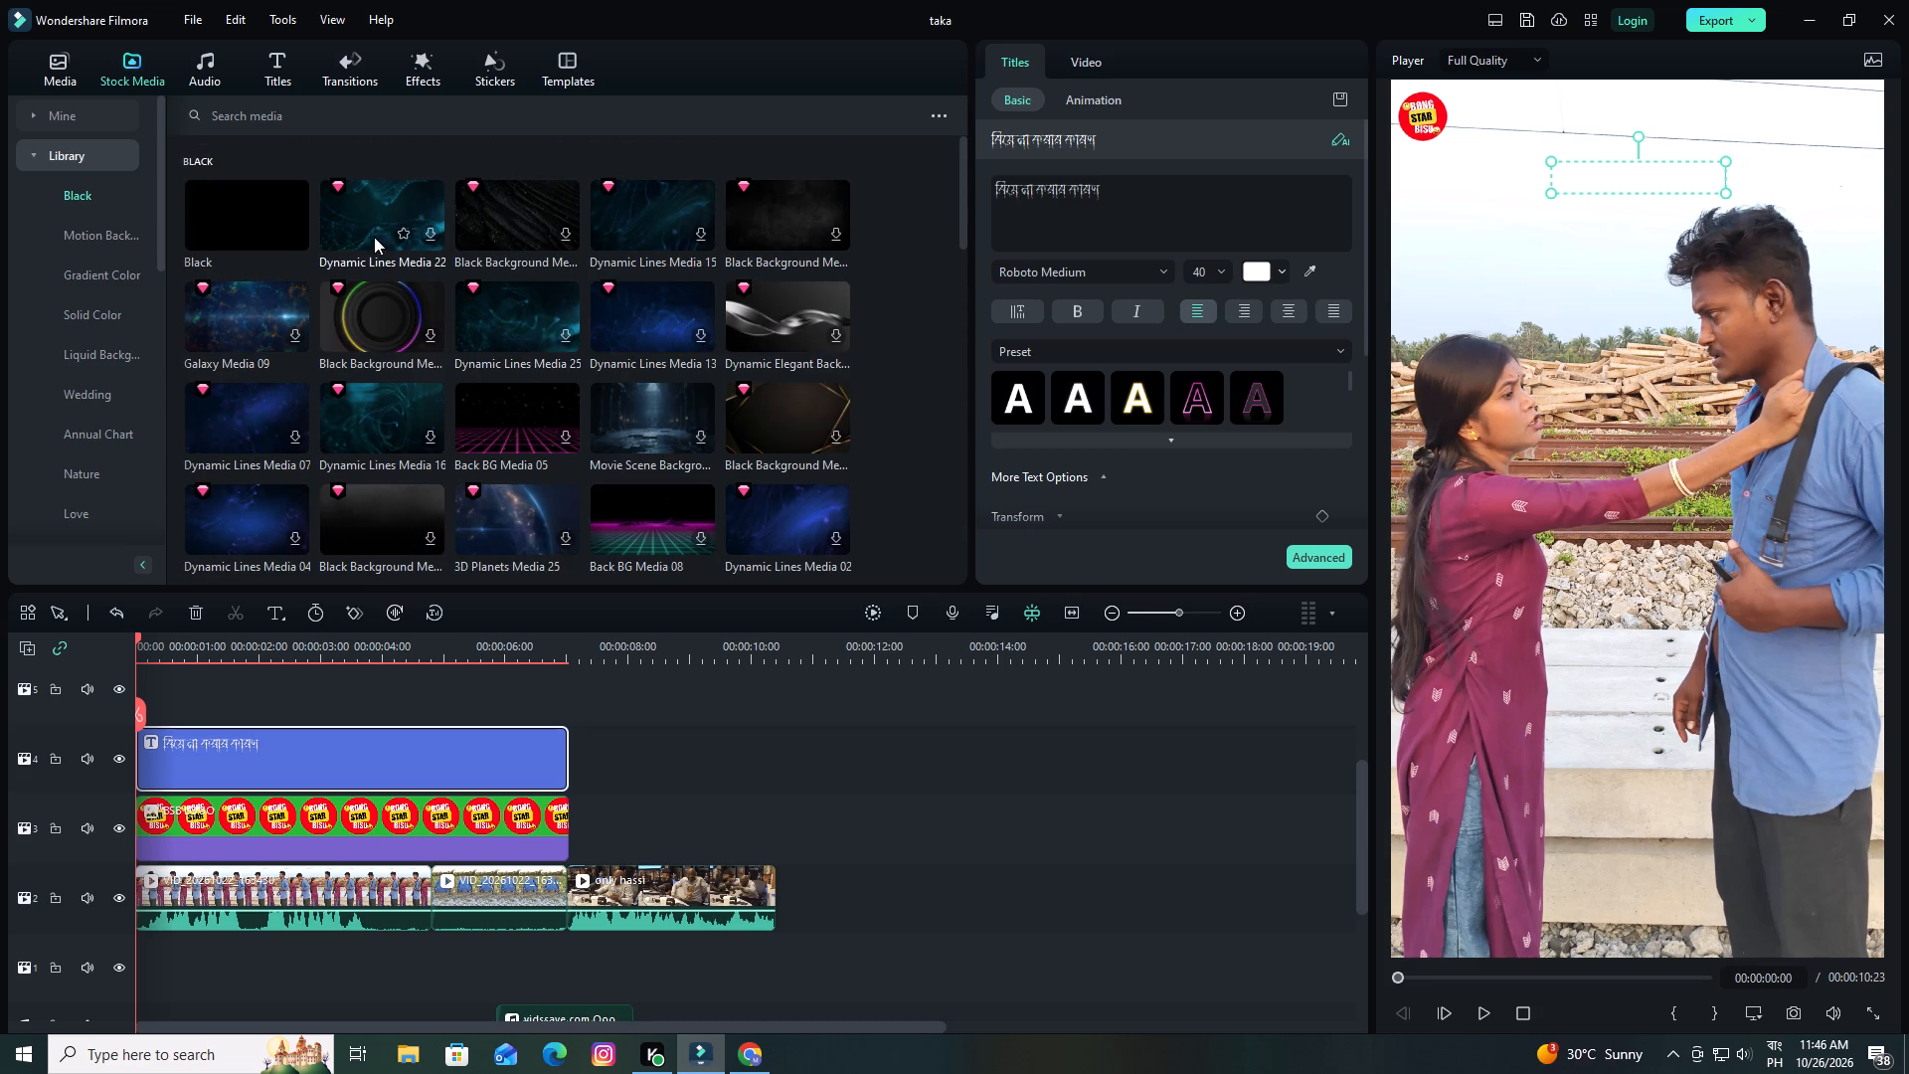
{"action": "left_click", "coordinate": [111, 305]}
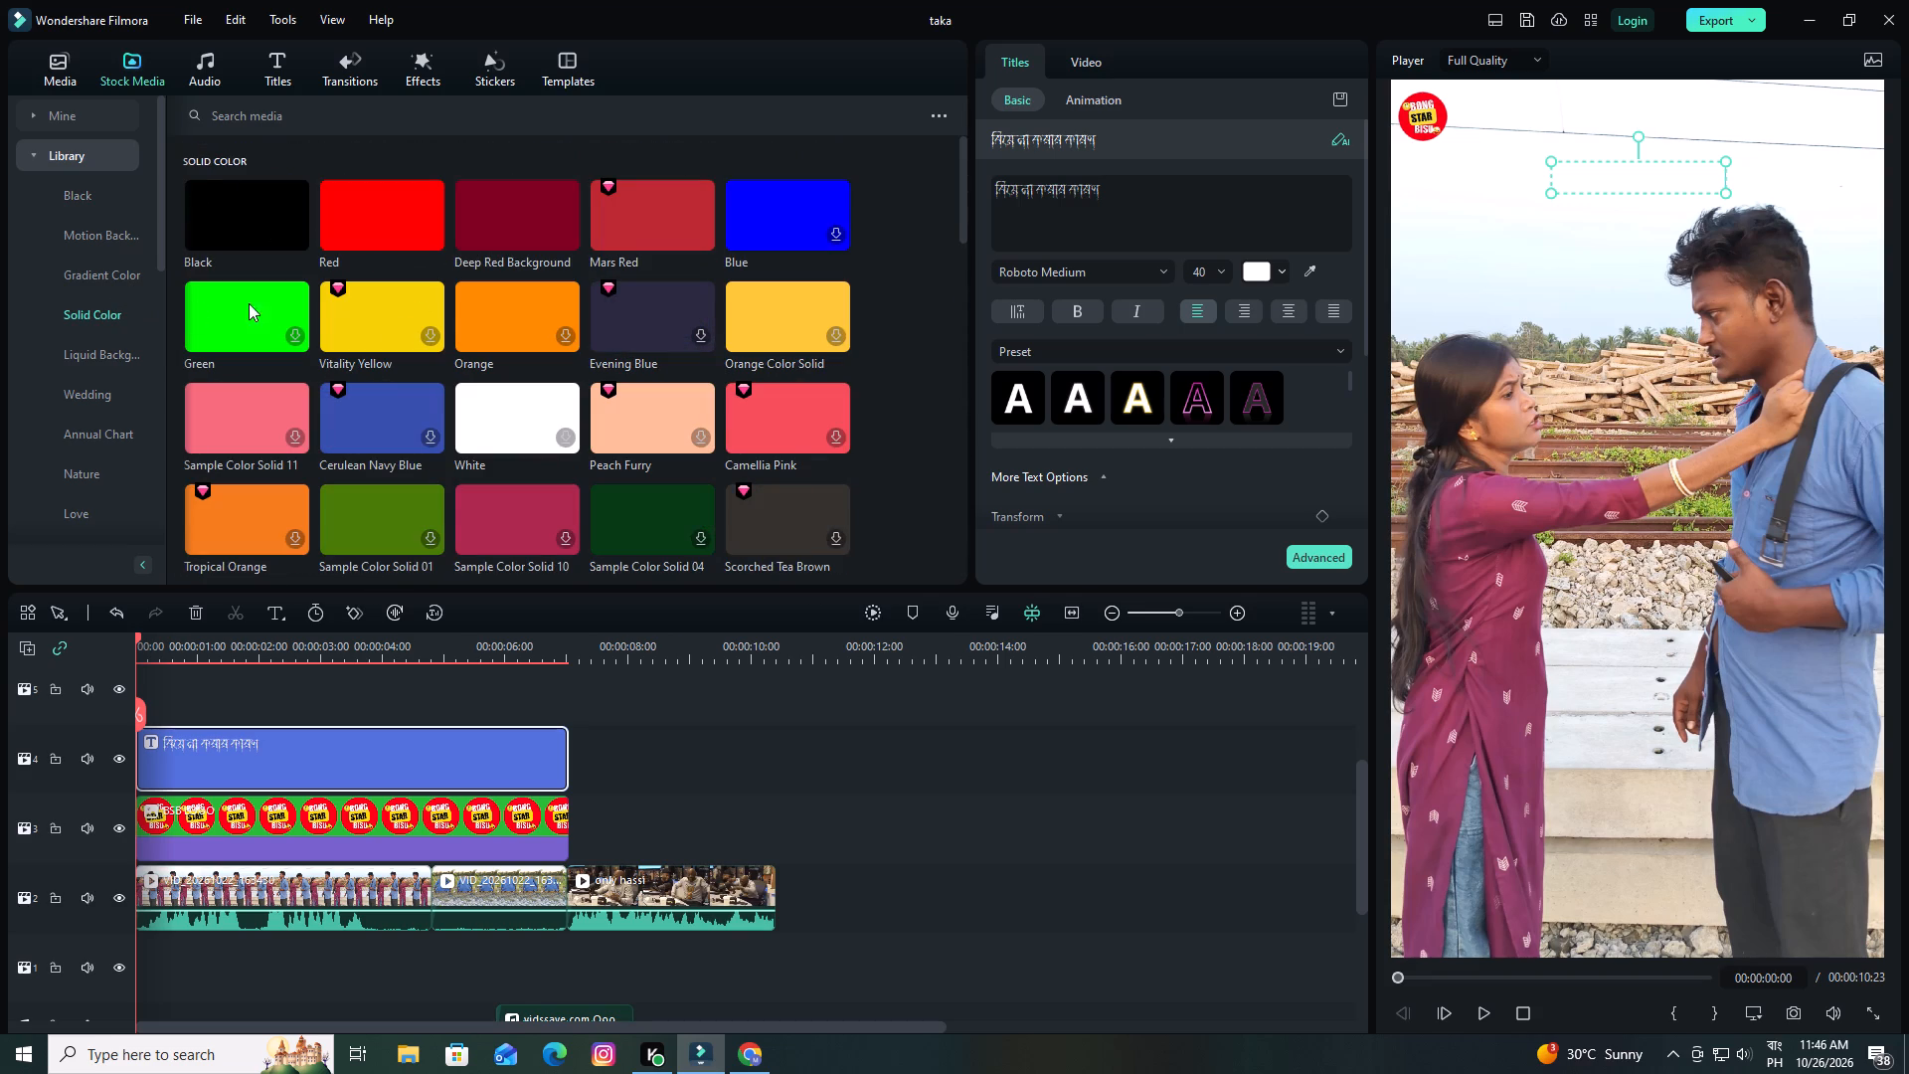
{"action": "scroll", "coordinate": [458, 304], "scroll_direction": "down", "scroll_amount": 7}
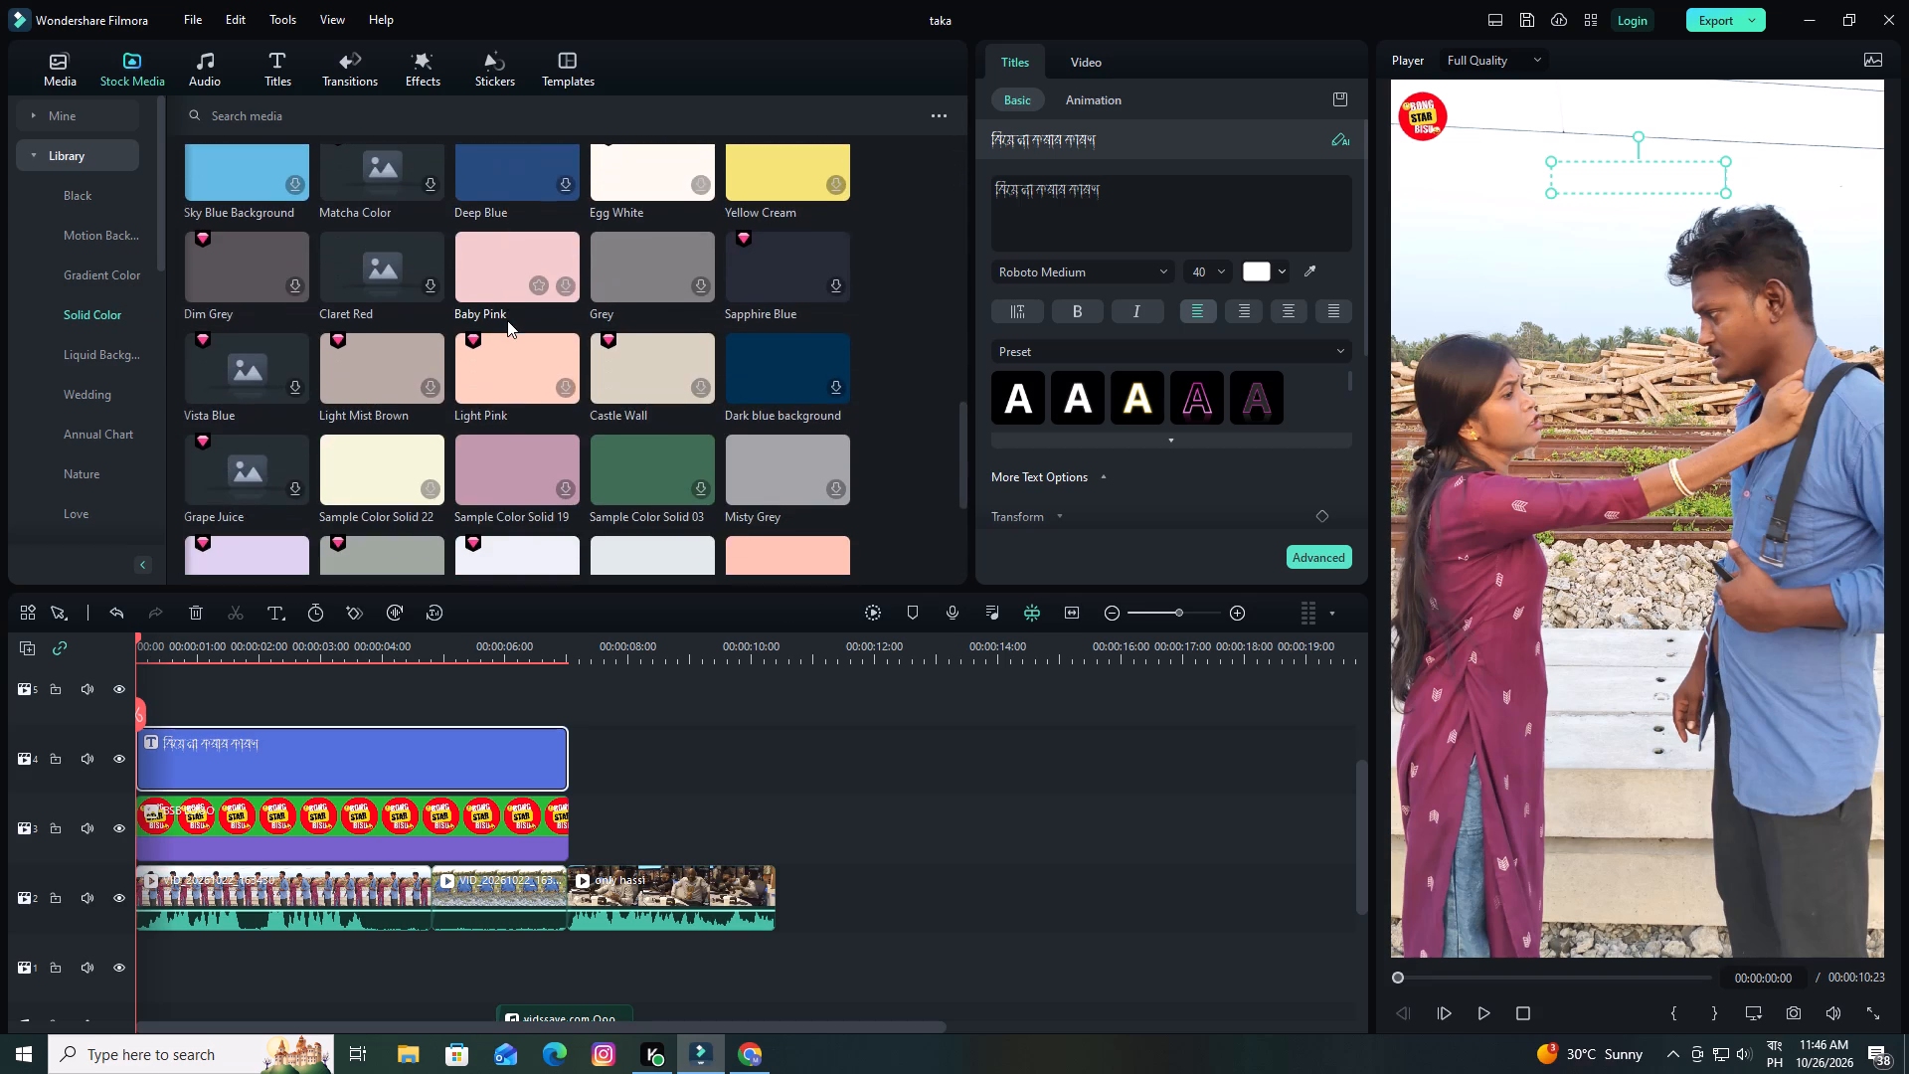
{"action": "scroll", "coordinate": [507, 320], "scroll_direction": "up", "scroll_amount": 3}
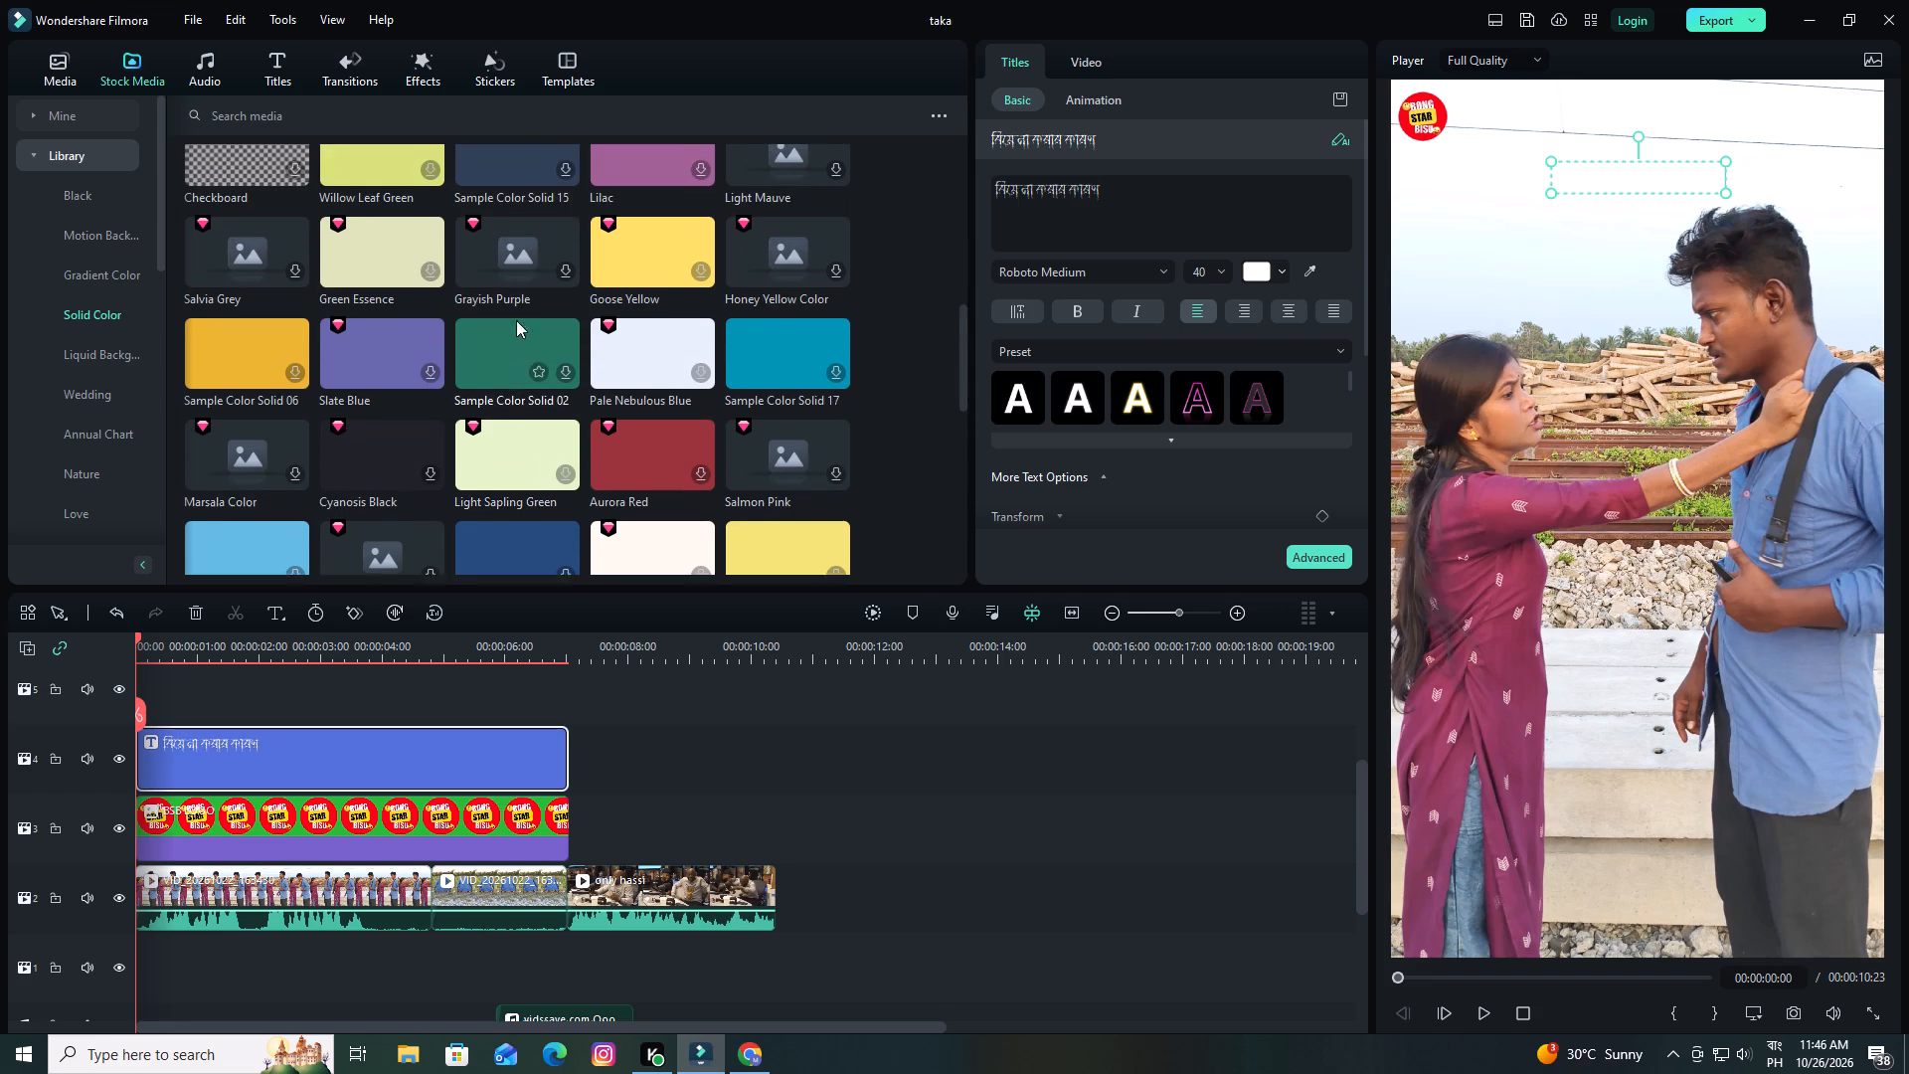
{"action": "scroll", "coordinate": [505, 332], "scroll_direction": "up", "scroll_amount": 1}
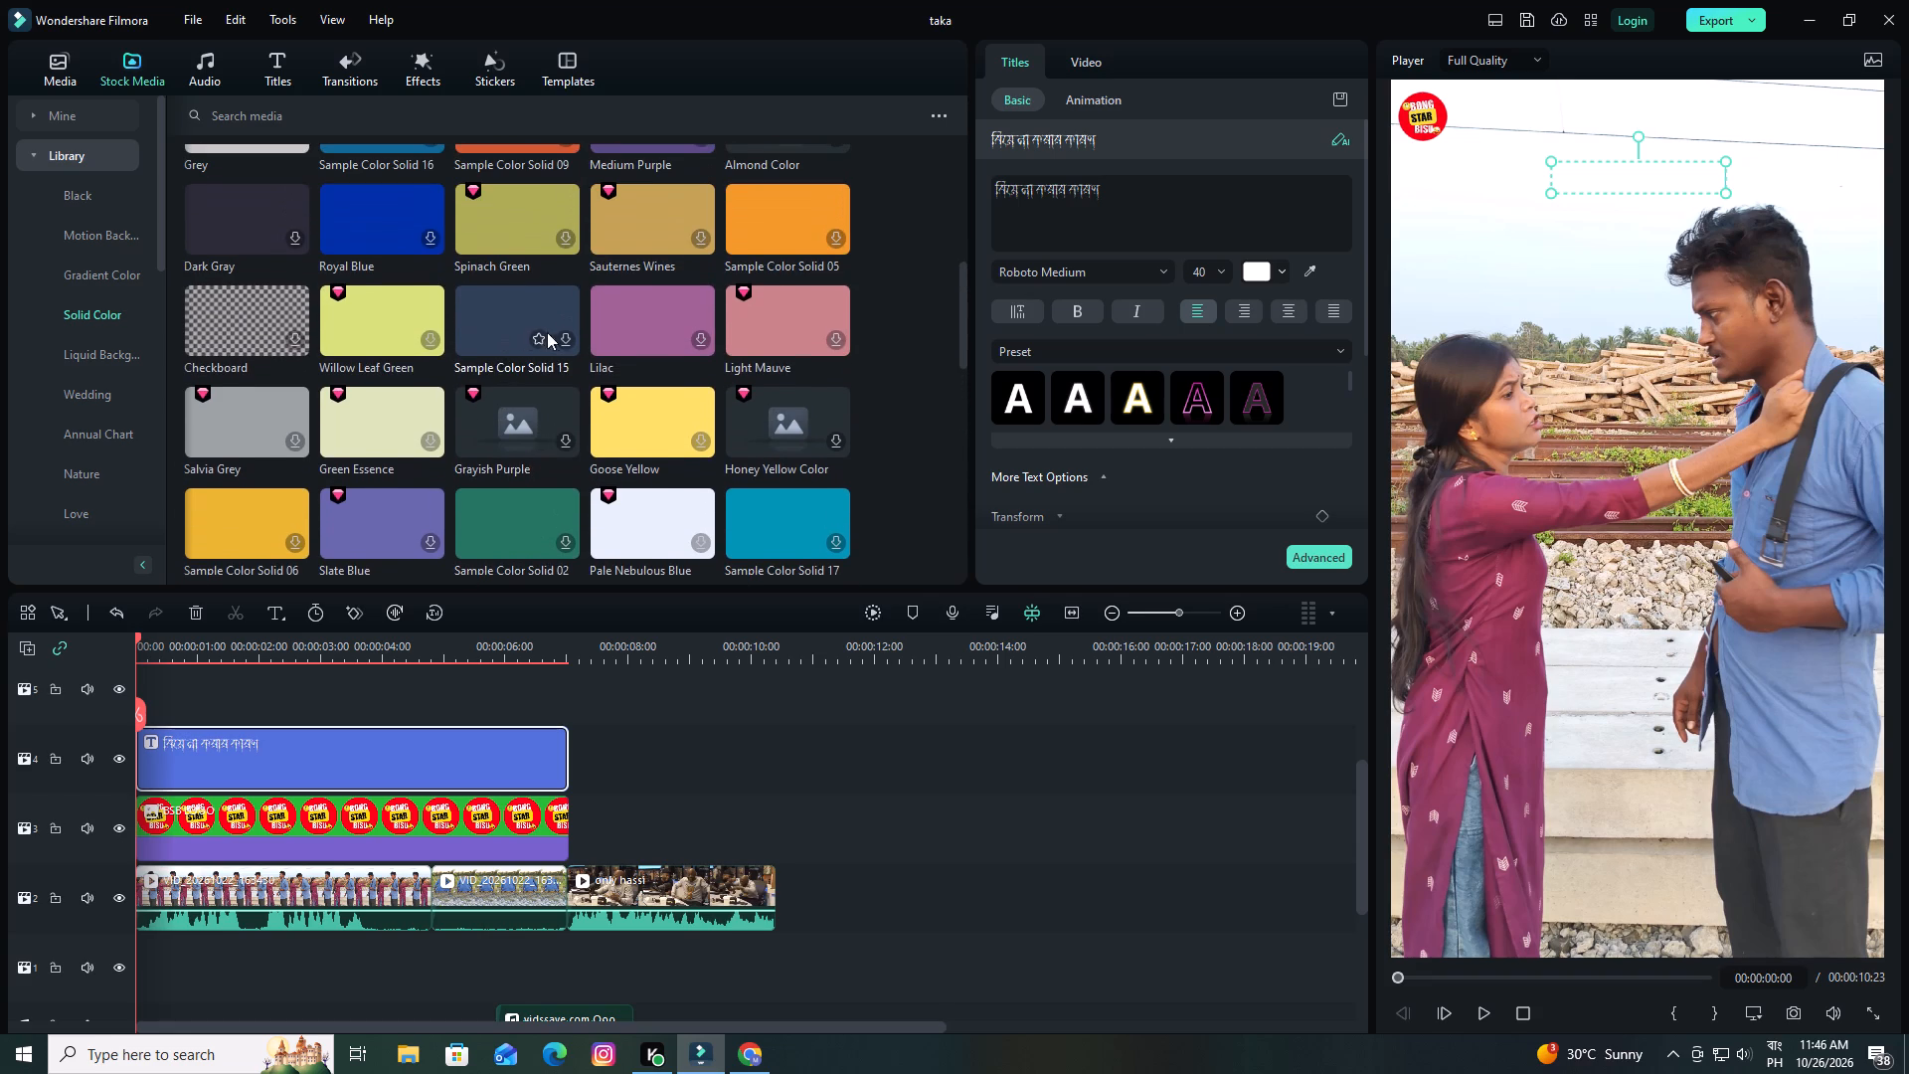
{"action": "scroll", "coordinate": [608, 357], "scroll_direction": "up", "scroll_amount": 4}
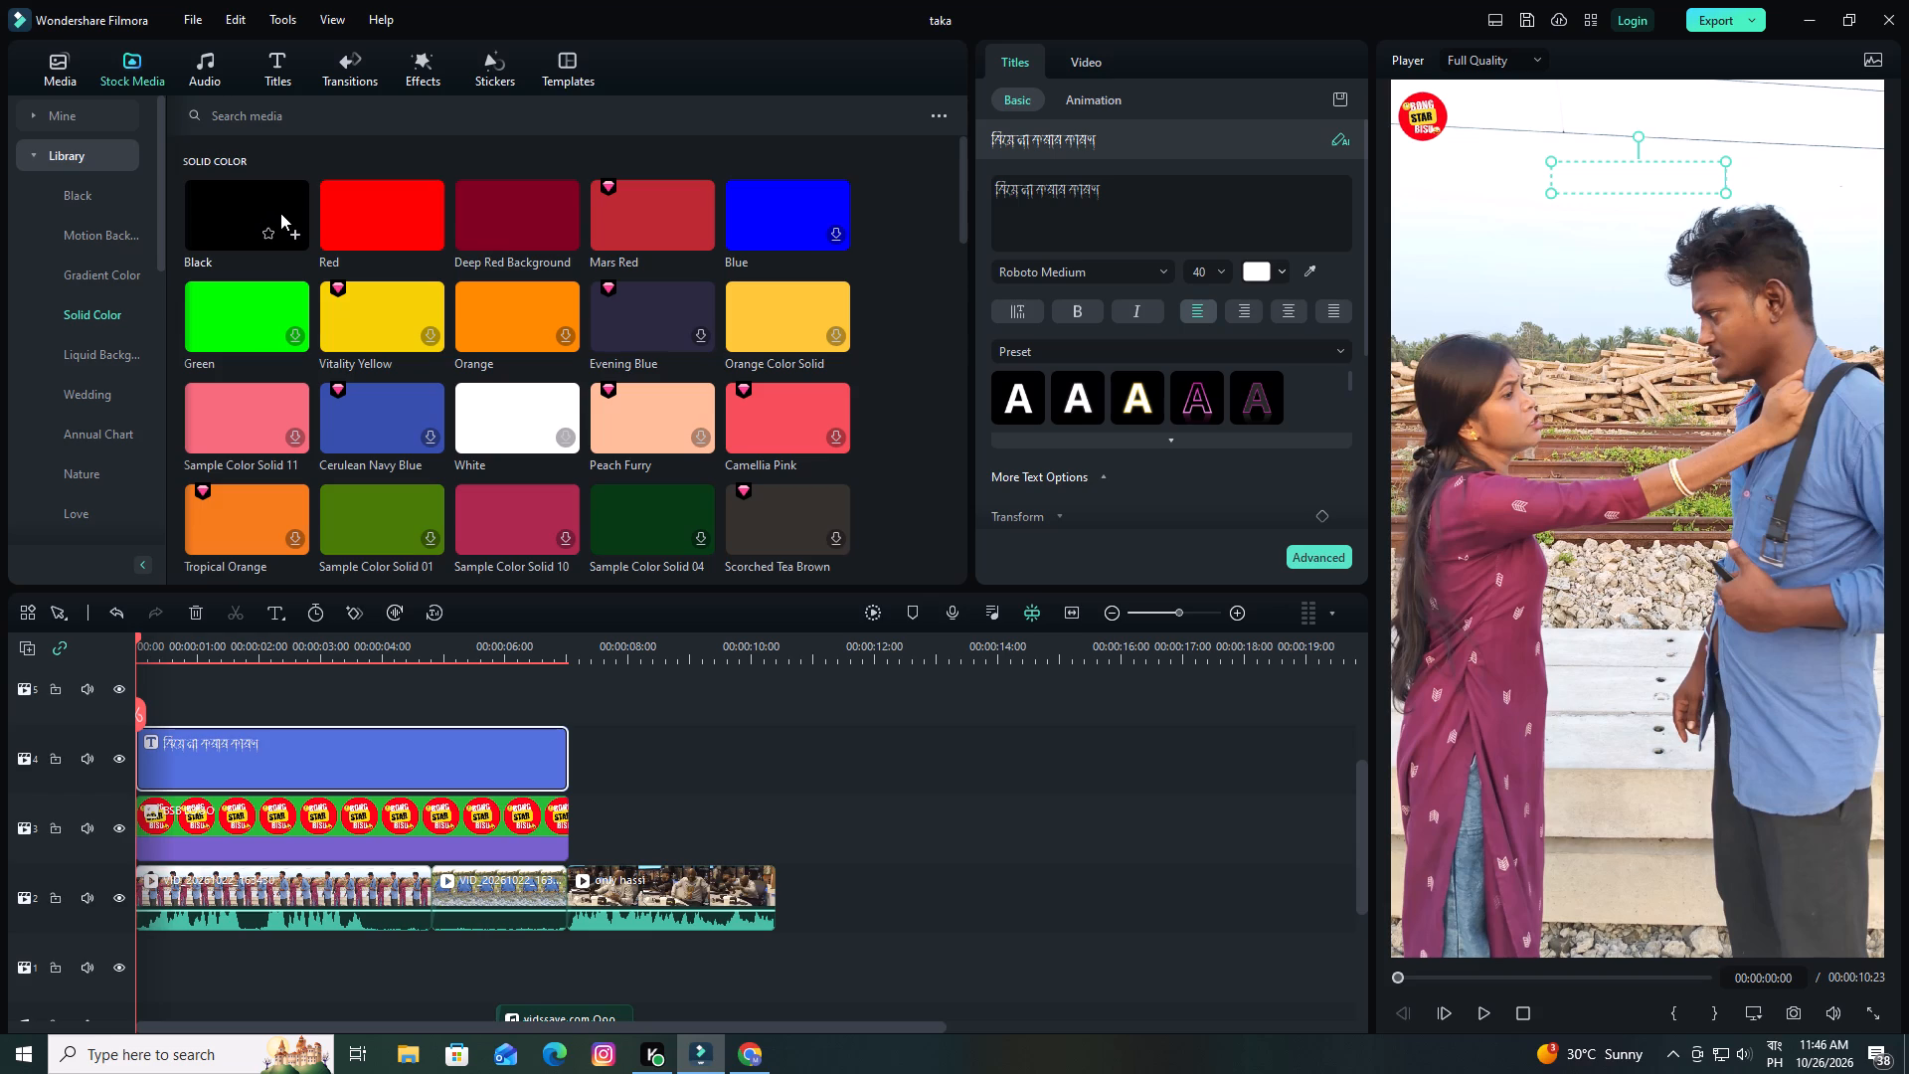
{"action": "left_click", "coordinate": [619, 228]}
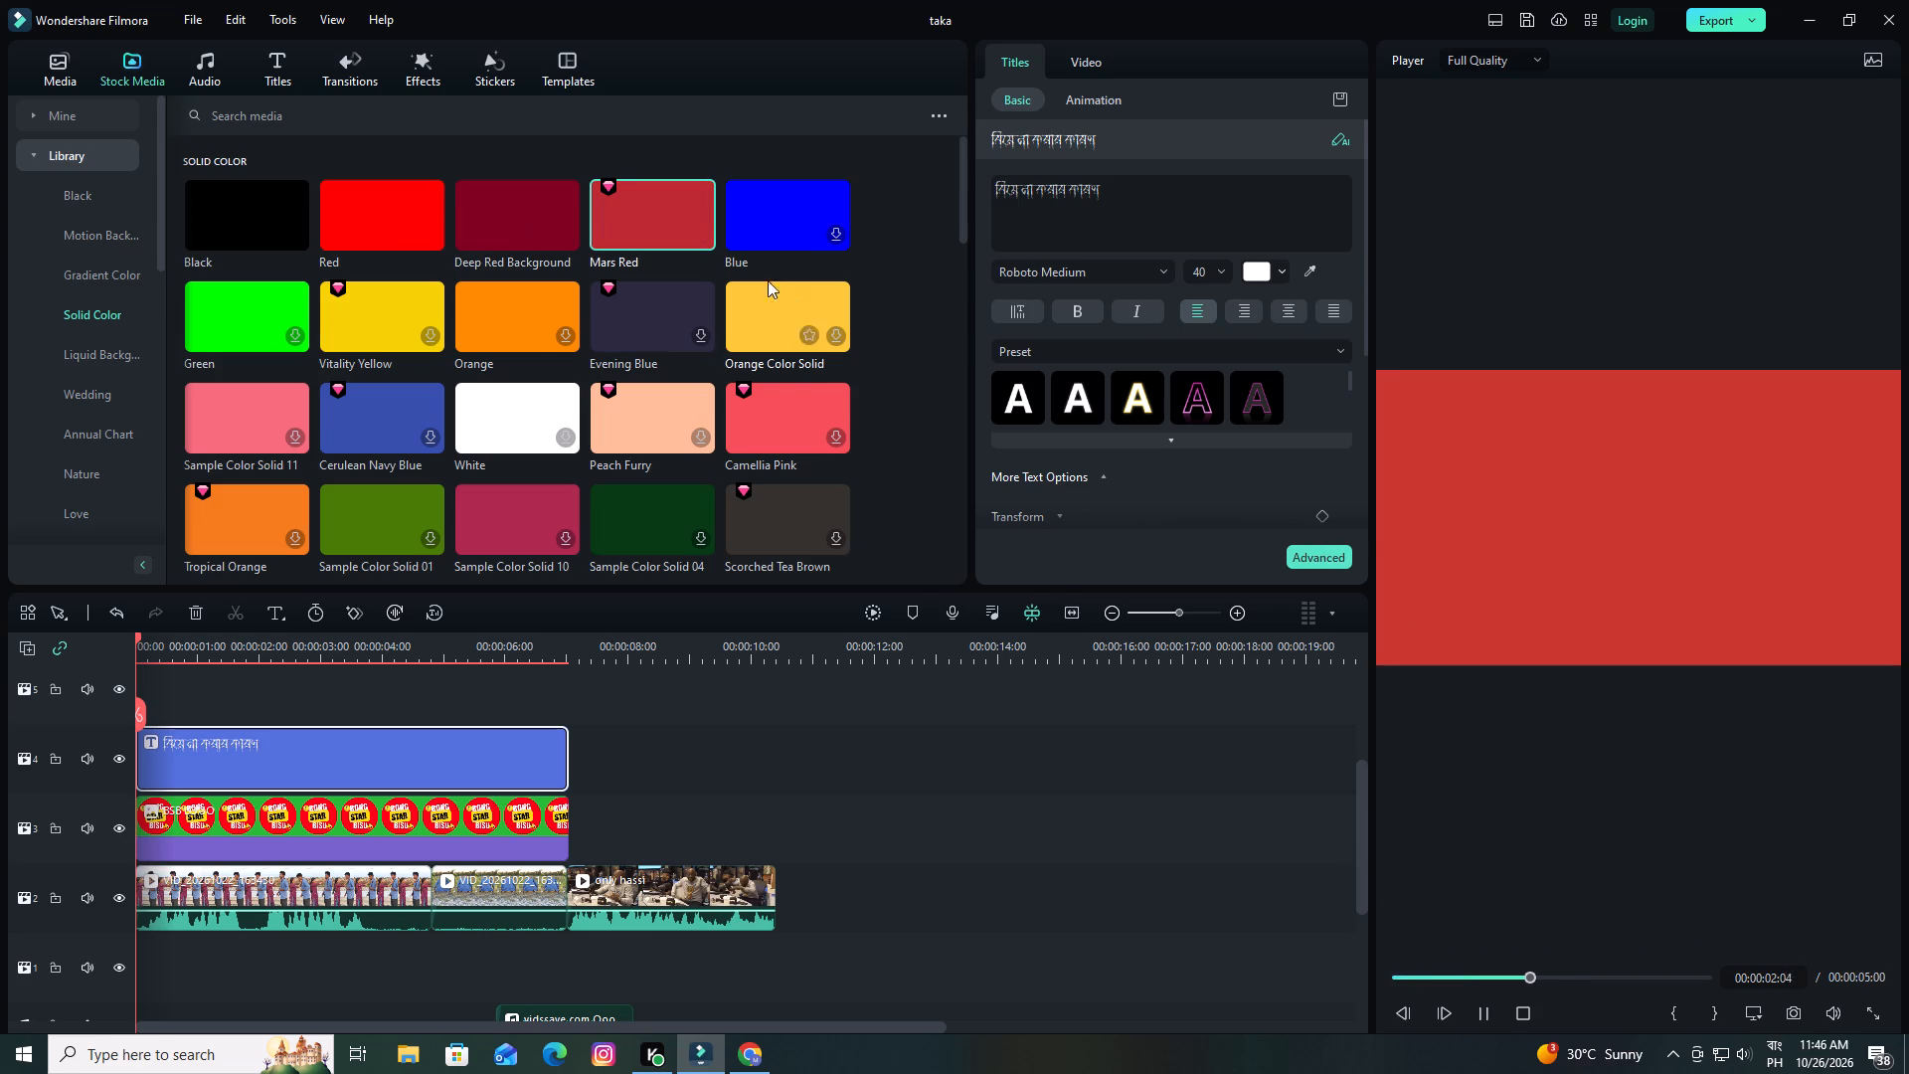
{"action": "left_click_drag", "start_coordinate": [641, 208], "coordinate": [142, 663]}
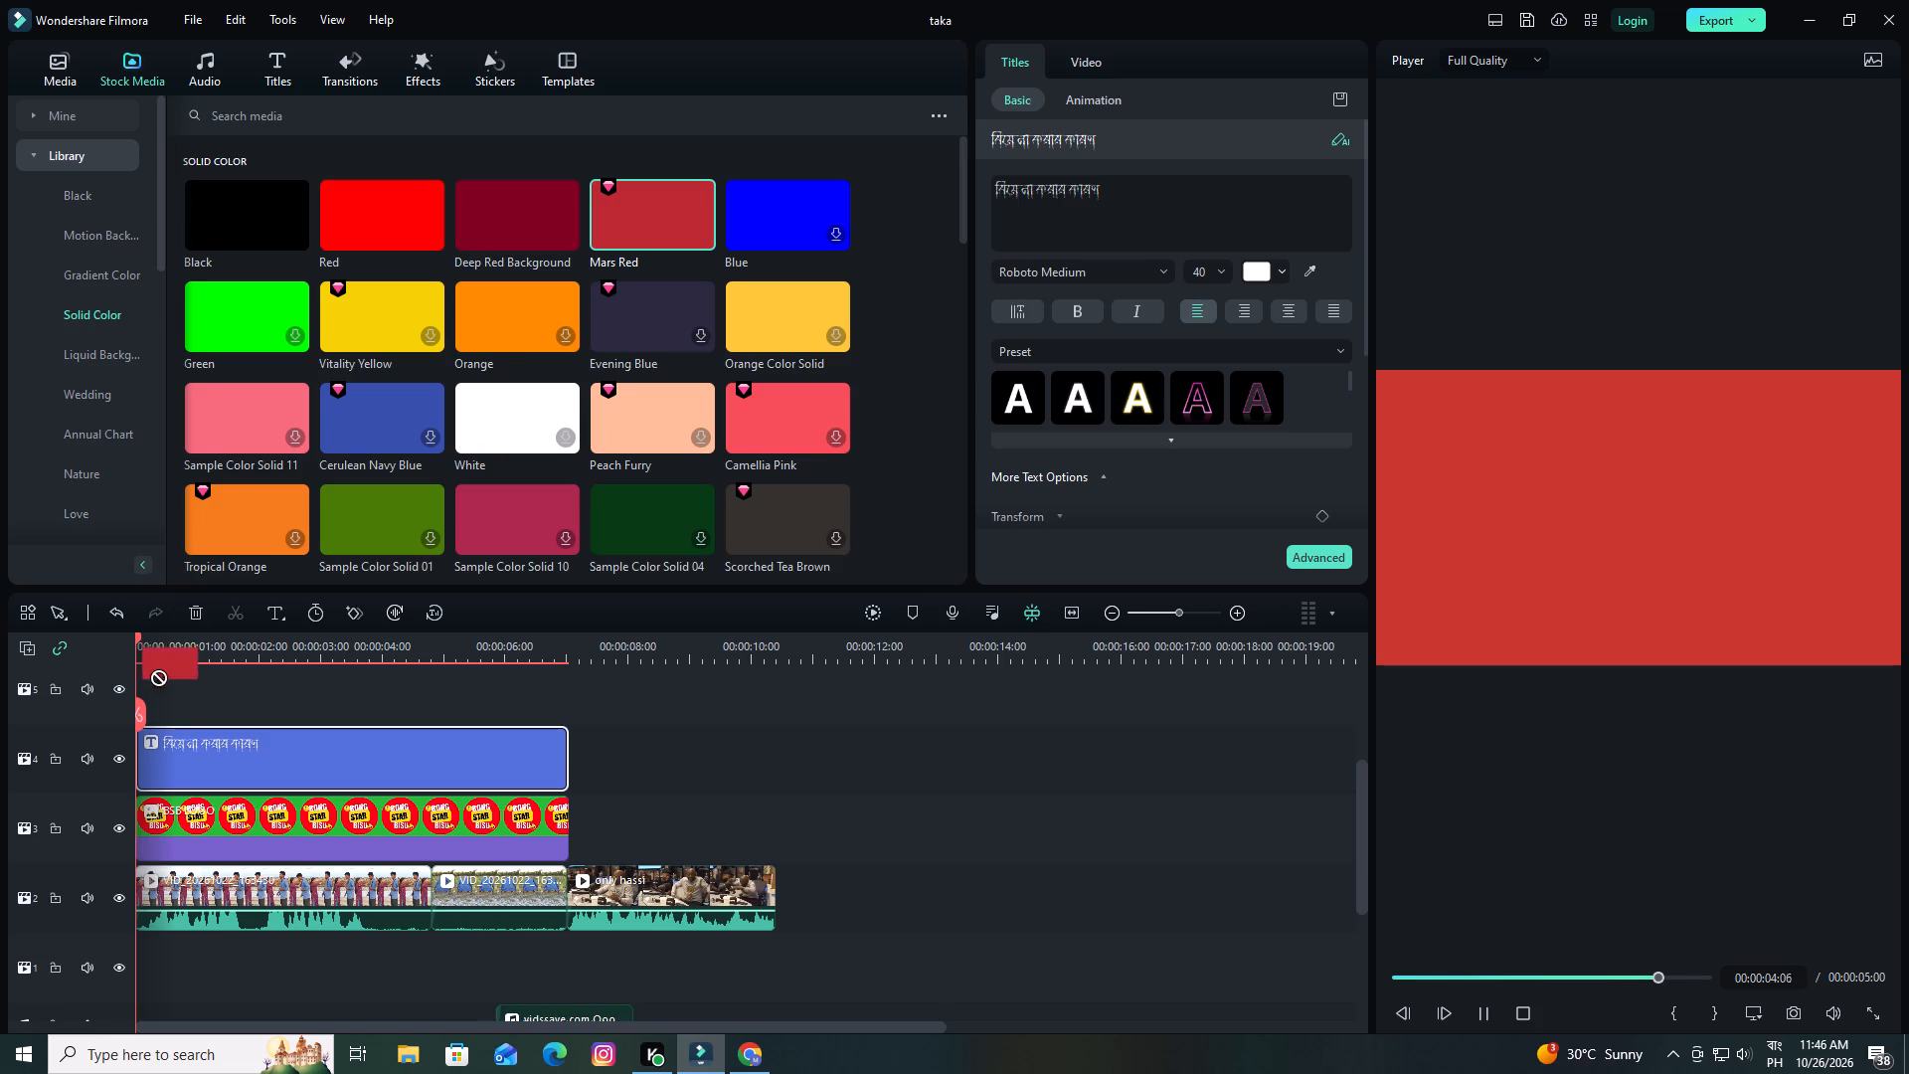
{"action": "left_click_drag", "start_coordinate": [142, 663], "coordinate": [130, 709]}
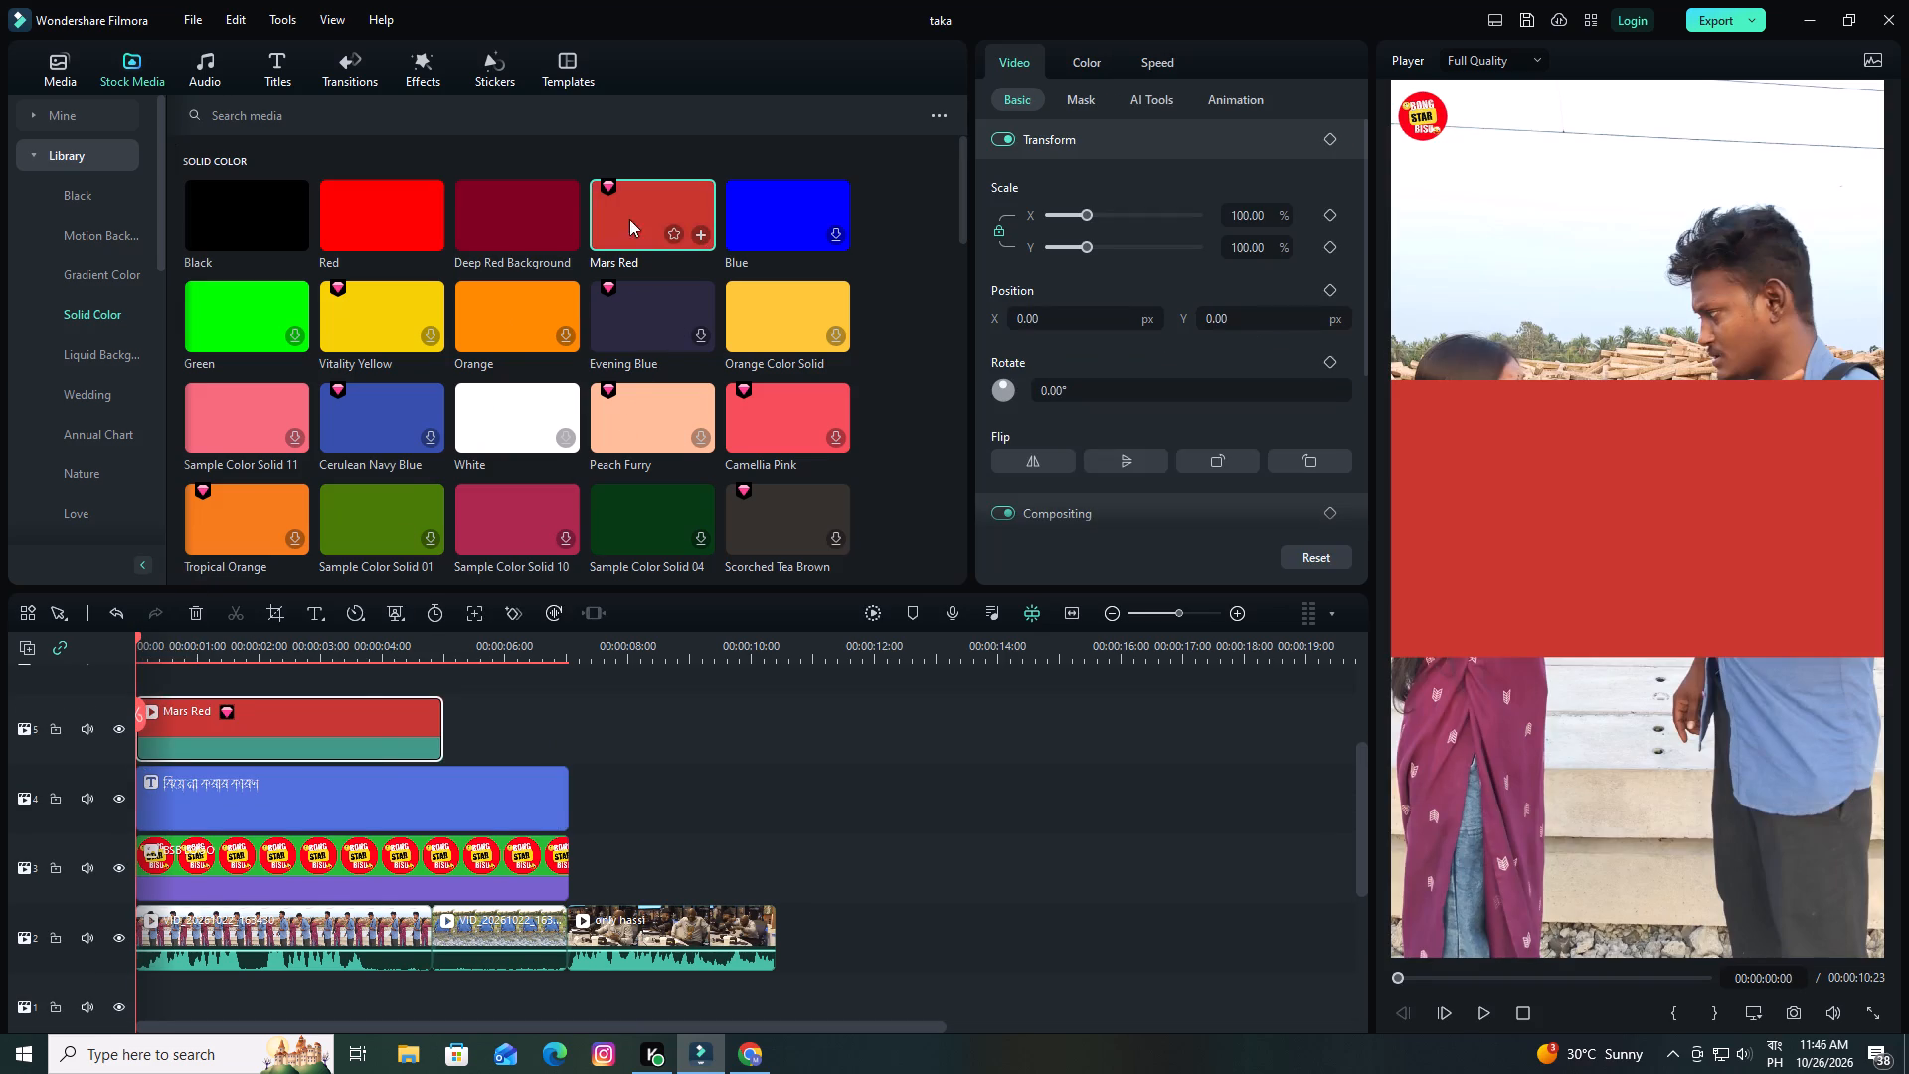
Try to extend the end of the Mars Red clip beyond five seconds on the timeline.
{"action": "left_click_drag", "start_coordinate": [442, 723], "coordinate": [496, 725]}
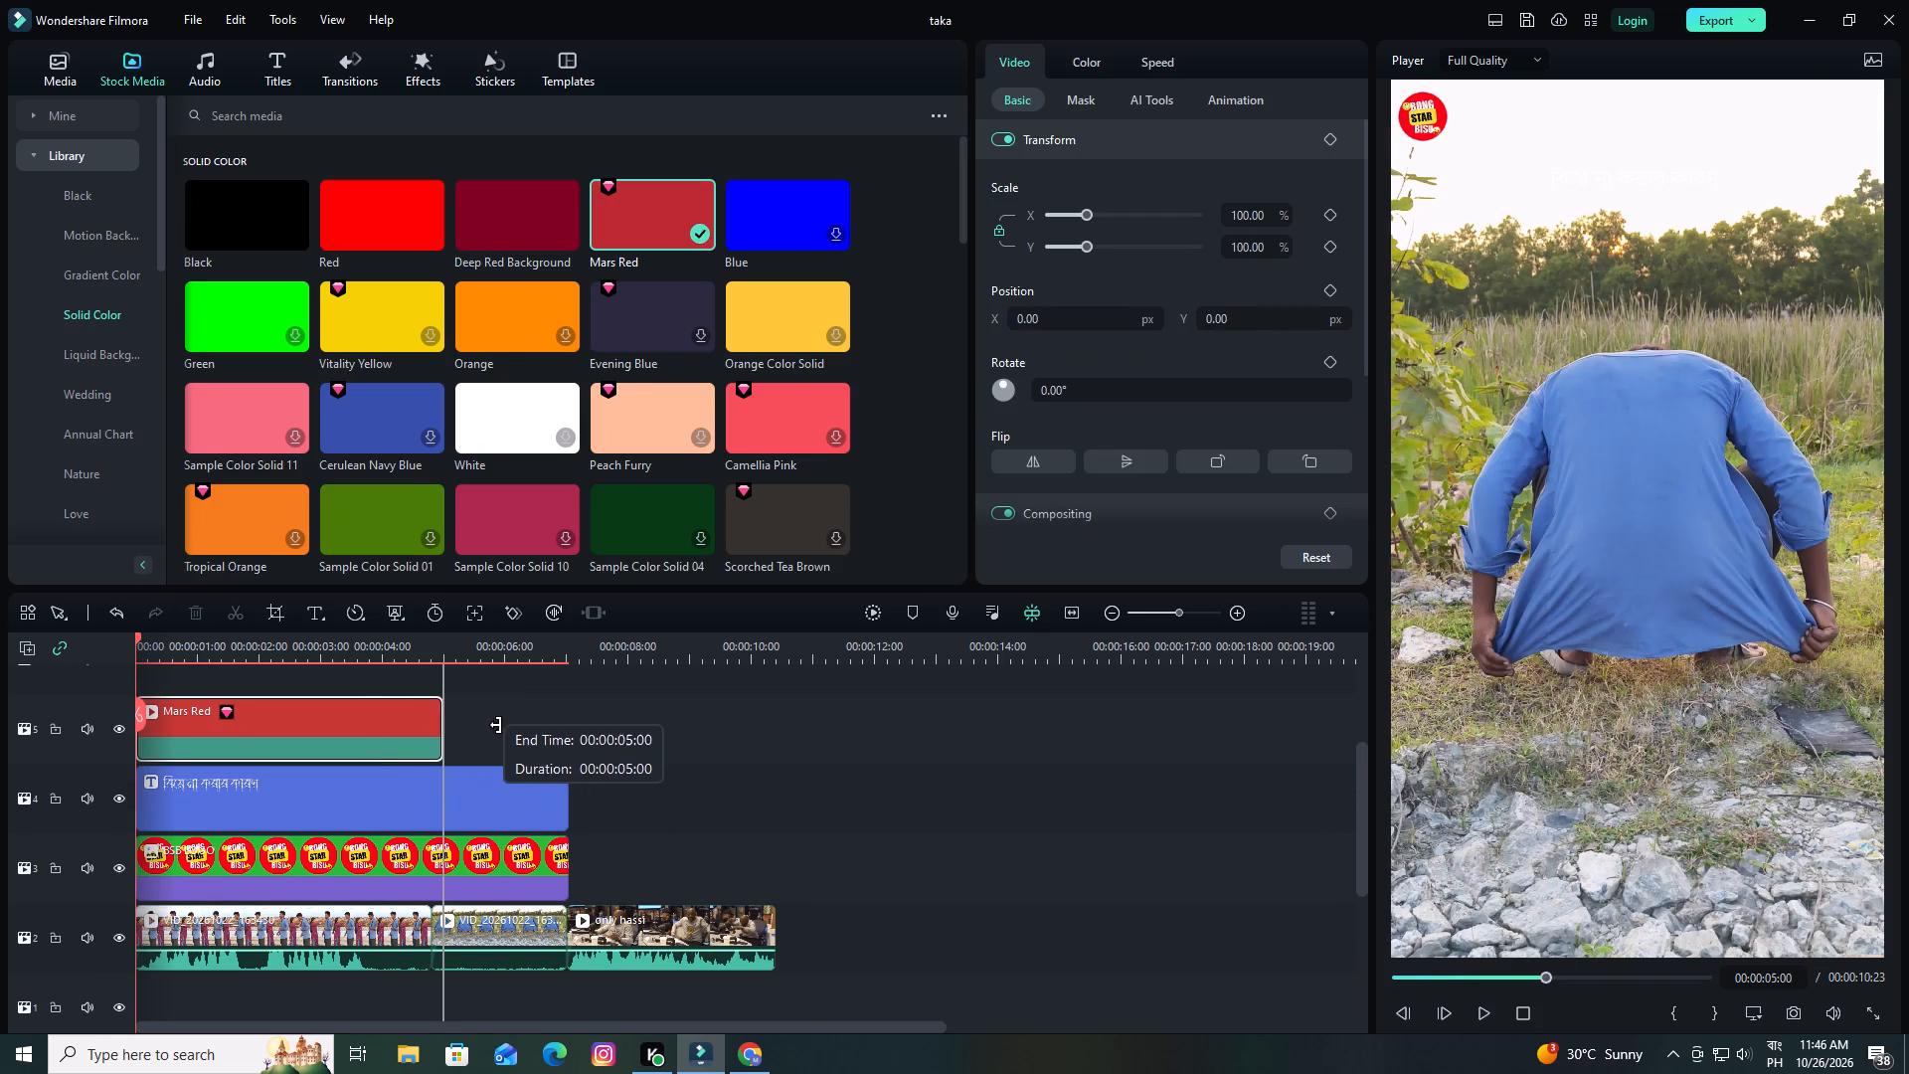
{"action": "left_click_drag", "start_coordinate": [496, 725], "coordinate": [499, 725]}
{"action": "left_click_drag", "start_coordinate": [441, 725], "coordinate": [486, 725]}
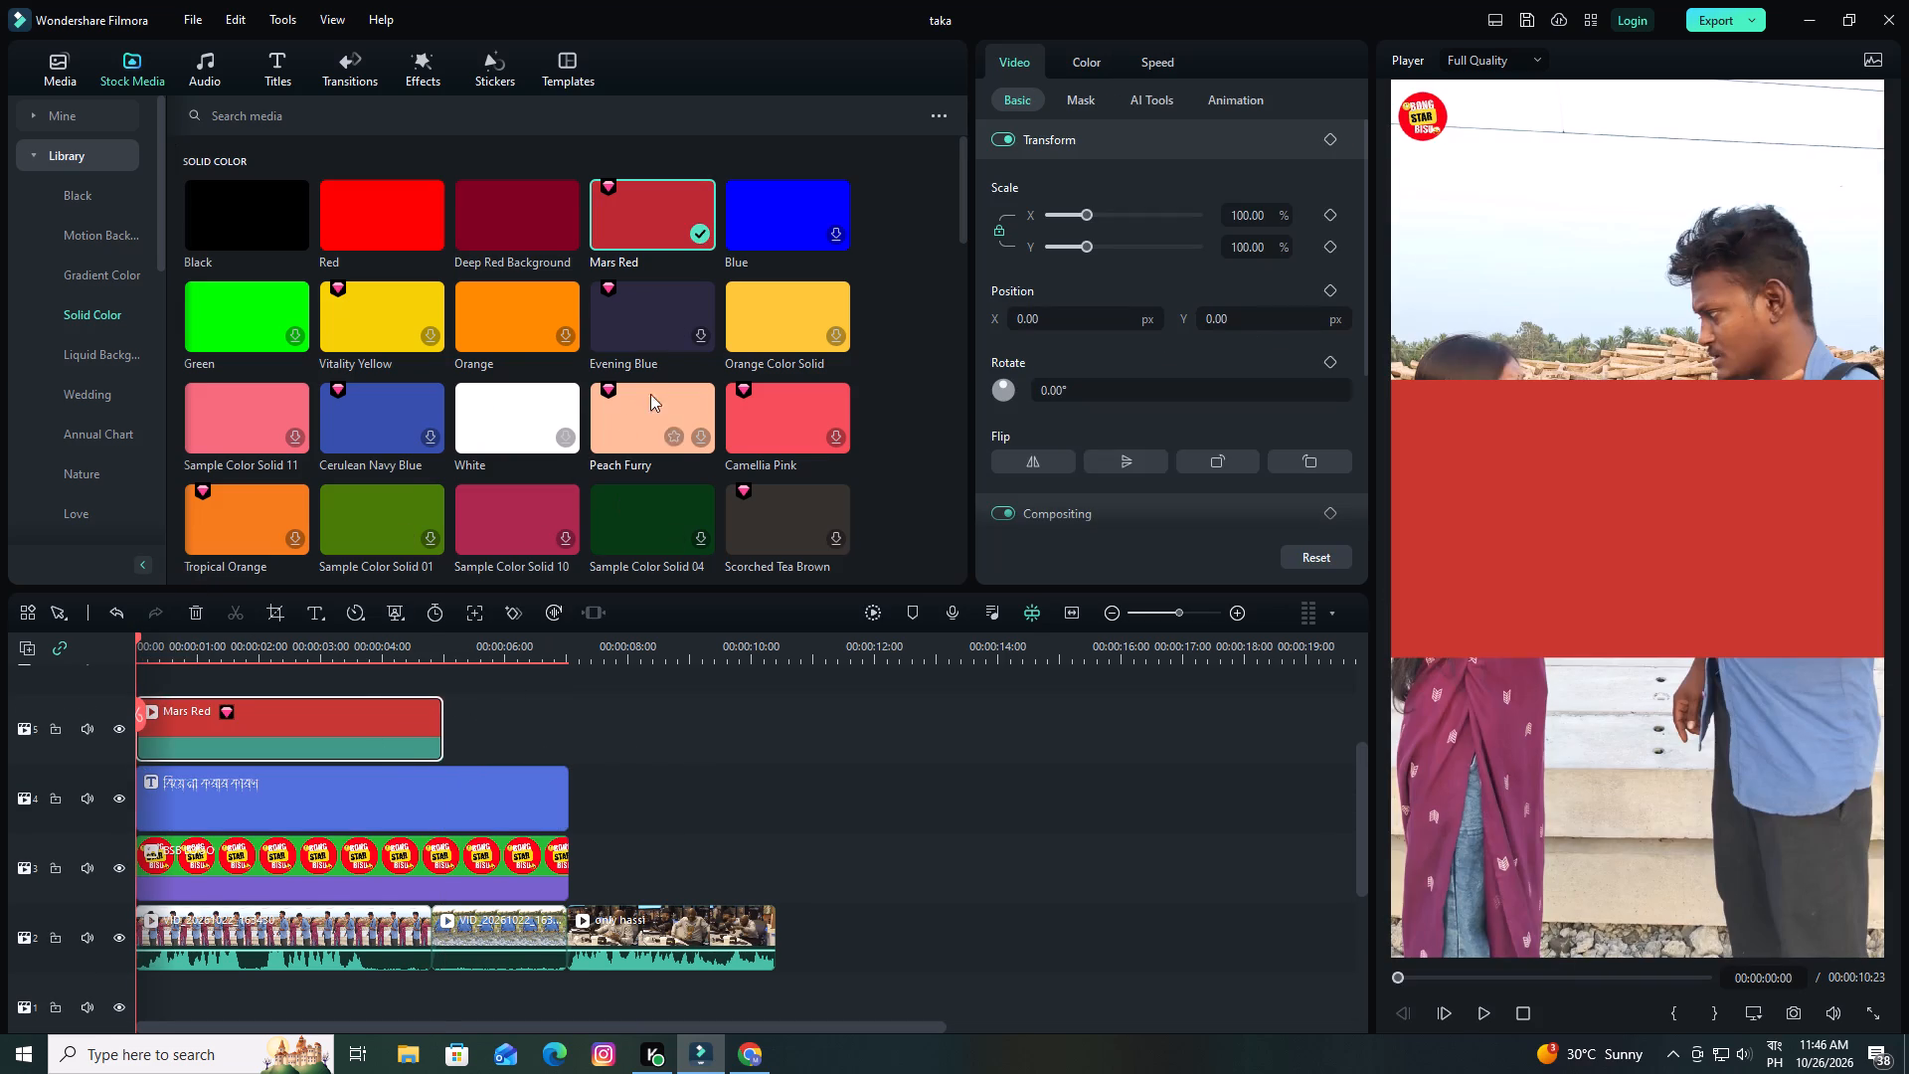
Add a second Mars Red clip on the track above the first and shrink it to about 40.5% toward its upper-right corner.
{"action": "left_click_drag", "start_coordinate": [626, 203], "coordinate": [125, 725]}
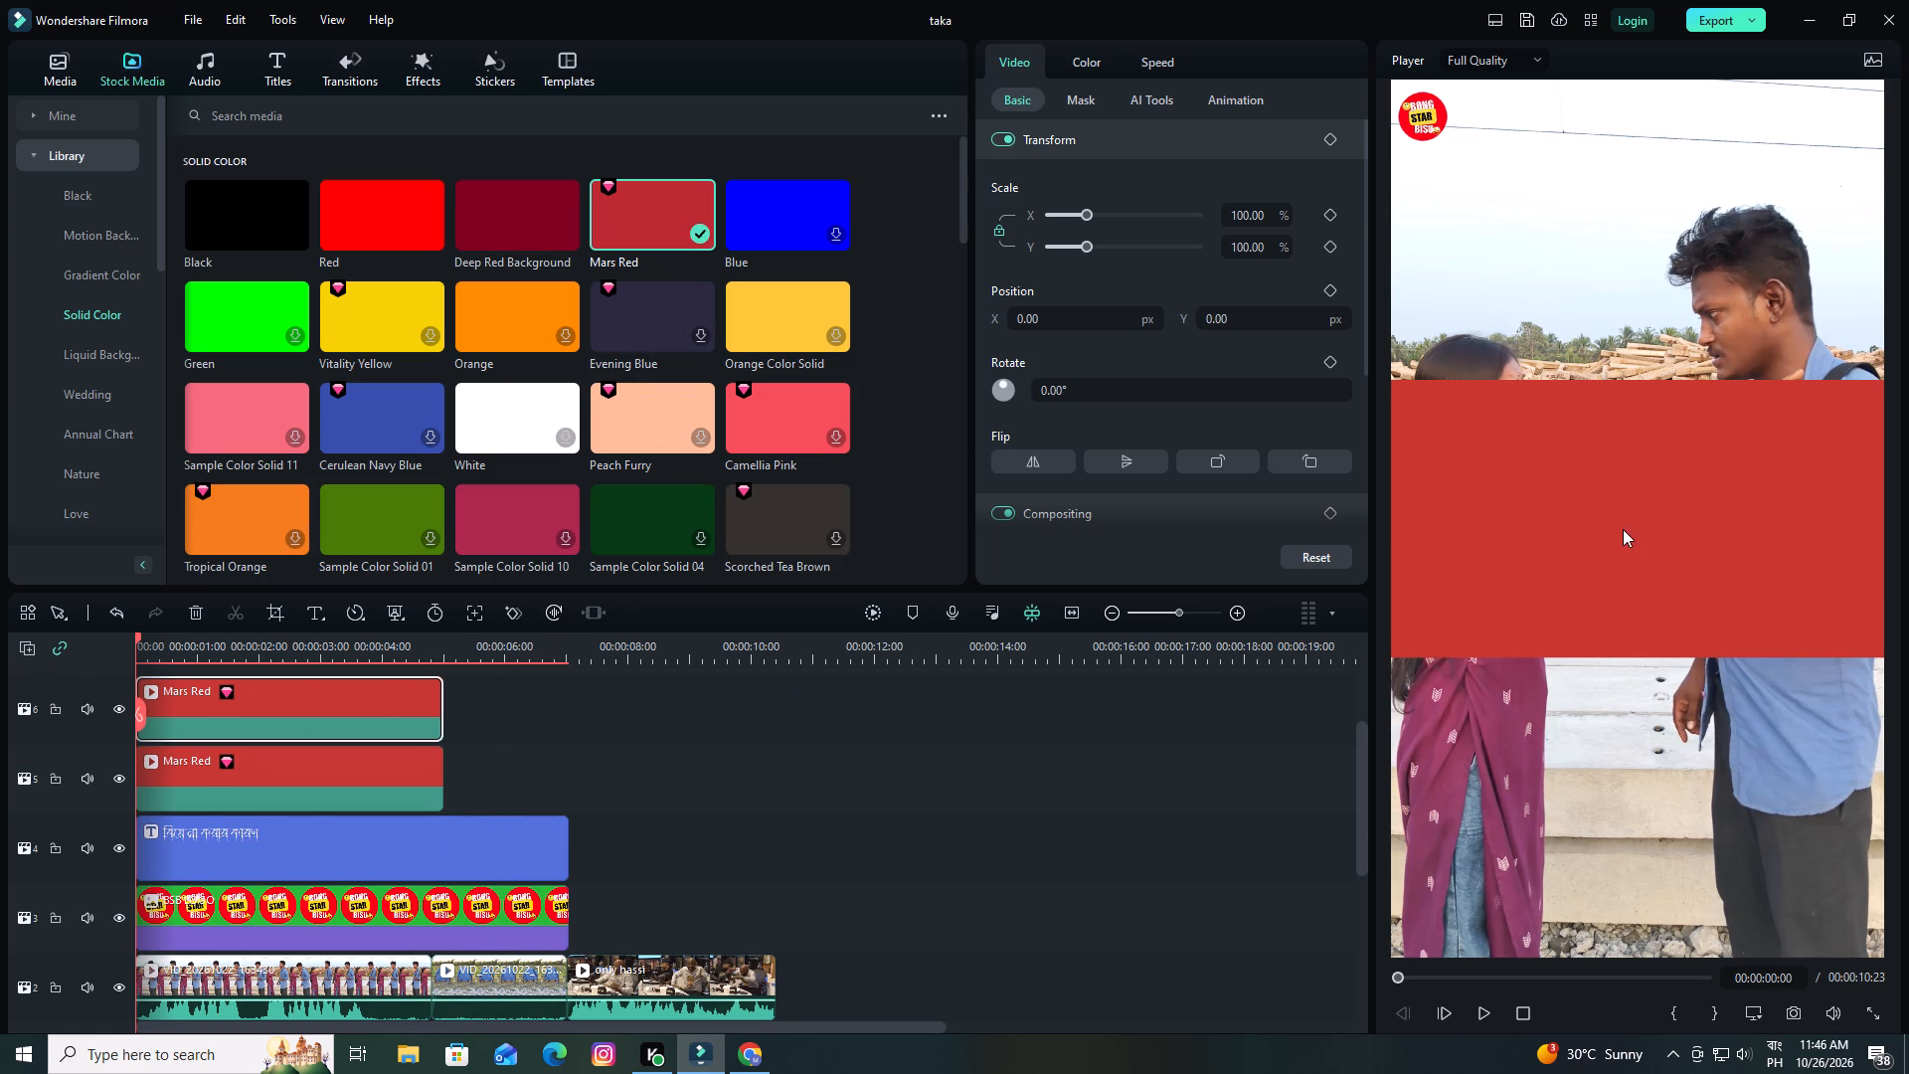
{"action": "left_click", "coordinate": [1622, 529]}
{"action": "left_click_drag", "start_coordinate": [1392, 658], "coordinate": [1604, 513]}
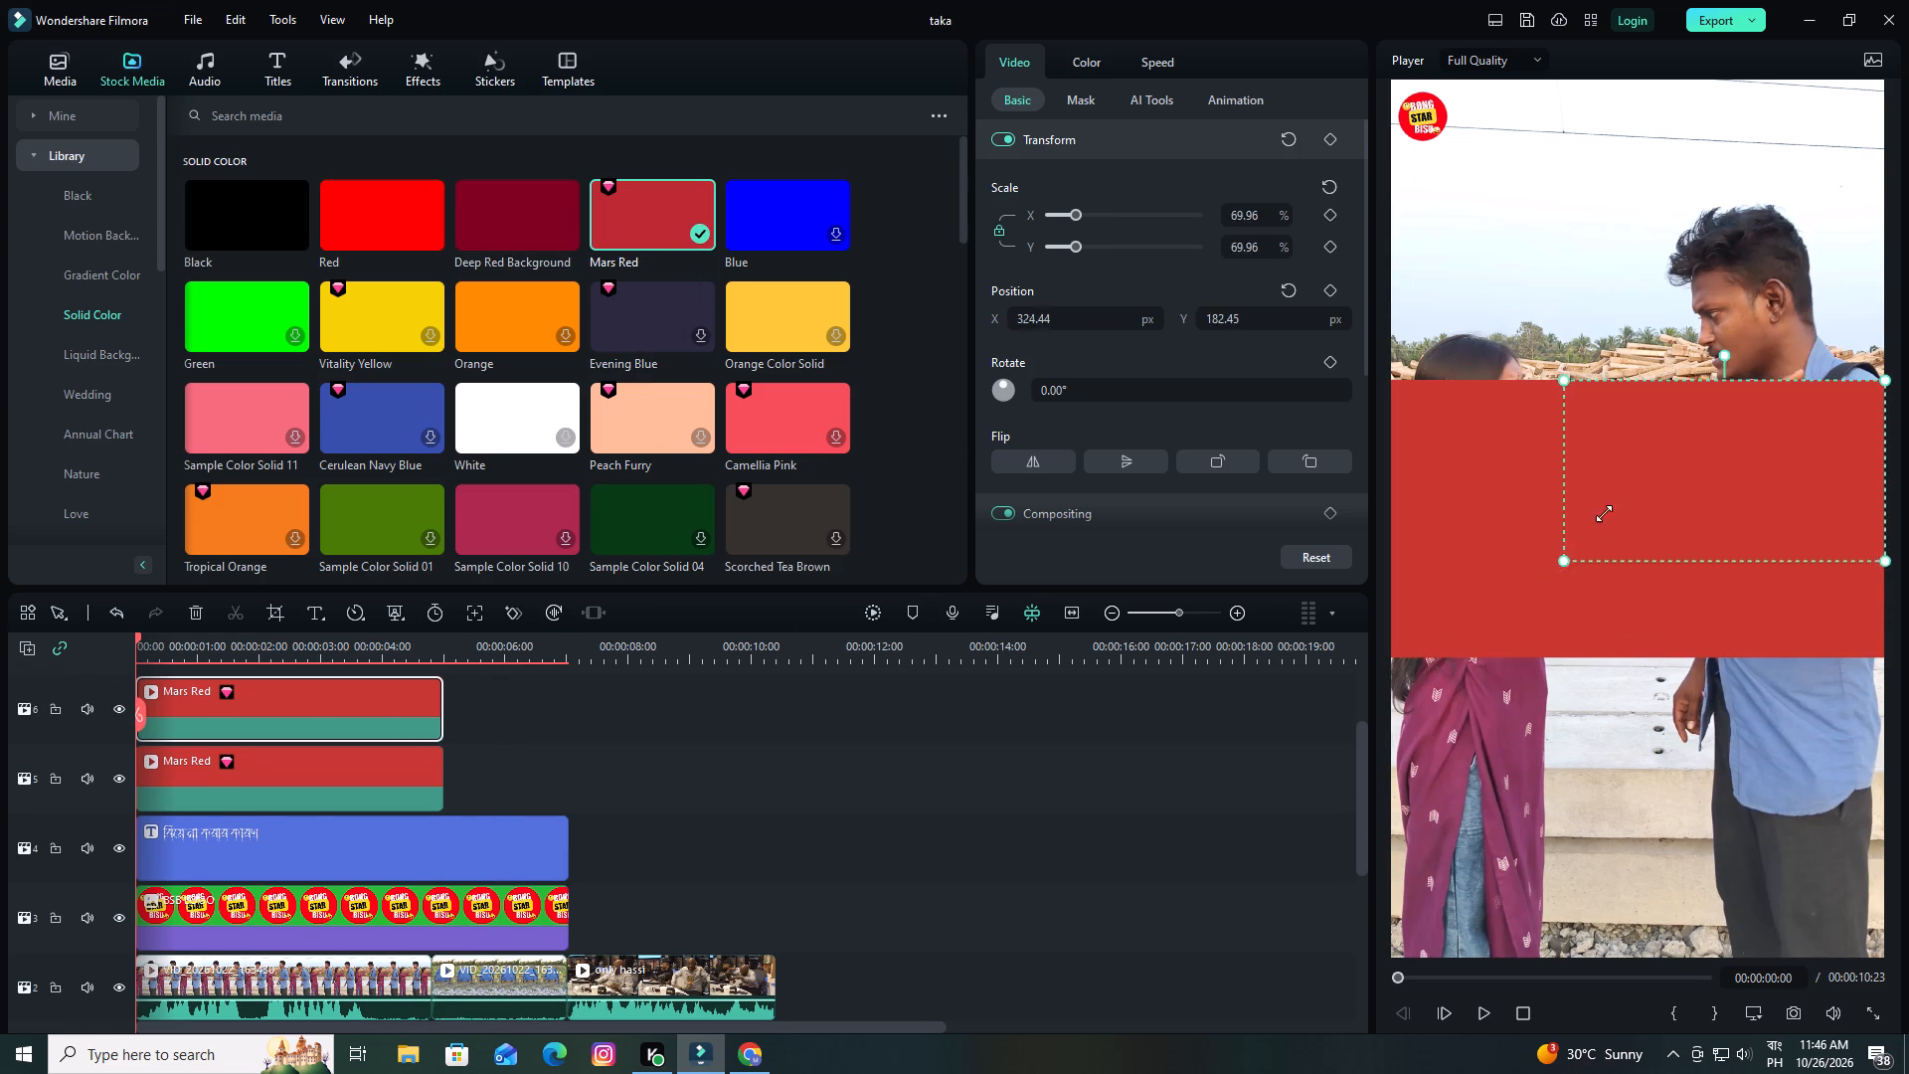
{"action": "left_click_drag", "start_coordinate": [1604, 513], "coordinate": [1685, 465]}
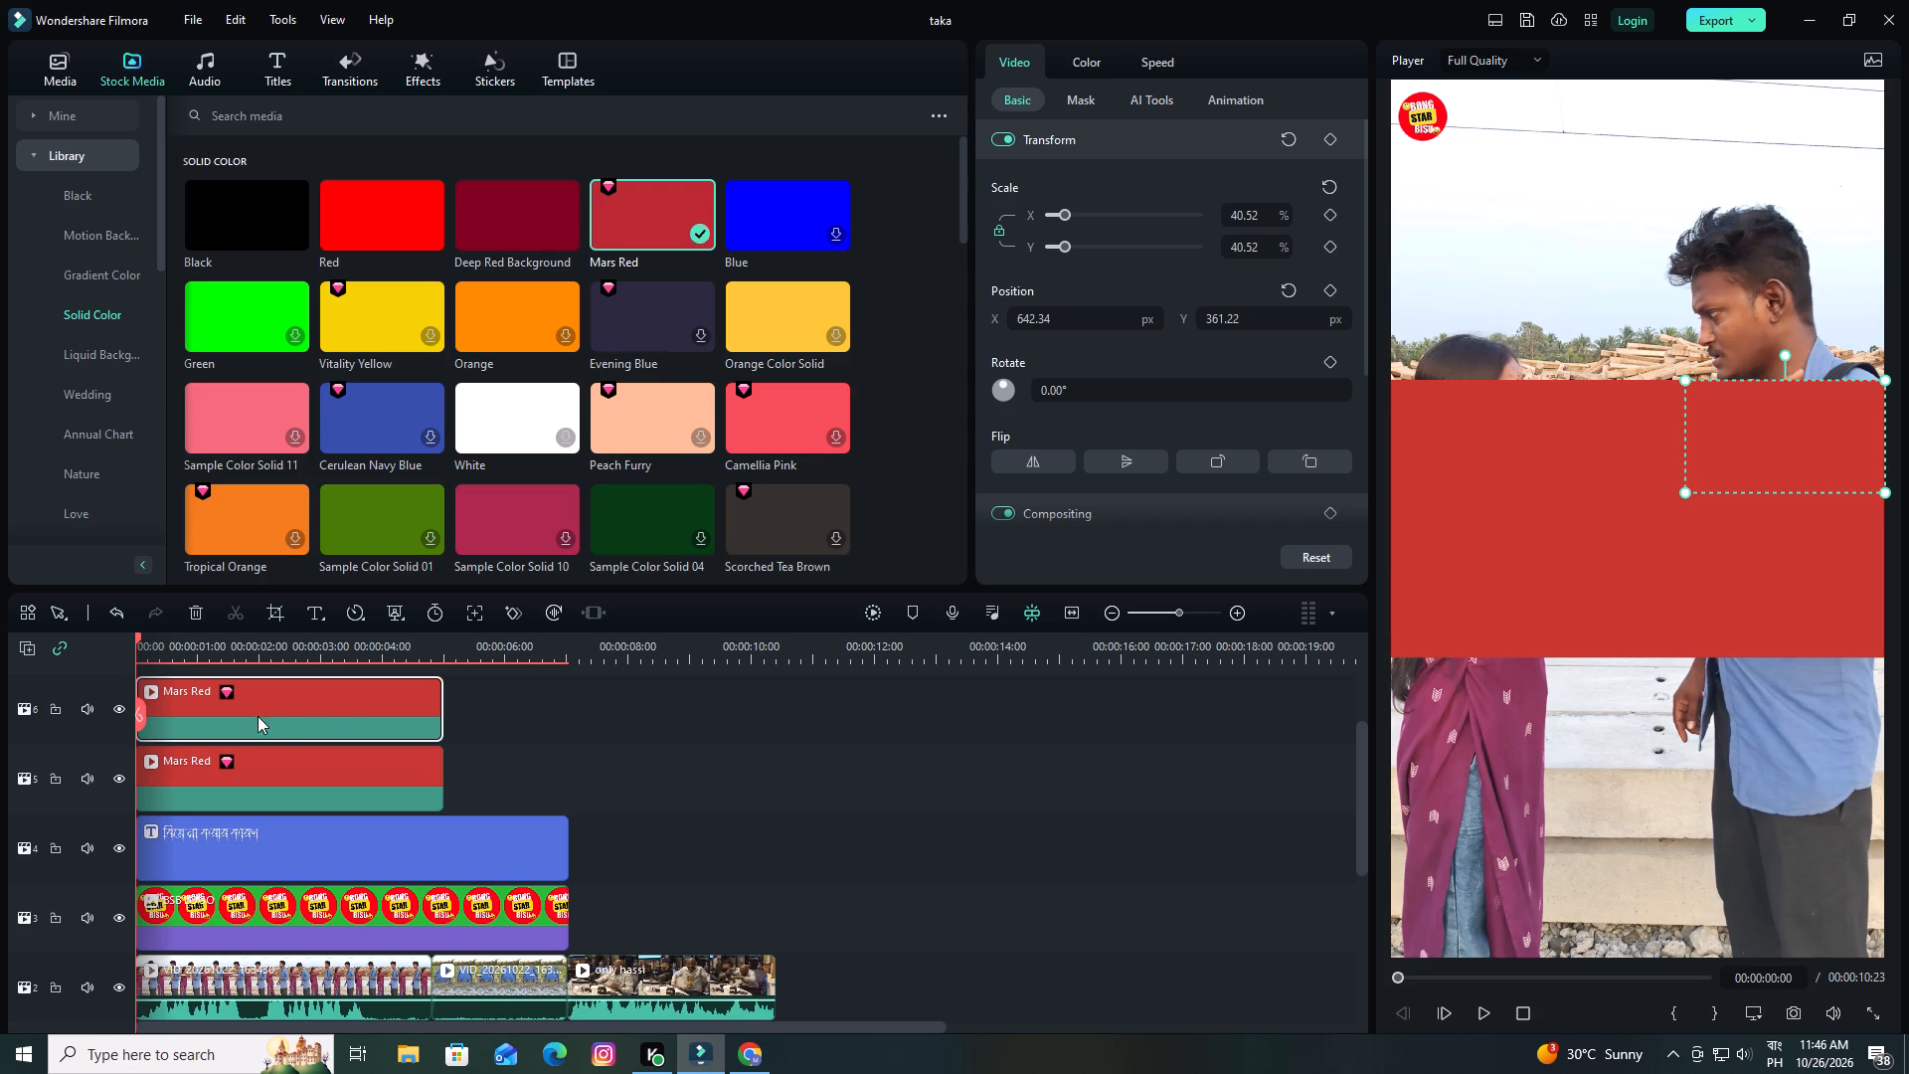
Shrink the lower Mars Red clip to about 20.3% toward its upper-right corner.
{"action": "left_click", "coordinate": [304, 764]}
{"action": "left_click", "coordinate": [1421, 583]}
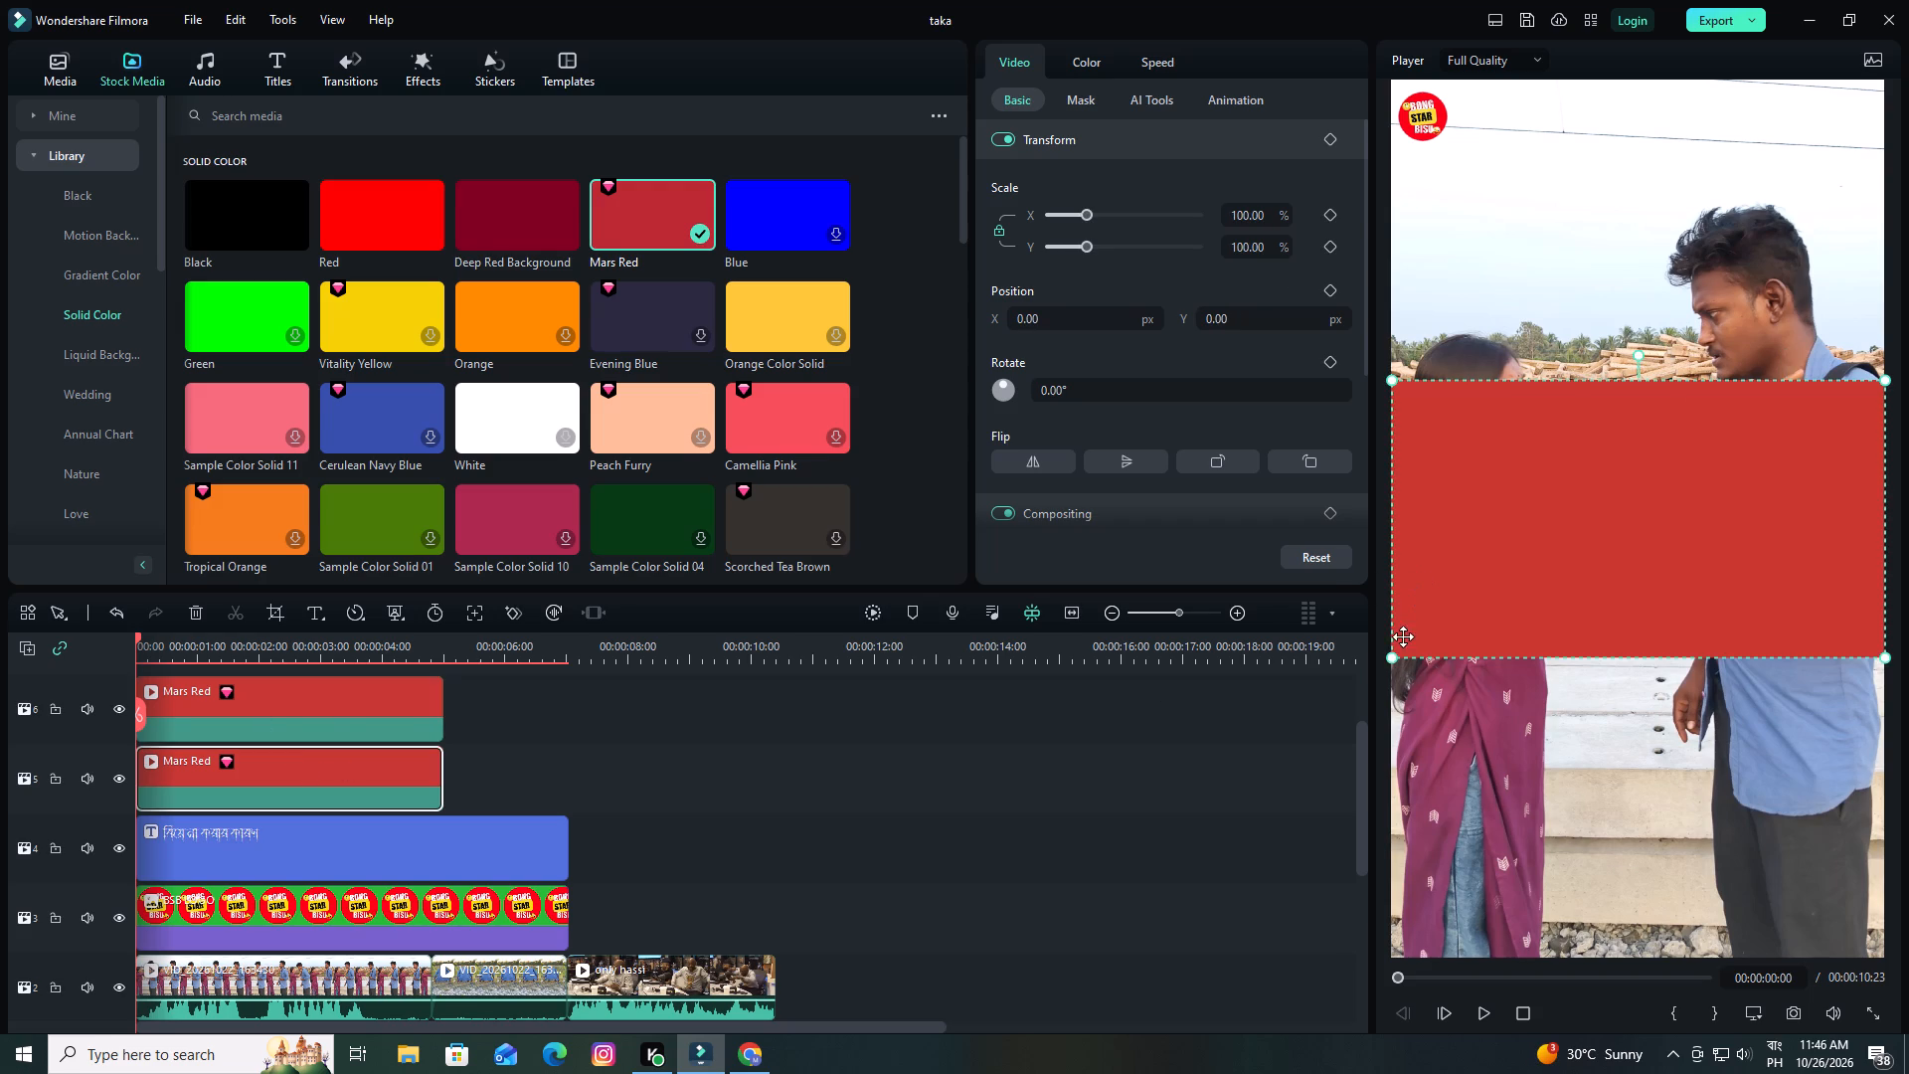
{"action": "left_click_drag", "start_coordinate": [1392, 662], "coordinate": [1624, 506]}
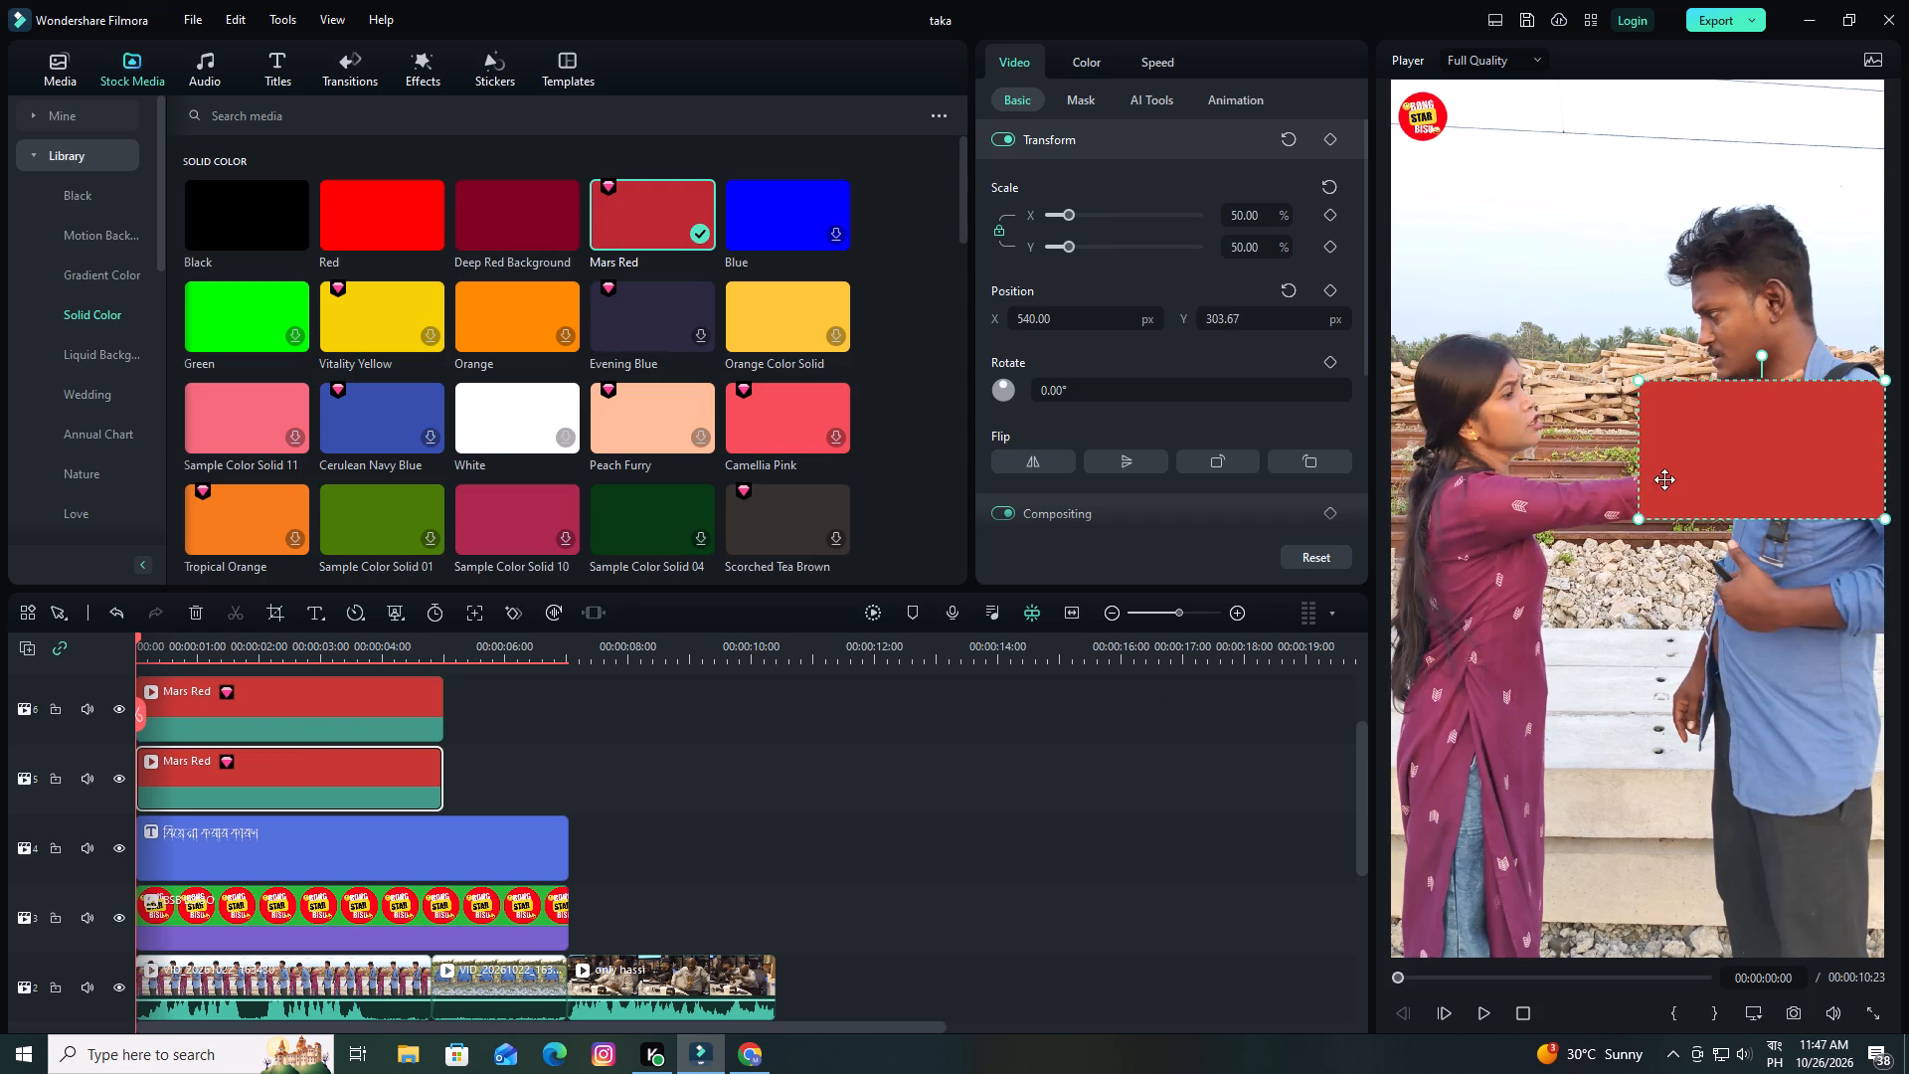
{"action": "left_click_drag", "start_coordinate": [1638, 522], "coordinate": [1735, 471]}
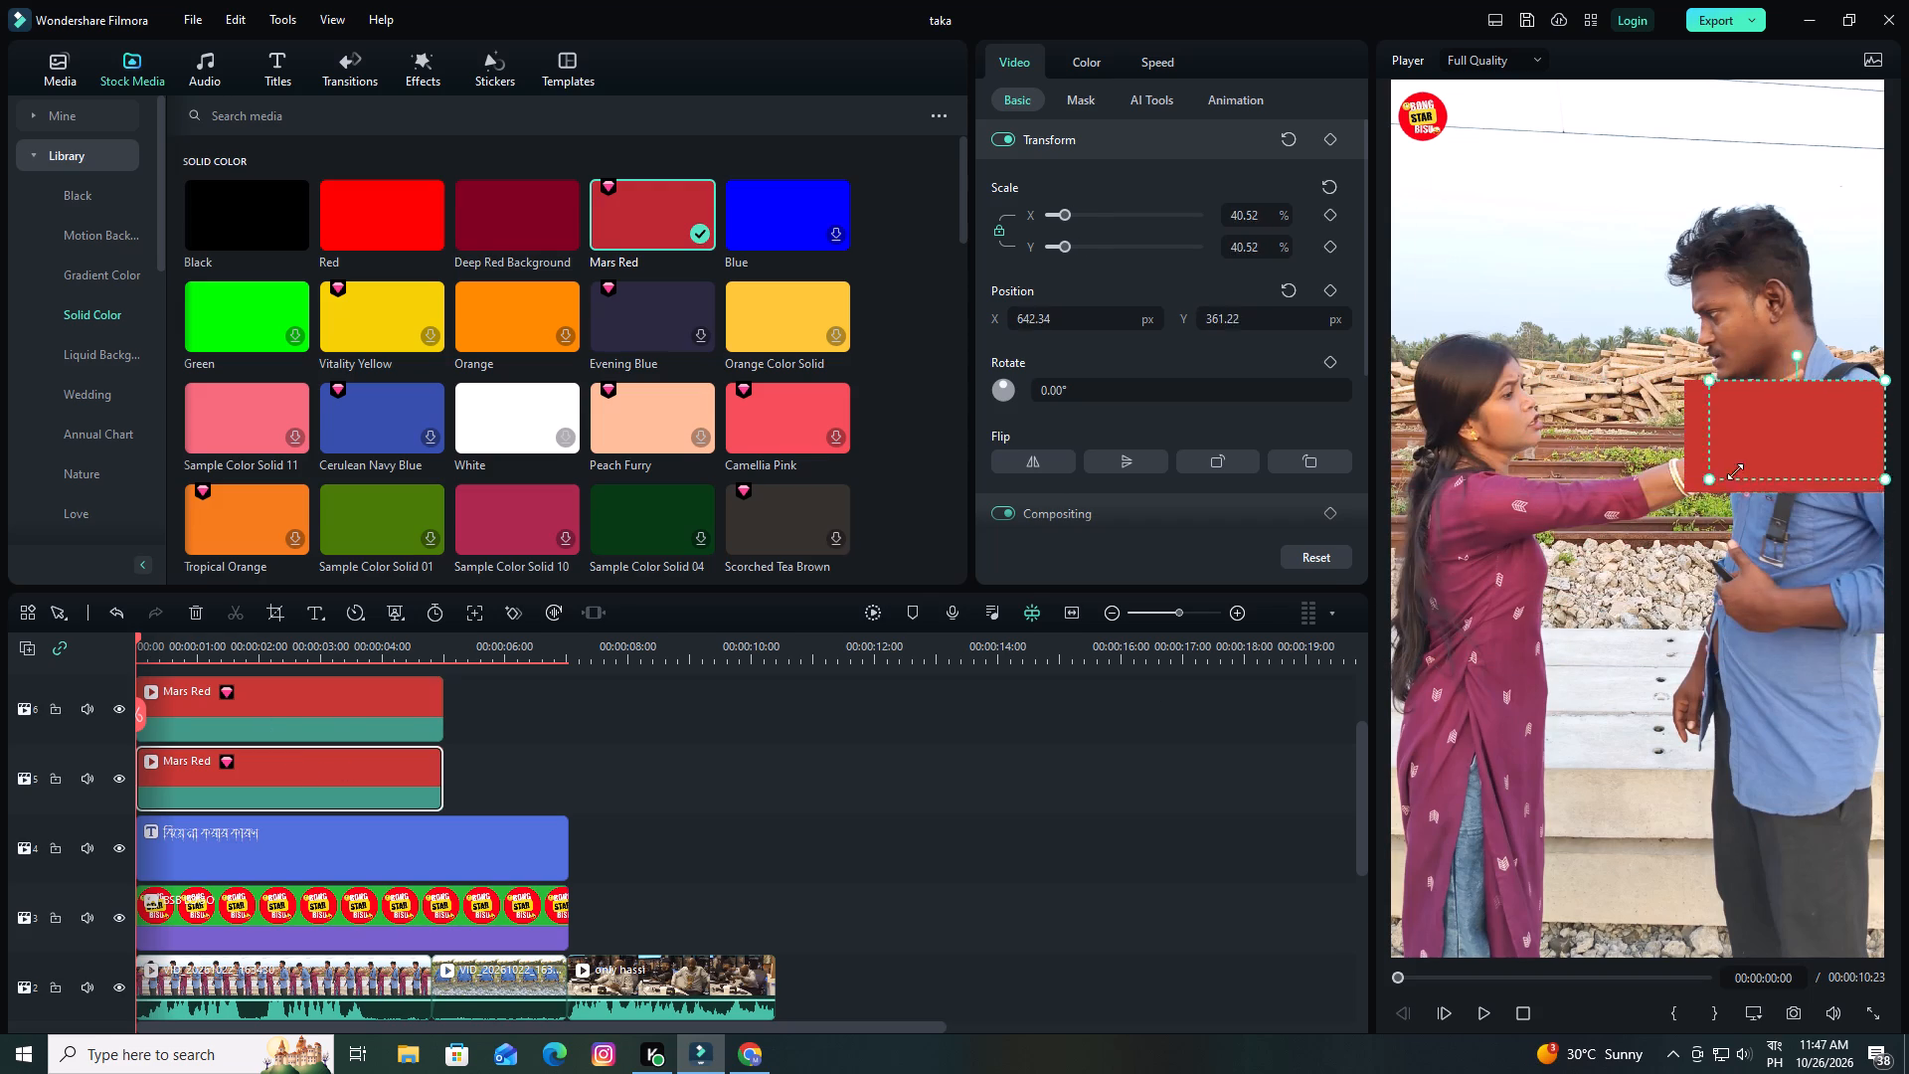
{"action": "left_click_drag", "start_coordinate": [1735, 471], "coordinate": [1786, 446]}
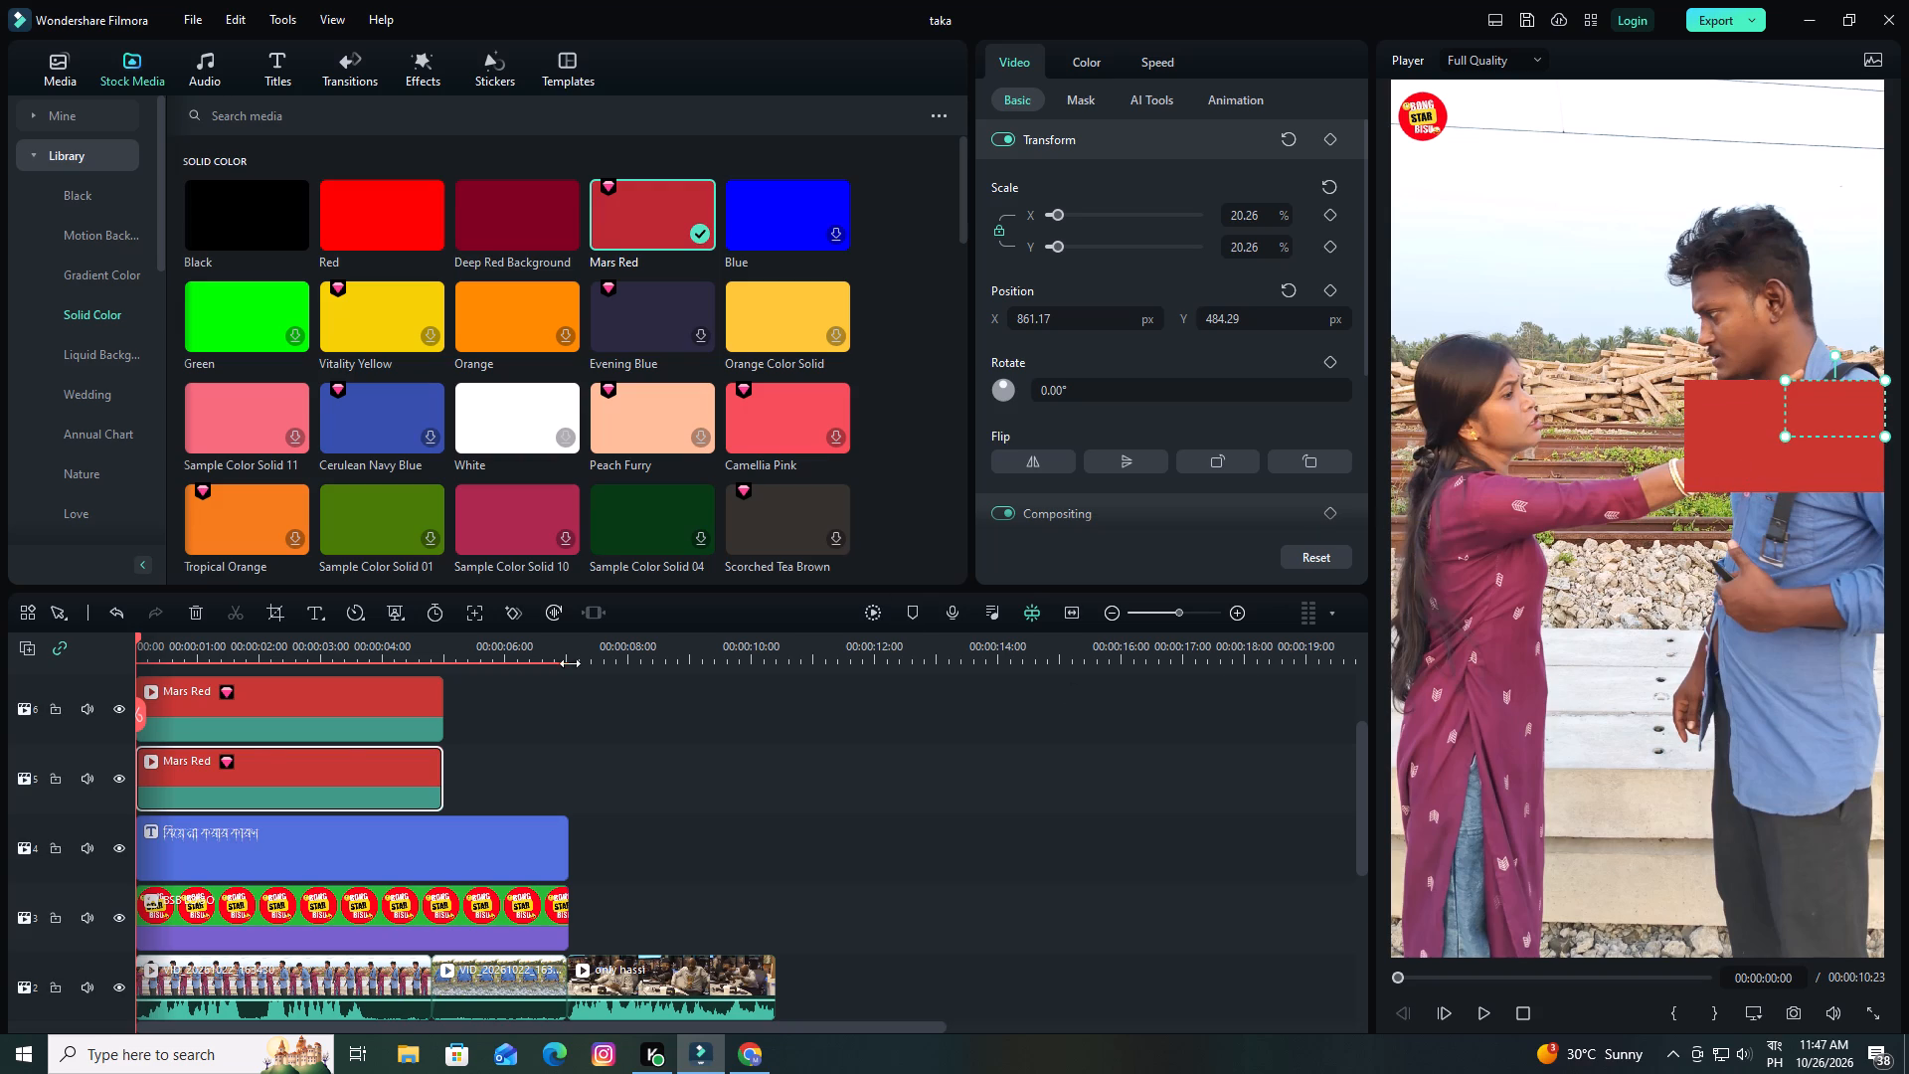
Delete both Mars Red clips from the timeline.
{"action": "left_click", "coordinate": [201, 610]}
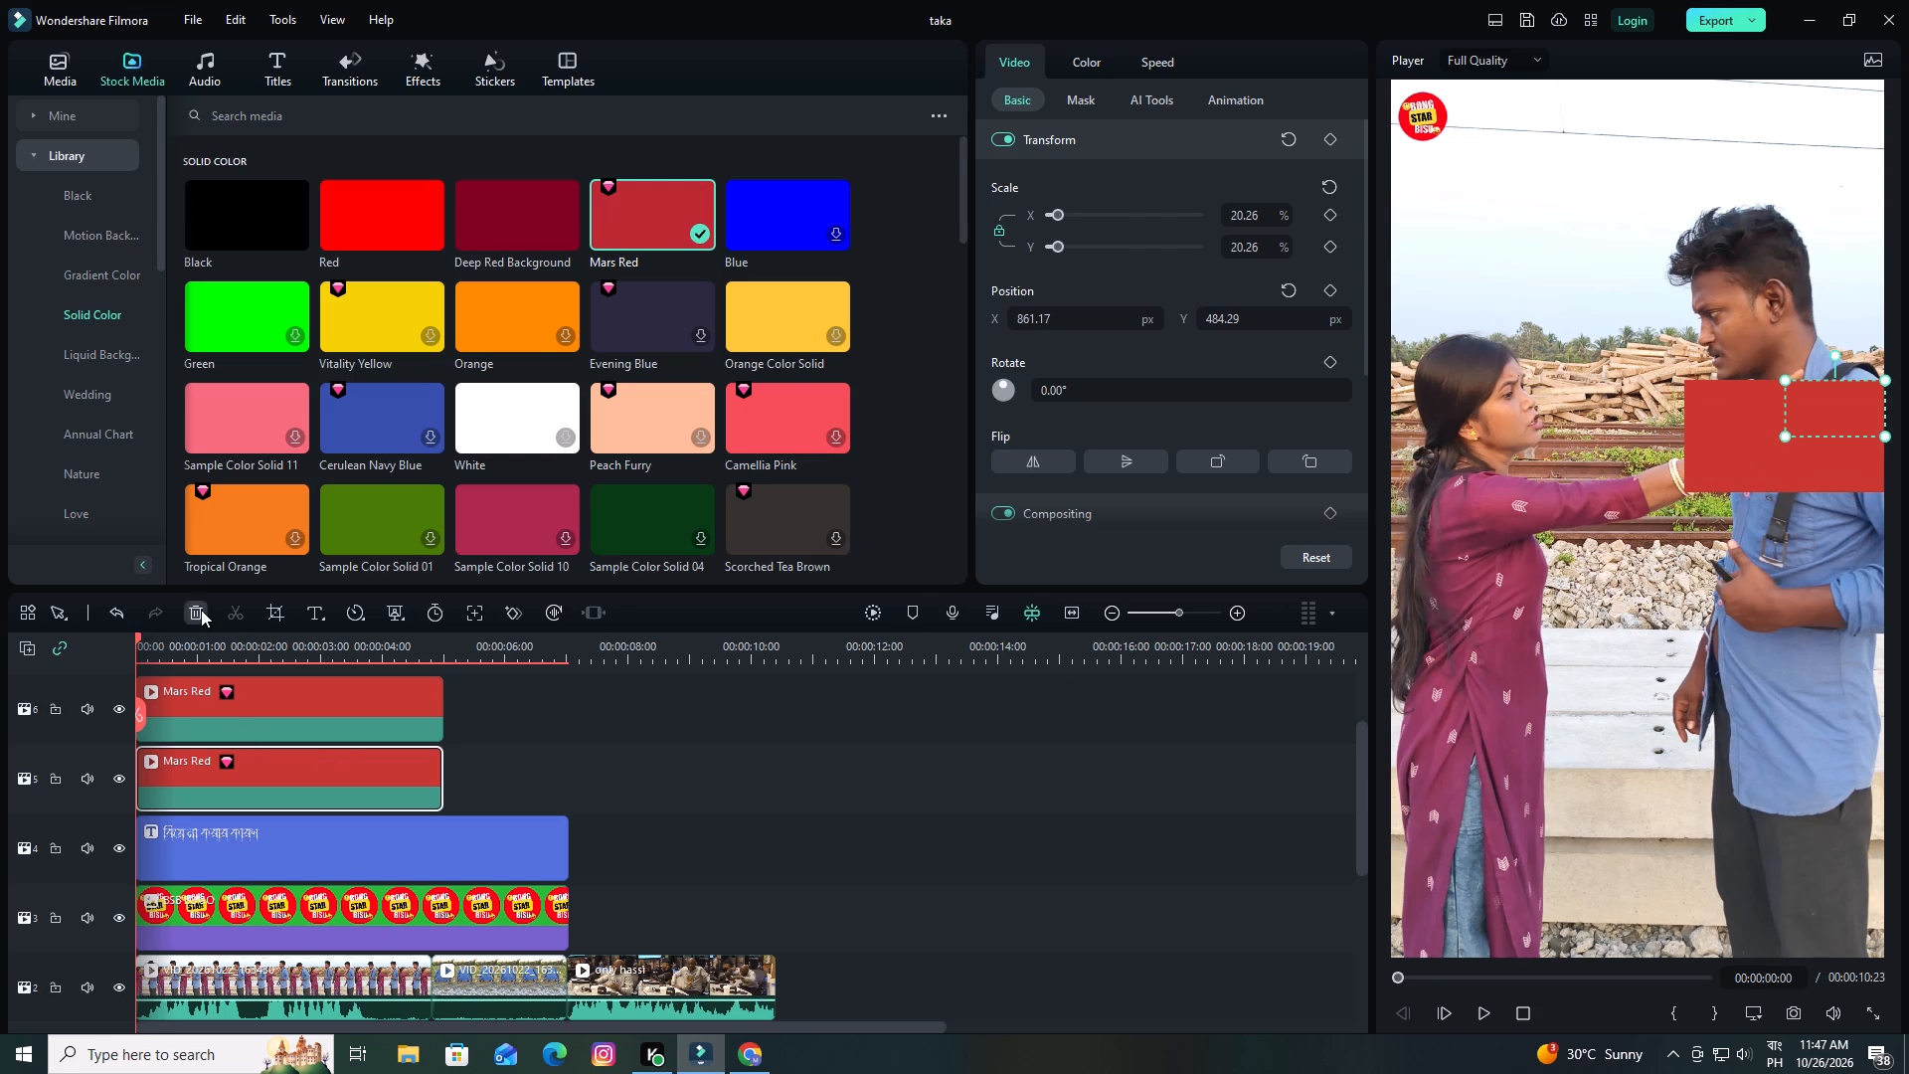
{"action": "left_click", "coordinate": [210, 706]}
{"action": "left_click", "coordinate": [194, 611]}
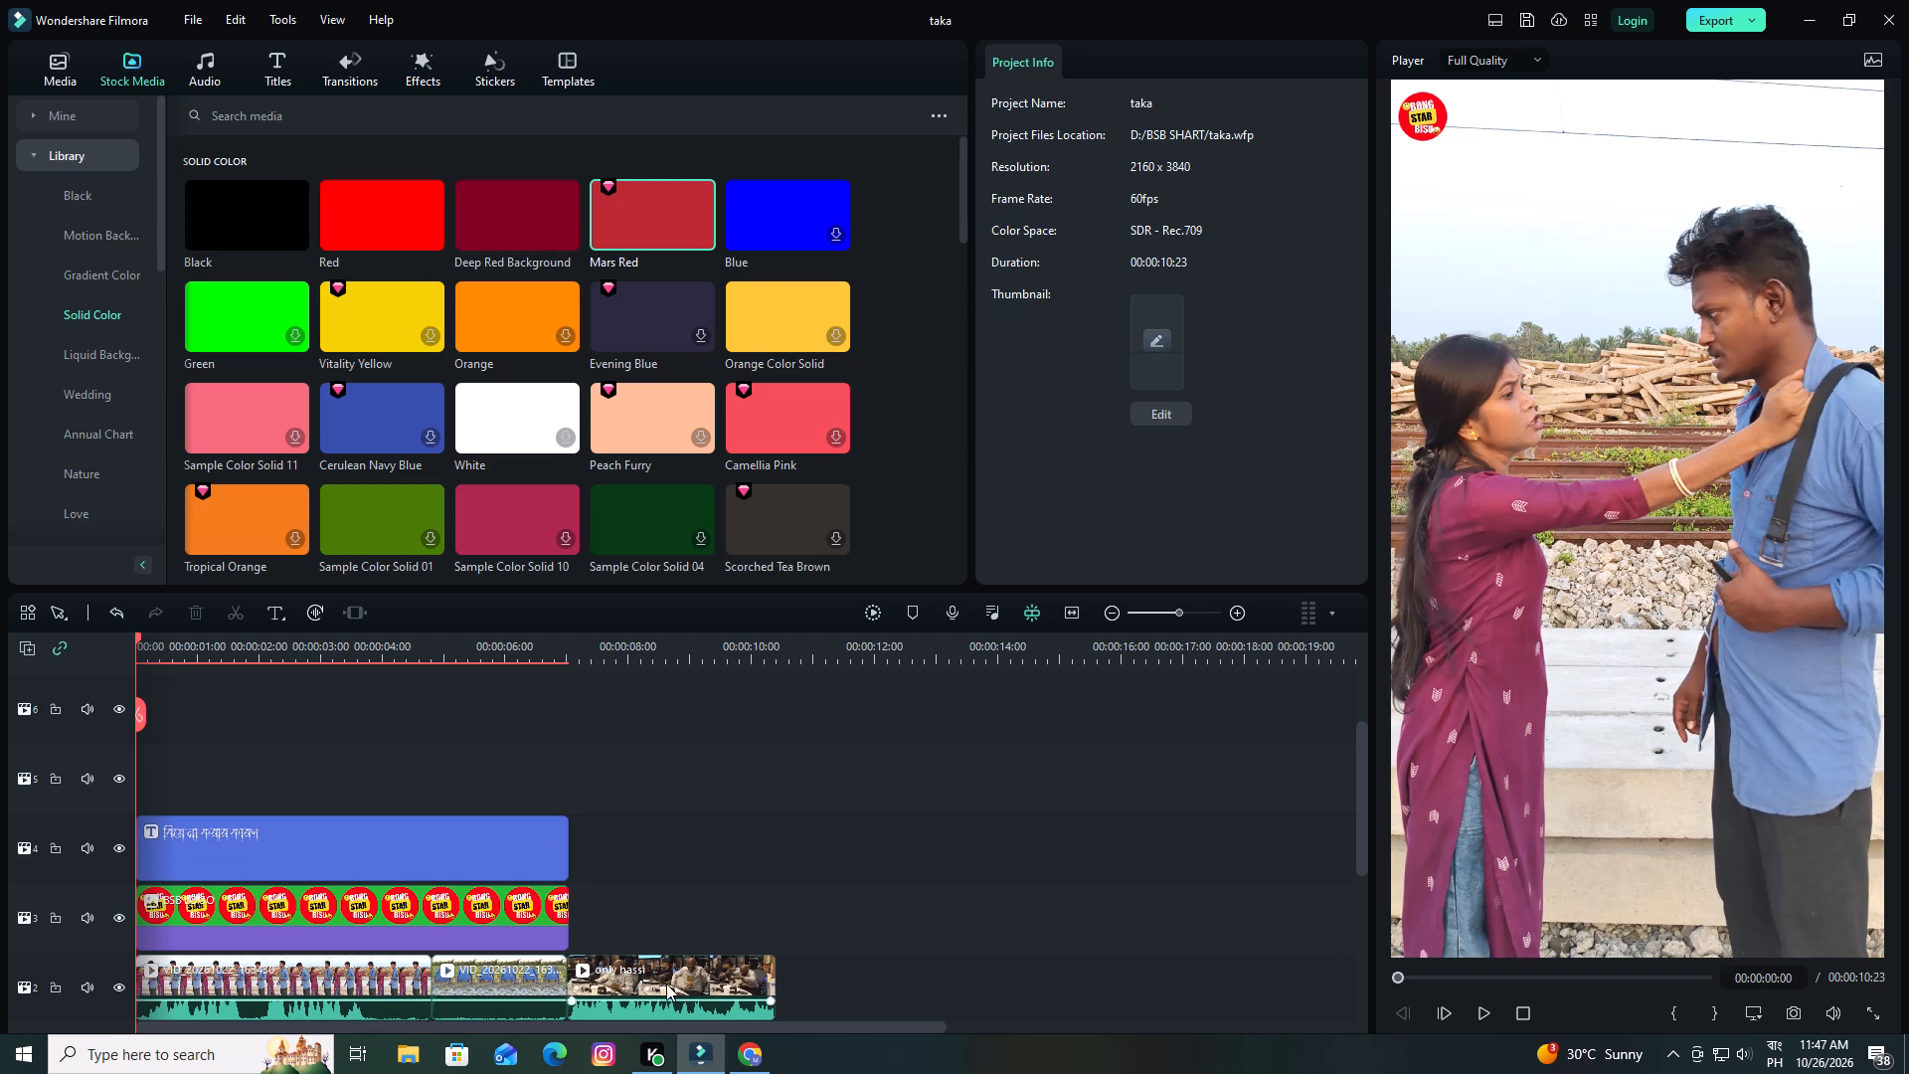
Colour the word "বিয়ে" in the Bangla title dark red (RGB 85, 0, 0).
{"action": "left_click", "coordinate": [376, 857]}
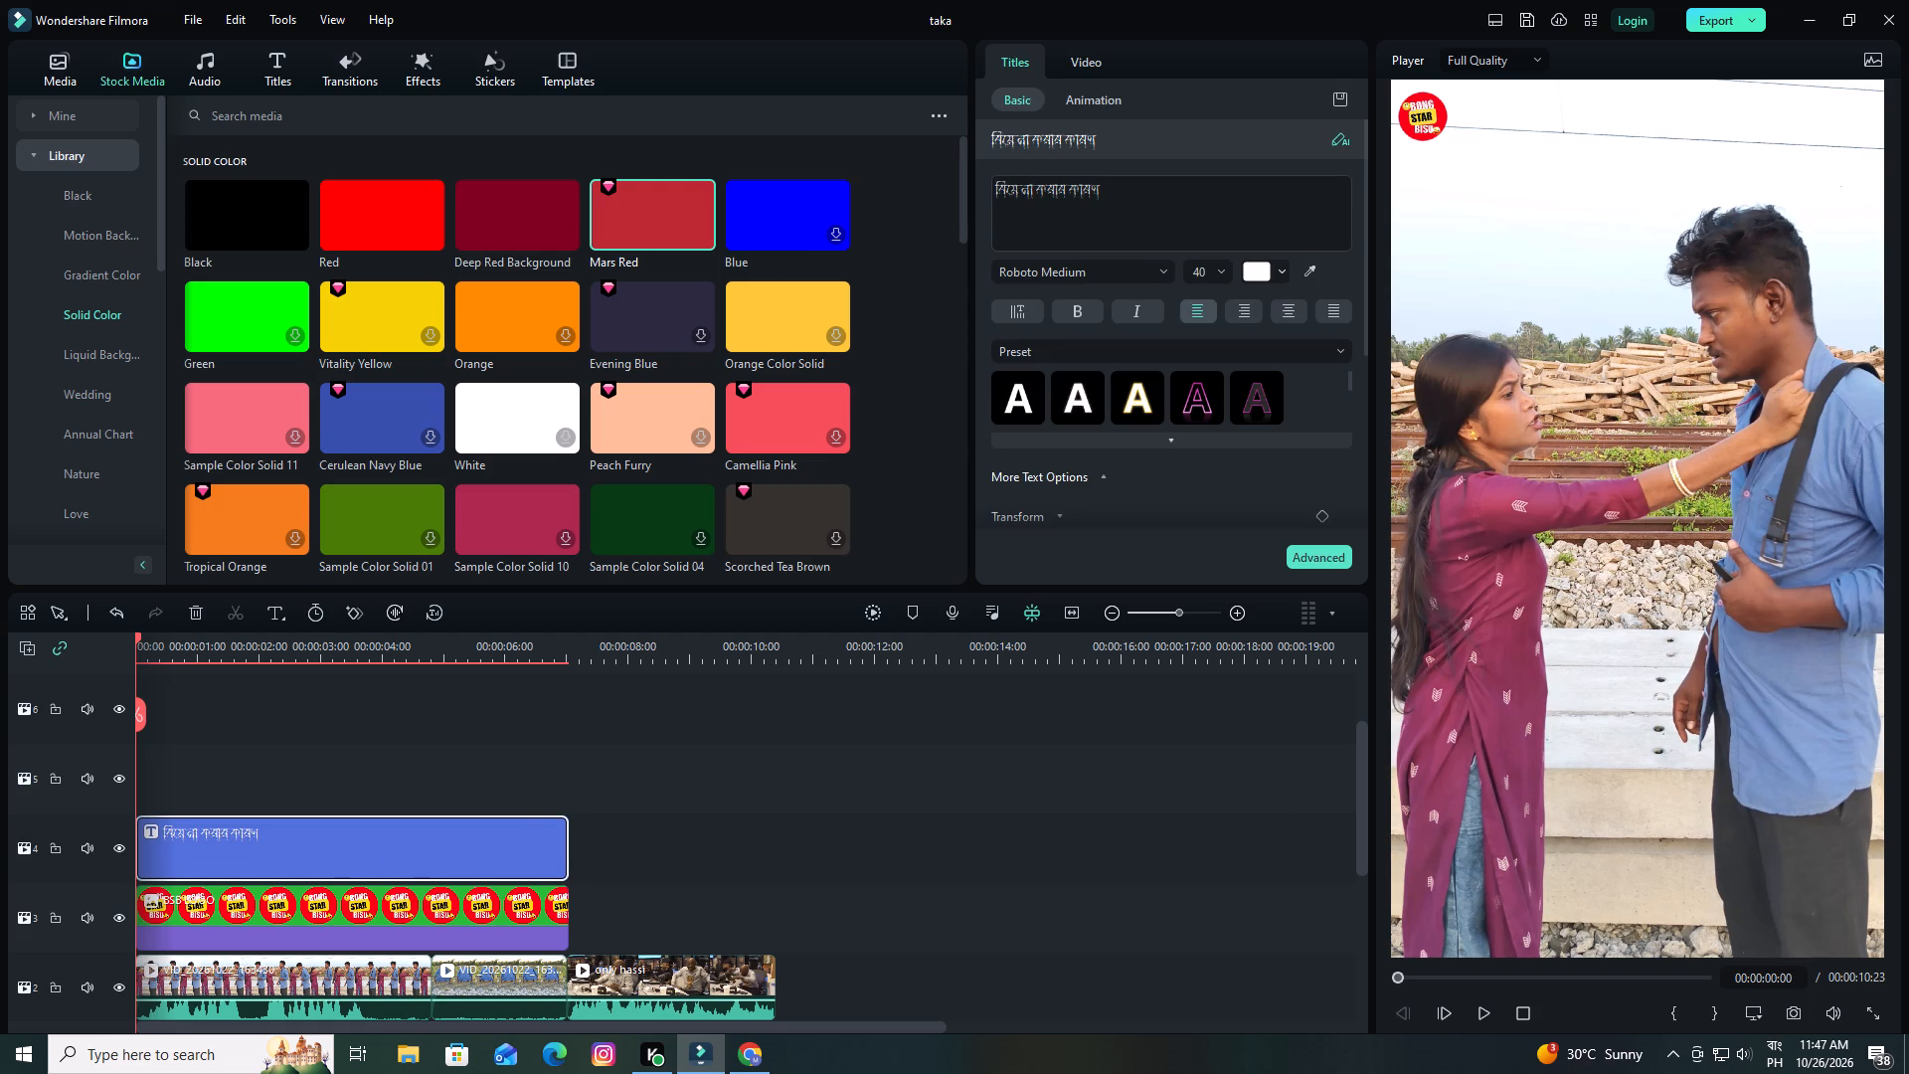
{"action": "left_click_drag", "start_coordinate": [1019, 190], "coordinate": [987, 191]}
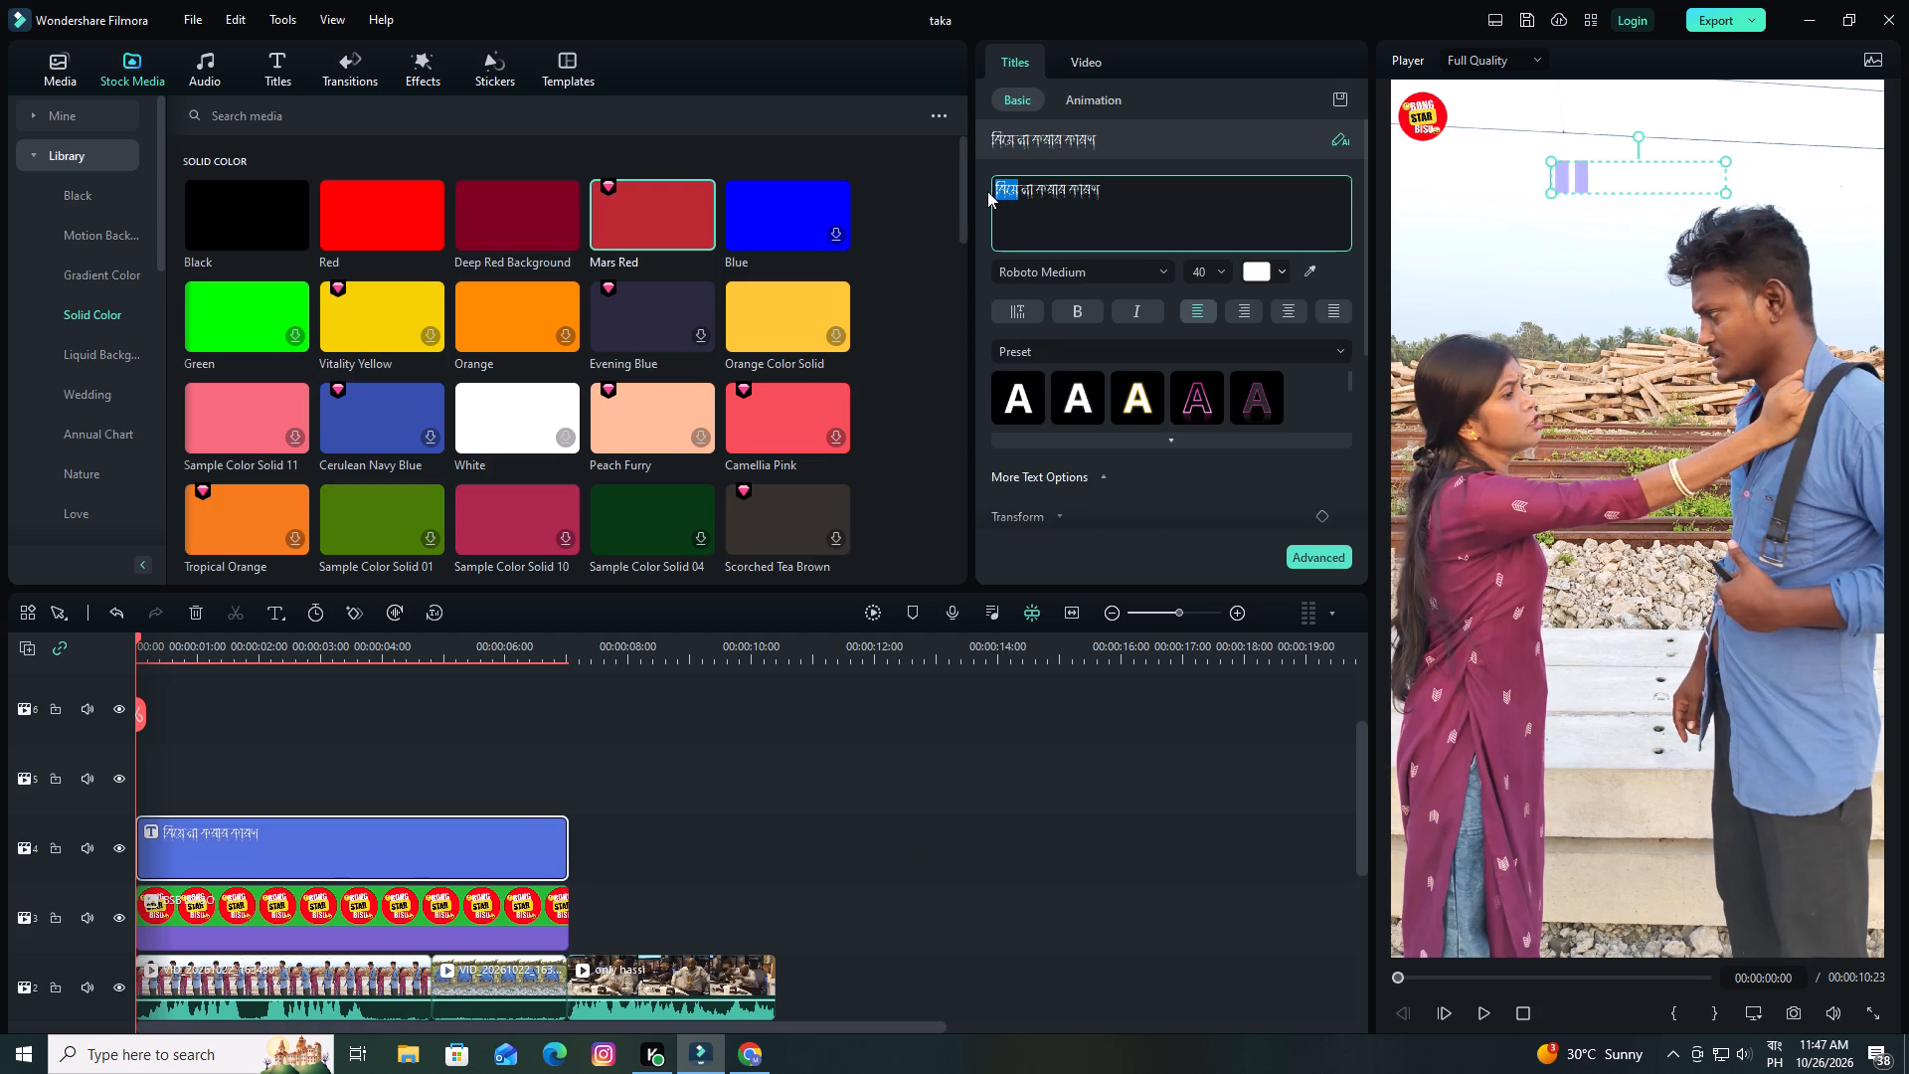
{"action": "left_click", "coordinate": [1279, 273]}
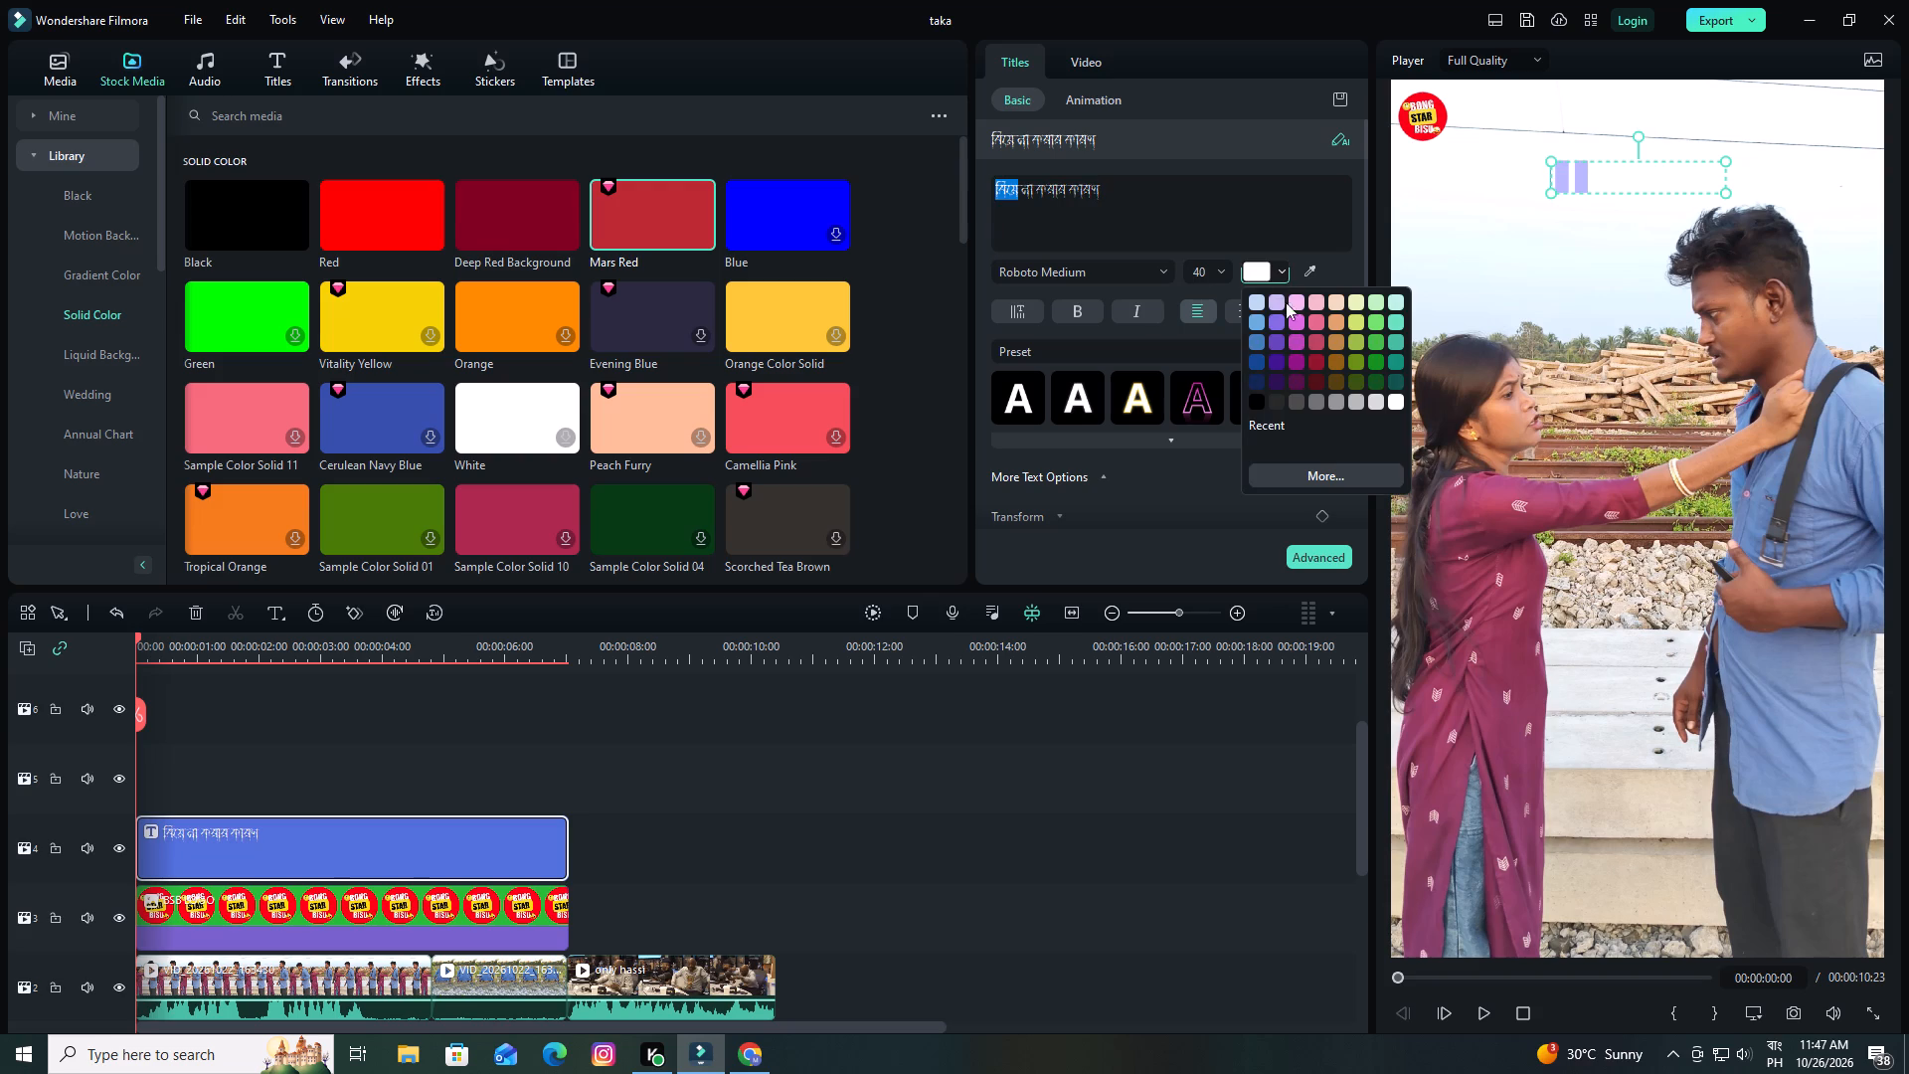
{"action": "left_click", "coordinate": [1333, 475]}
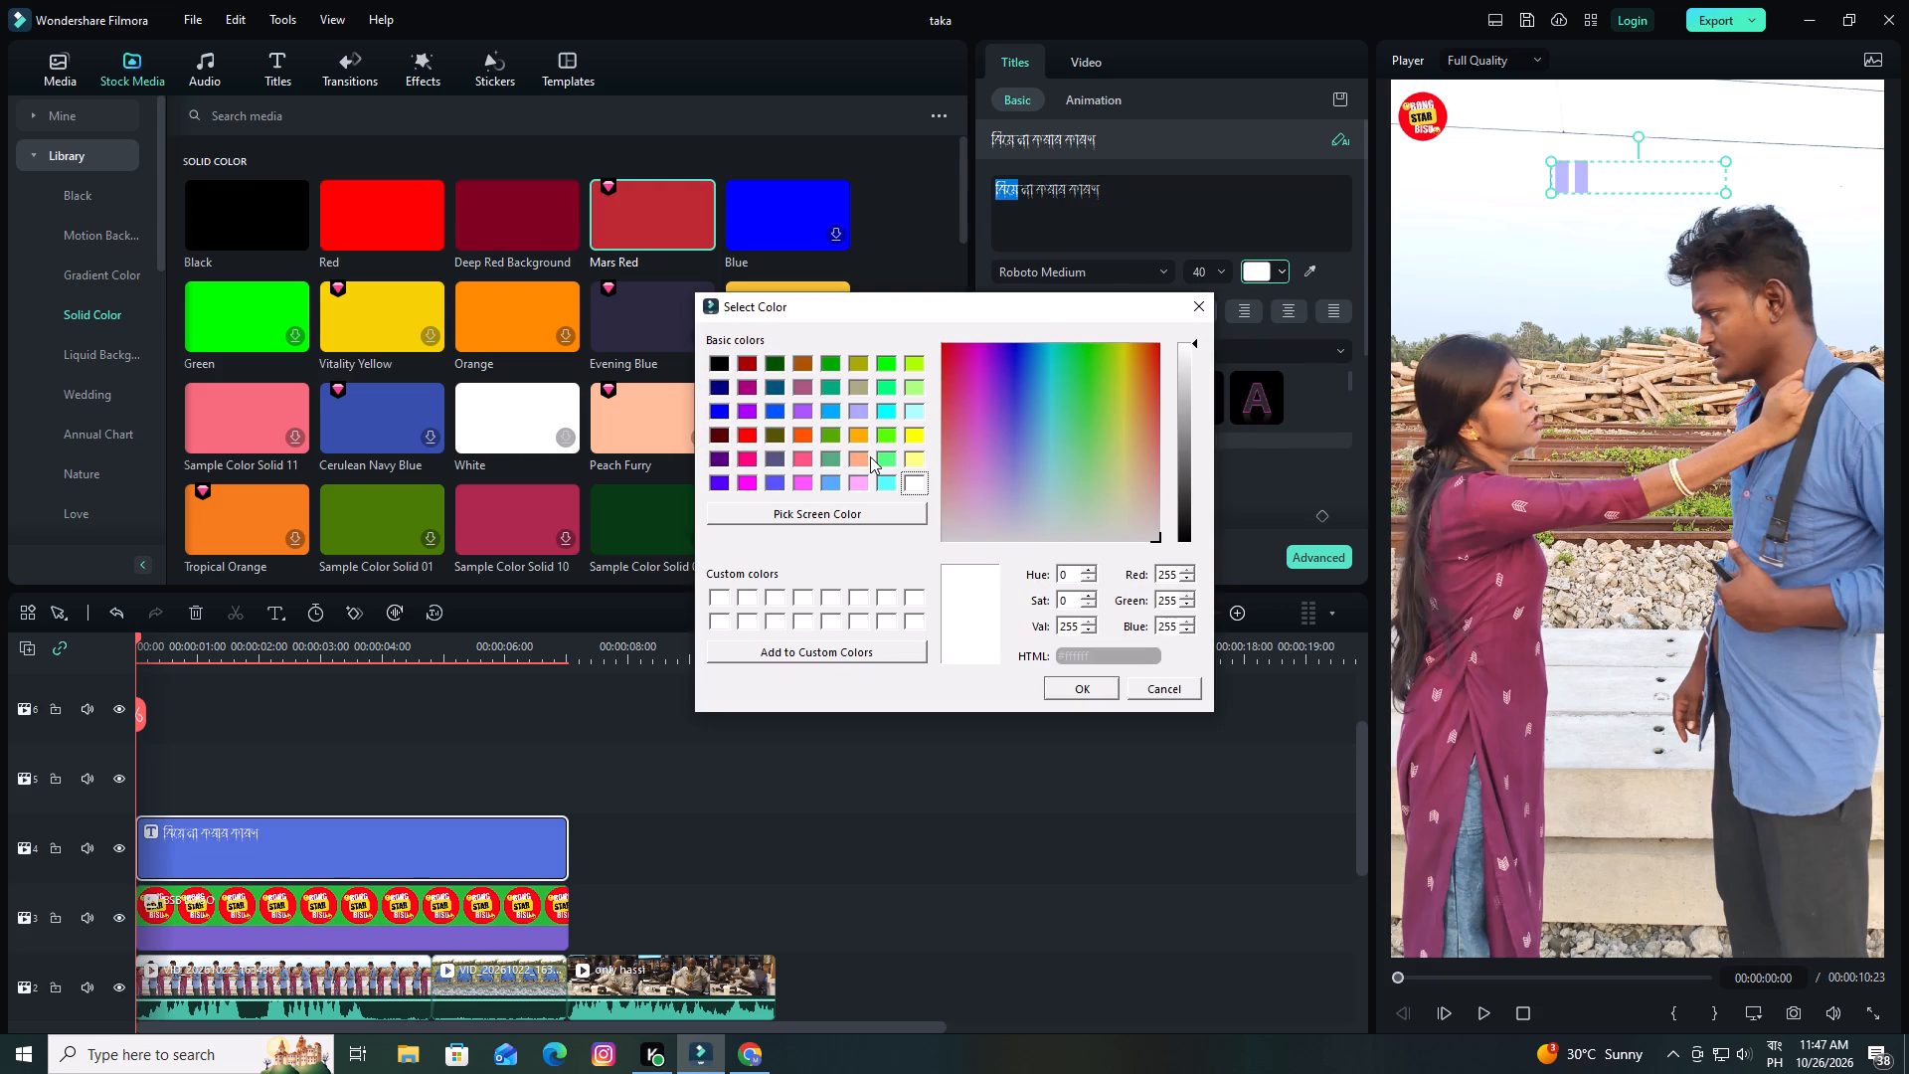
{"action": "left_click", "coordinate": [720, 433]}
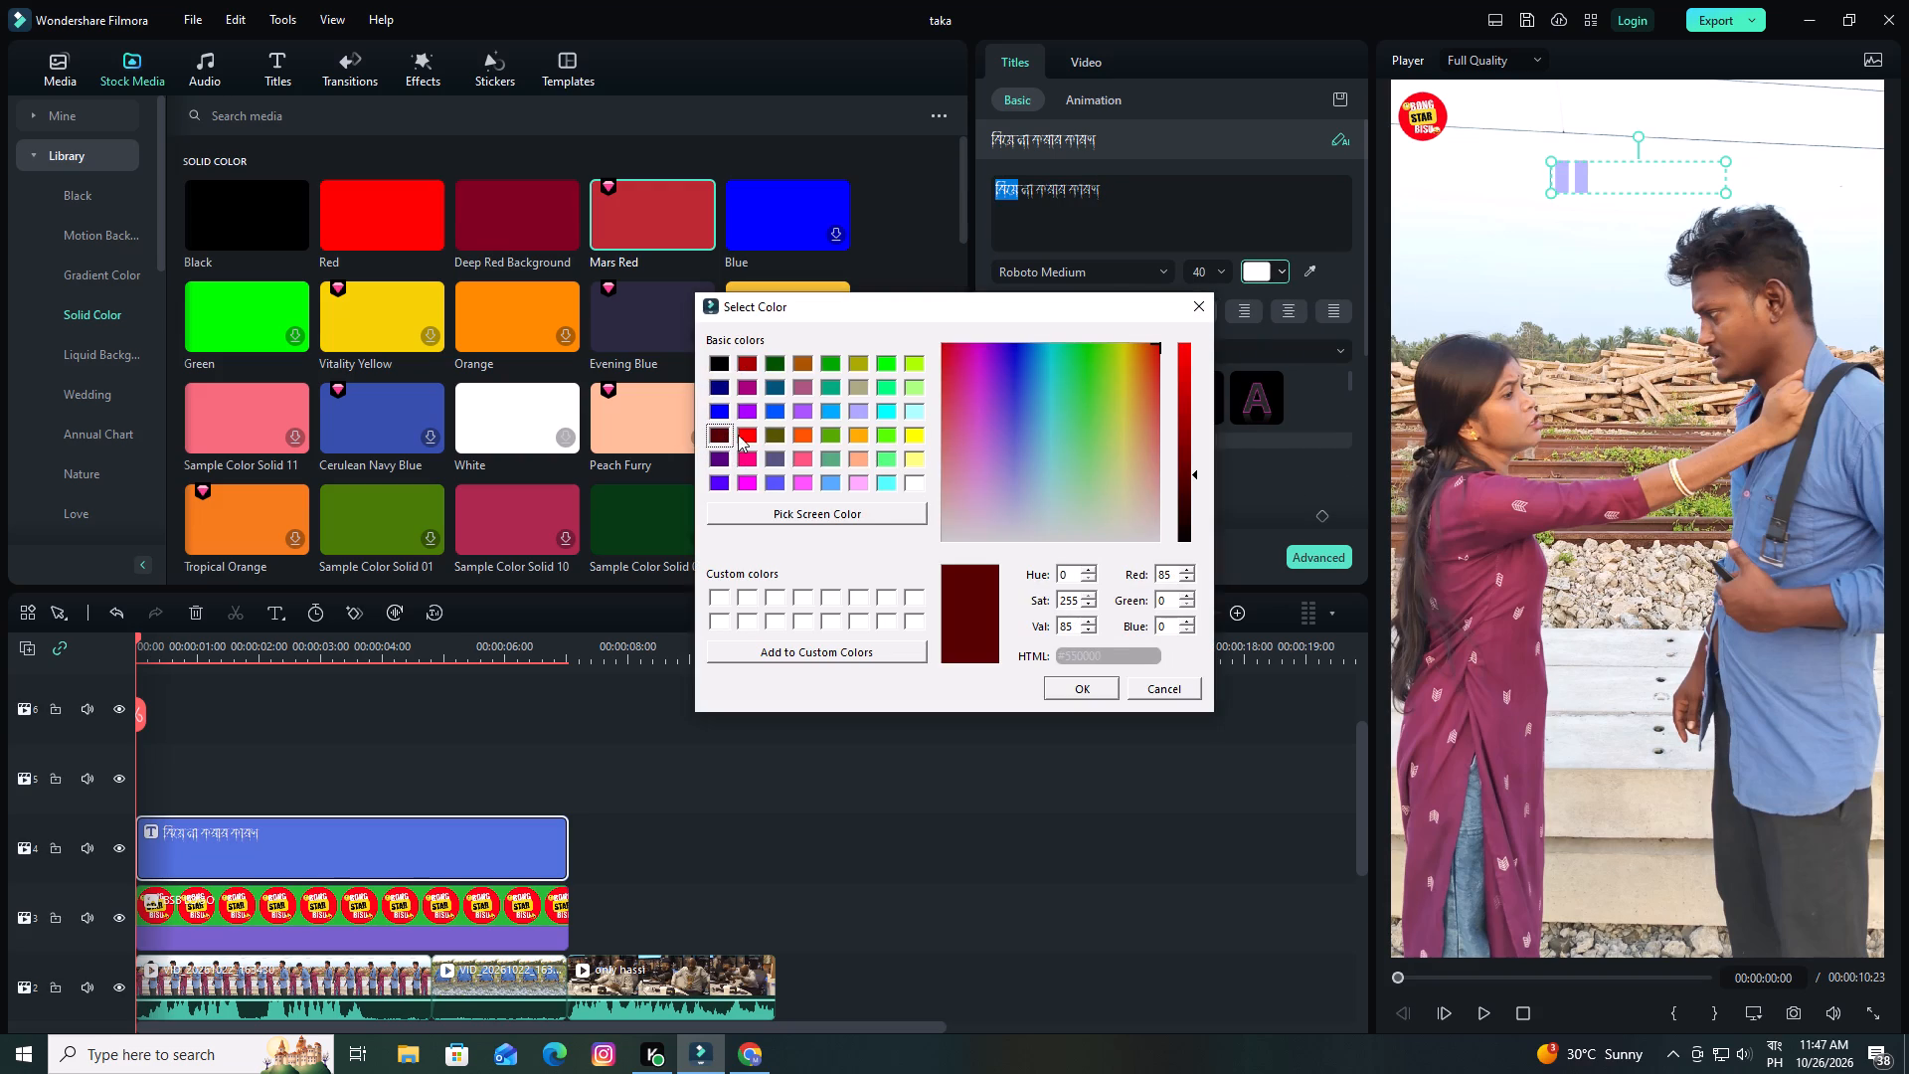
{"action": "left_click", "coordinate": [1086, 685]}
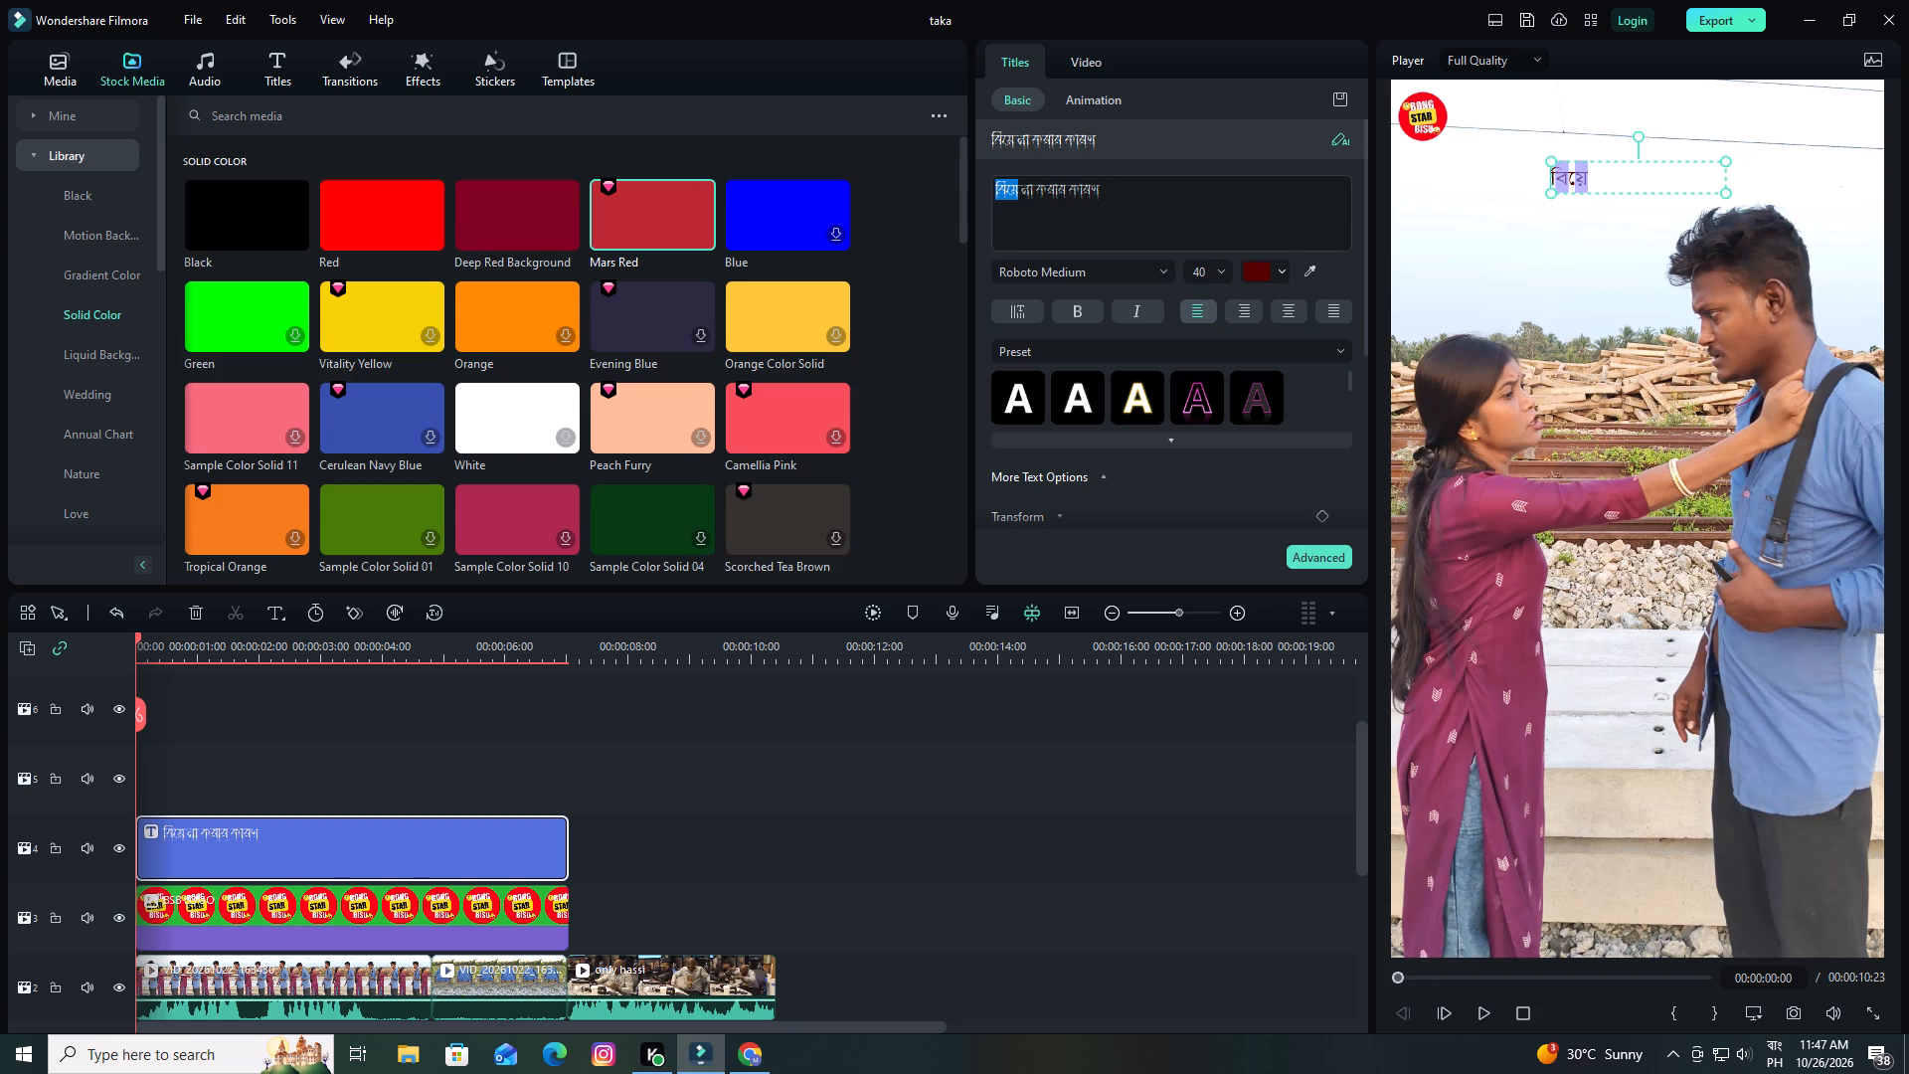
Colour the word "না" in the Bangla title bright pink (RGB 255, 0, 127).
{"action": "left_click_drag", "start_coordinate": [1030, 190], "coordinate": [1021, 190]}
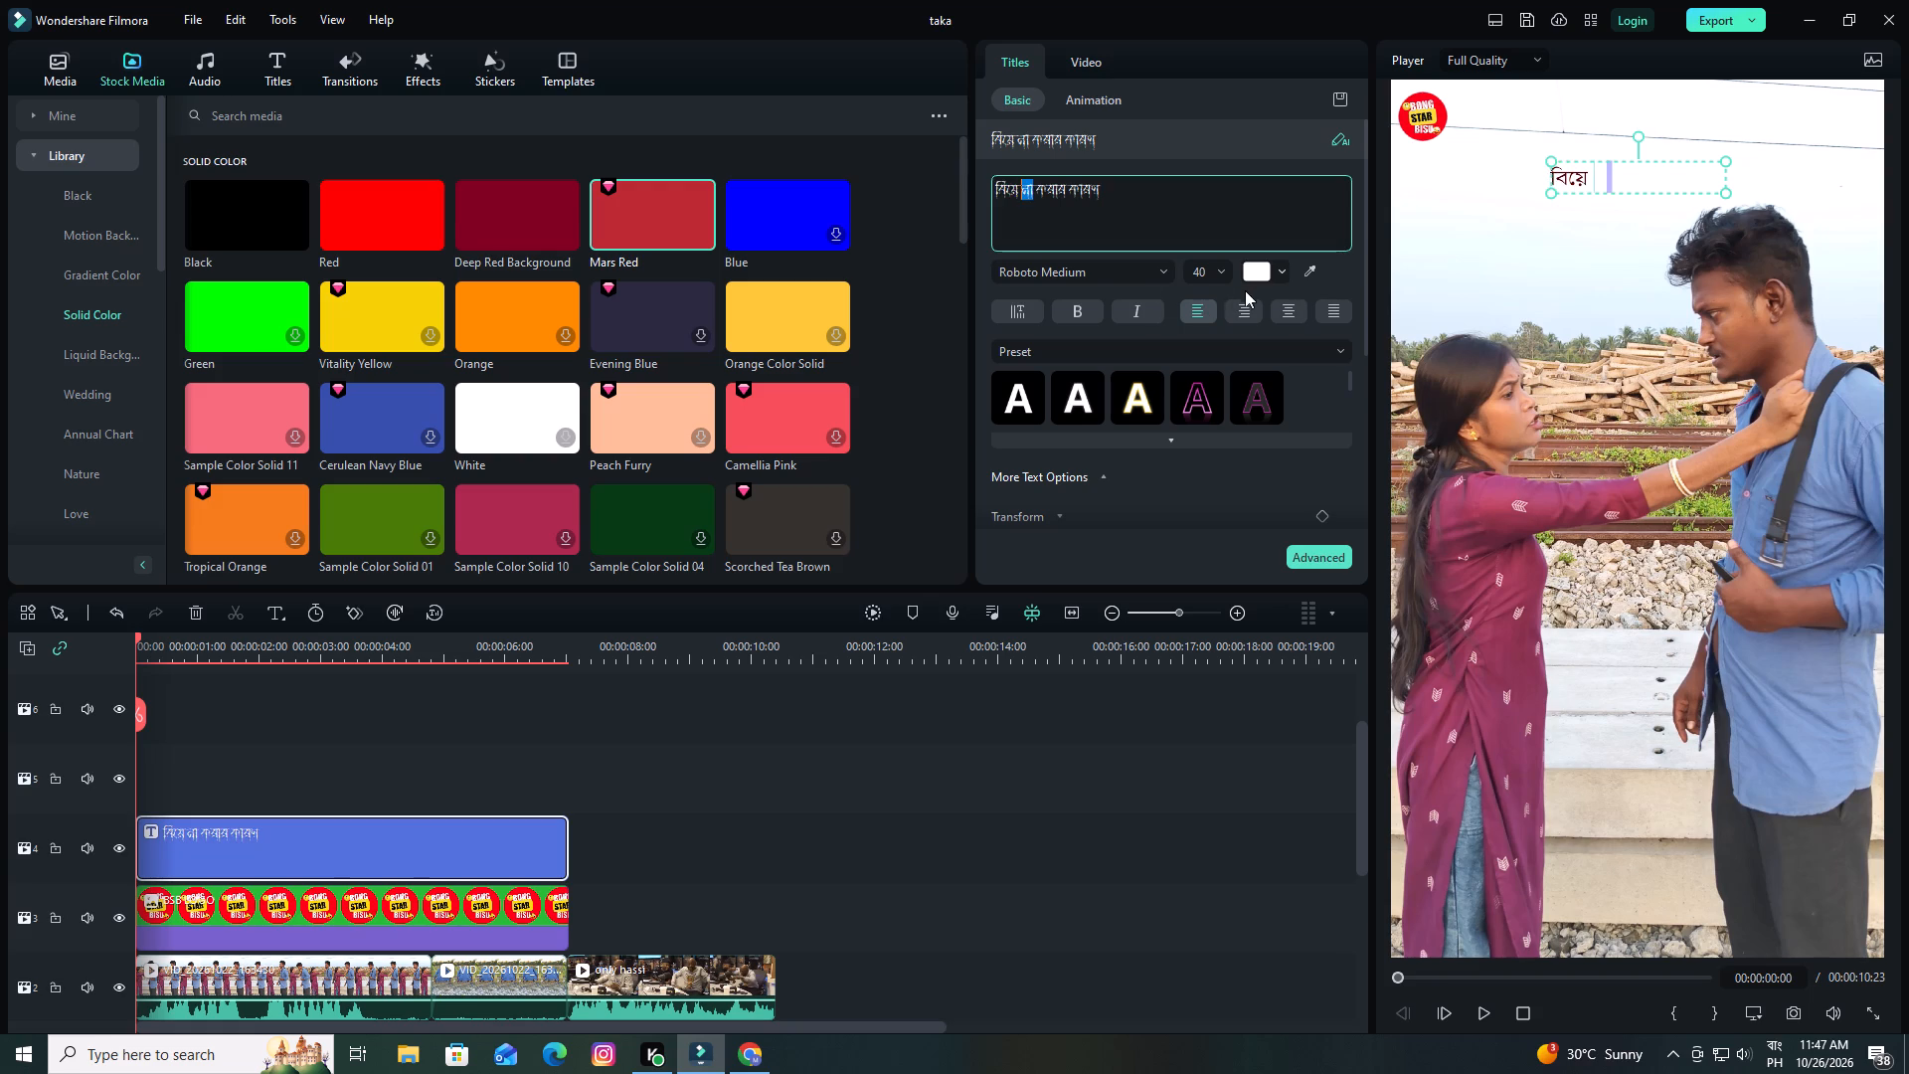
{"action": "left_click", "coordinate": [1282, 270]}
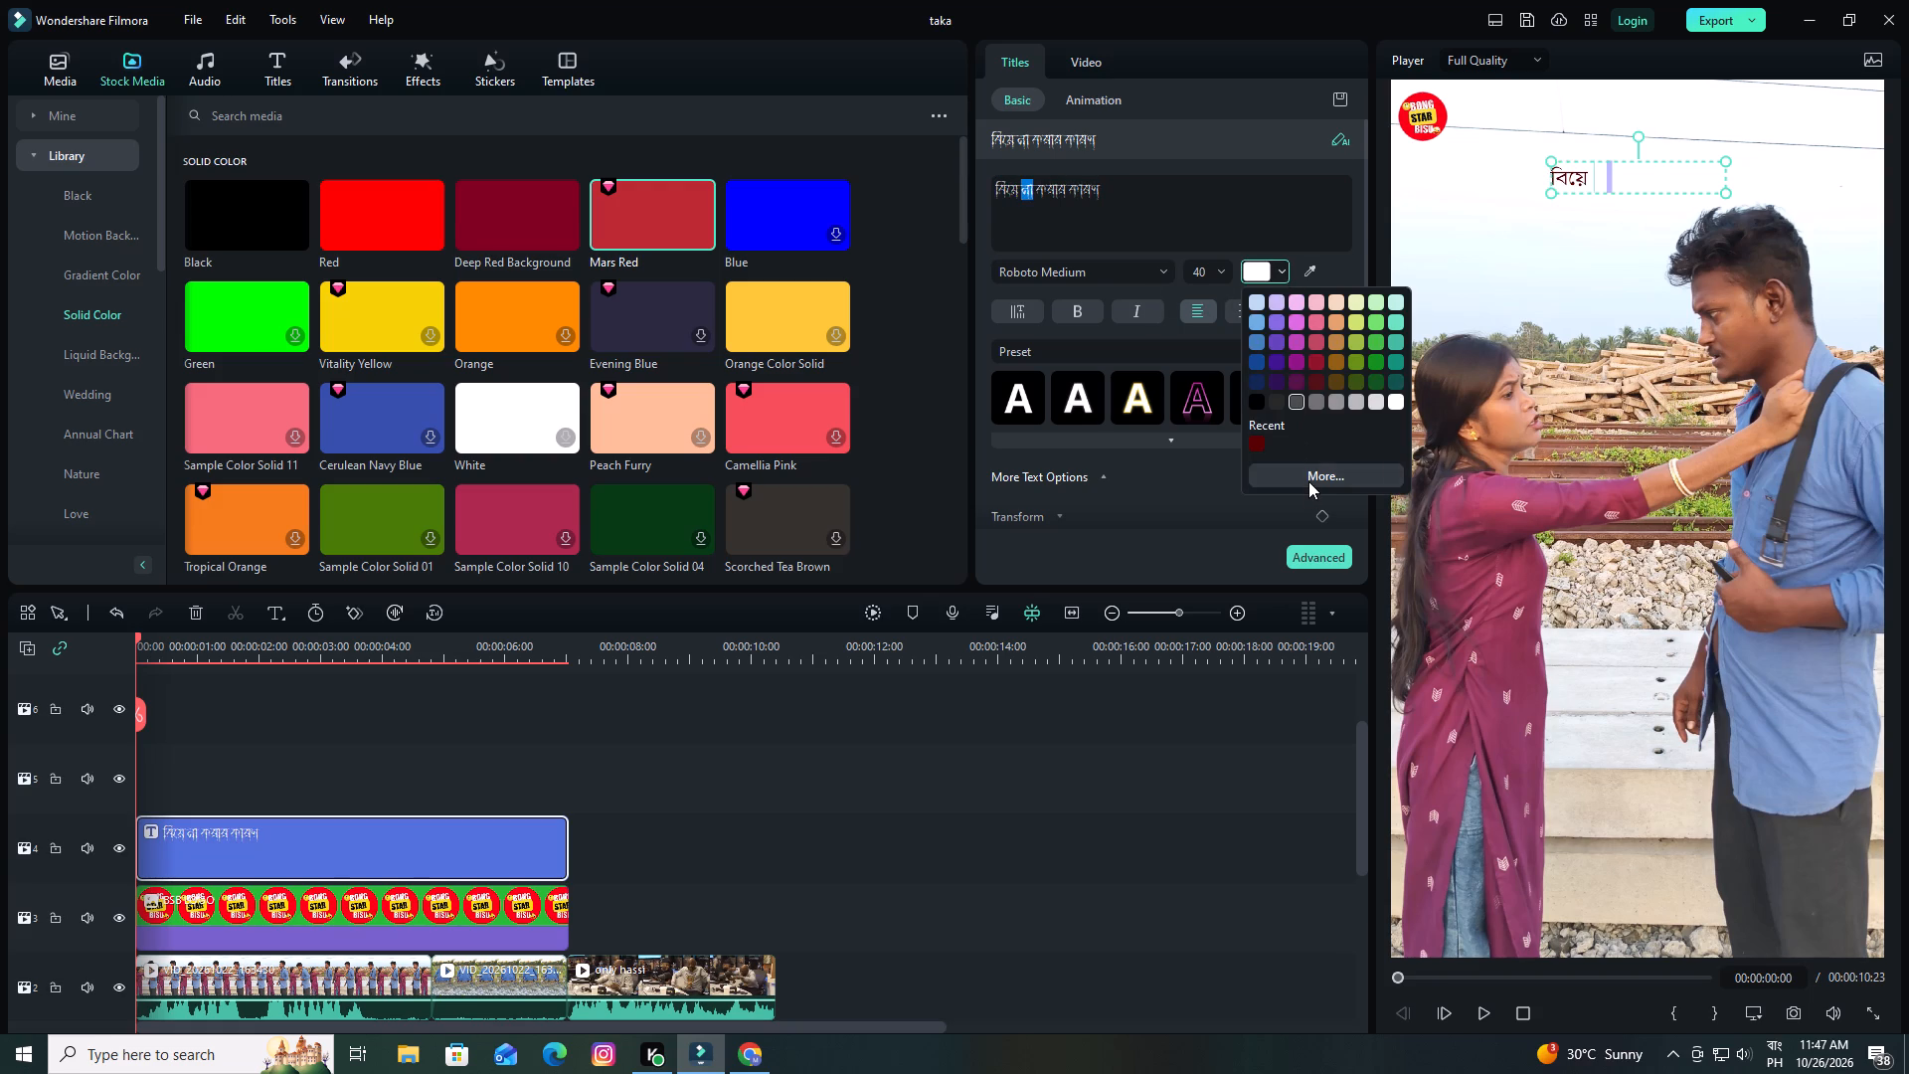
{"action": "left_click", "coordinate": [1308, 477]}
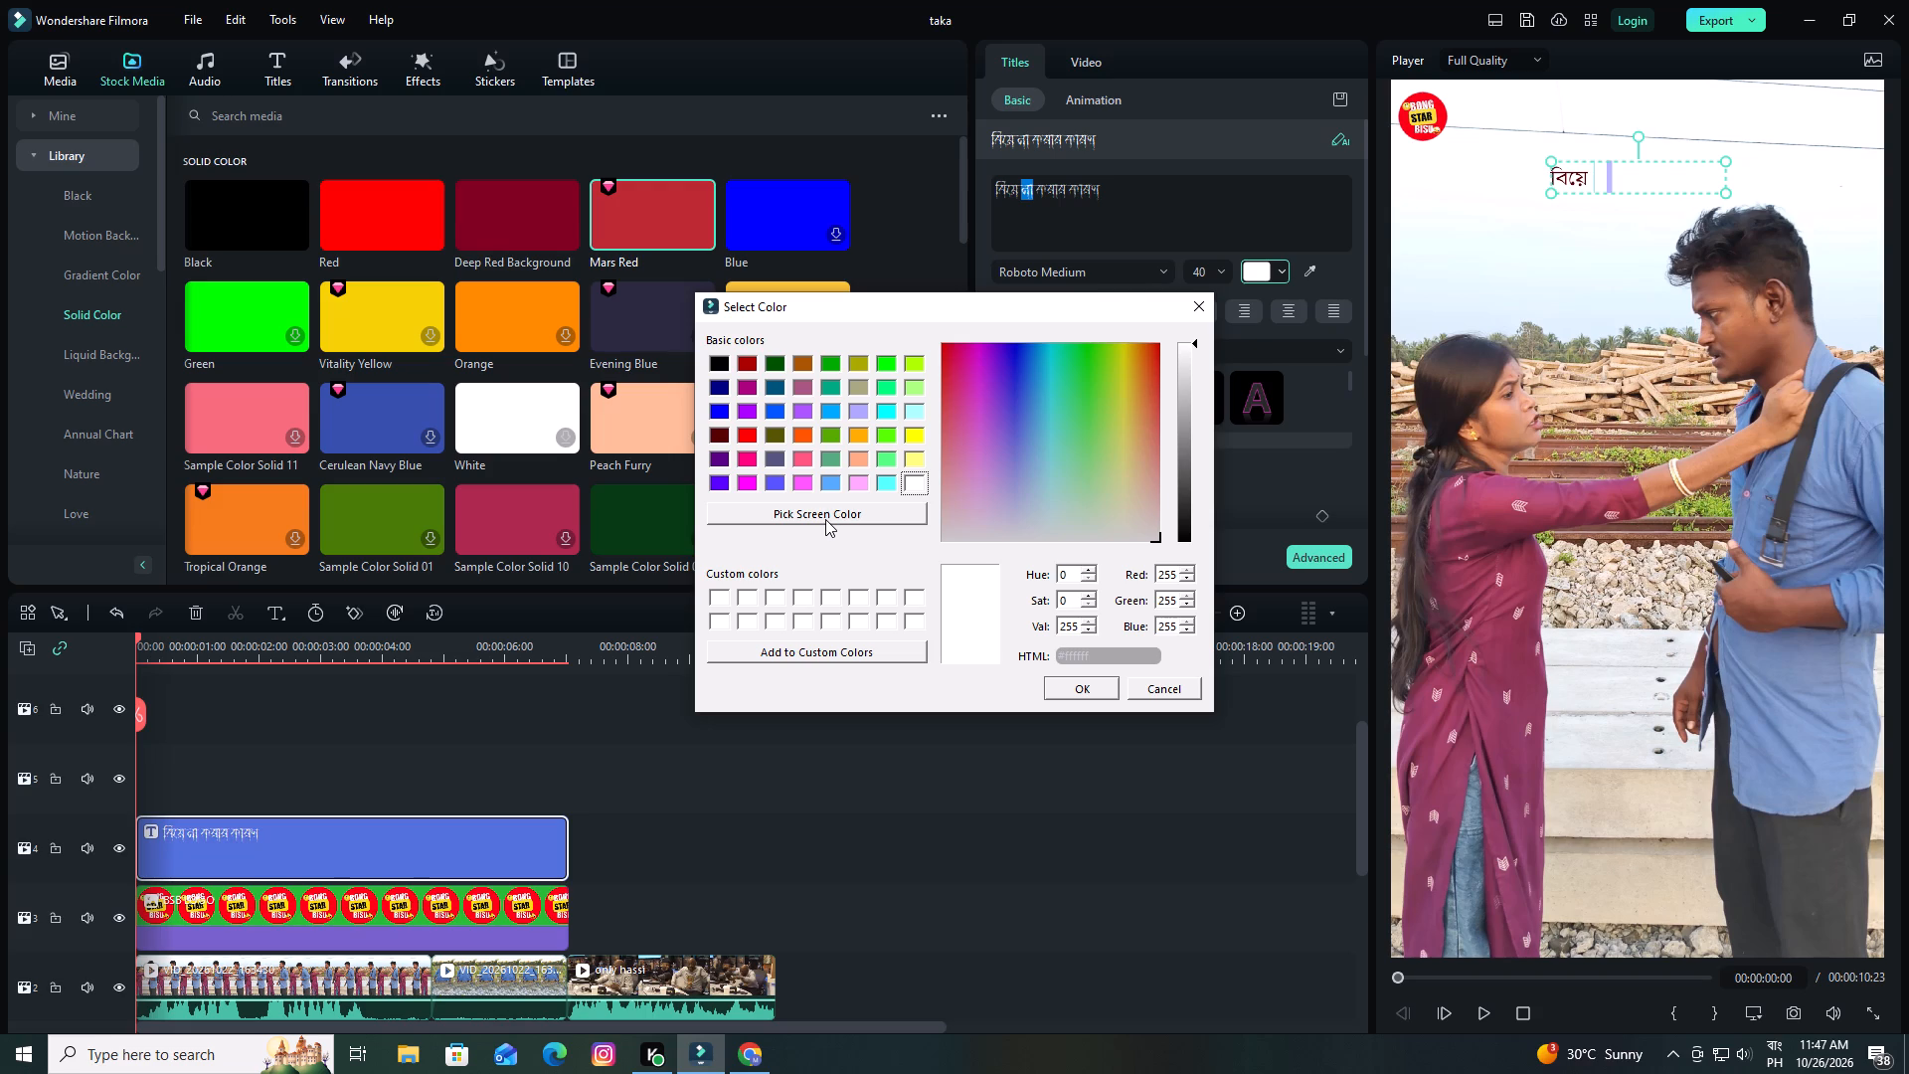
{"action": "left_click", "coordinate": [750, 455]}
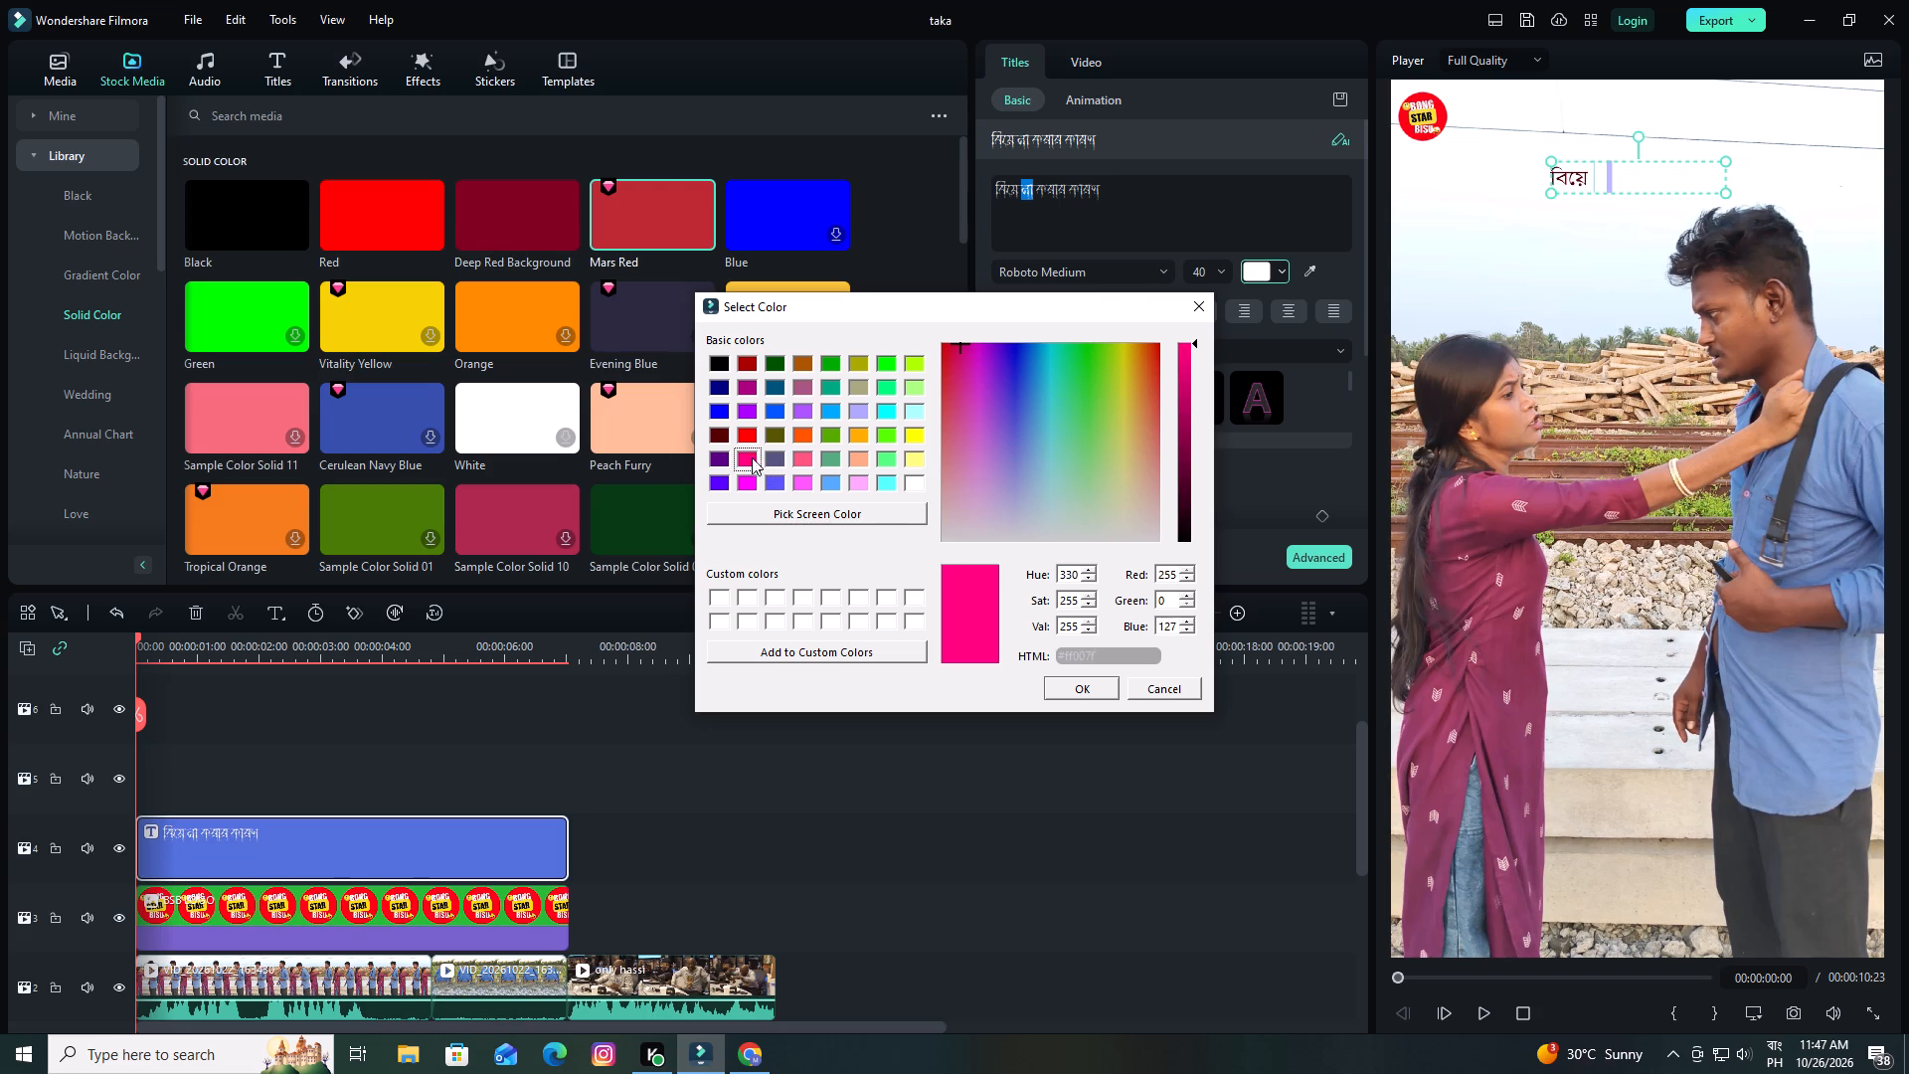
{"action": "left_click", "coordinate": [1080, 685]}
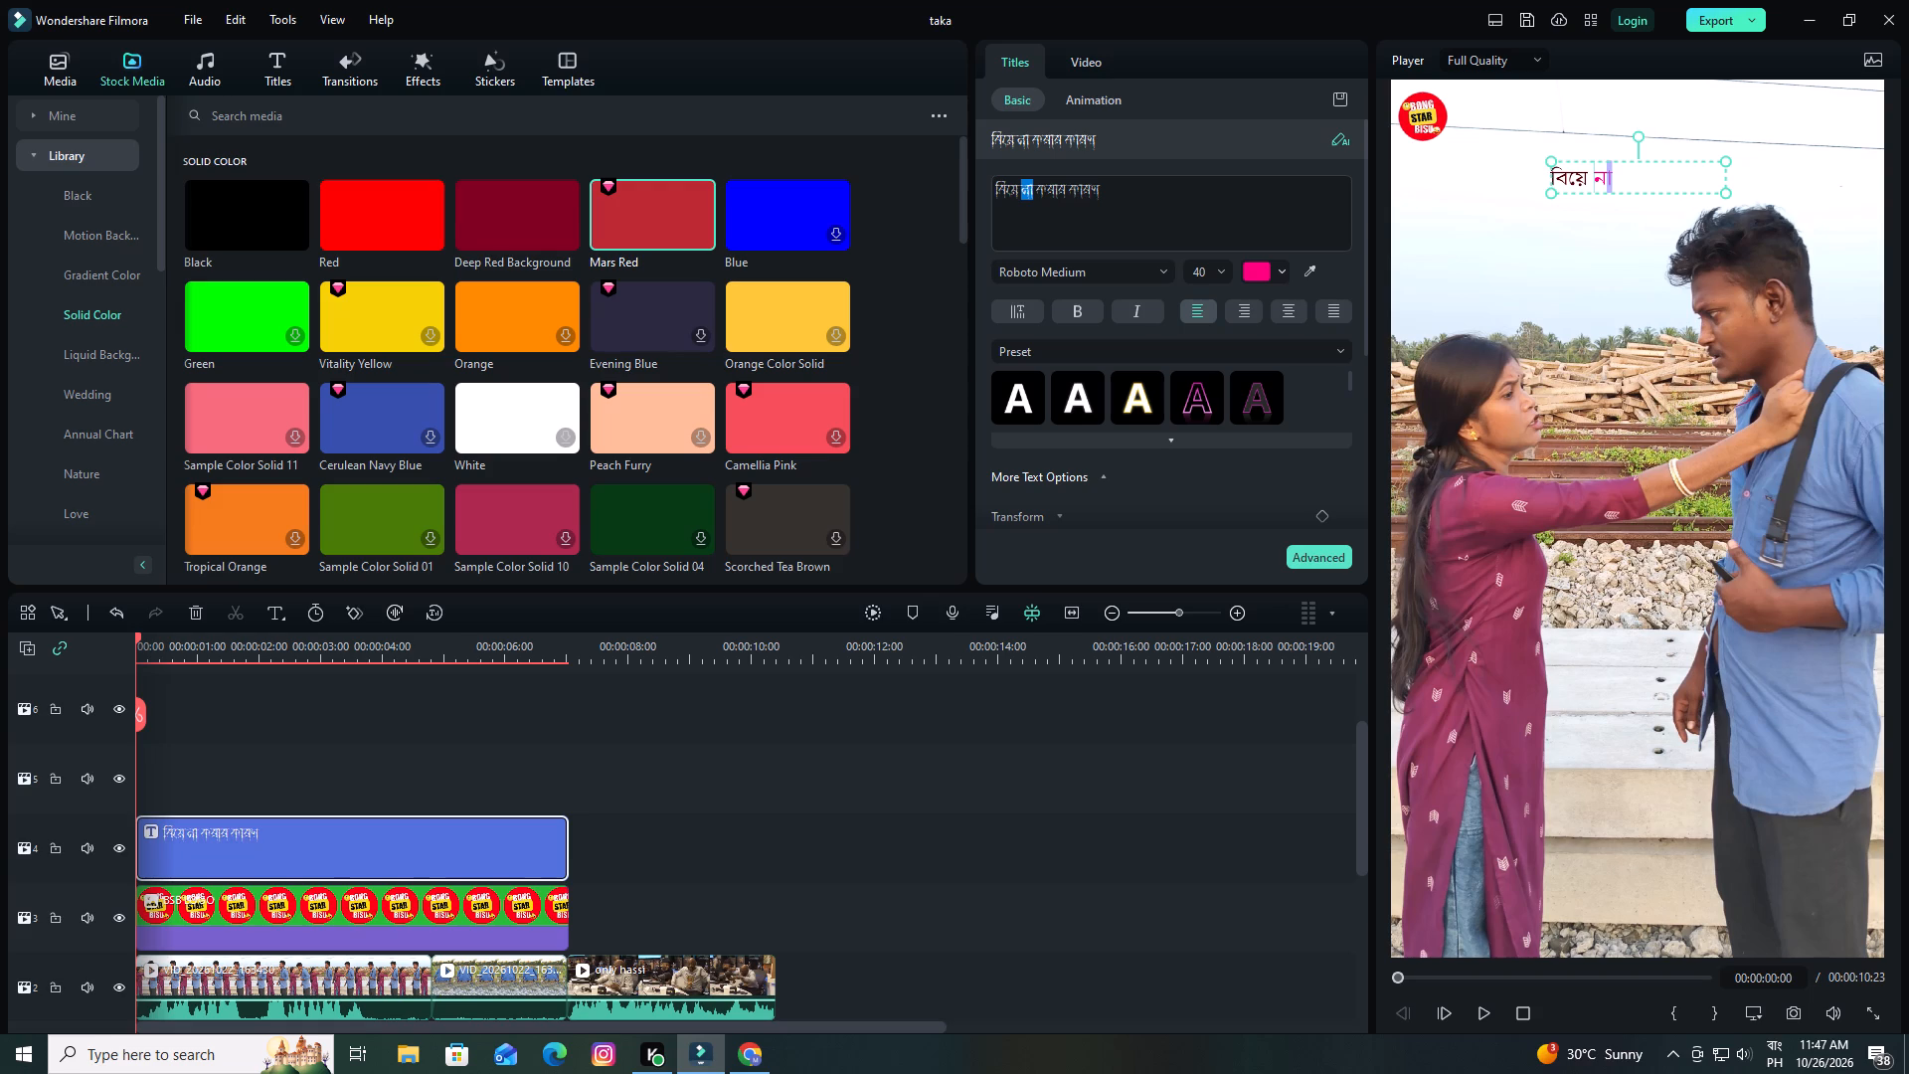
Colour the word "করার" in the Bangla title green.
{"action": "left_click_drag", "start_coordinate": [1065, 189], "coordinate": [1036, 190]}
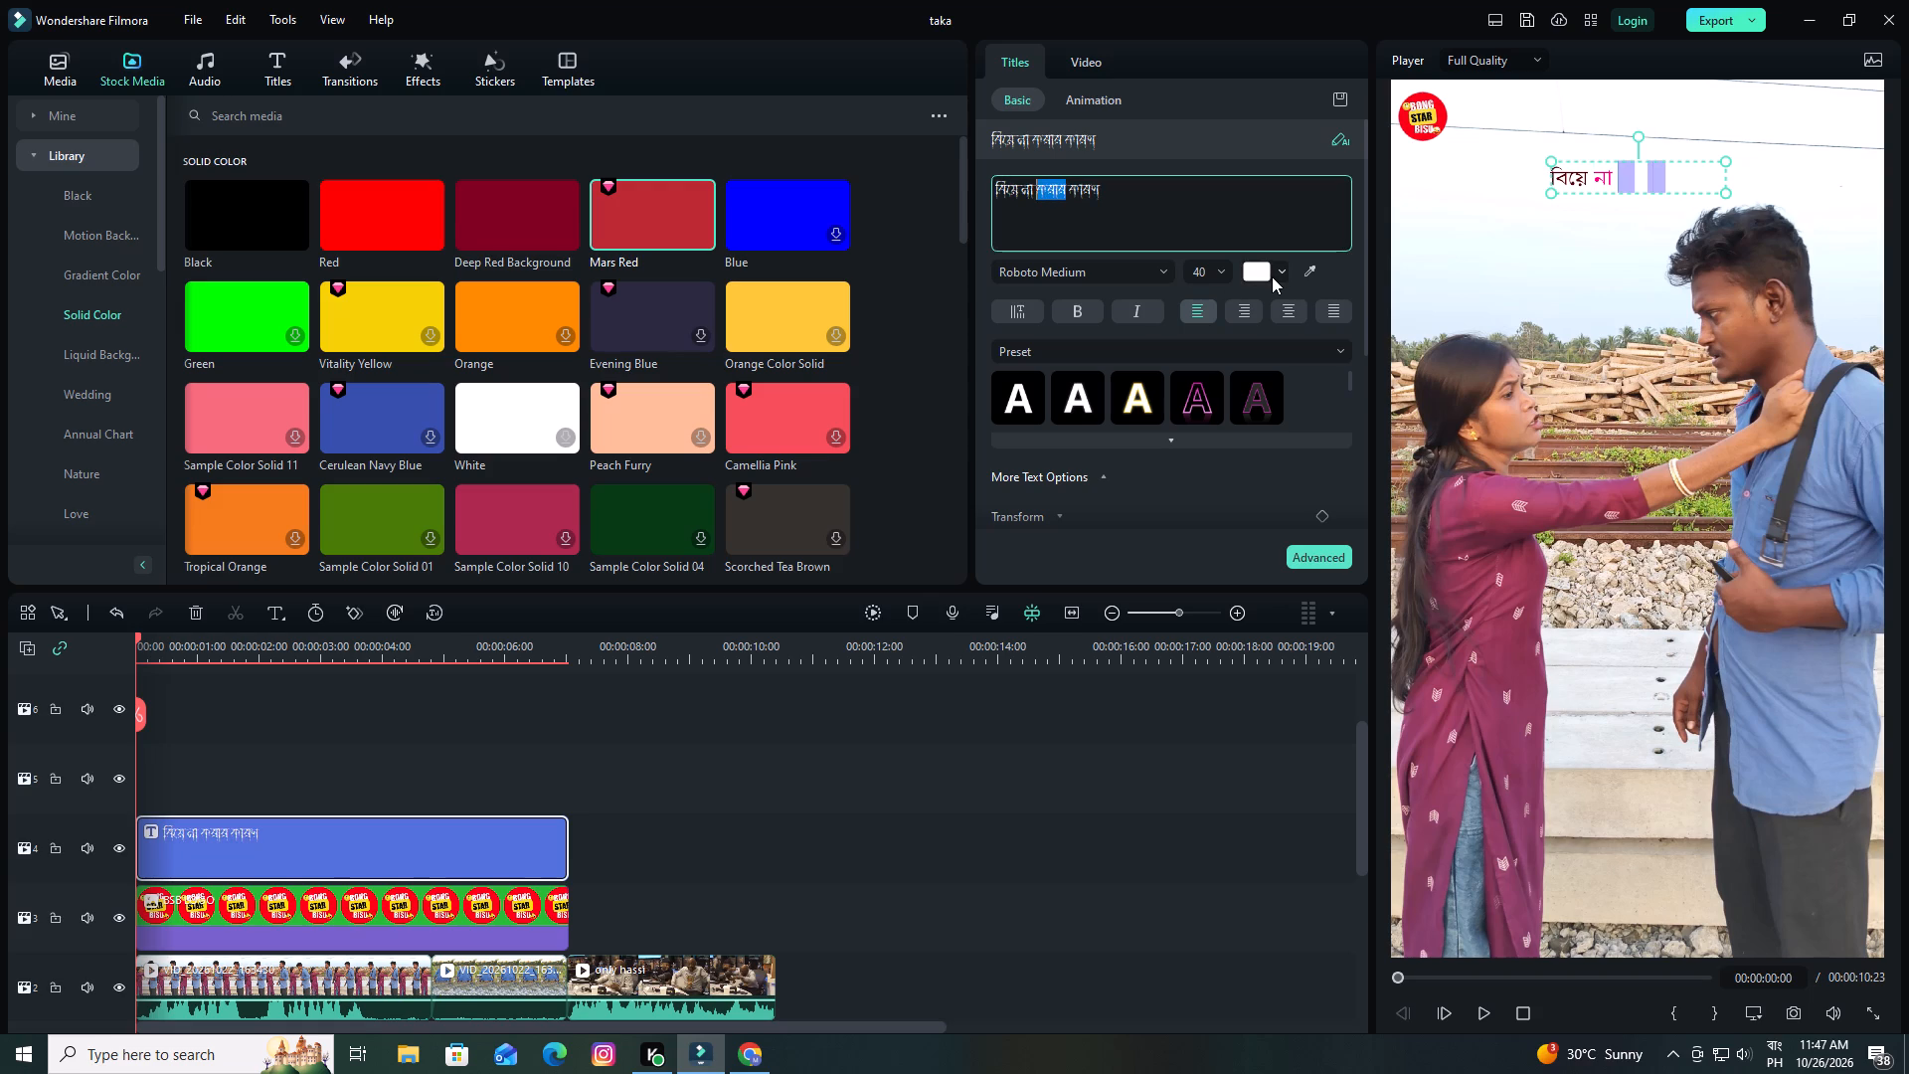
{"action": "left_click", "coordinate": [1283, 272]}
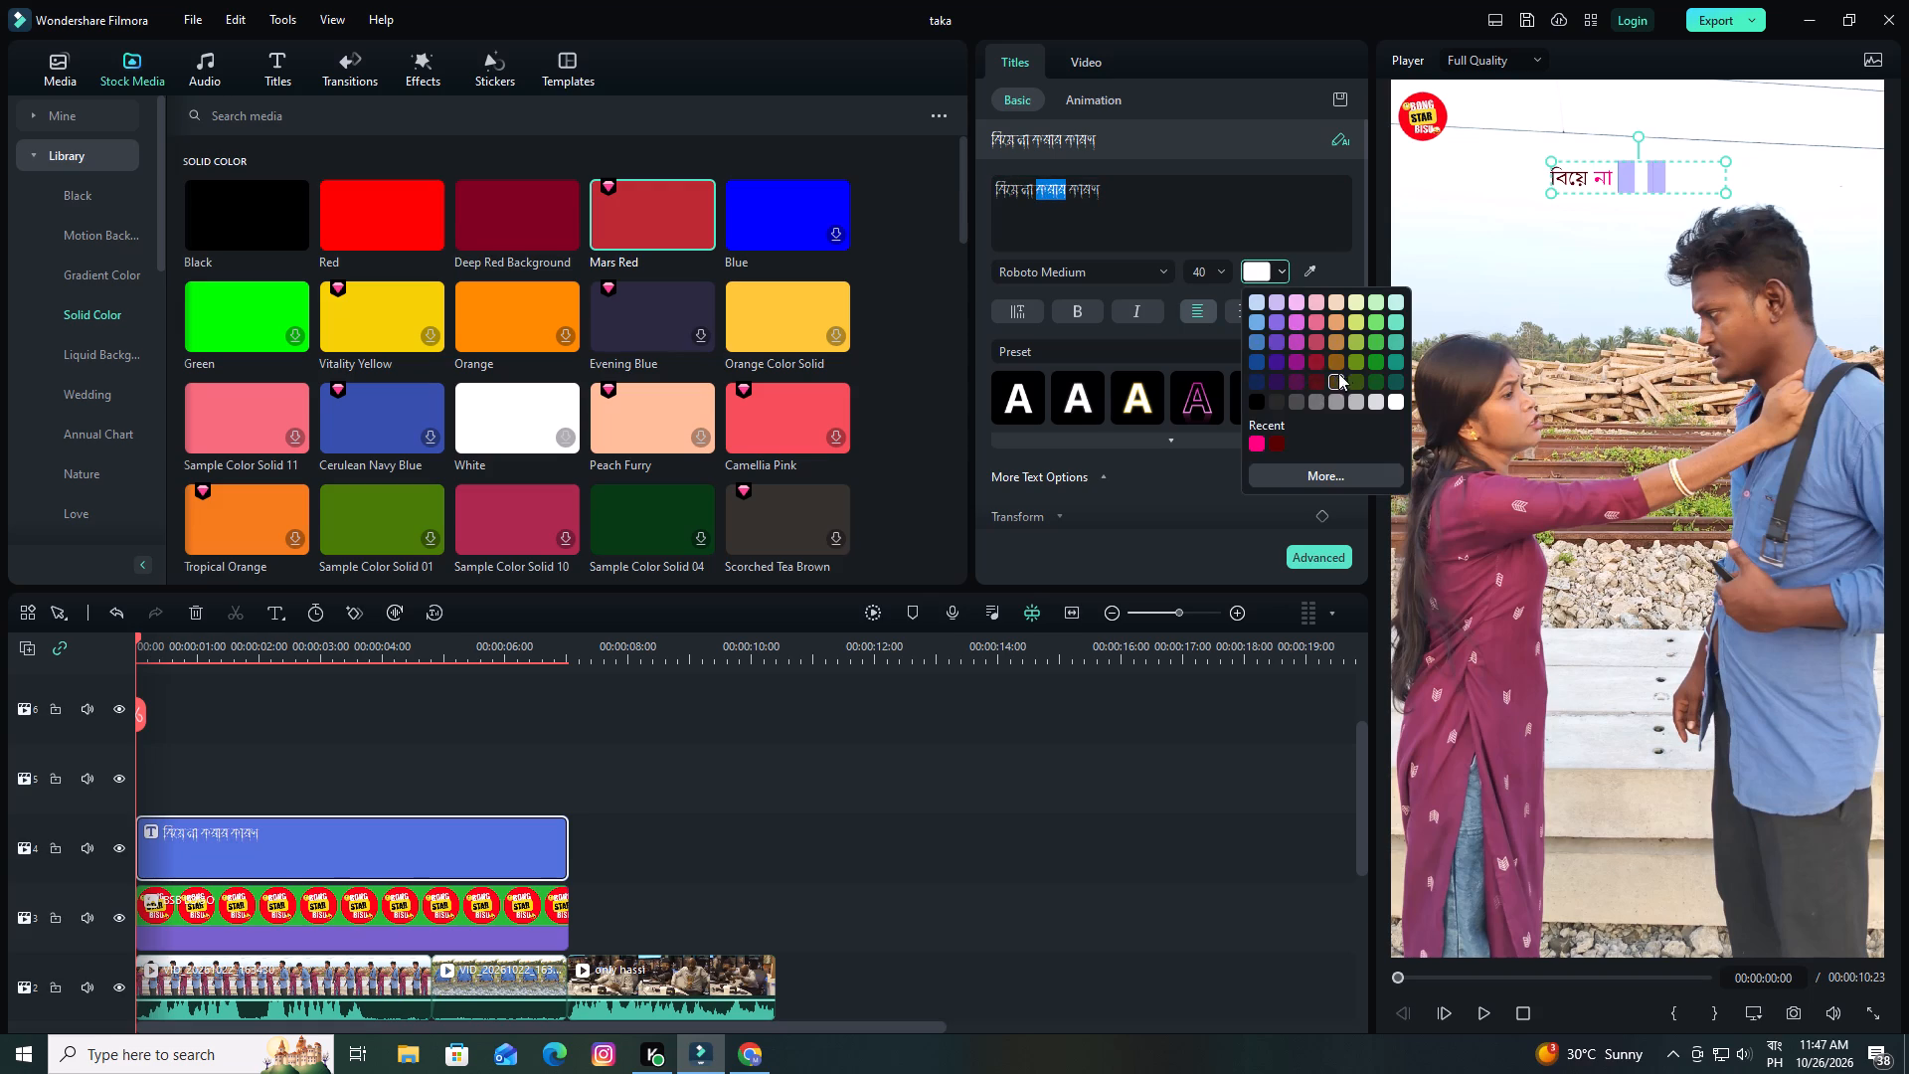
{"action": "left_click", "coordinate": [1378, 358]}
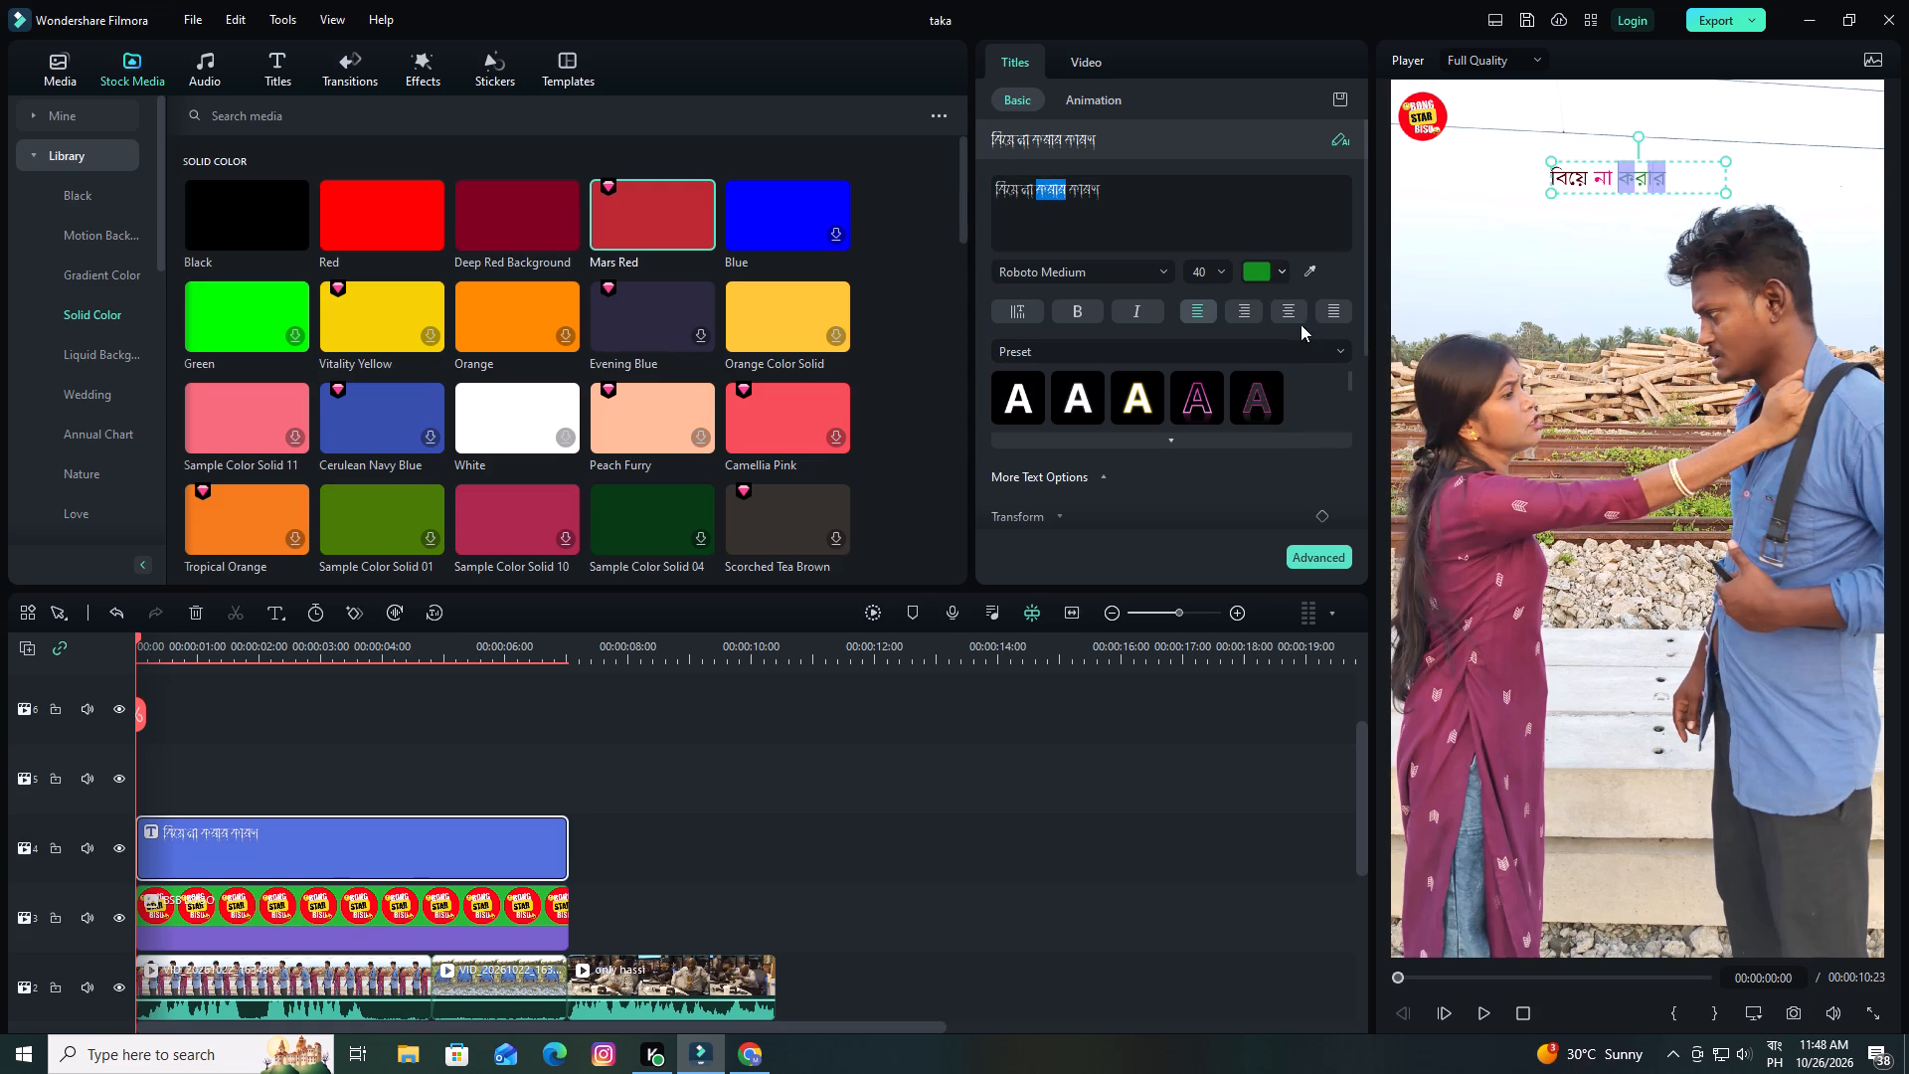
Colour the word "কারণ" in the Bangla title red (RGB 170, 0, 0).
{"action": "left_click_drag", "start_coordinate": [1100, 195], "coordinate": [1083, 193]}
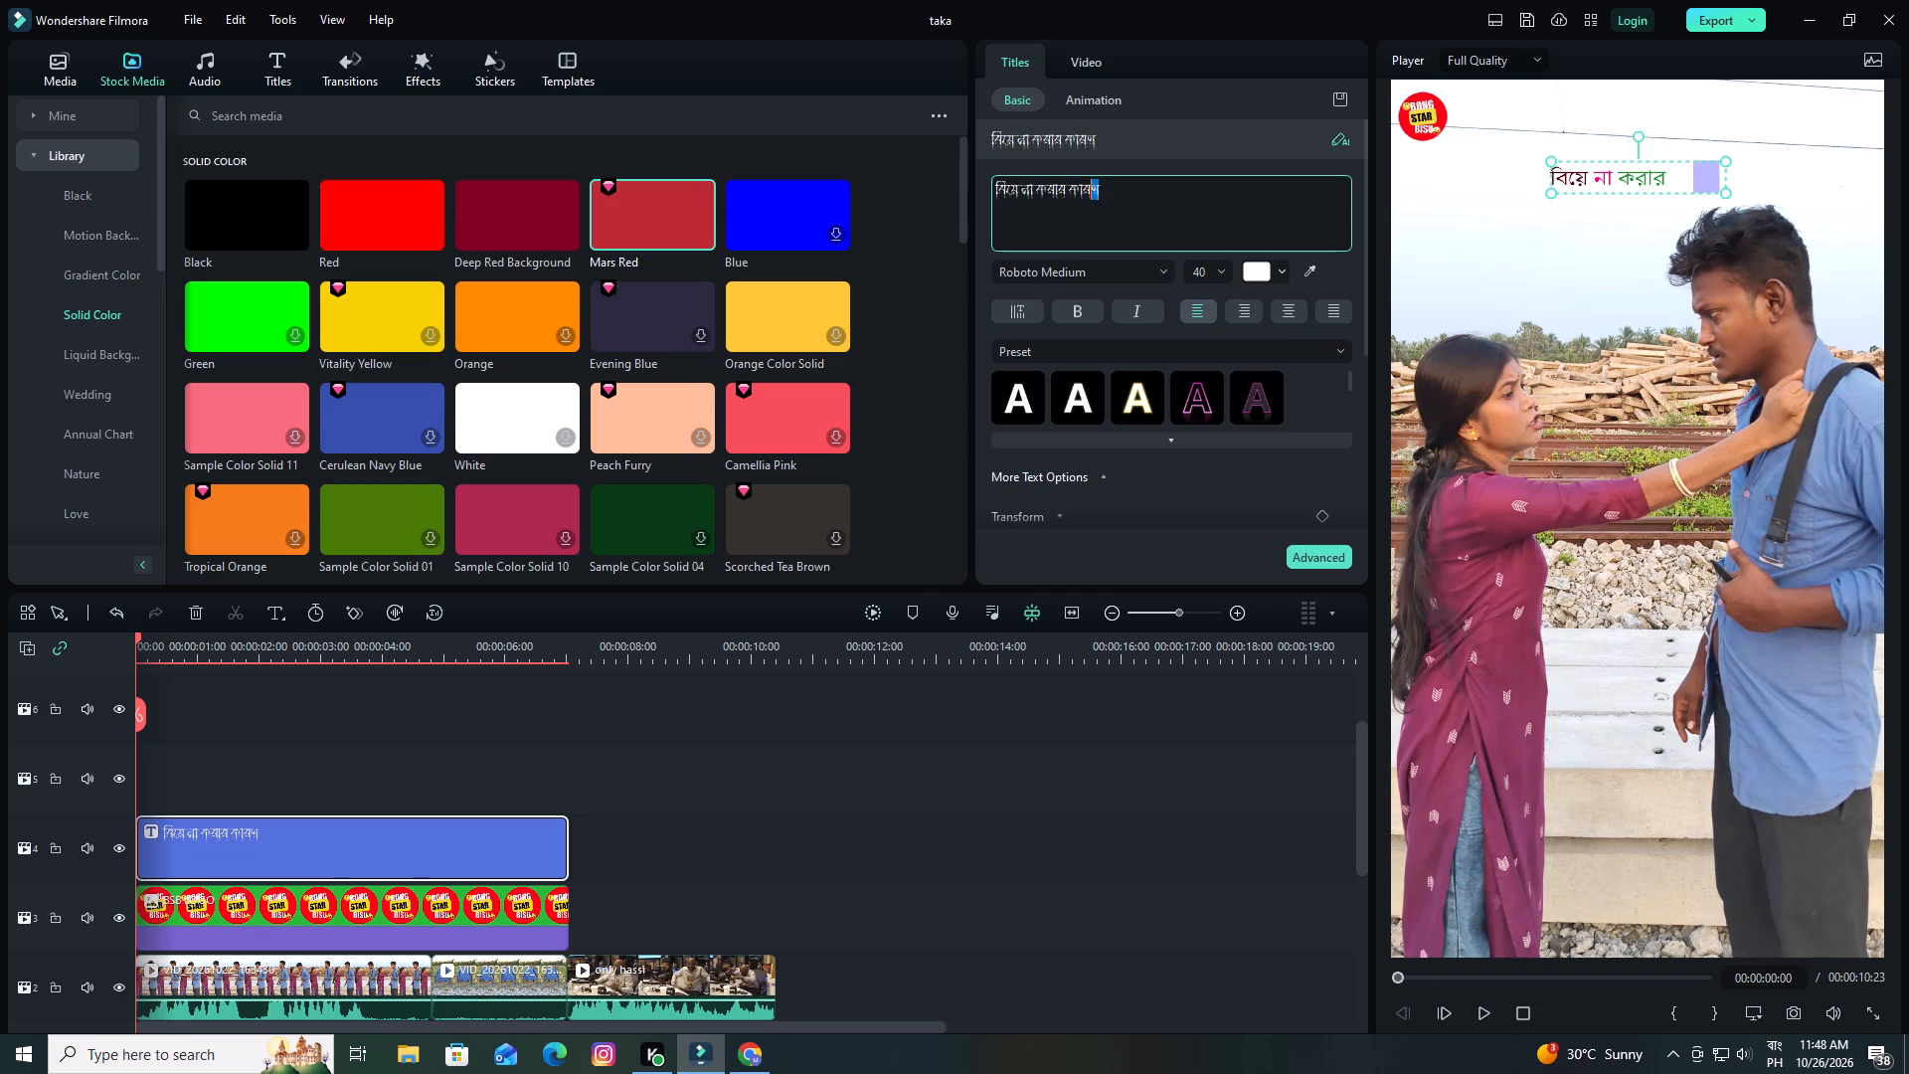
{"action": "left_click_drag", "start_coordinate": [1083, 193], "coordinate": [1071, 192]}
{"action": "left_click", "coordinate": [1282, 273]}
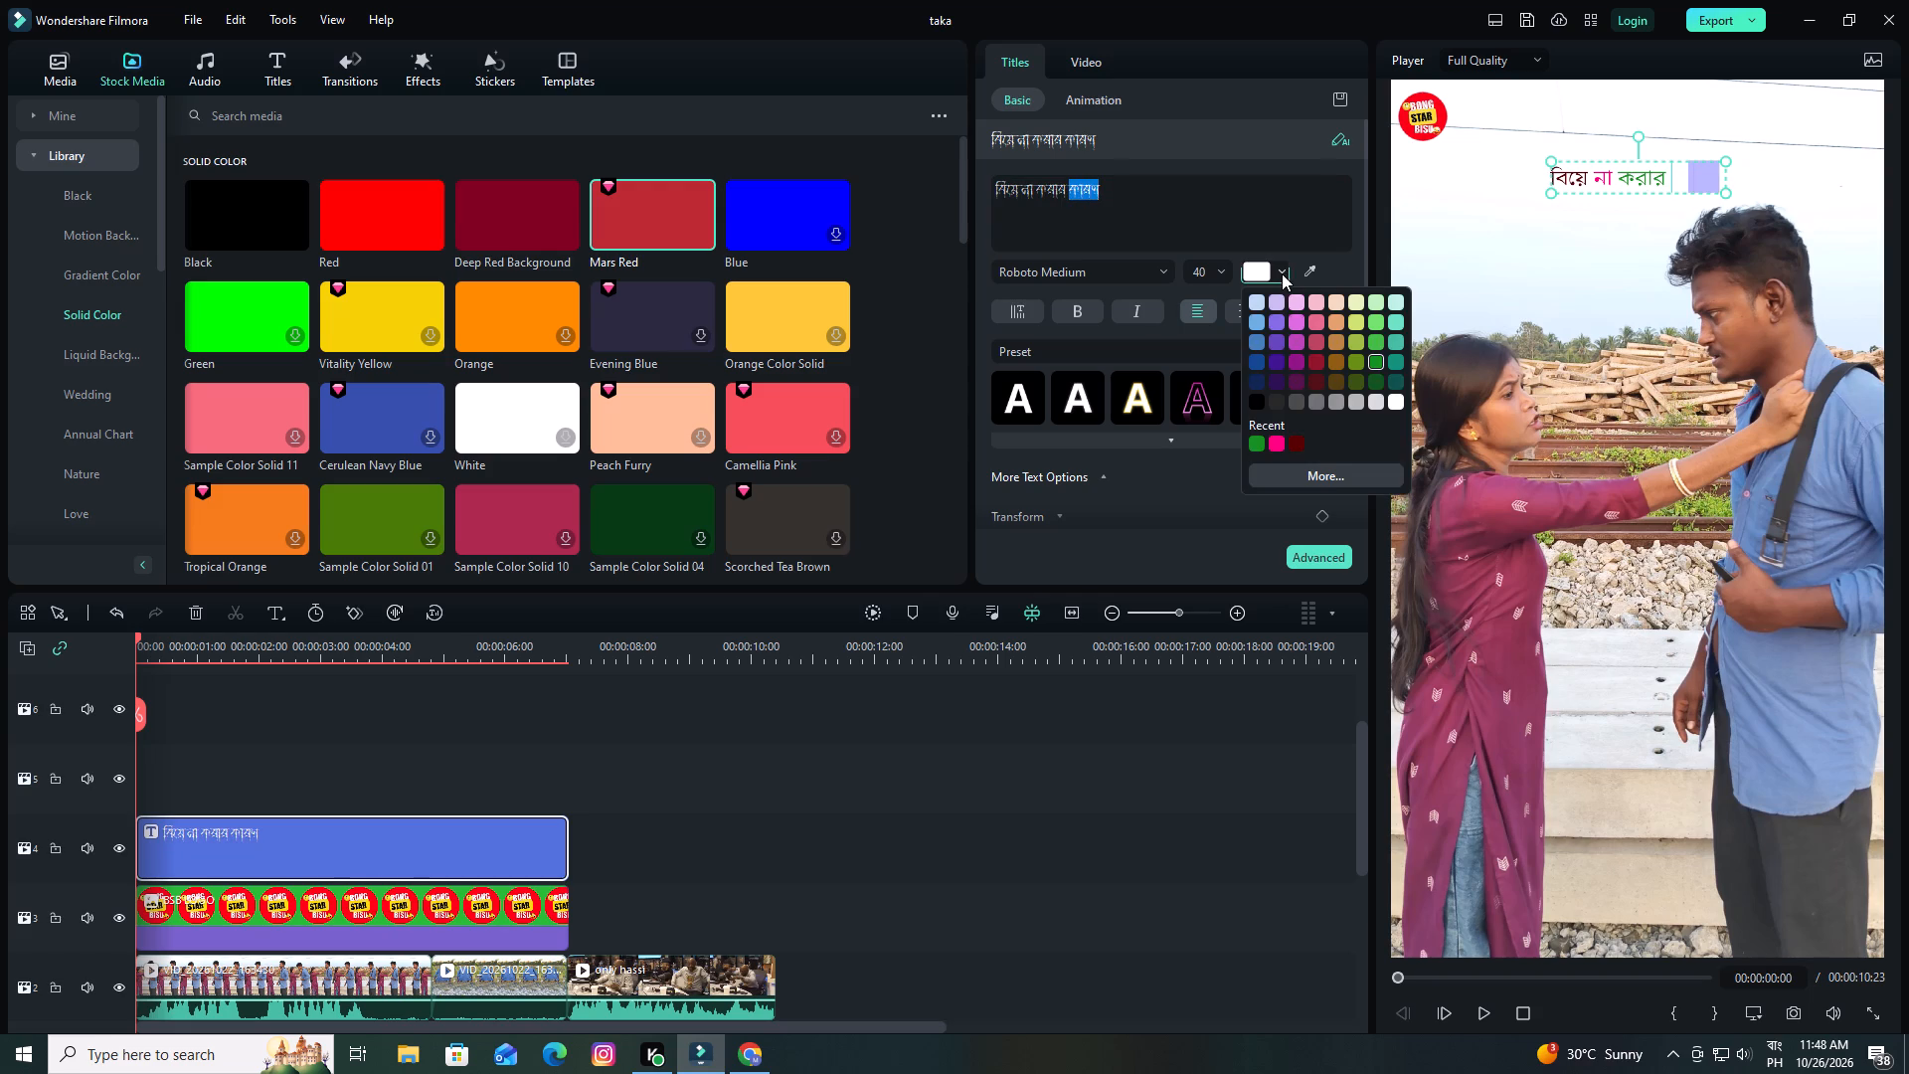
{"action": "left_click", "coordinate": [1317, 473]}
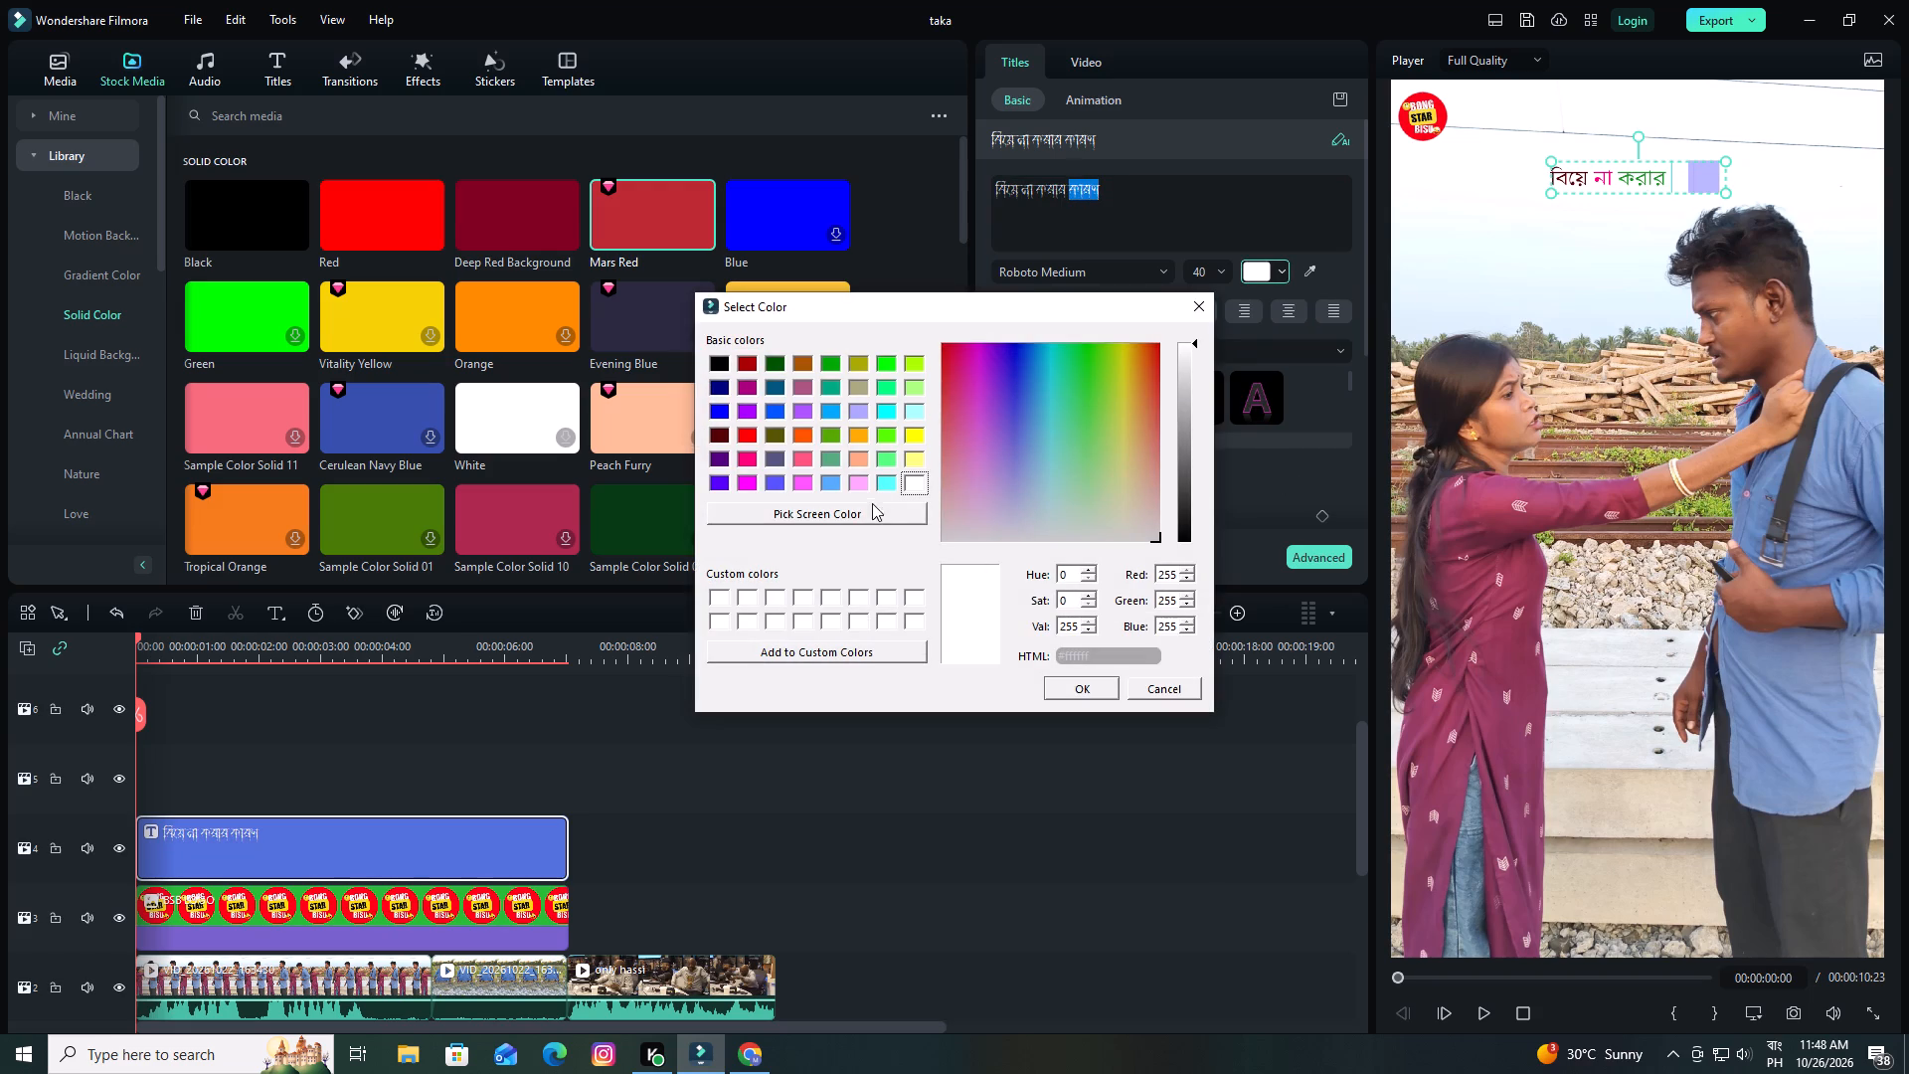
{"action": "scroll", "coordinate": [831, 453], "scroll_direction": "down", "scroll_amount": 1}
{"action": "left_click", "coordinate": [751, 364]}
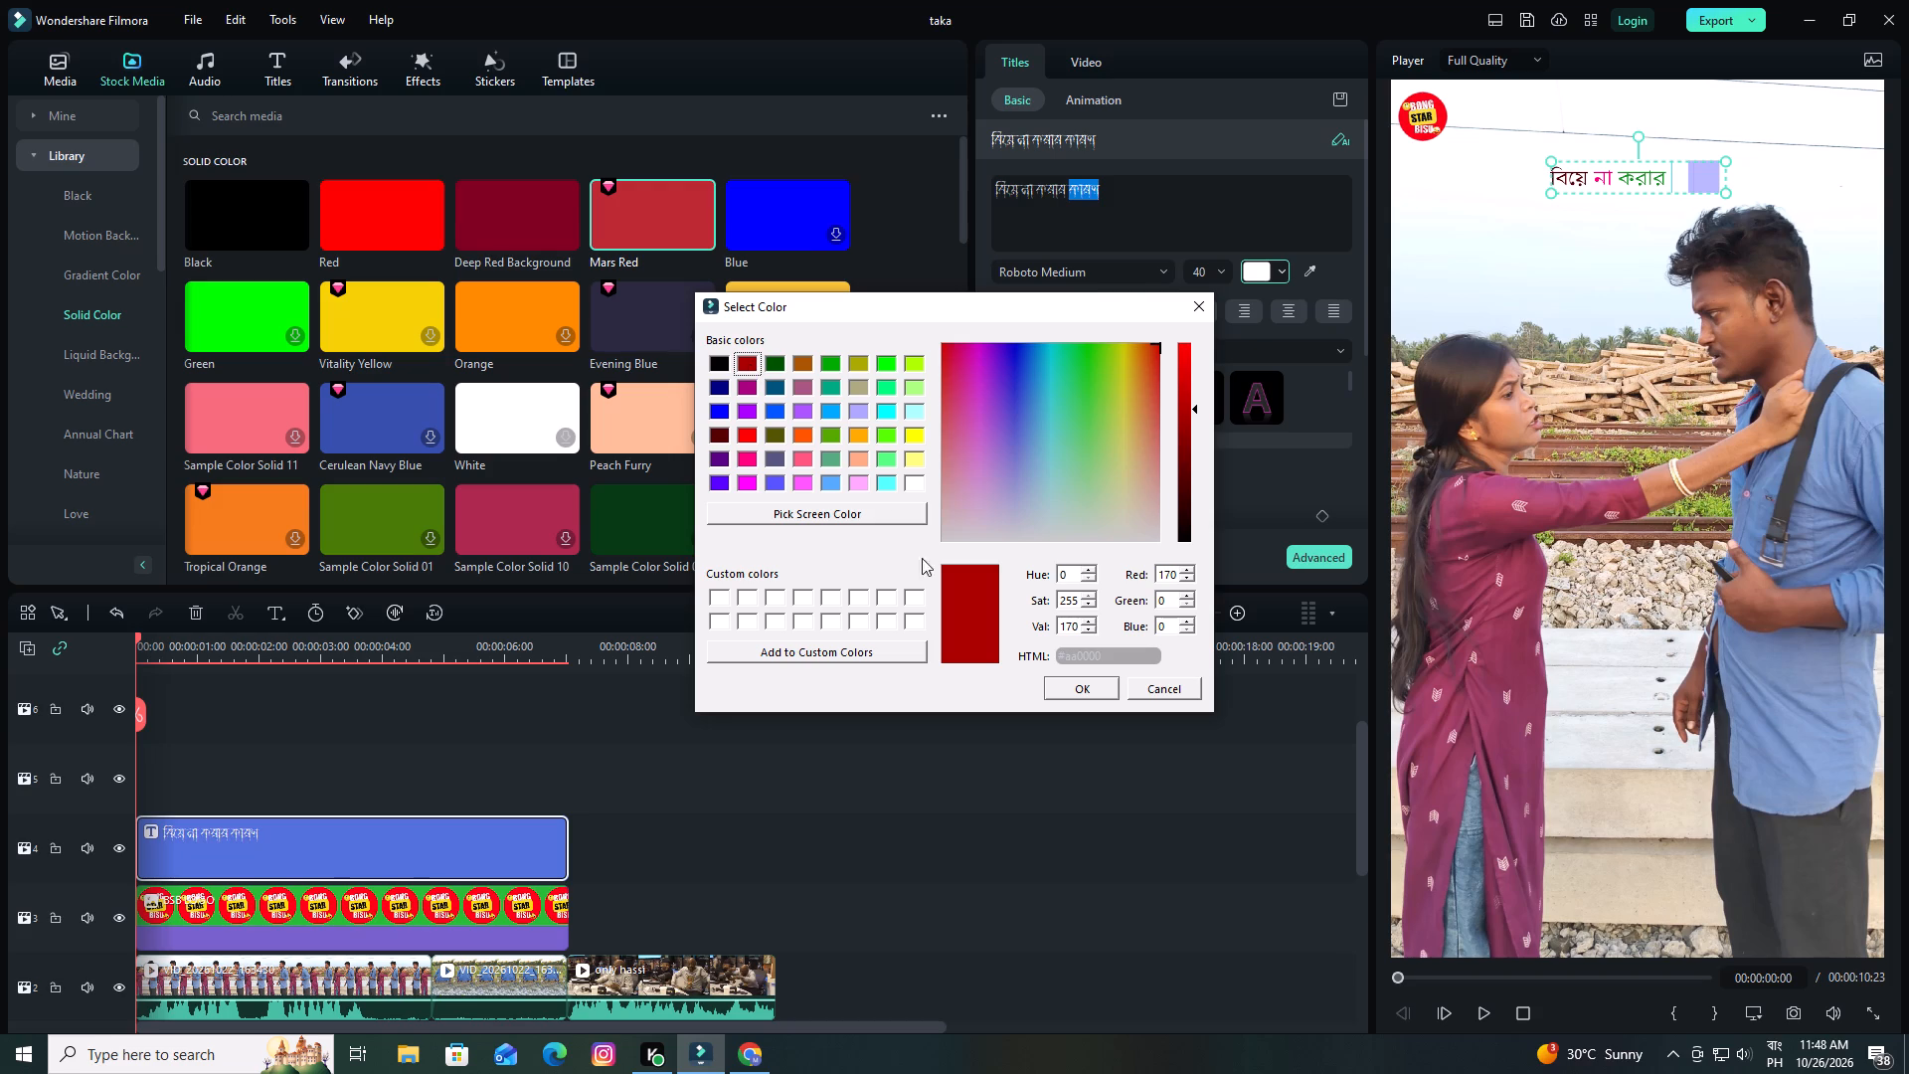
{"action": "left_click", "coordinate": [1095, 688]}
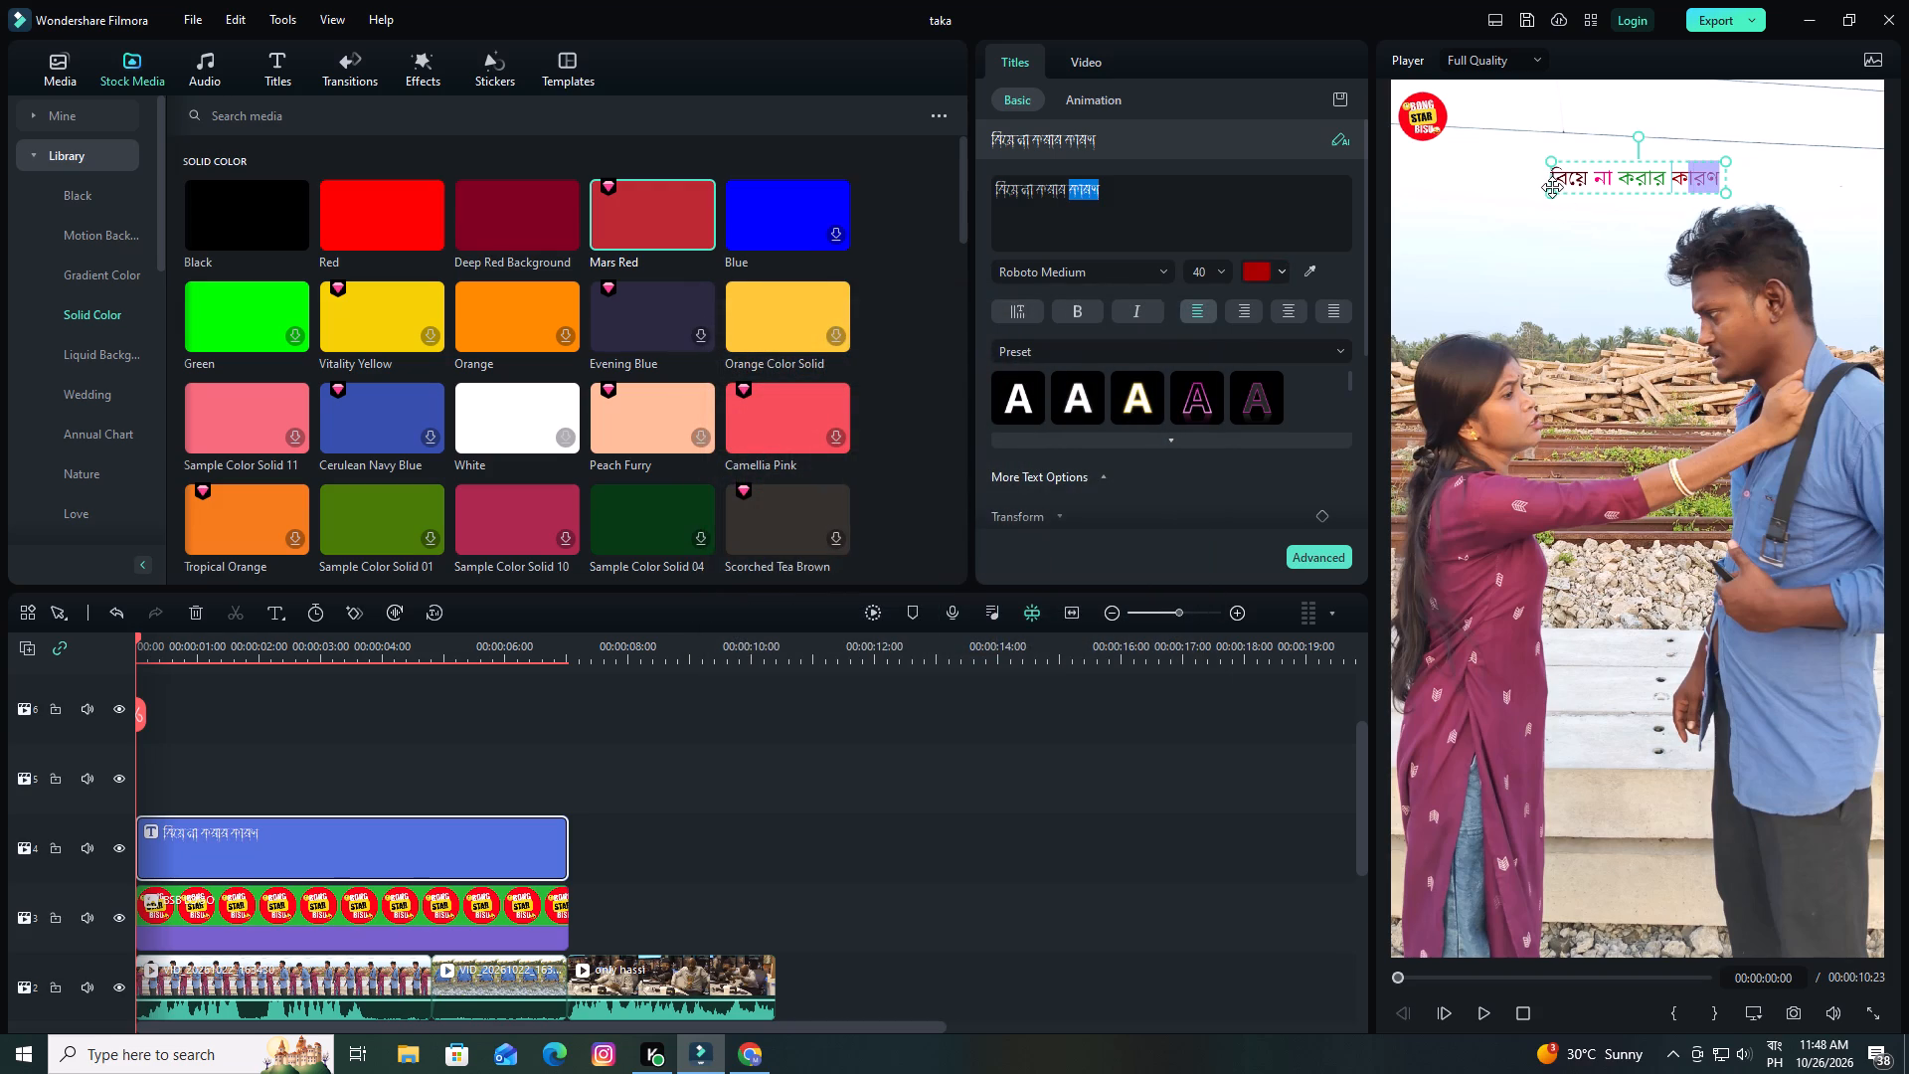
Enlarge the Bangla title to font size 53 and move it slightly higher in the frame.
{"action": "left_click_drag", "start_coordinate": [1552, 195], "coordinate": [1541, 201]}
{"action": "left_click_drag", "start_coordinate": [1616, 192], "coordinate": [1624, 166]}
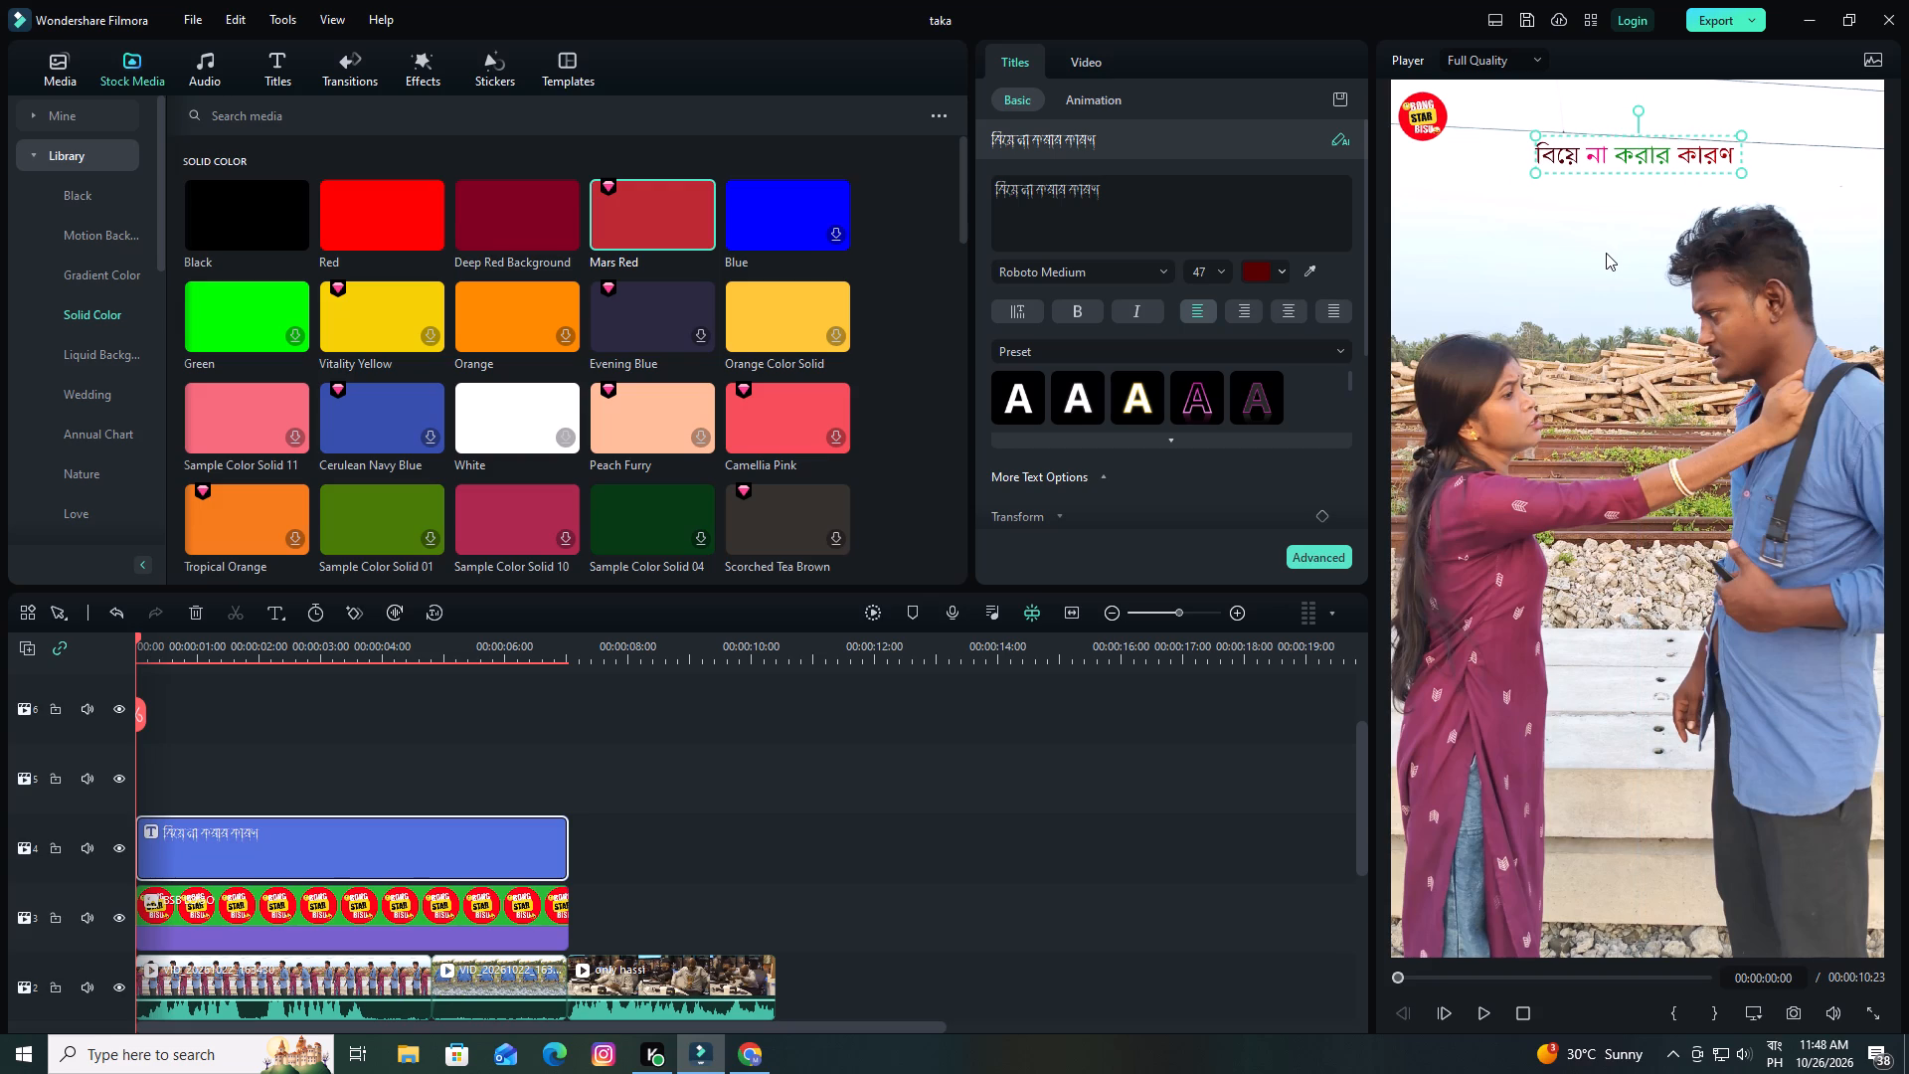
{"action": "left_click", "coordinate": [1538, 175]}
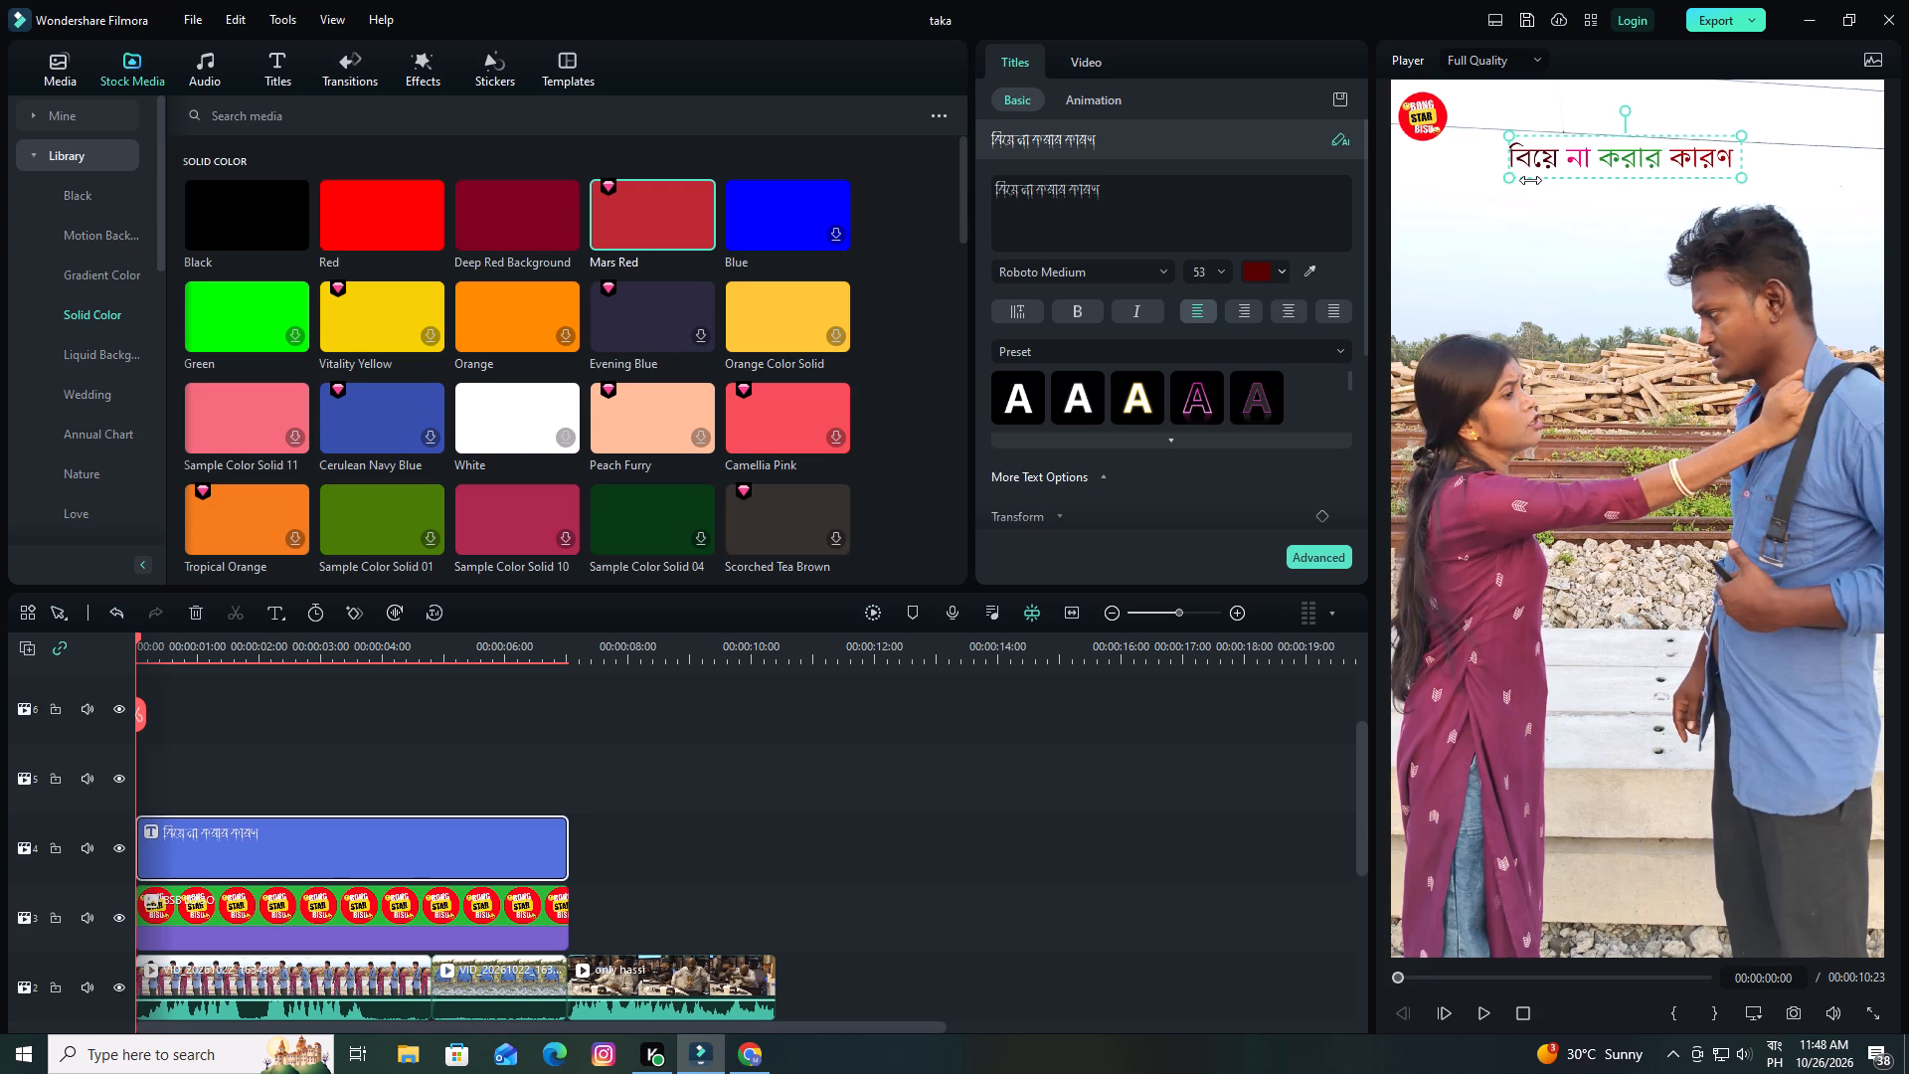
Browse the fonts from Roboto Medium onward and set the Bangla title's font to Vrinda Negreta.
{"action": "left_click", "coordinate": [1164, 269]}
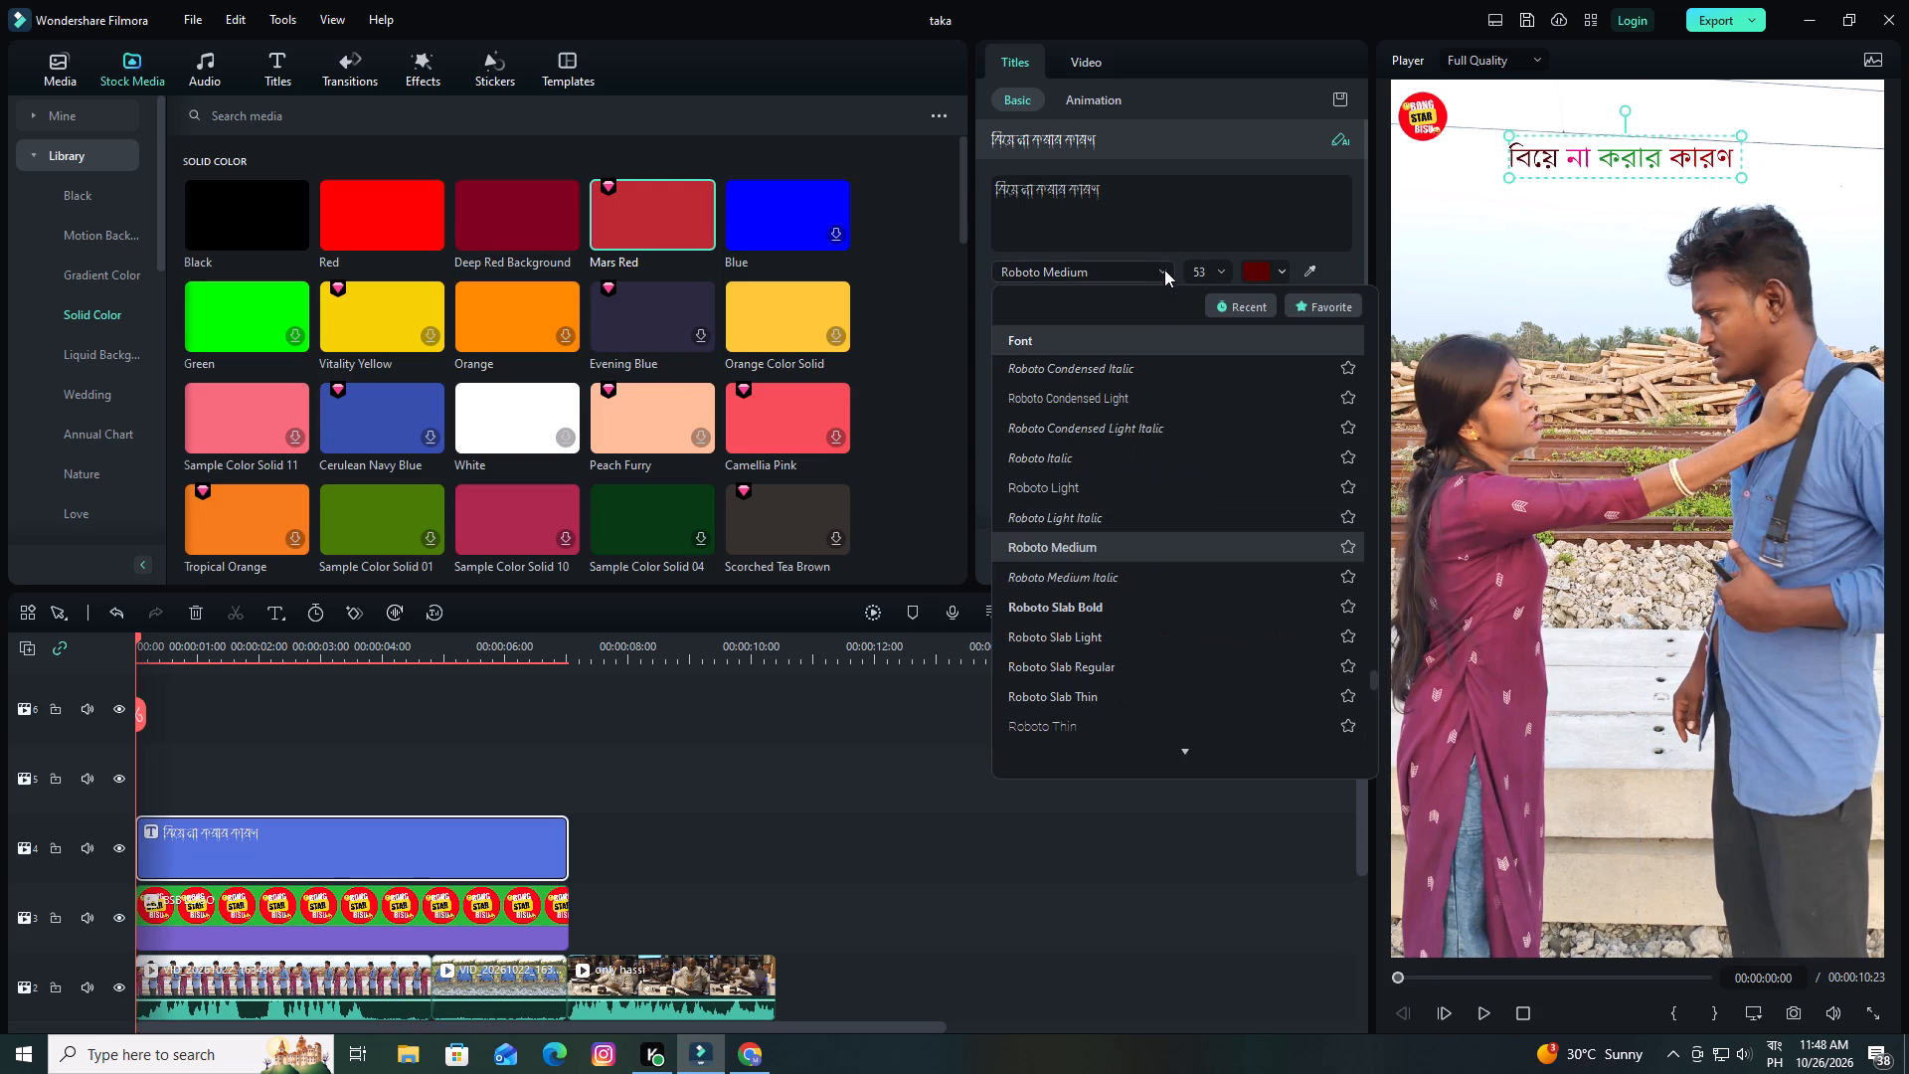
{"action": "scroll", "coordinate": [1069, 613], "scroll_direction": "down", "scroll_amount": 2}
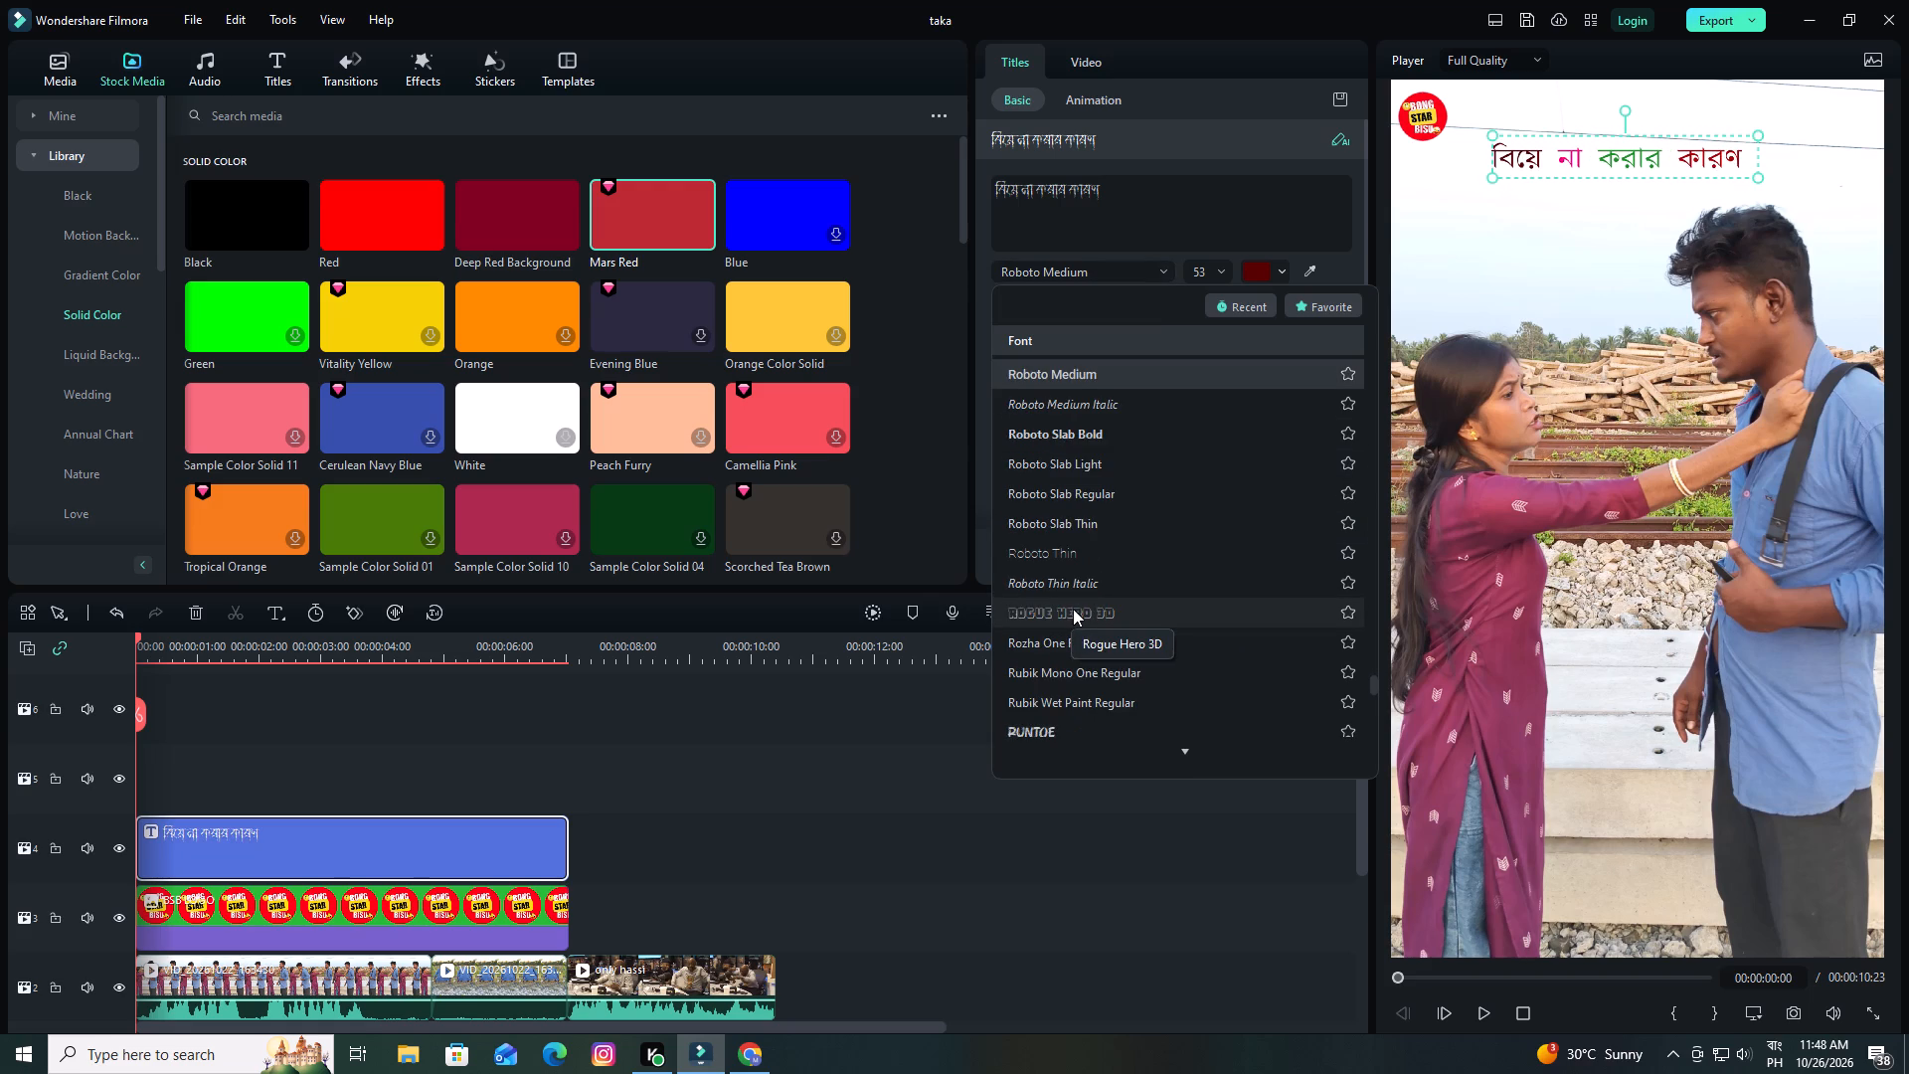
{"action": "scroll", "coordinate": [1073, 609], "scroll_direction": "down", "scroll_amount": 5}
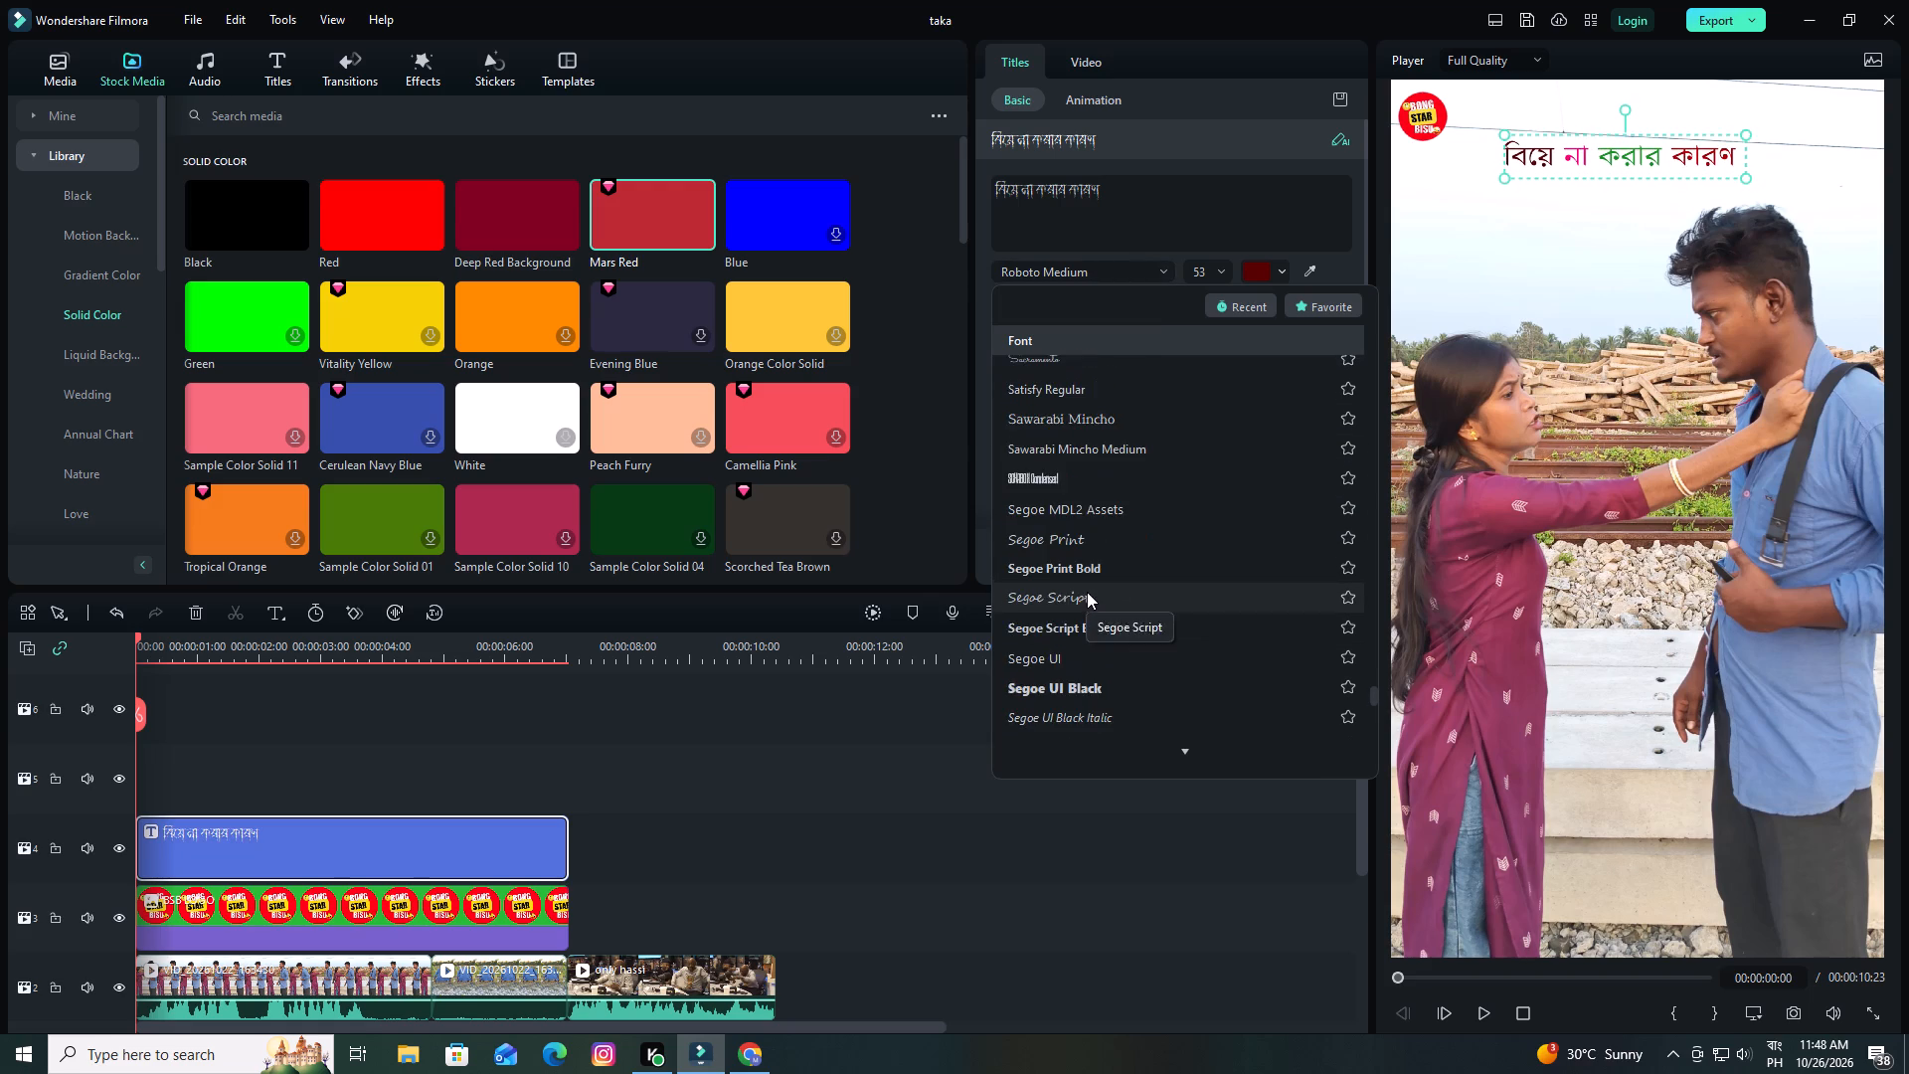
{"action": "scroll", "coordinate": [1088, 592], "scroll_direction": "down", "scroll_amount": 4}
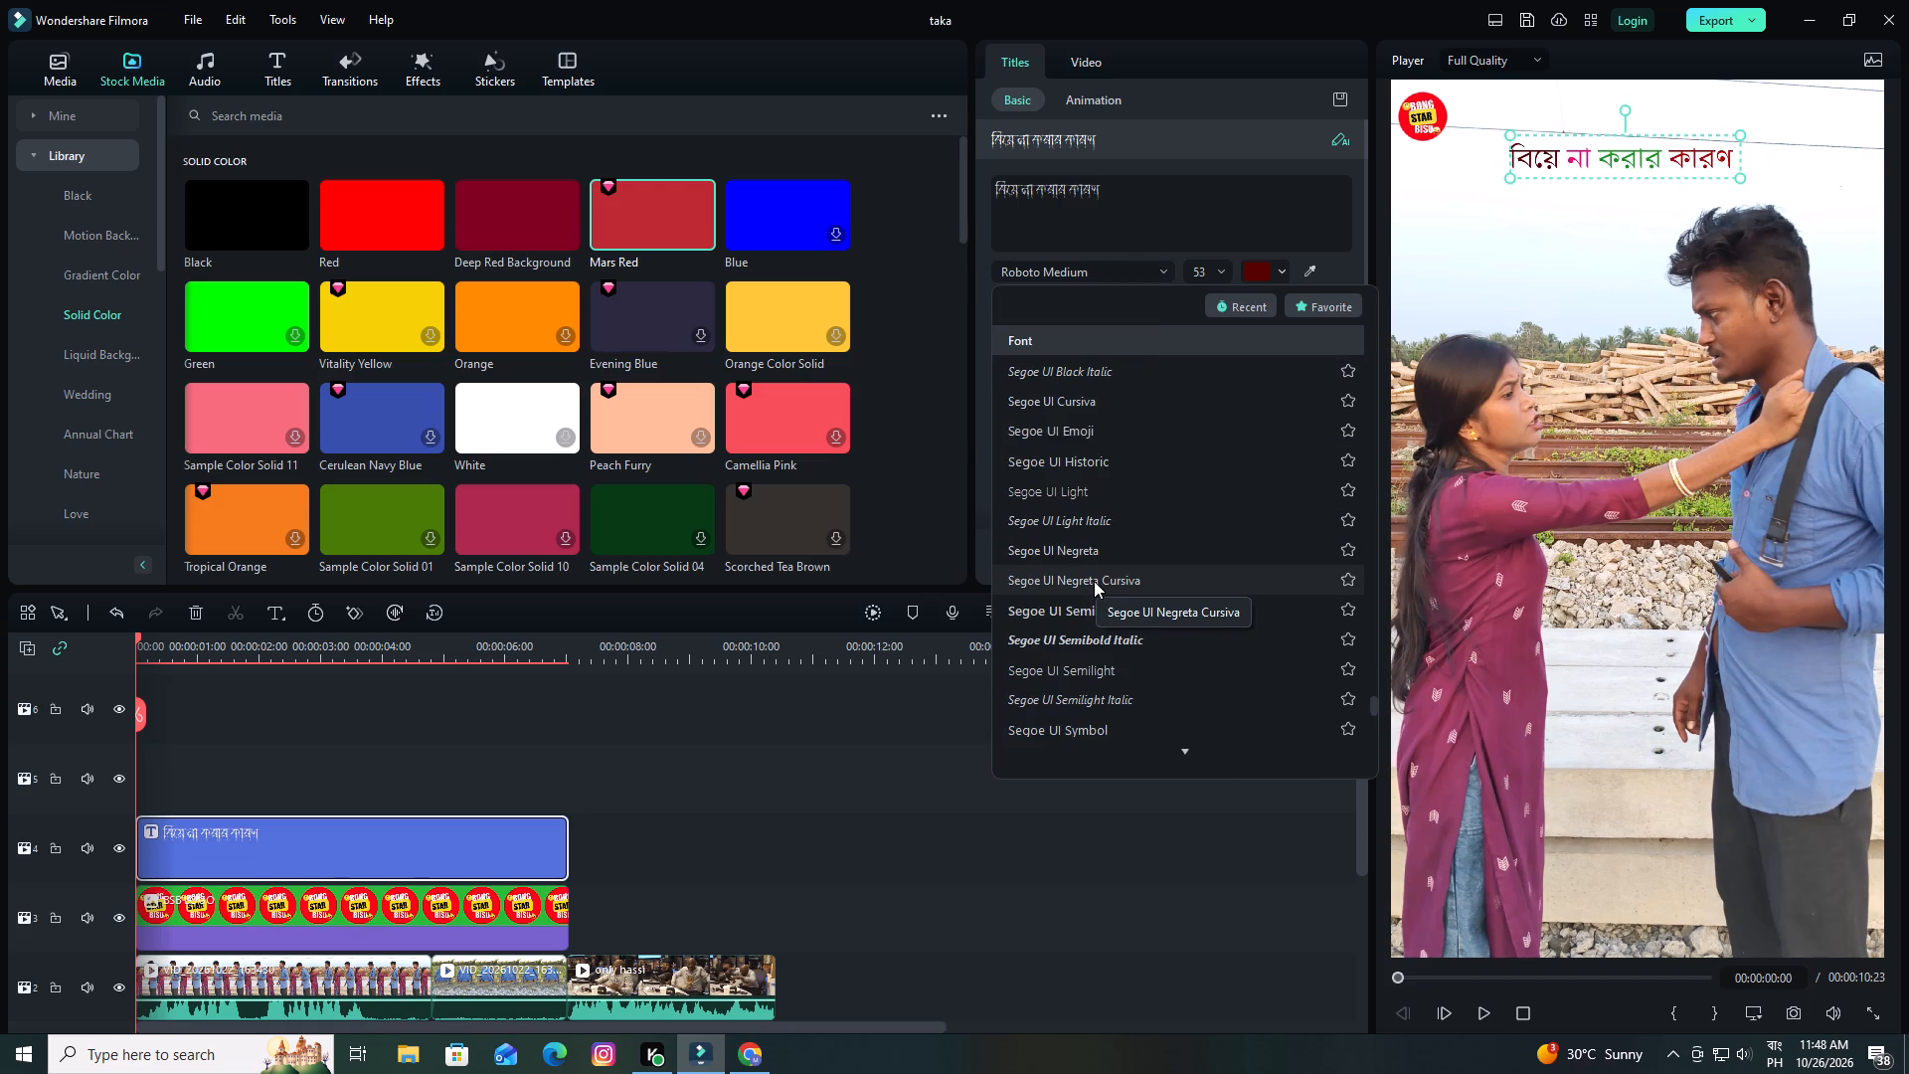
{"action": "scroll", "coordinate": [1094, 581], "scroll_direction": "down", "scroll_amount": 3}
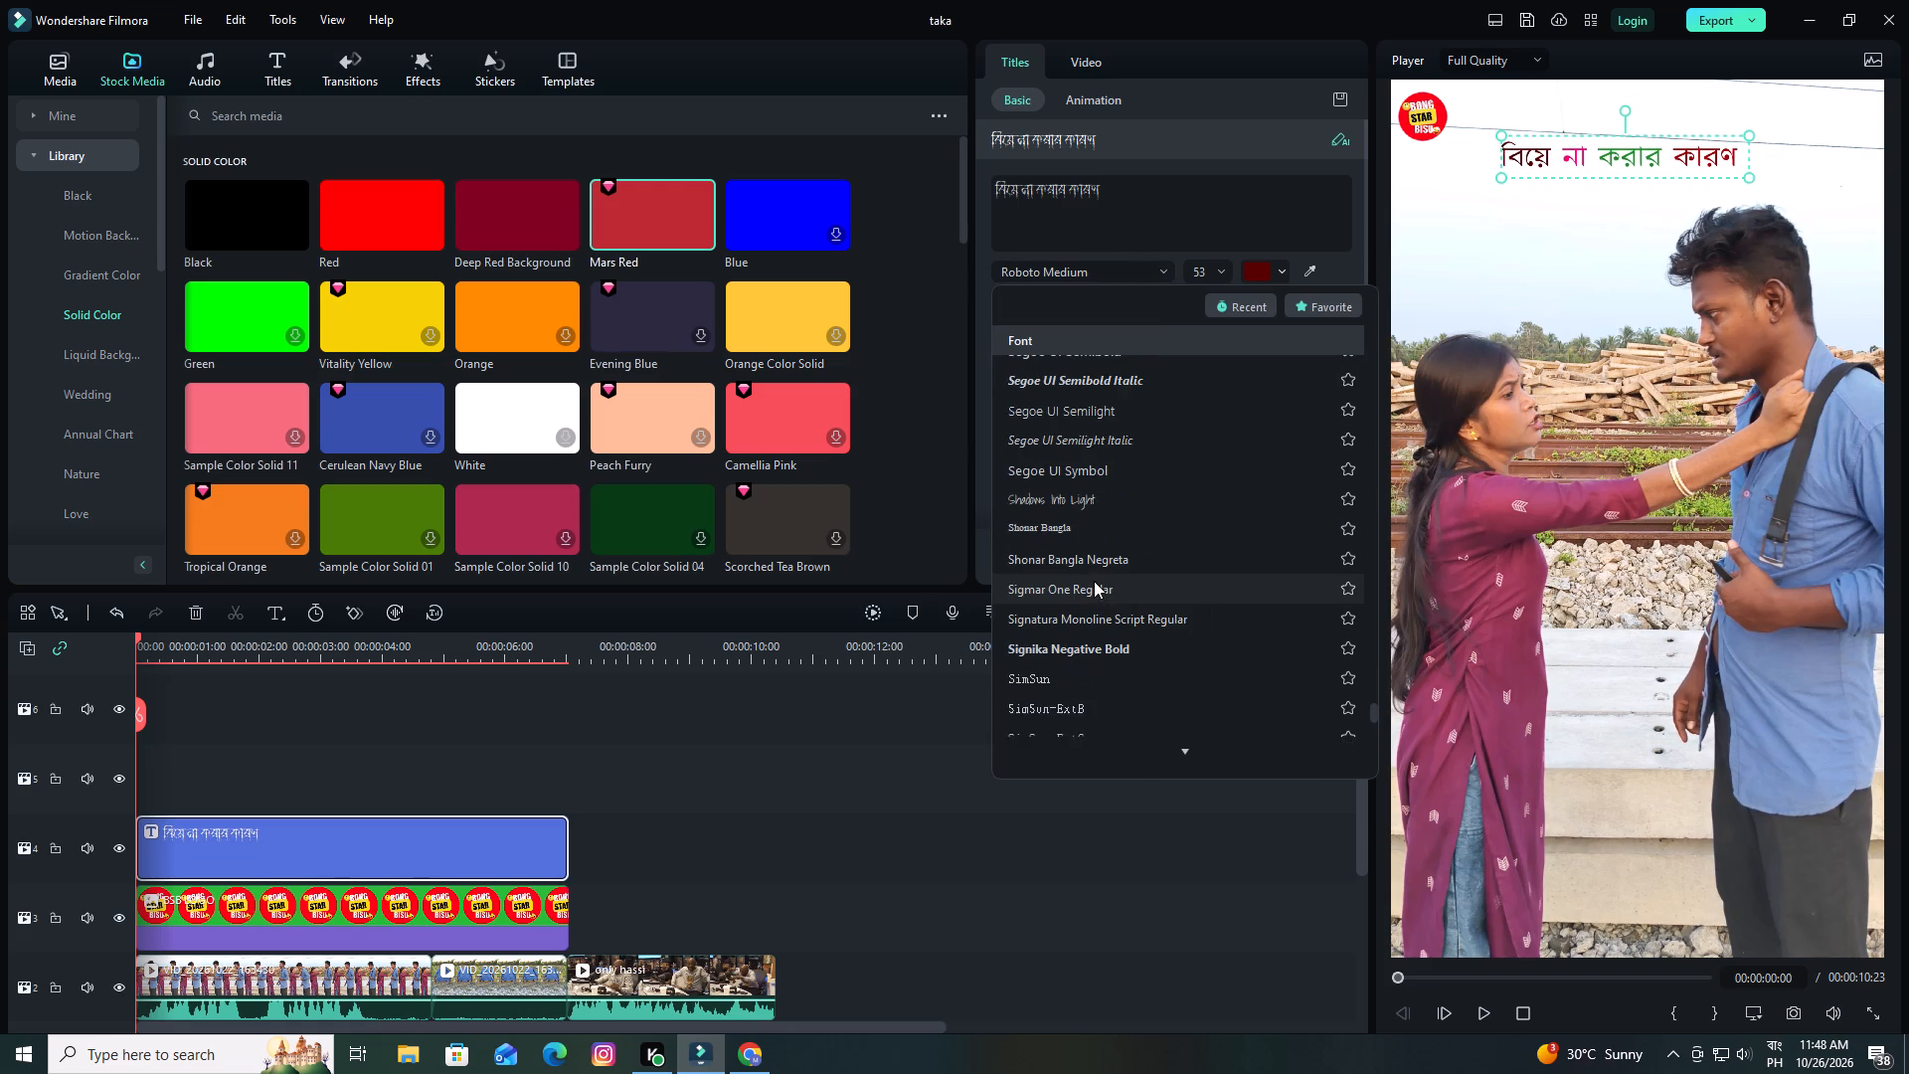
{"action": "scroll", "coordinate": [1094, 580], "scroll_direction": "down", "scroll_amount": 4}
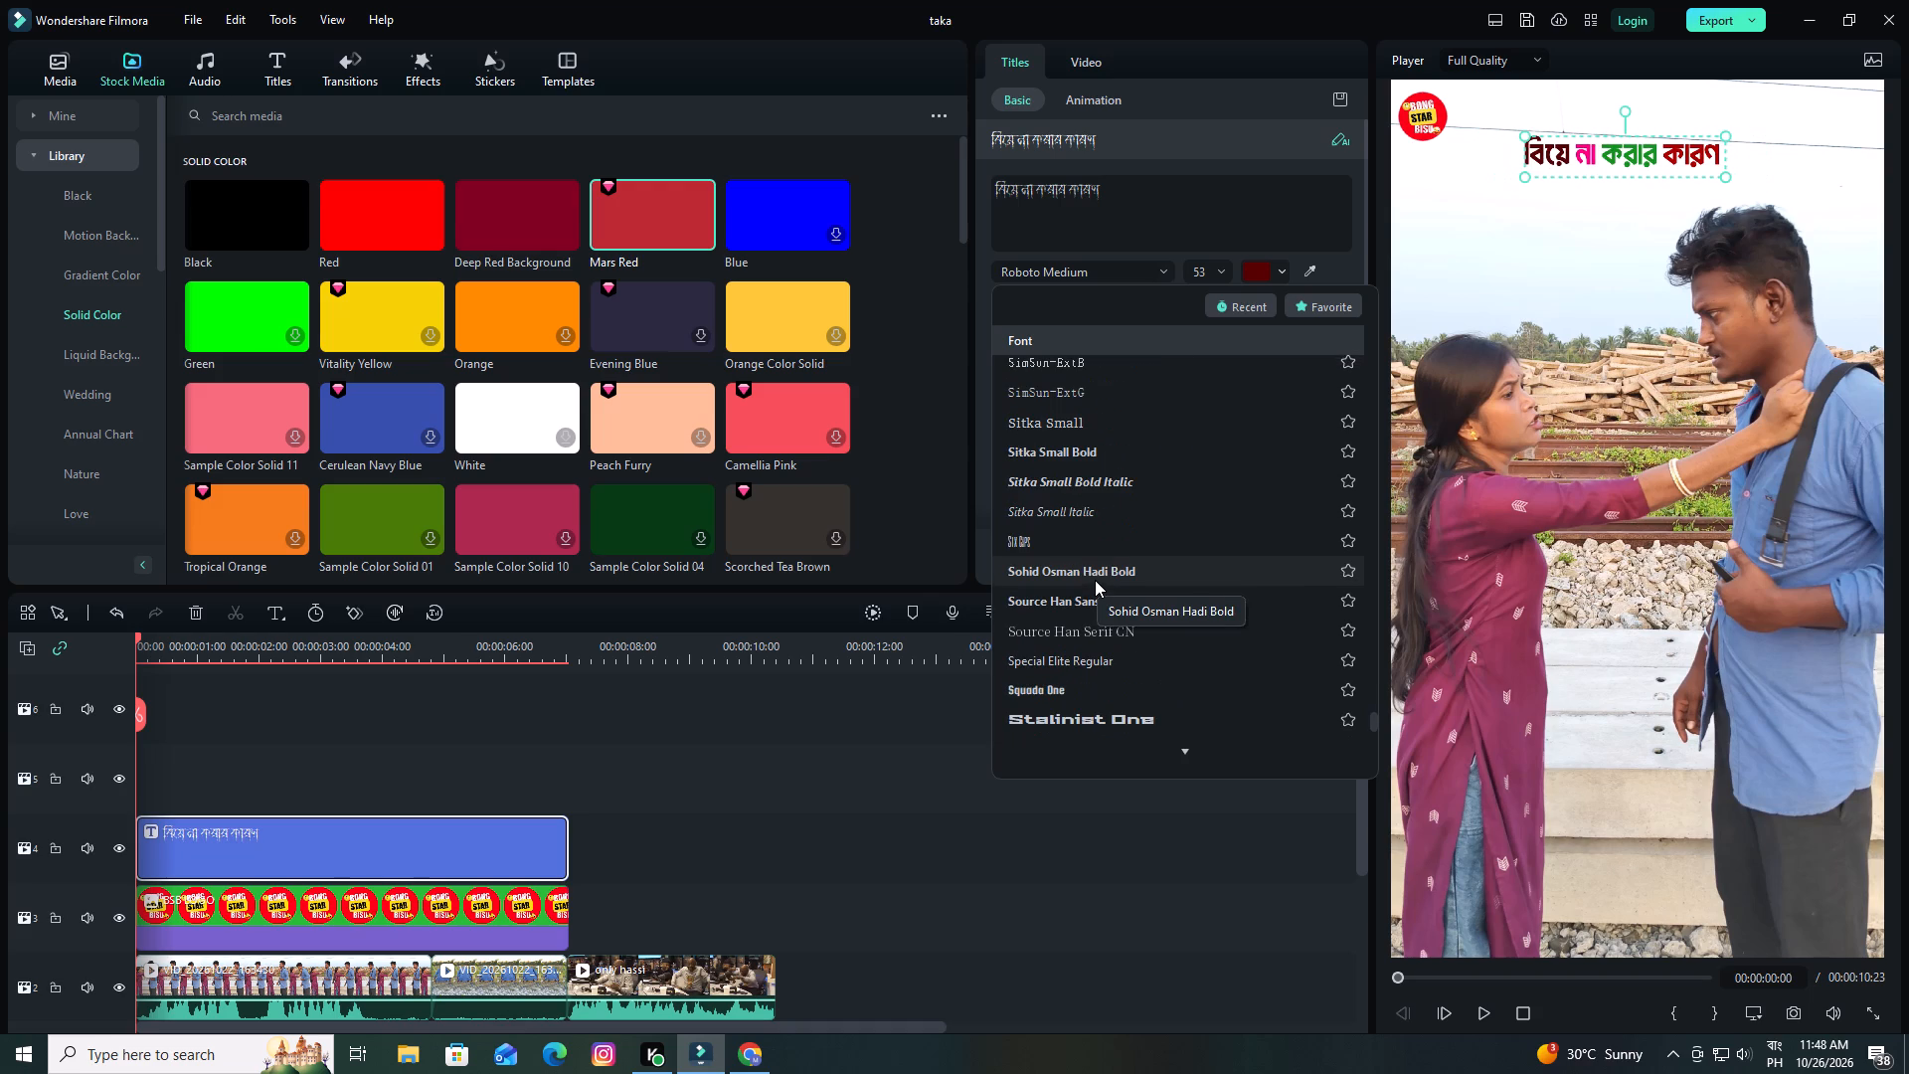
{"action": "scroll", "coordinate": [1097, 578], "scroll_direction": "down", "scroll_amount": 1}
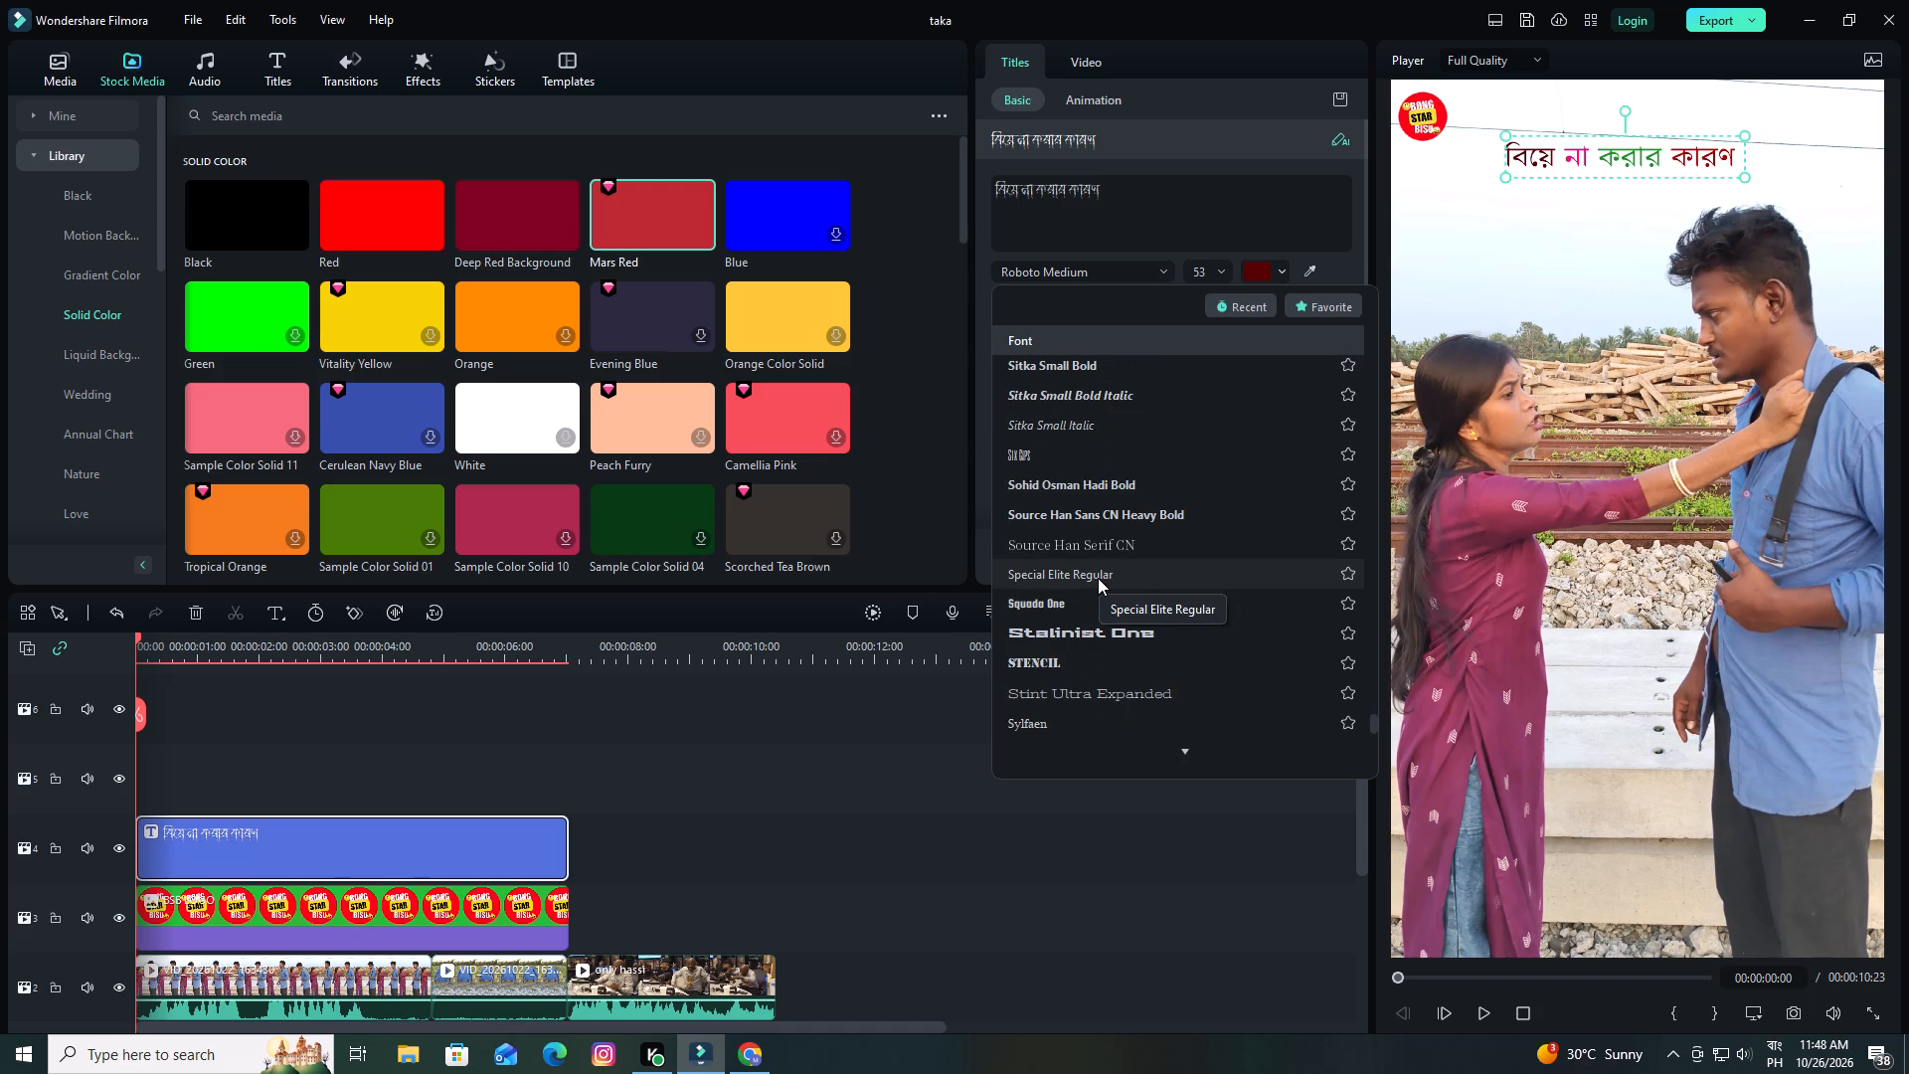
{"action": "scroll", "coordinate": [1098, 578], "scroll_direction": "down", "scroll_amount": 3}
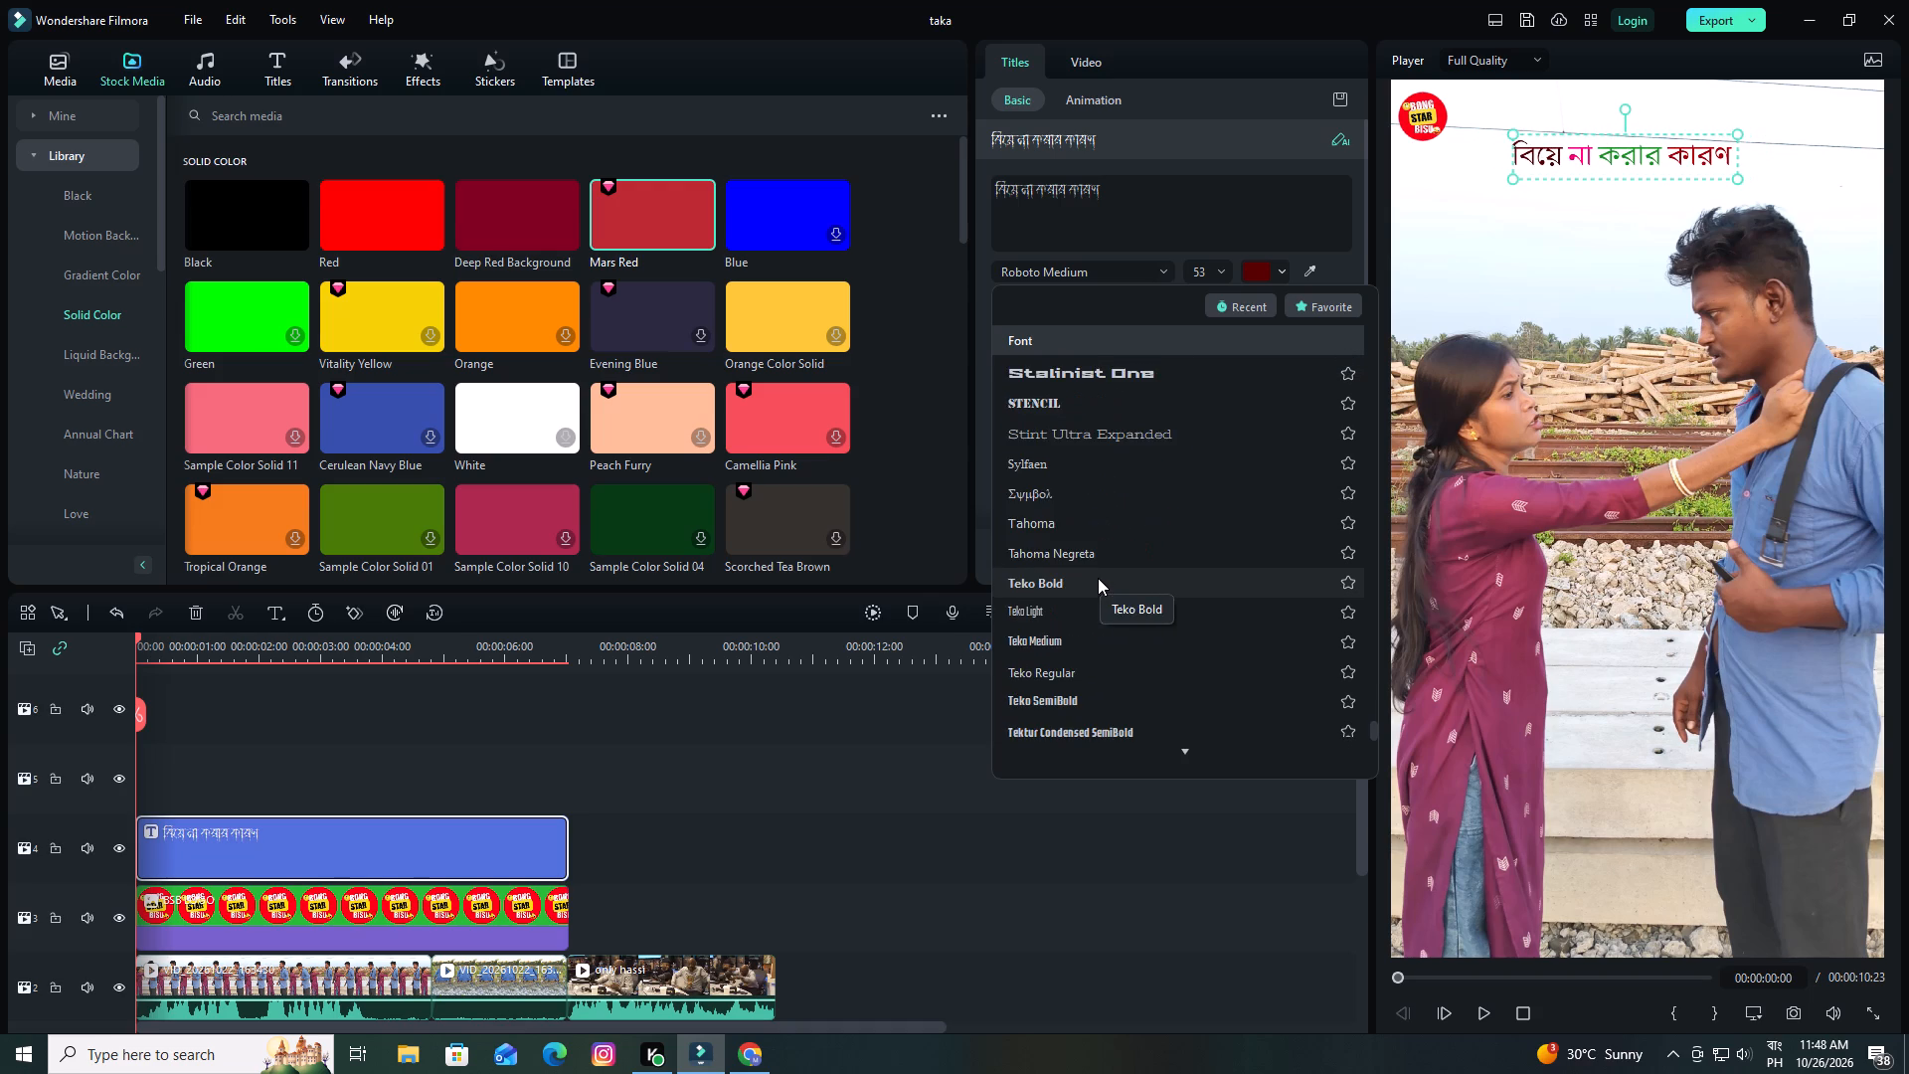
{"action": "scroll", "coordinate": [1098, 578], "scroll_direction": "down", "scroll_amount": 4}
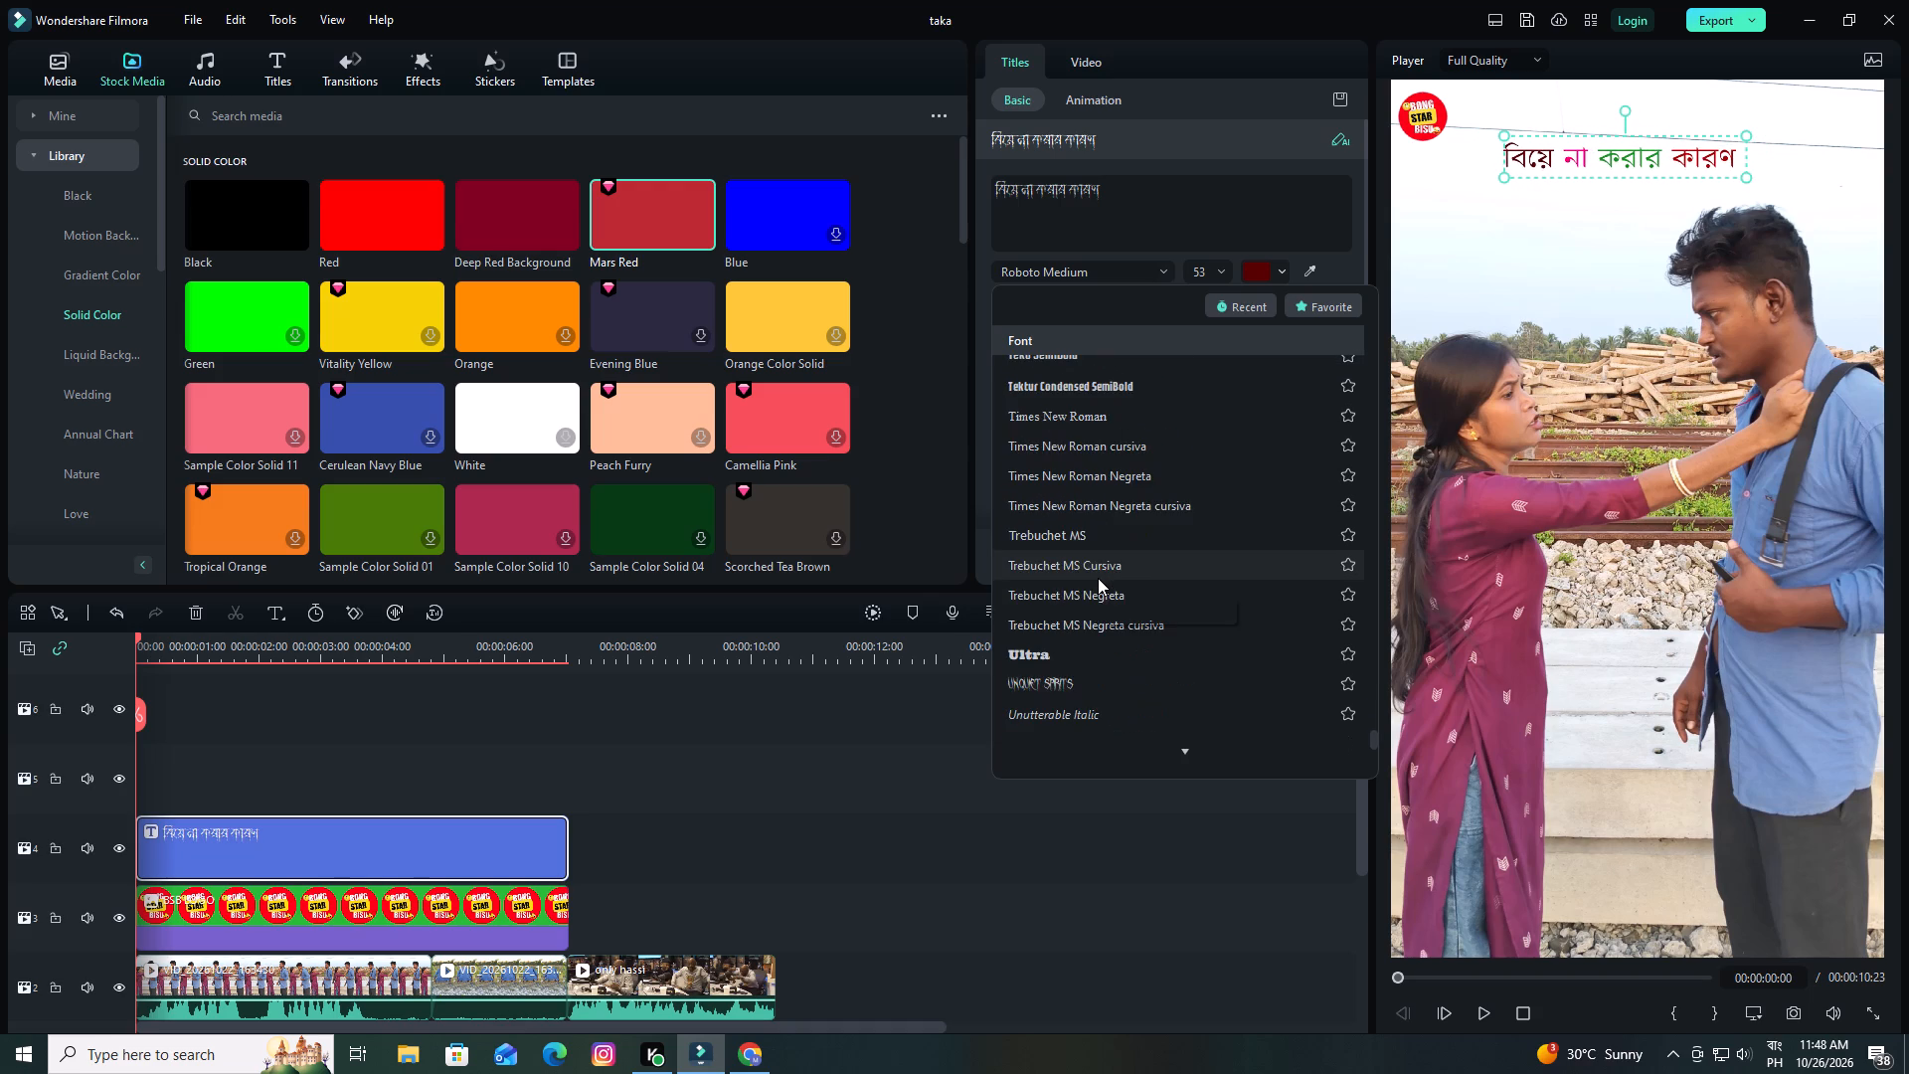
{"action": "scroll", "coordinate": [1098, 578], "scroll_direction": "down", "scroll_amount": 3}
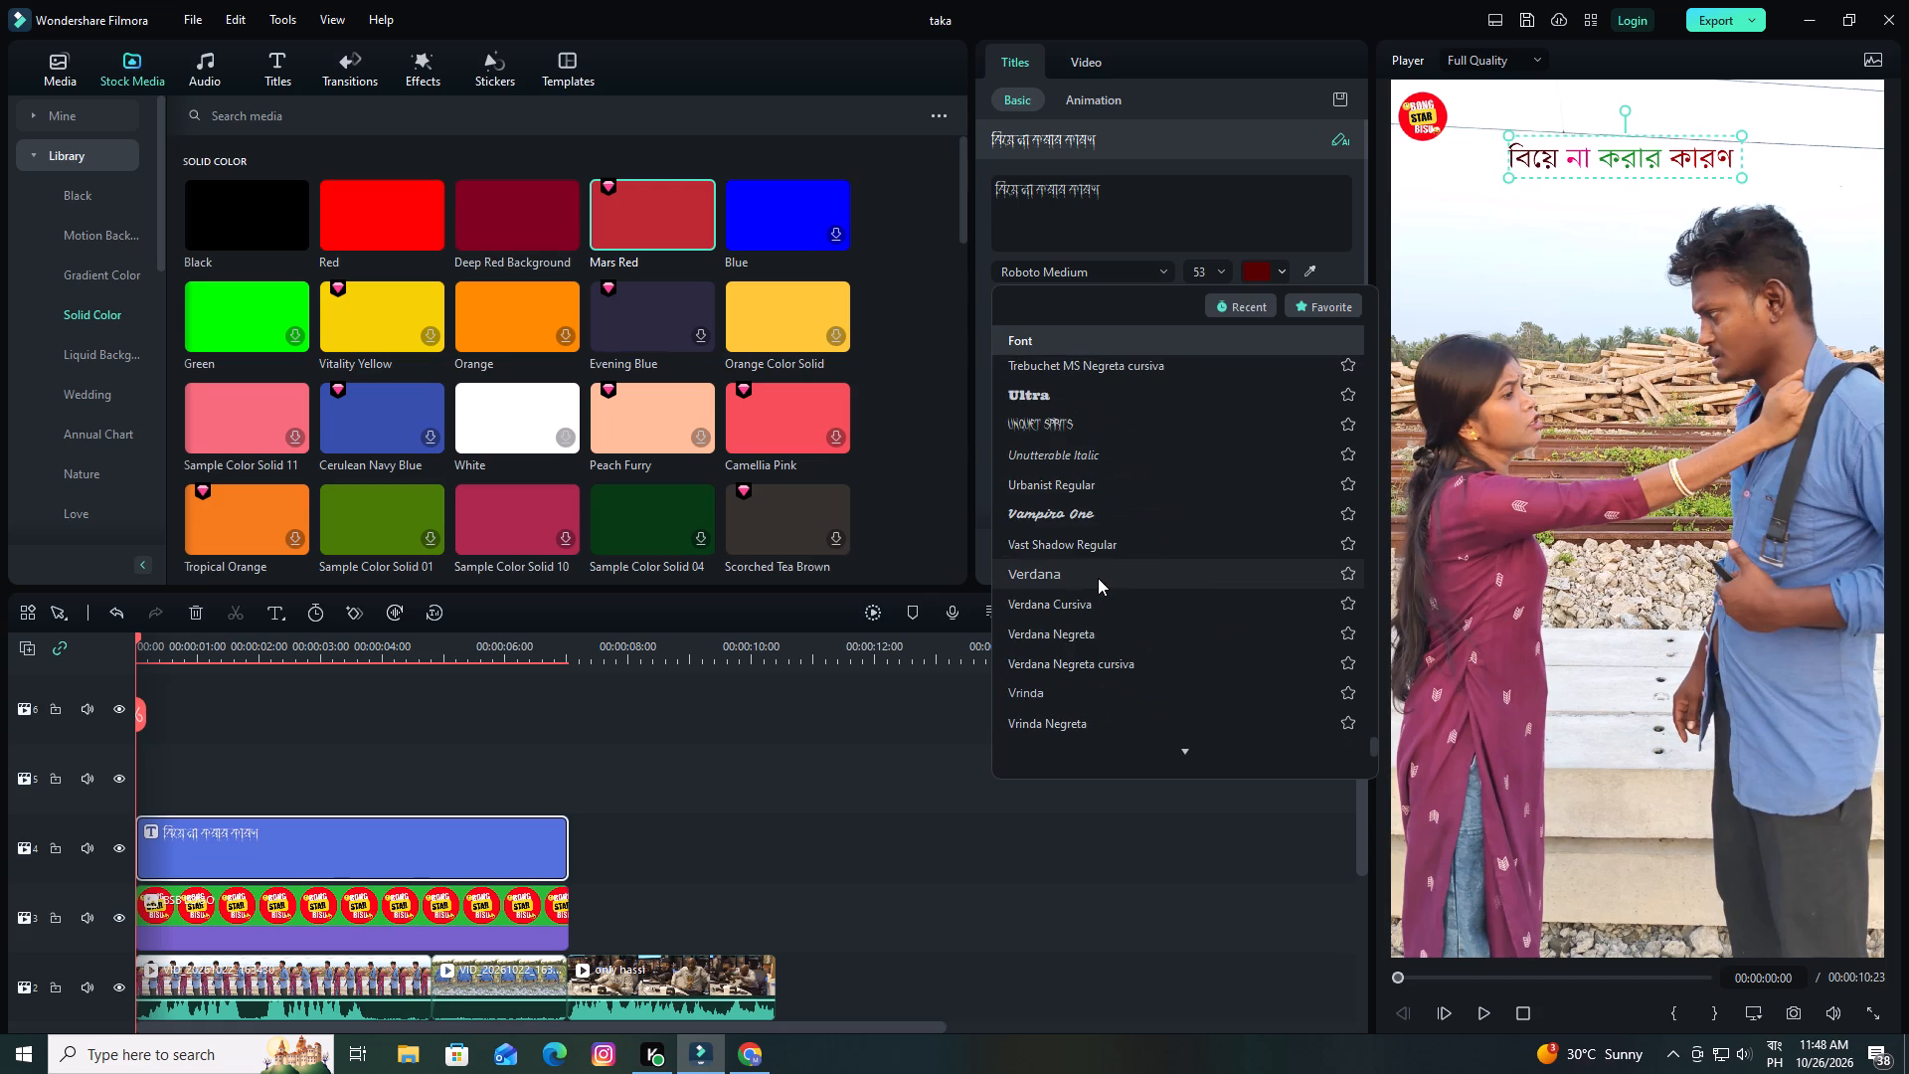
{"action": "scroll", "coordinate": [1099, 577], "scroll_direction": "down", "scroll_amount": 3}
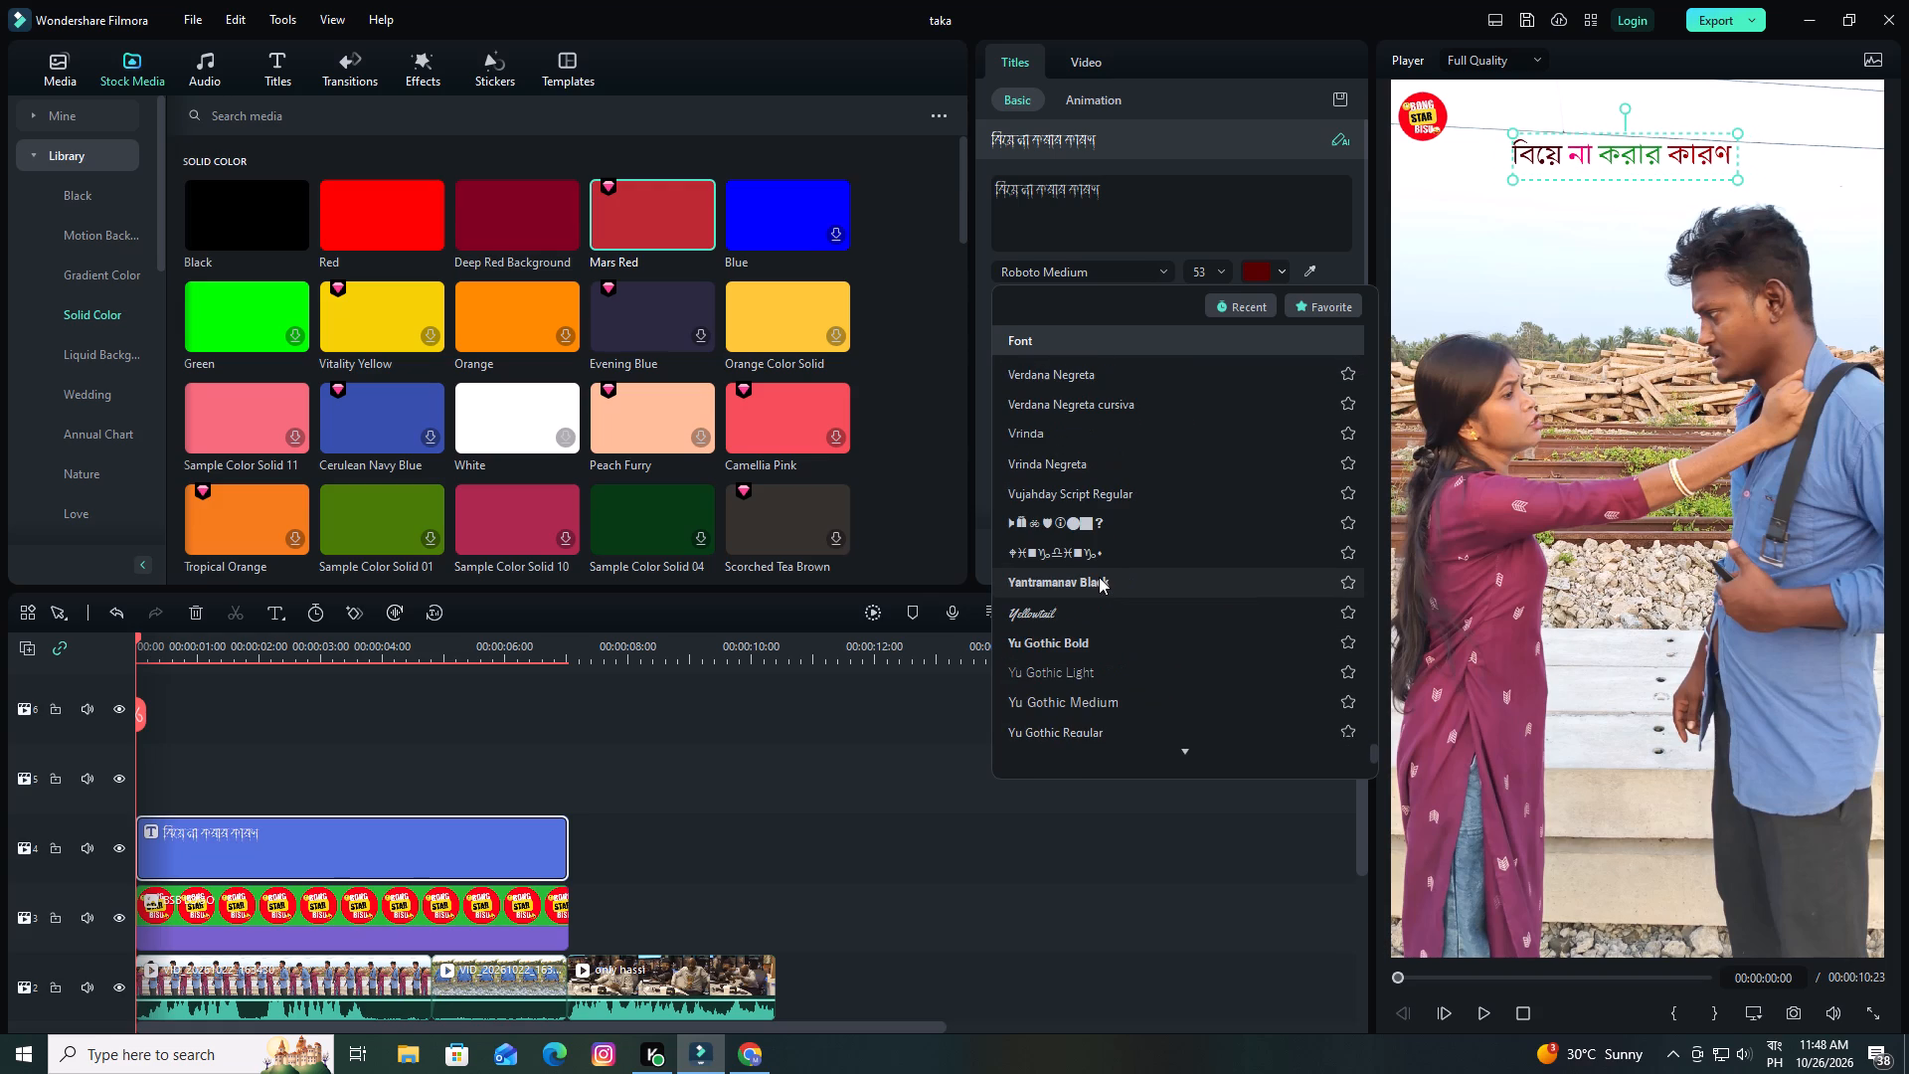
{"action": "scroll", "coordinate": [1099, 577], "scroll_direction": "down", "scroll_amount": 3}
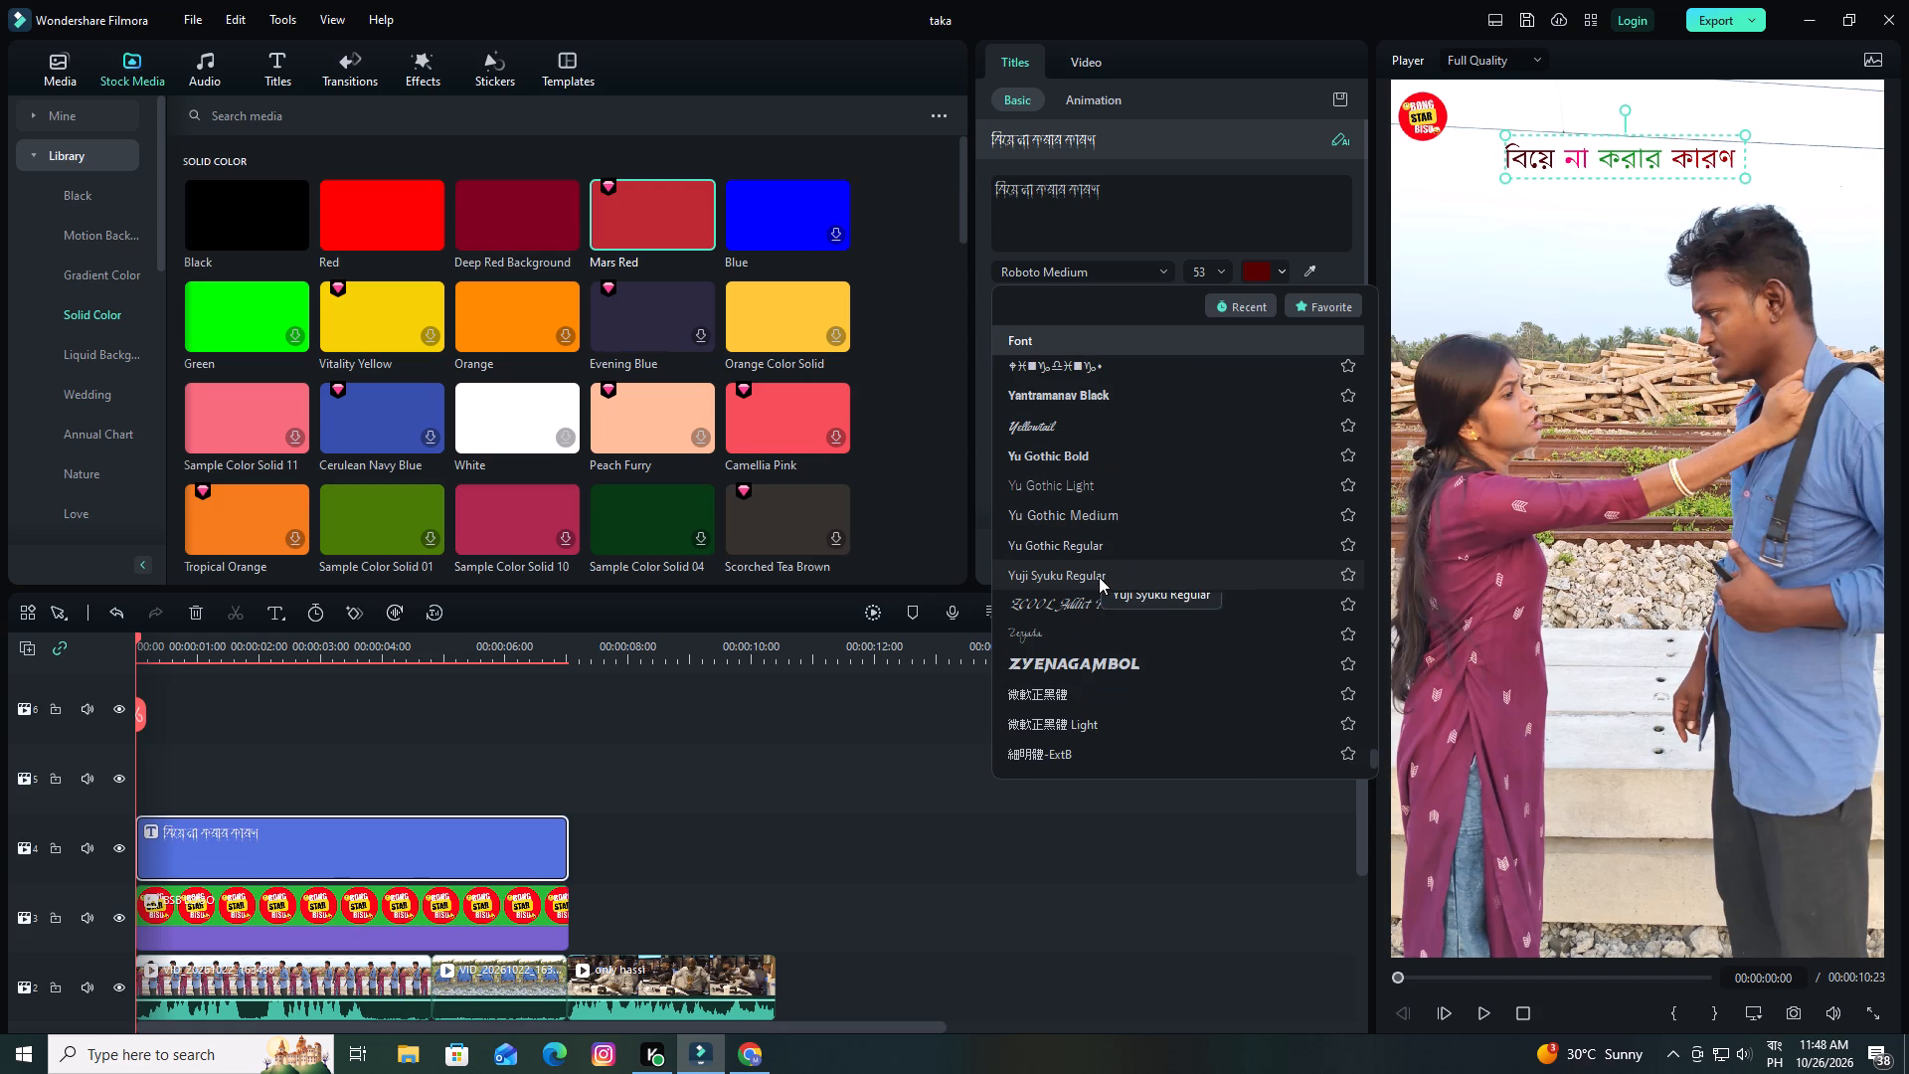
{"action": "scroll", "coordinate": [1099, 577], "scroll_direction": "down", "scroll_amount": 3}
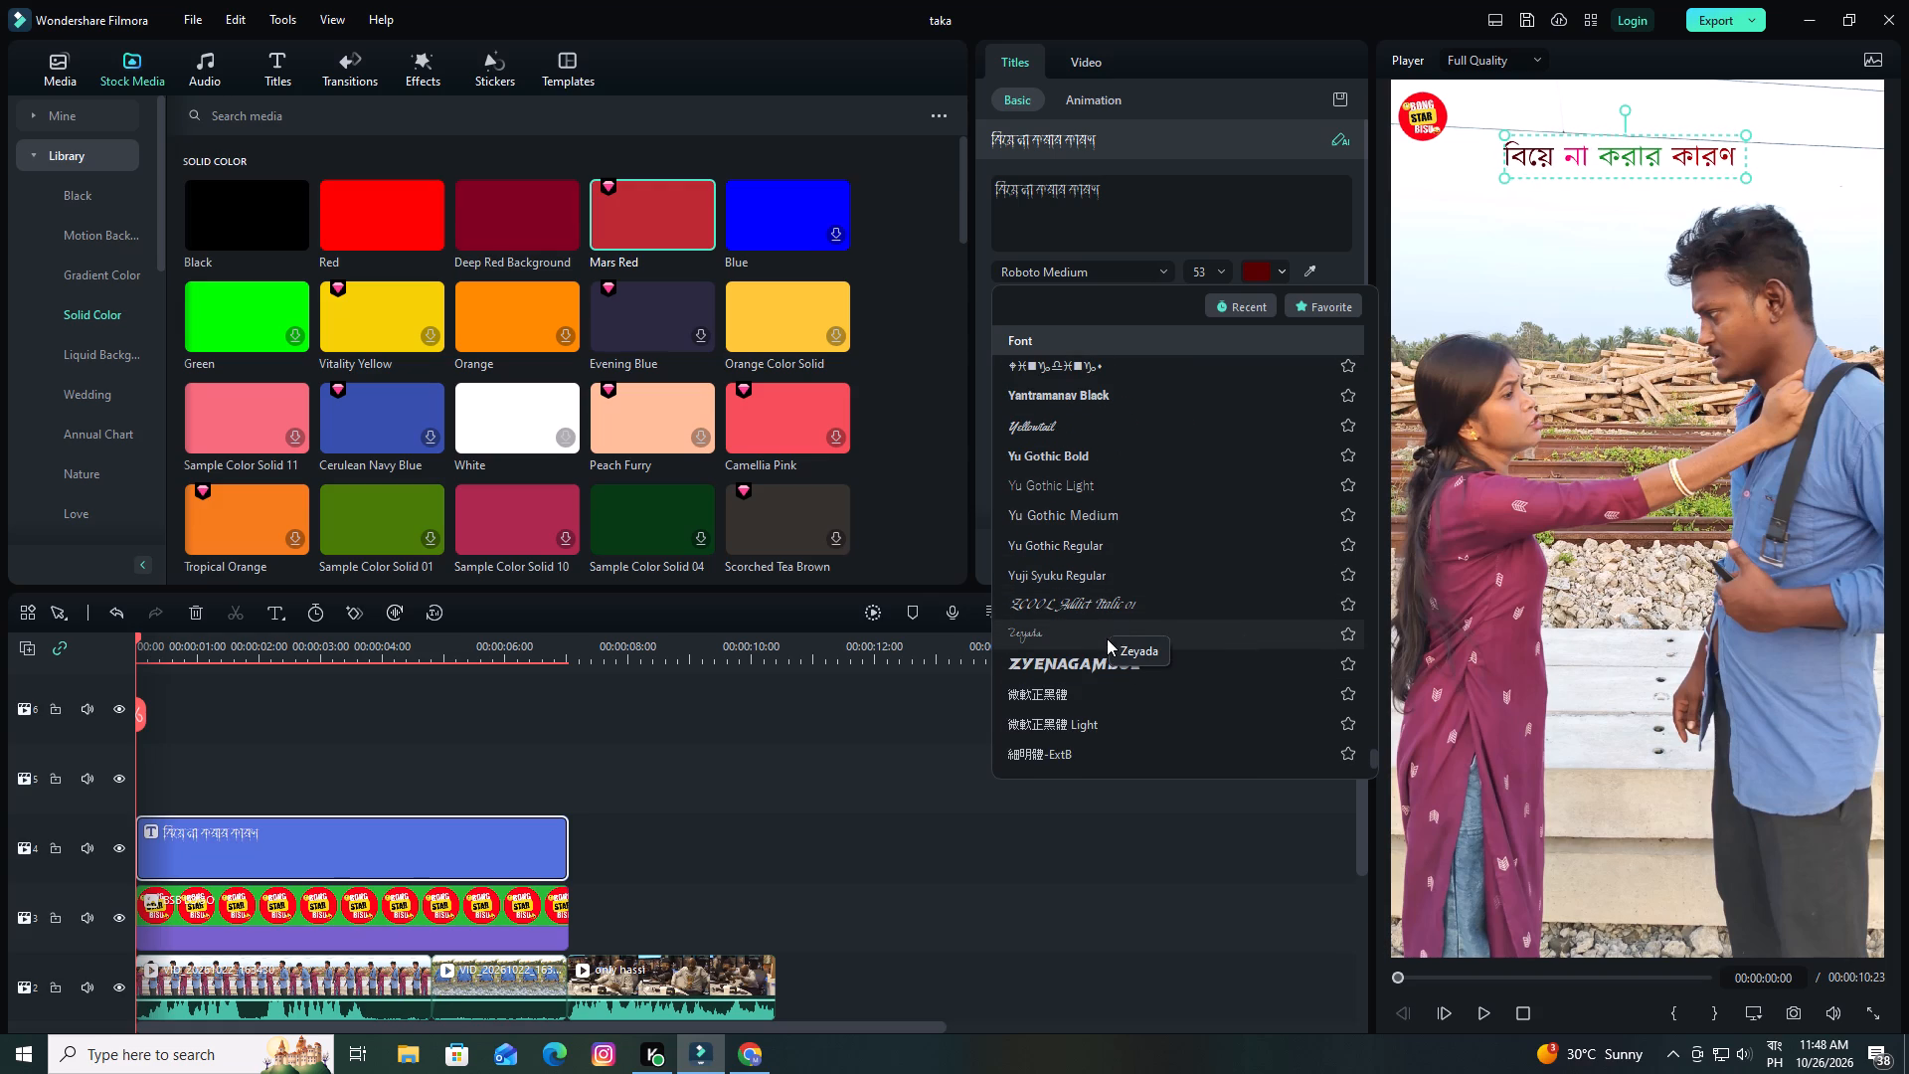
{"action": "scroll", "coordinate": [1112, 562], "scroll_direction": "down", "scroll_amount": 3}
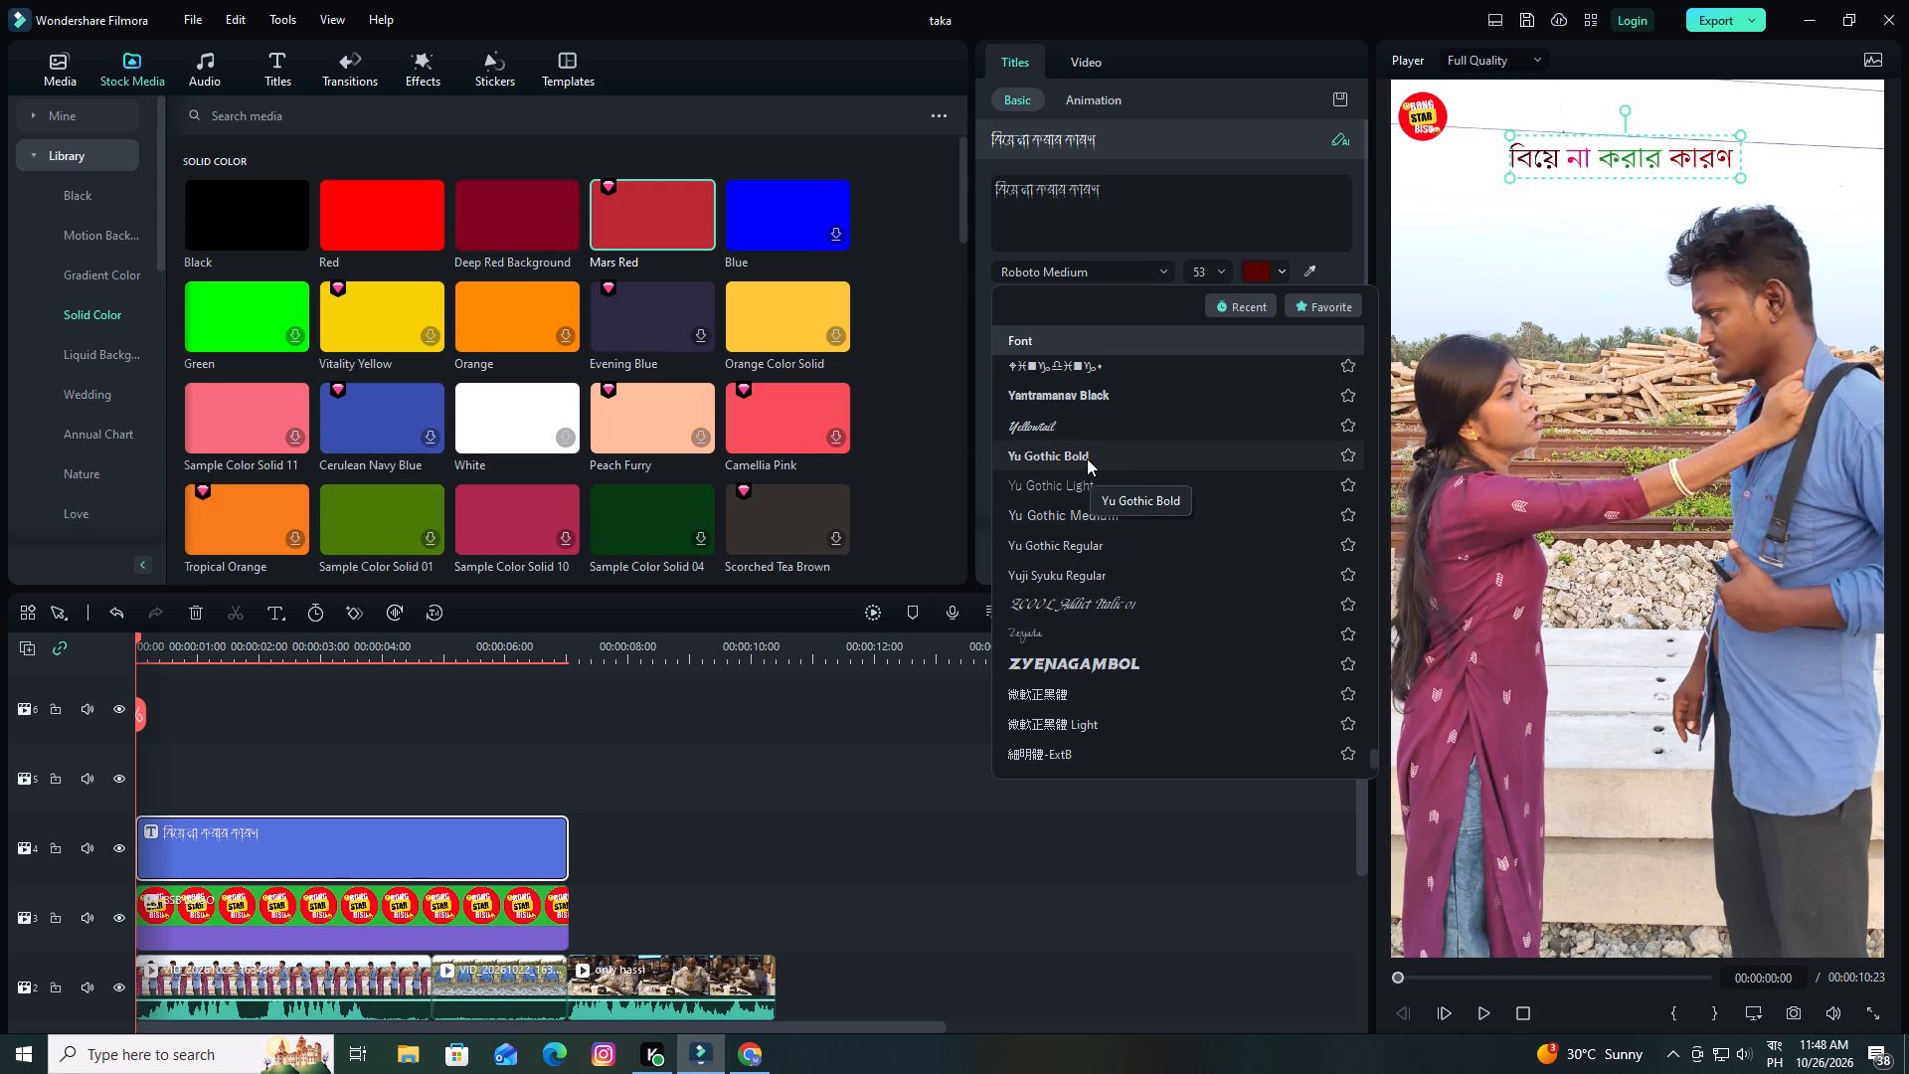
{"action": "scroll", "coordinate": [1087, 458], "scroll_direction": "up", "scroll_amount": 2}
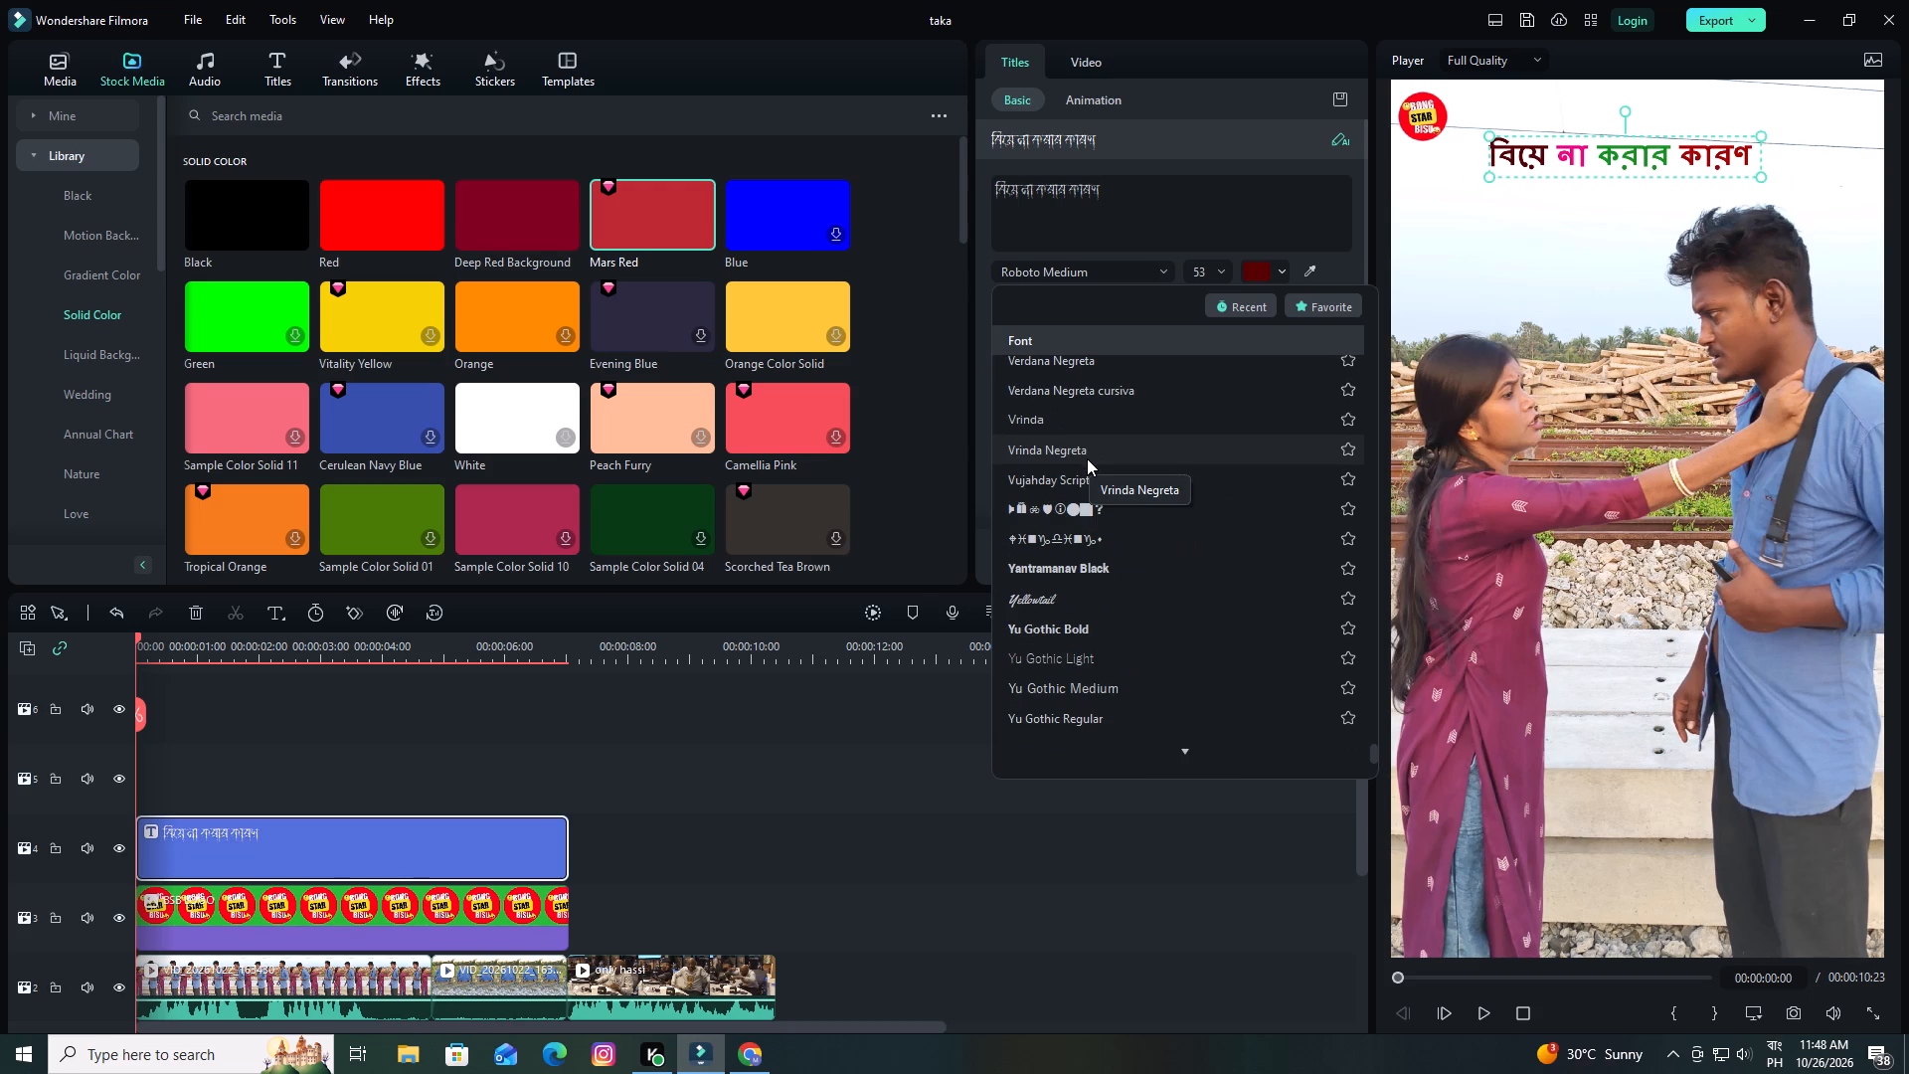
{"action": "left_click", "coordinate": [1087, 458]}
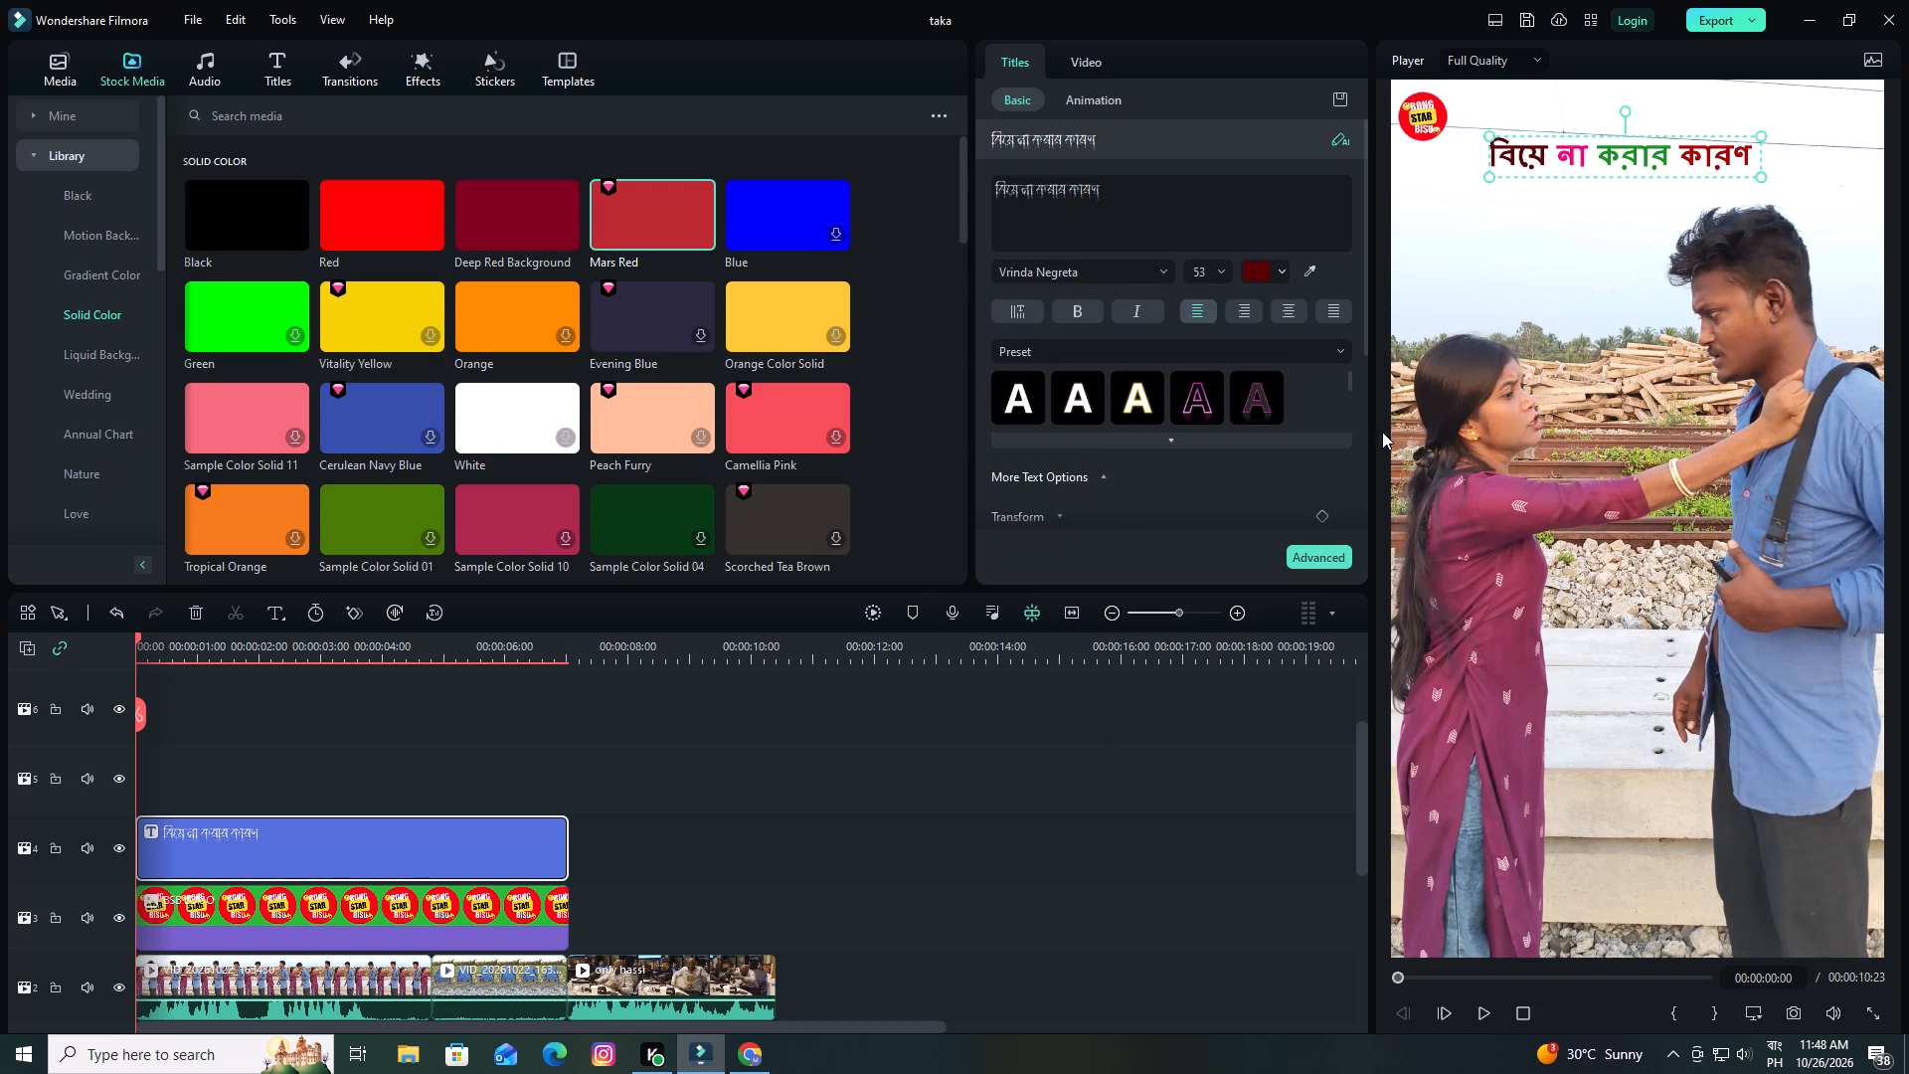
Shift the Bangla title slightly to the right in the video frame.
{"action": "left_click_drag", "start_coordinate": [1650, 161], "coordinate": [1665, 164]}
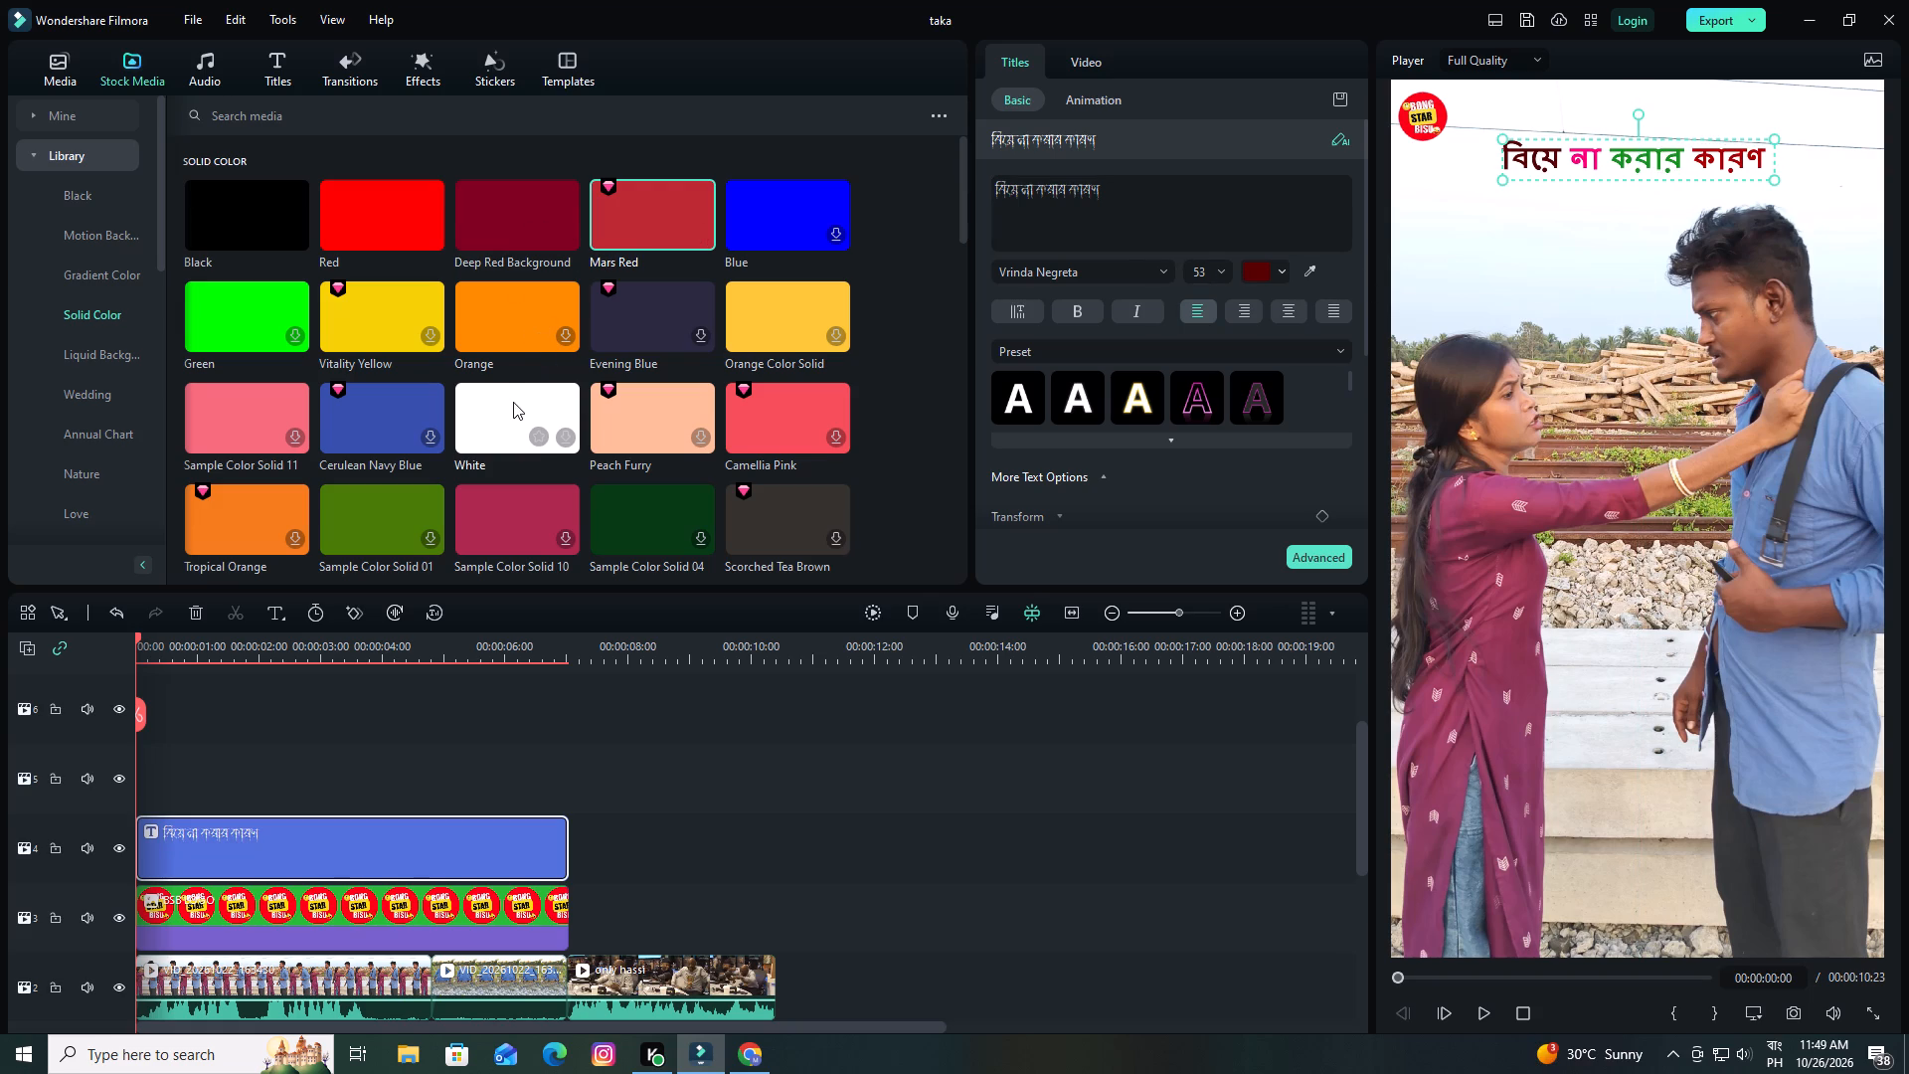
Add the White solid colour on the track above the title from 00:00 and nudge it slightly down in the frame.
{"action": "left_click_drag", "start_coordinate": [512, 404], "coordinate": [205, 738]}
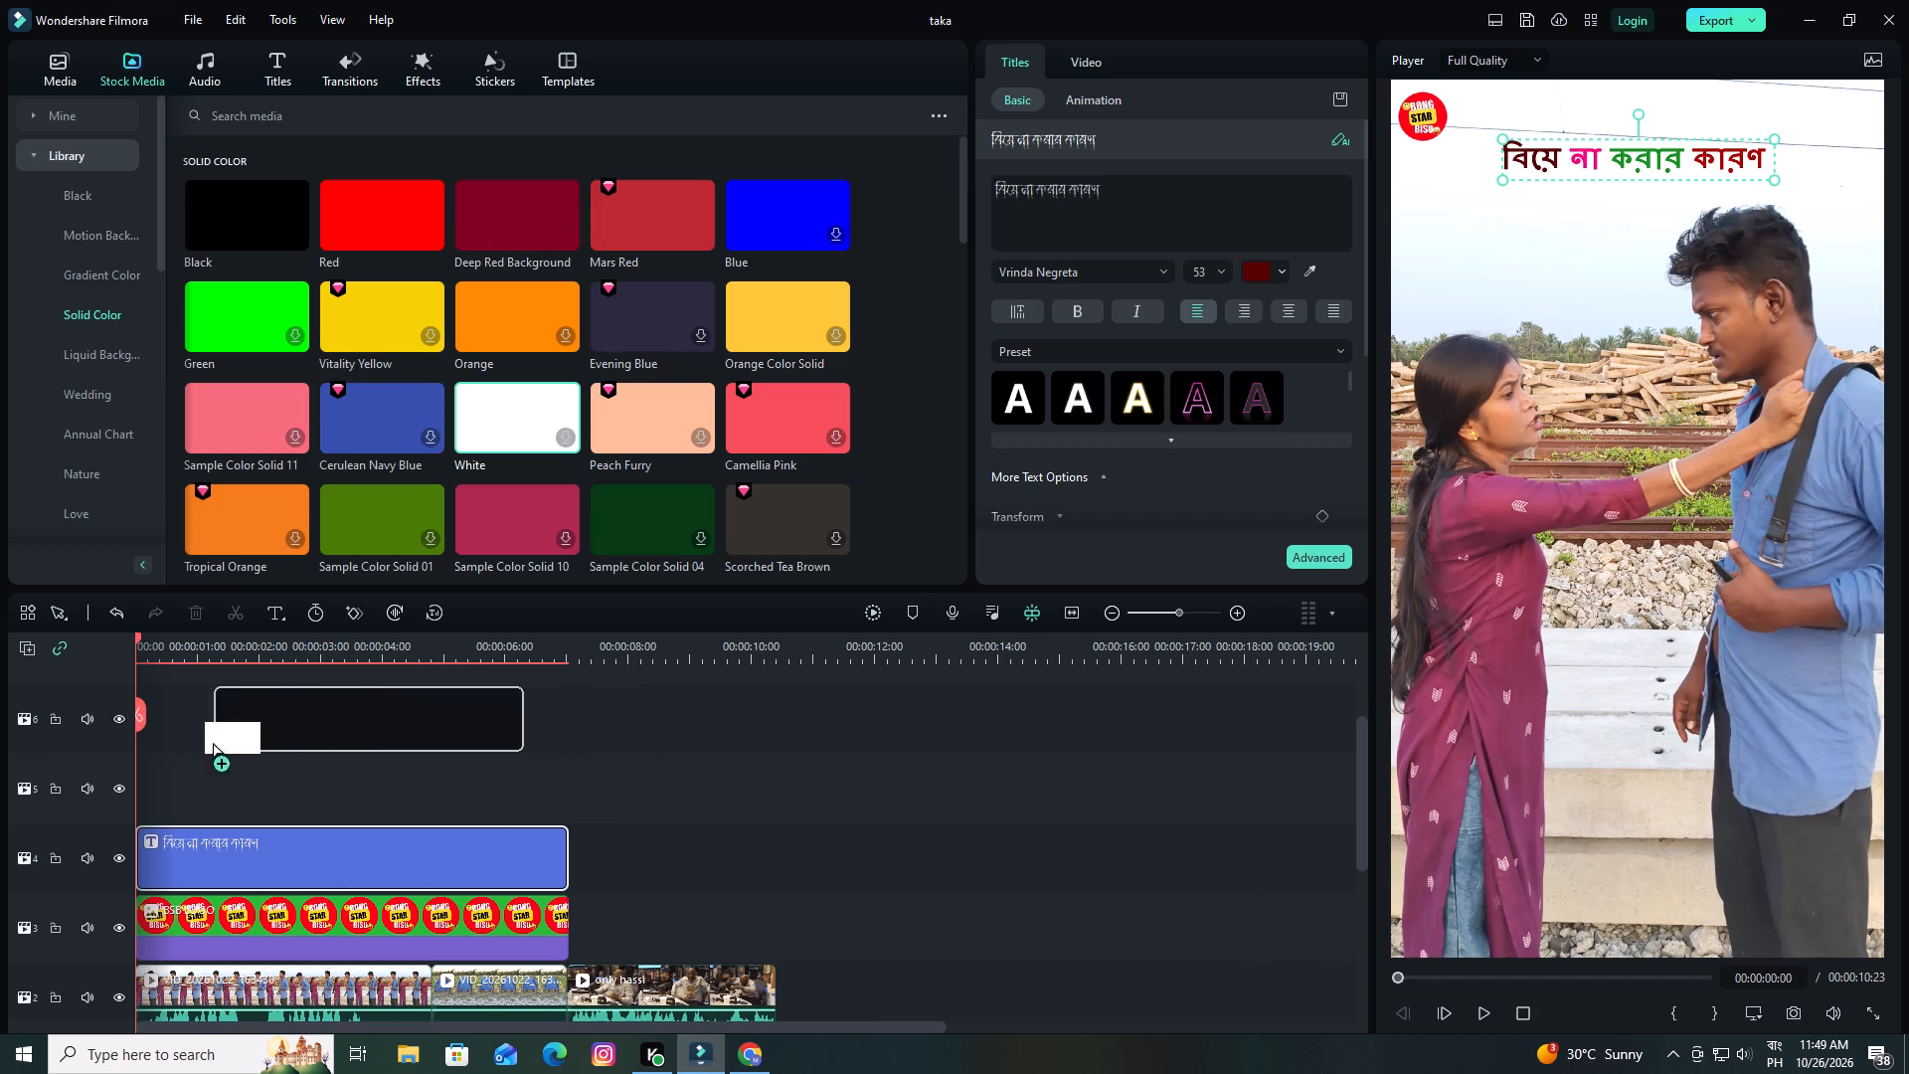
{"action": "left_click_drag", "start_coordinate": [205, 738], "coordinate": [152, 769]}
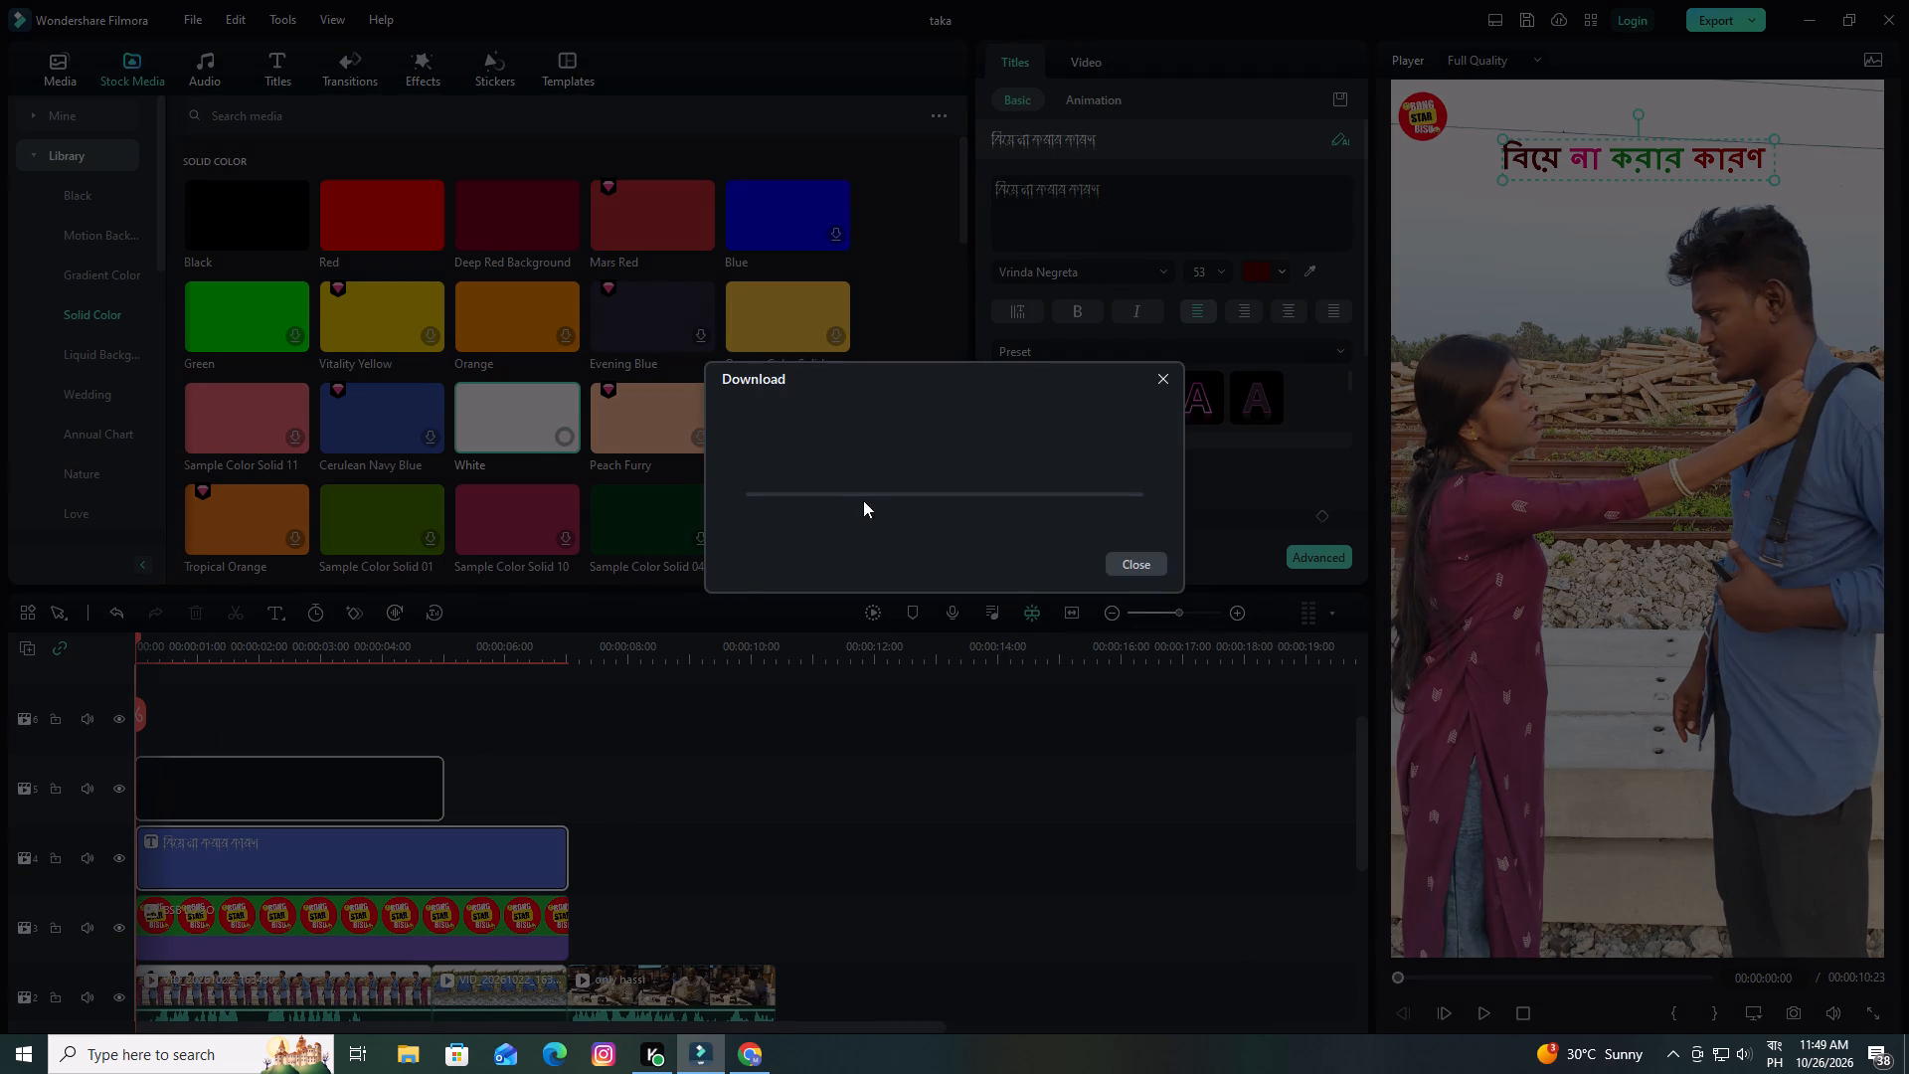
{"action": "left_click_drag", "start_coordinate": [1403, 623], "coordinate": [1403, 624]}
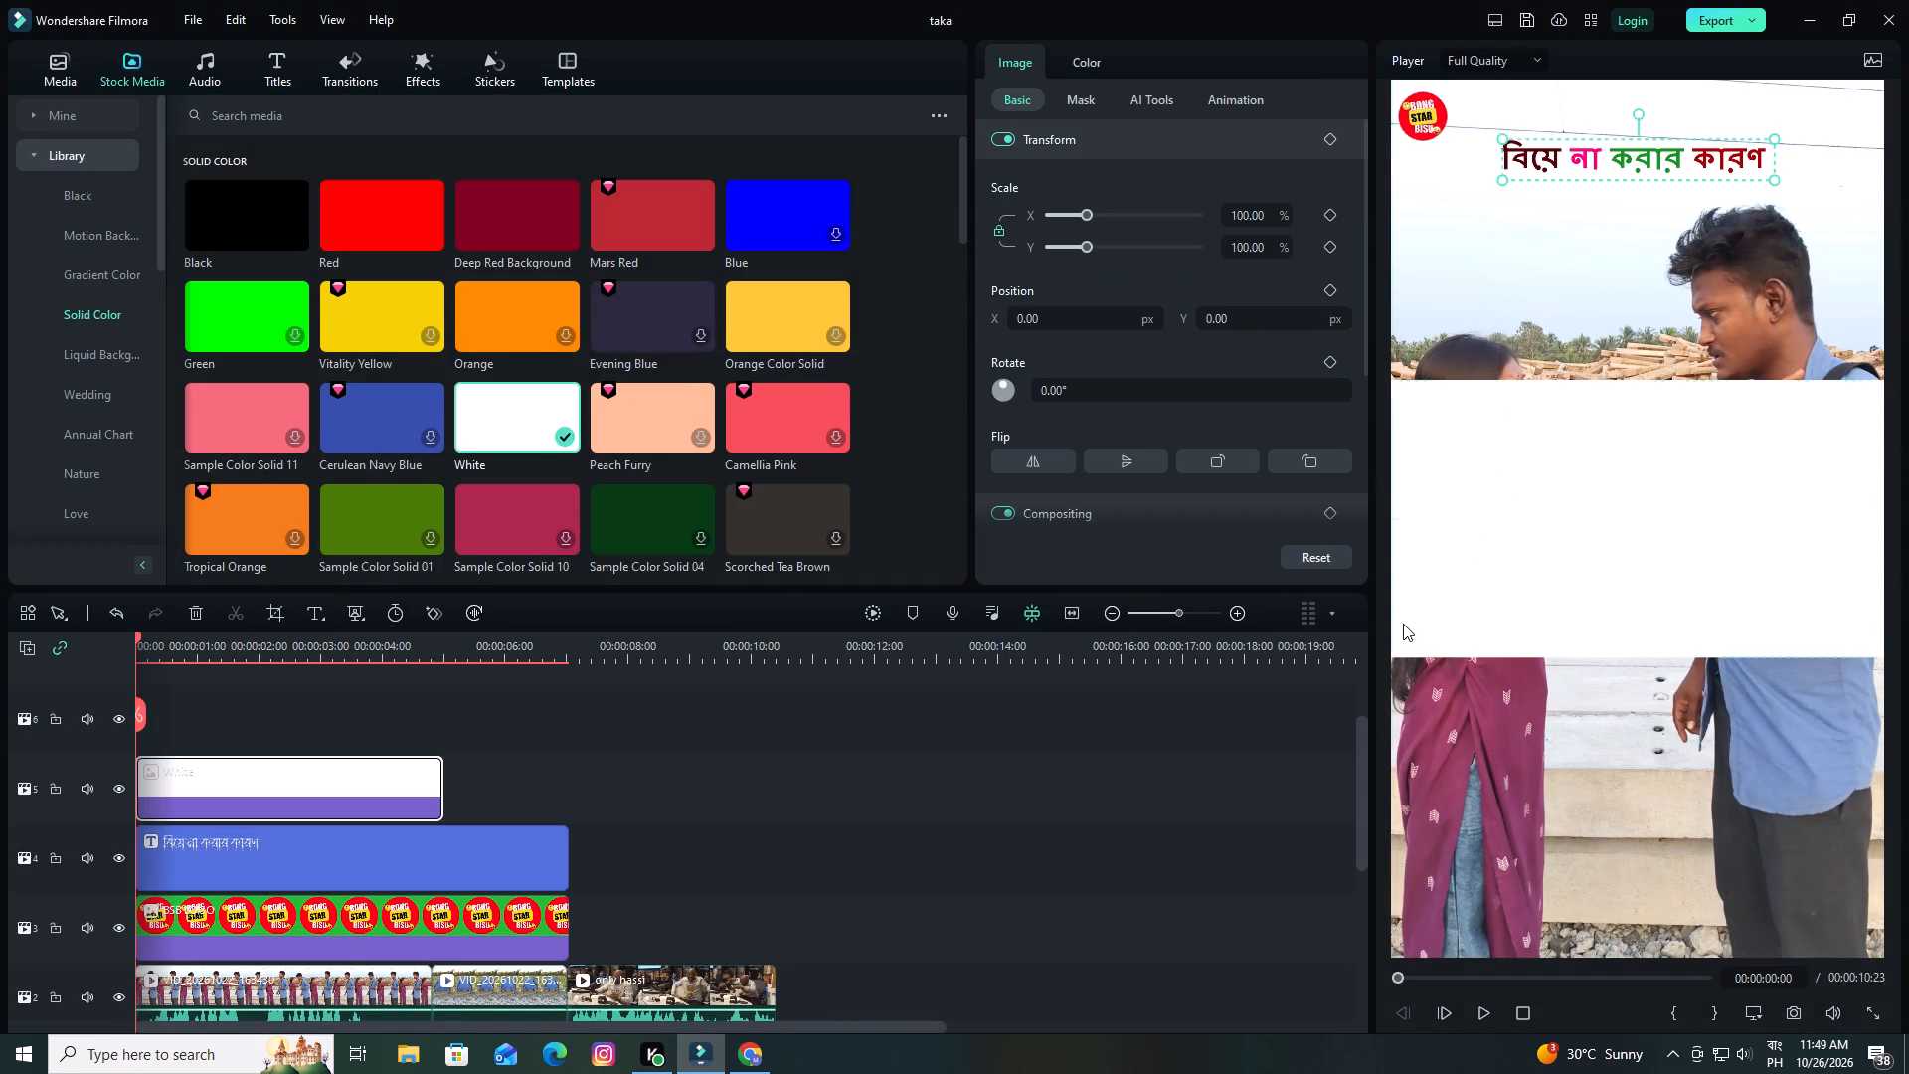
{"action": "left_click_drag", "start_coordinate": [1403, 624], "coordinate": [1397, 638]}
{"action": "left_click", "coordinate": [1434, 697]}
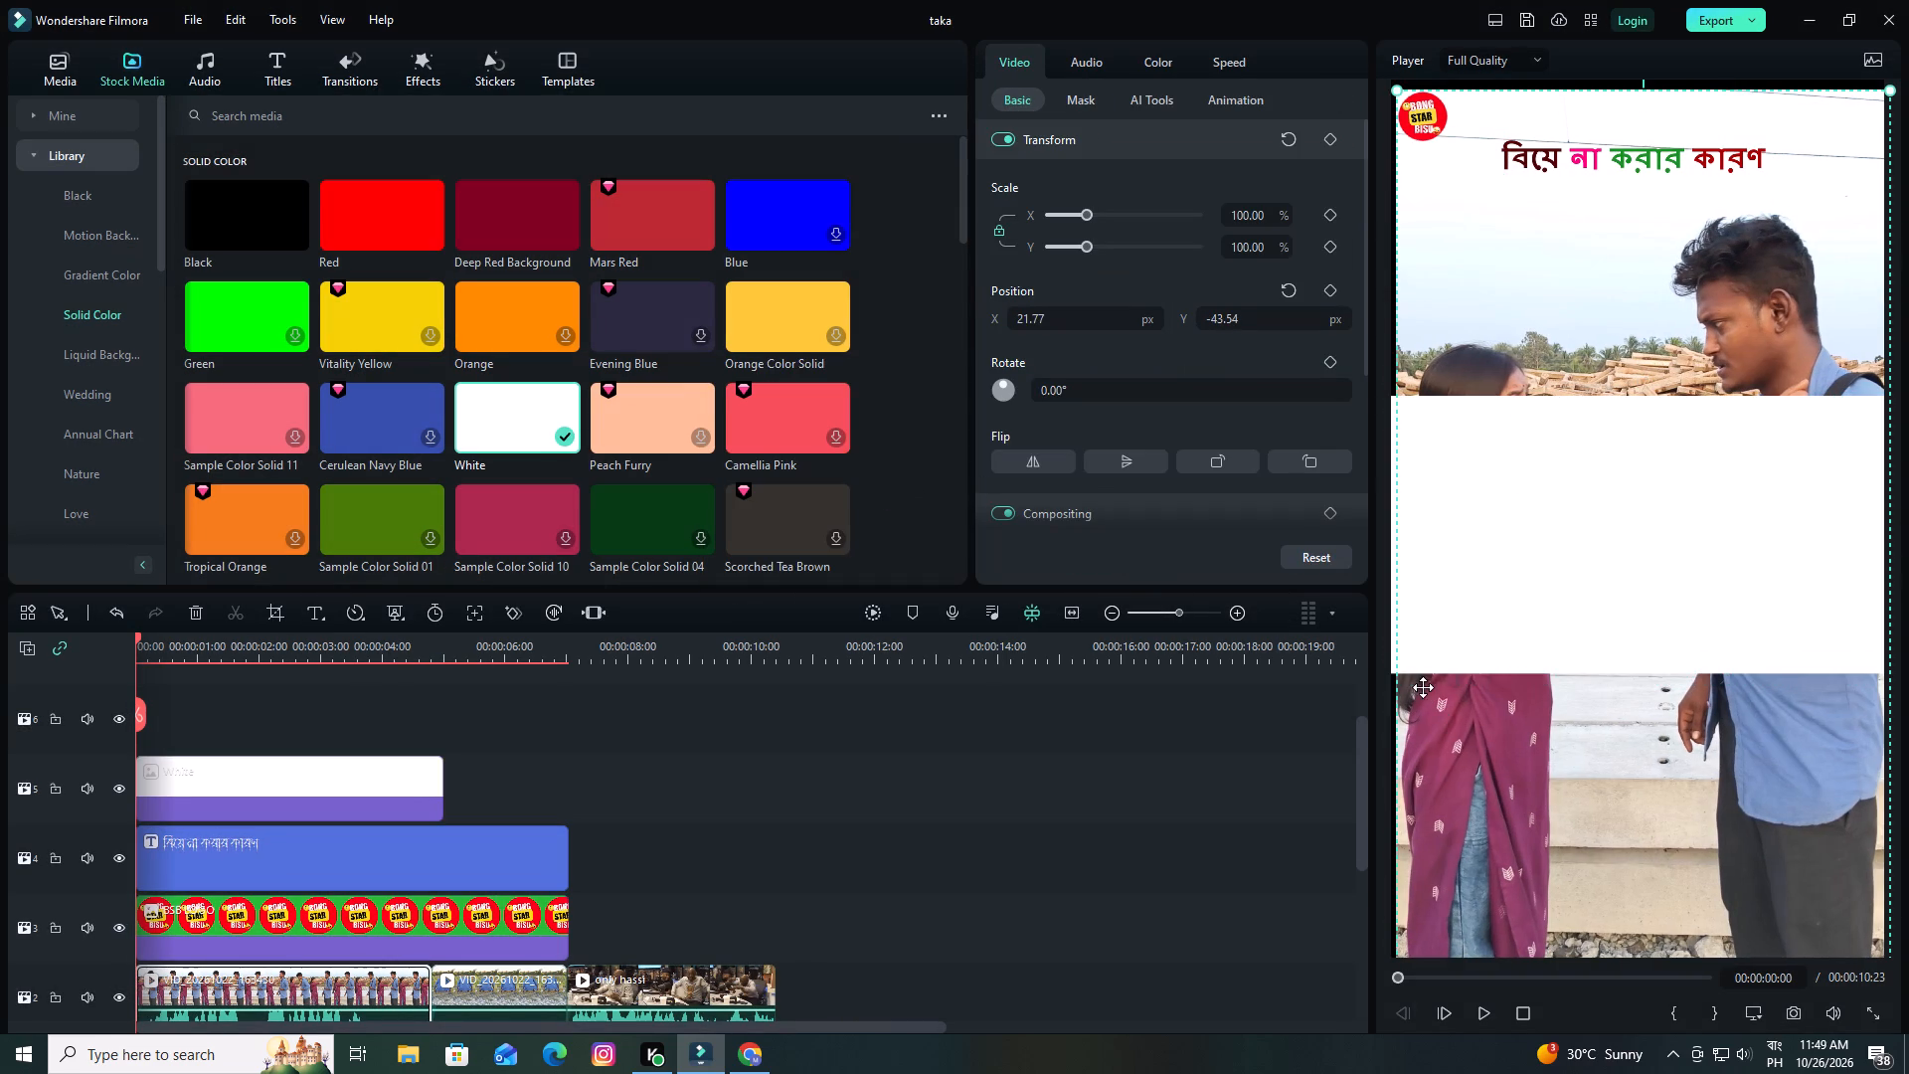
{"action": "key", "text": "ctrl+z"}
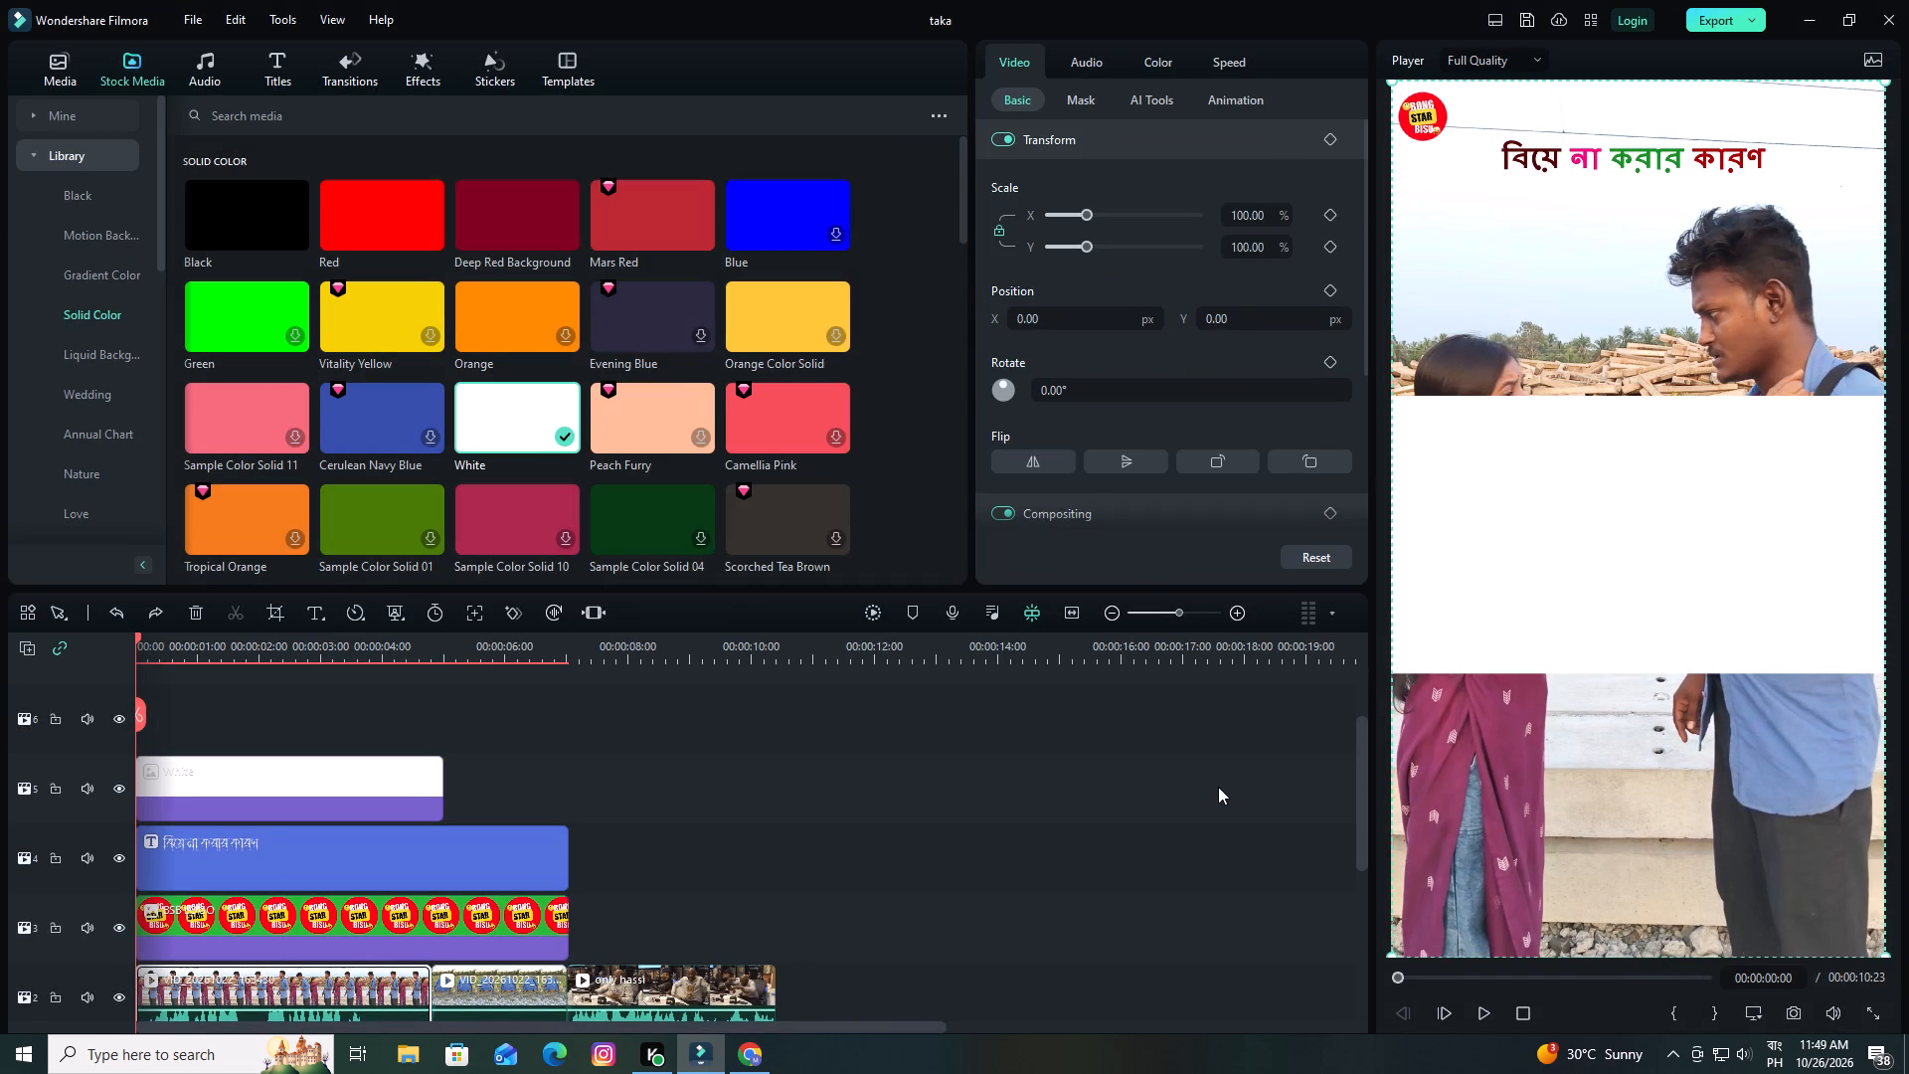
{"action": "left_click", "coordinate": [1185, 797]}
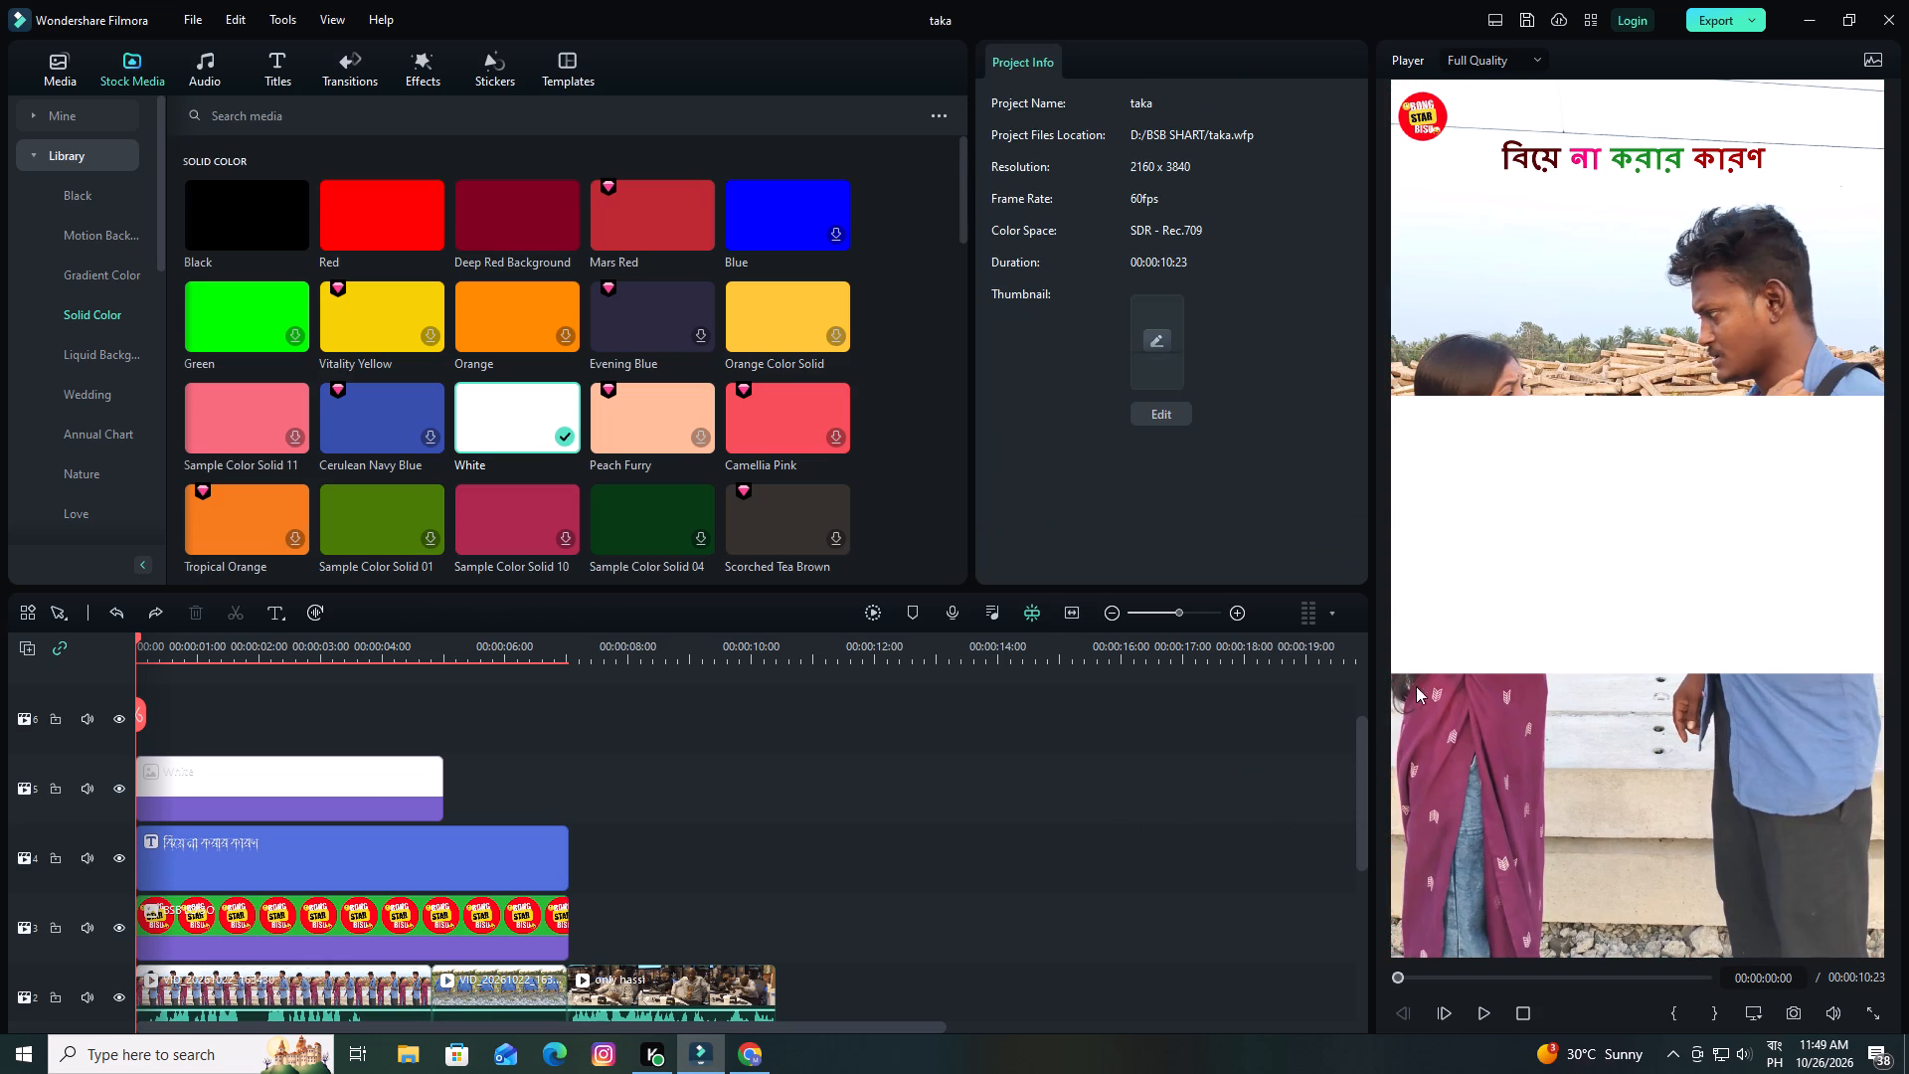
Shrink the White clip to about 26% toward its upper-right corner.
{"action": "left_click", "coordinate": [1448, 639]}
{"action": "left_click_drag", "start_coordinate": [1394, 673], "coordinate": [1759, 439]}
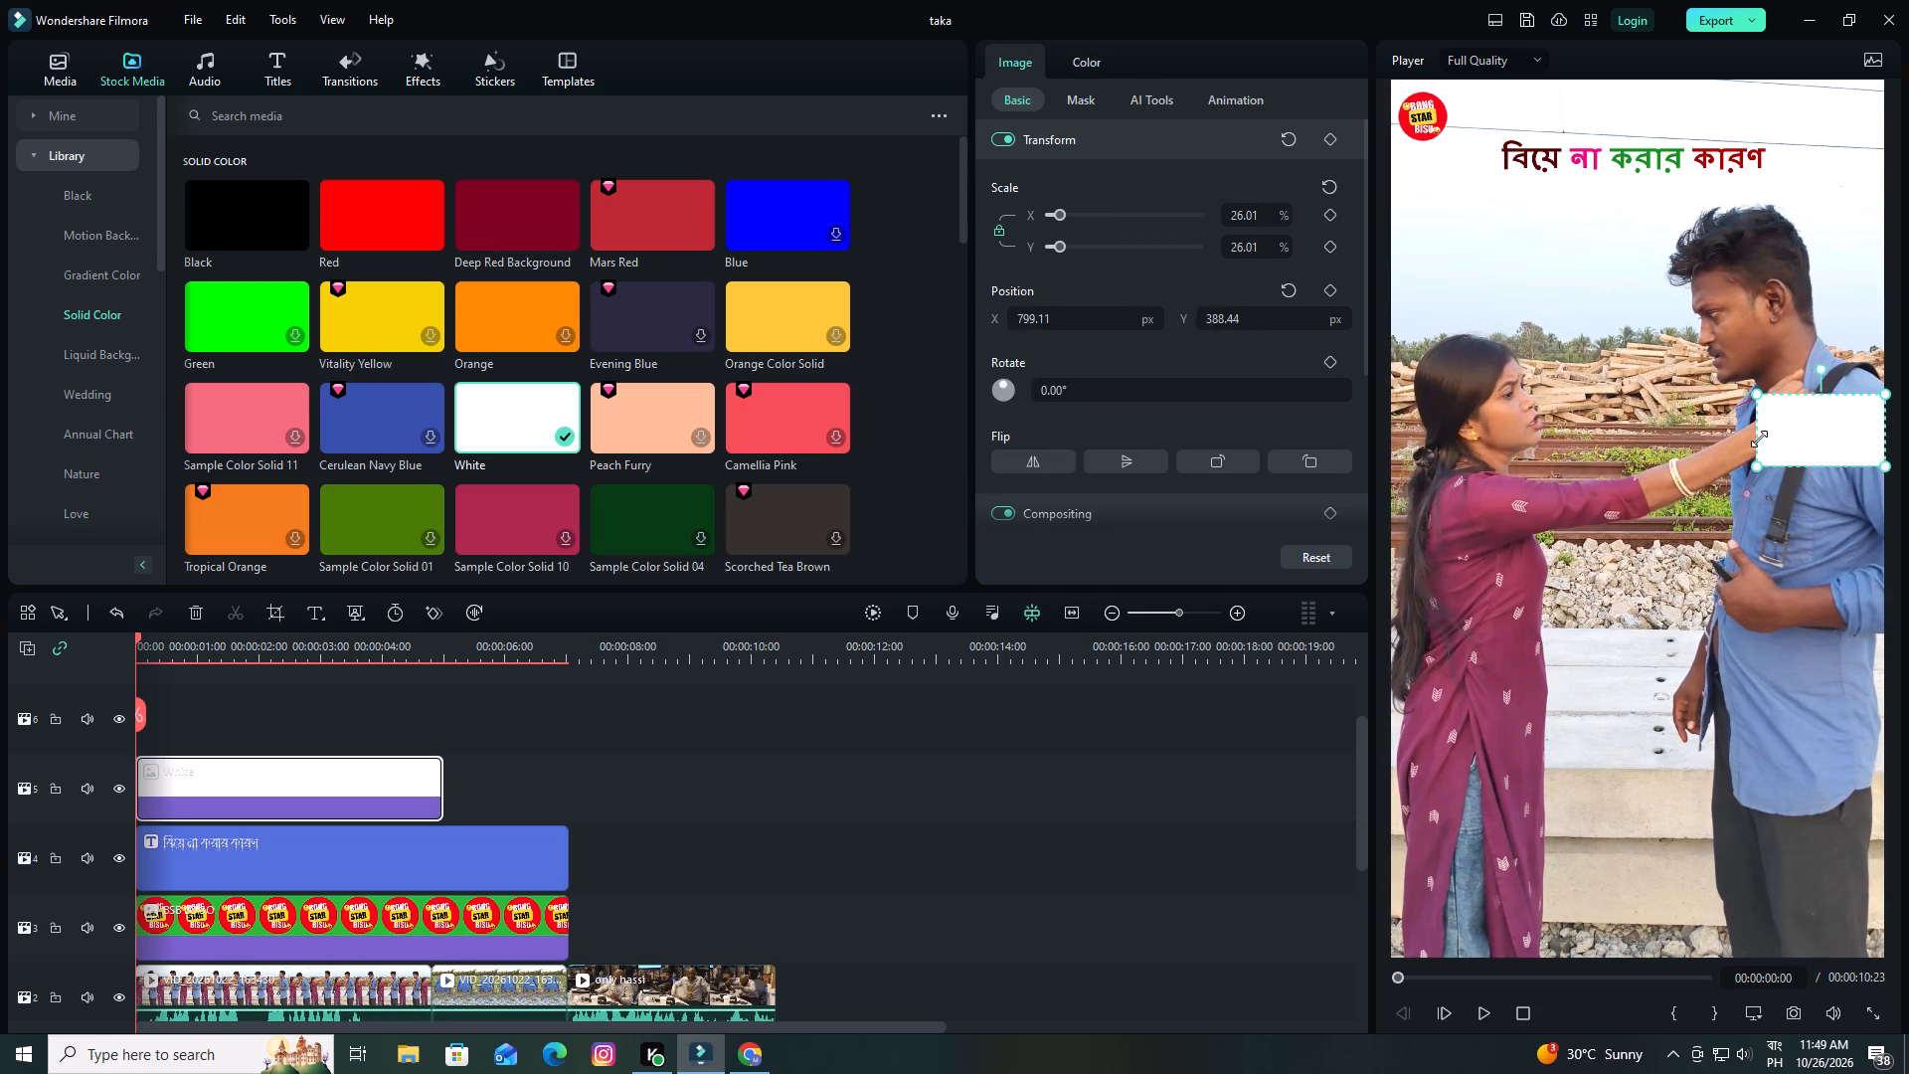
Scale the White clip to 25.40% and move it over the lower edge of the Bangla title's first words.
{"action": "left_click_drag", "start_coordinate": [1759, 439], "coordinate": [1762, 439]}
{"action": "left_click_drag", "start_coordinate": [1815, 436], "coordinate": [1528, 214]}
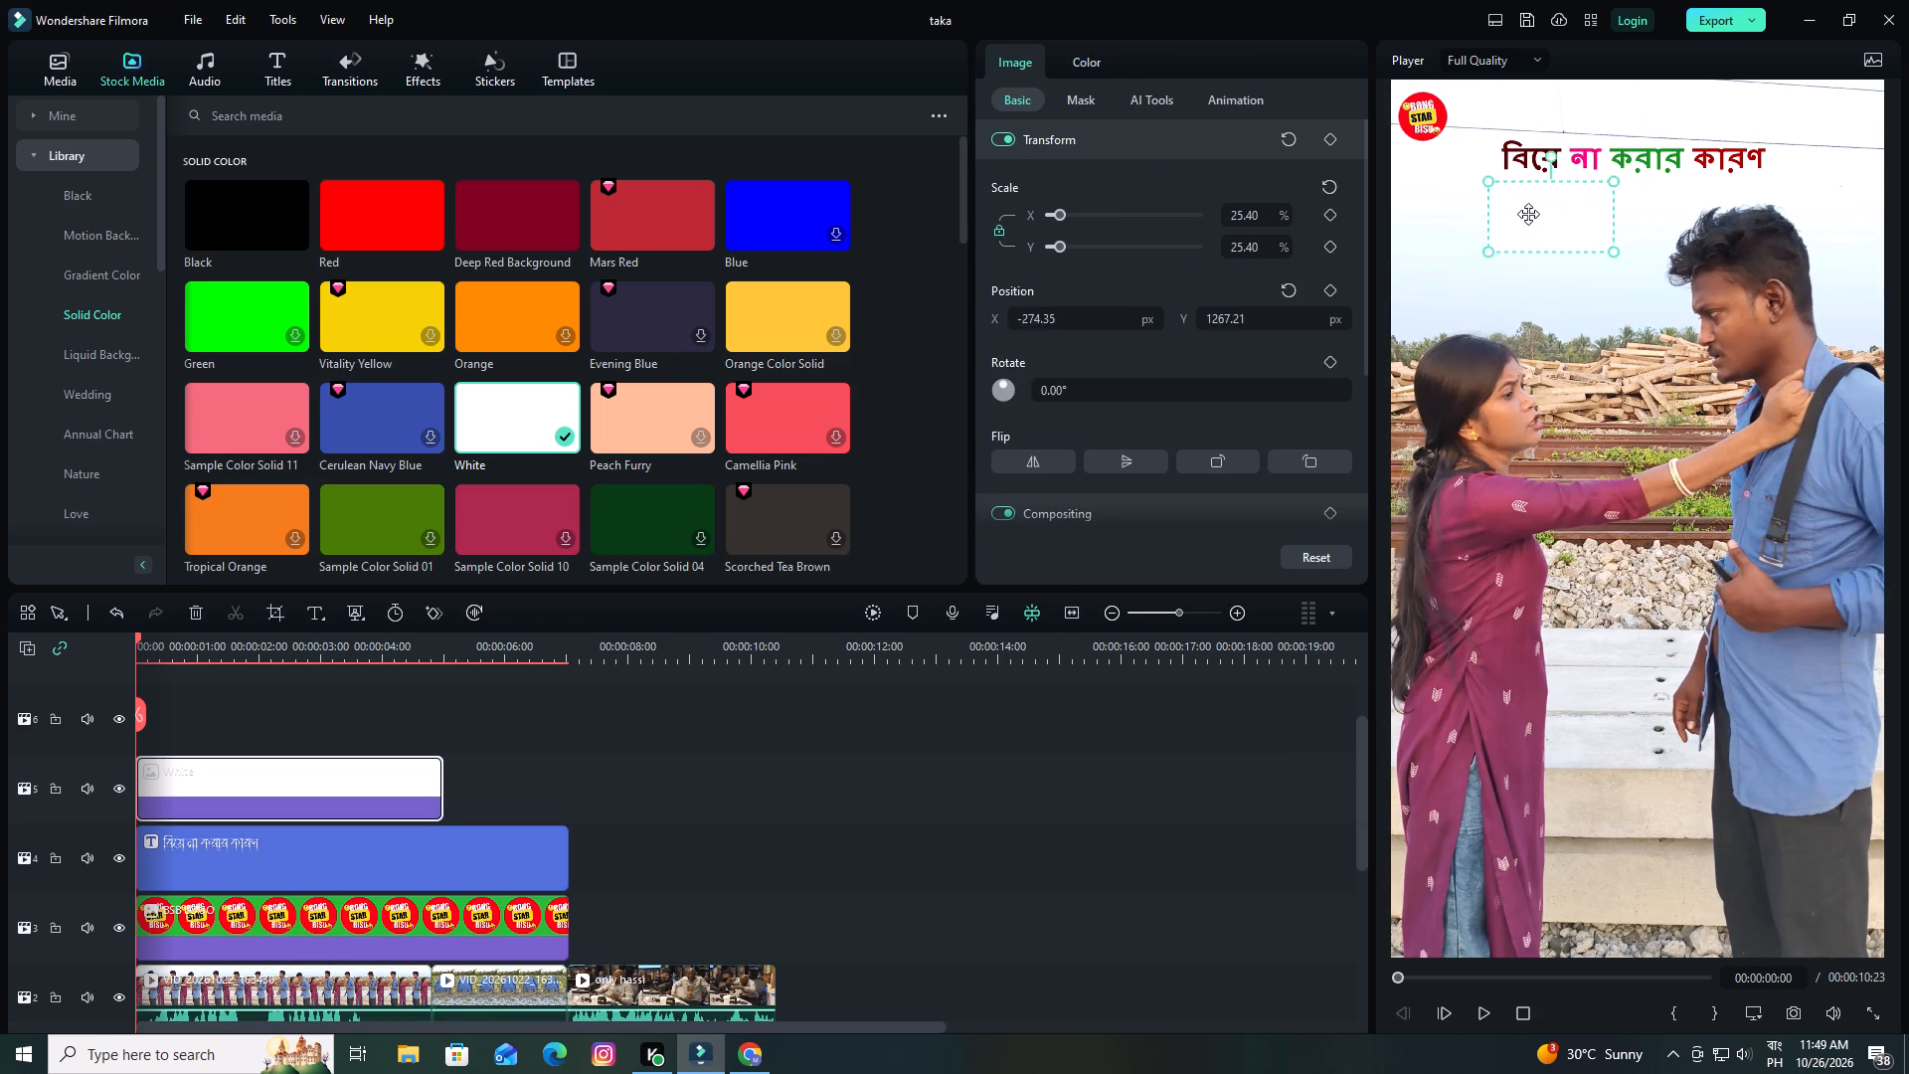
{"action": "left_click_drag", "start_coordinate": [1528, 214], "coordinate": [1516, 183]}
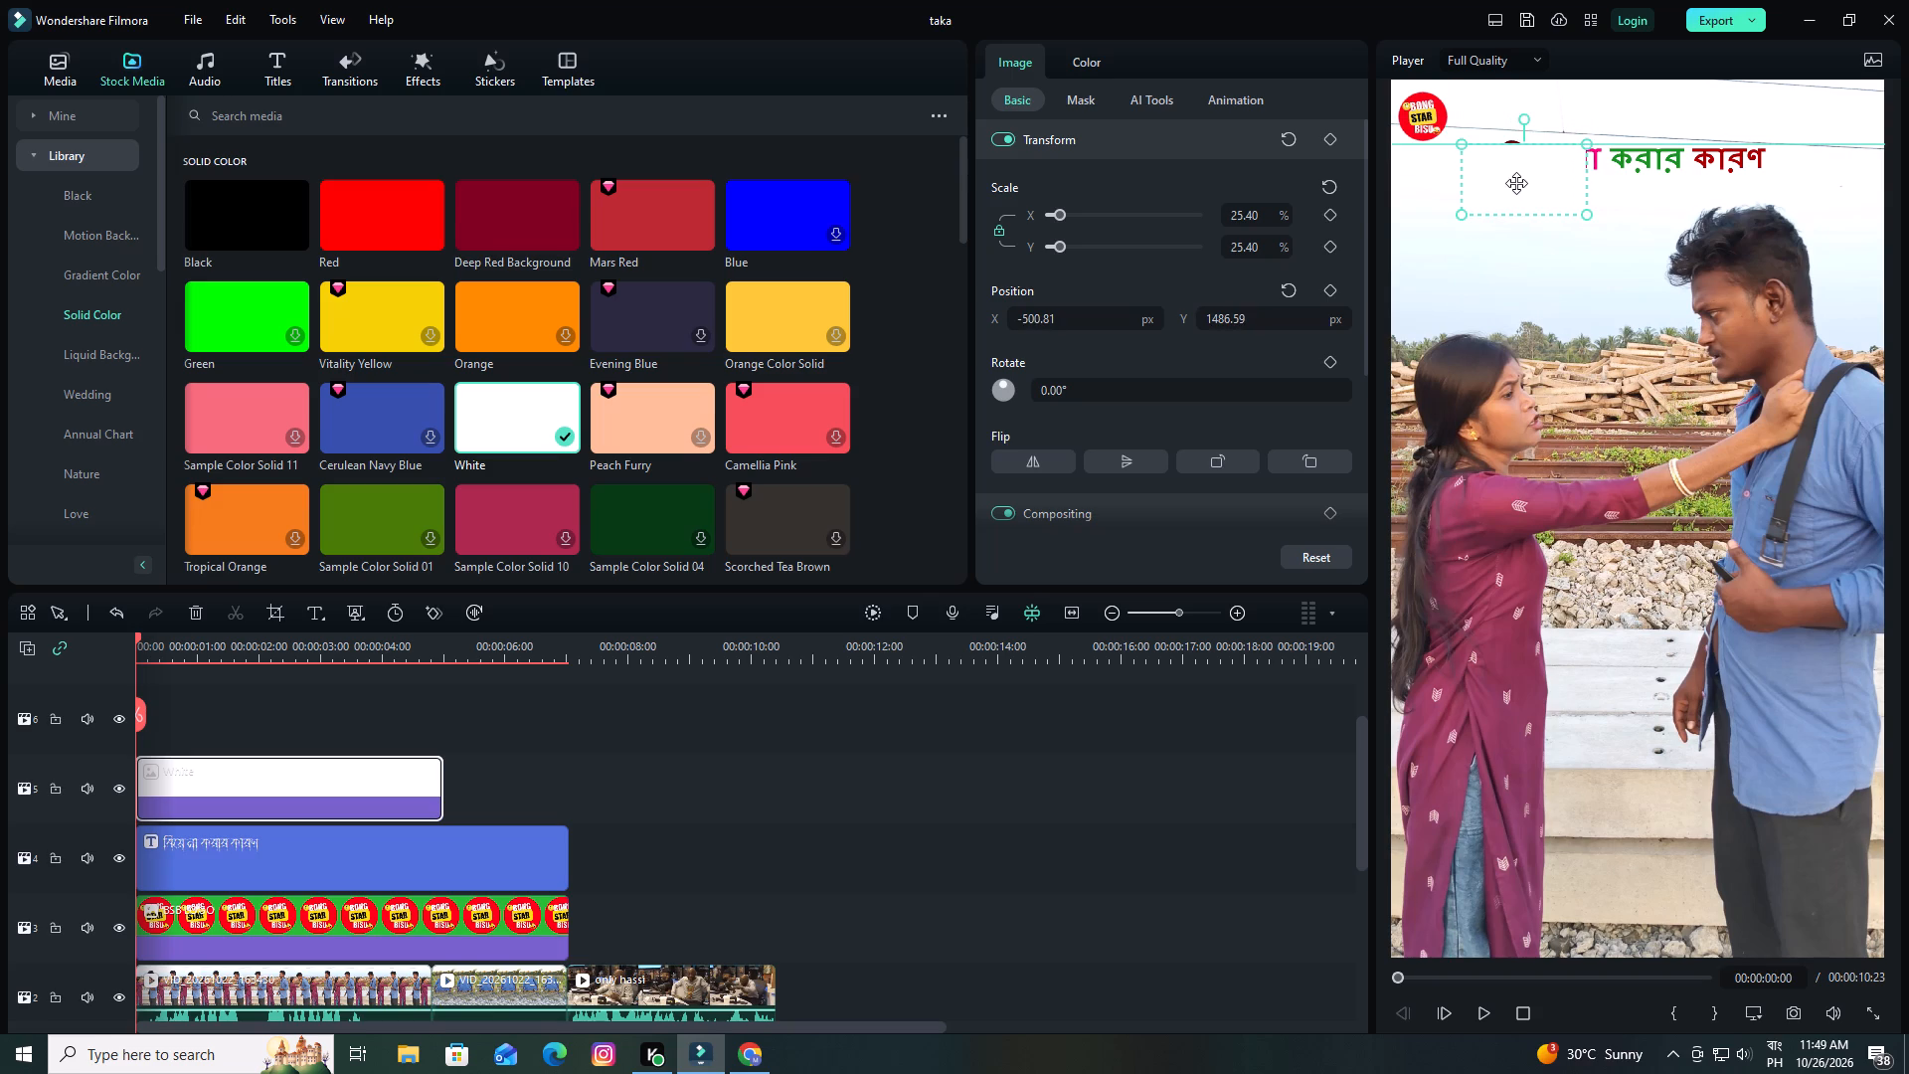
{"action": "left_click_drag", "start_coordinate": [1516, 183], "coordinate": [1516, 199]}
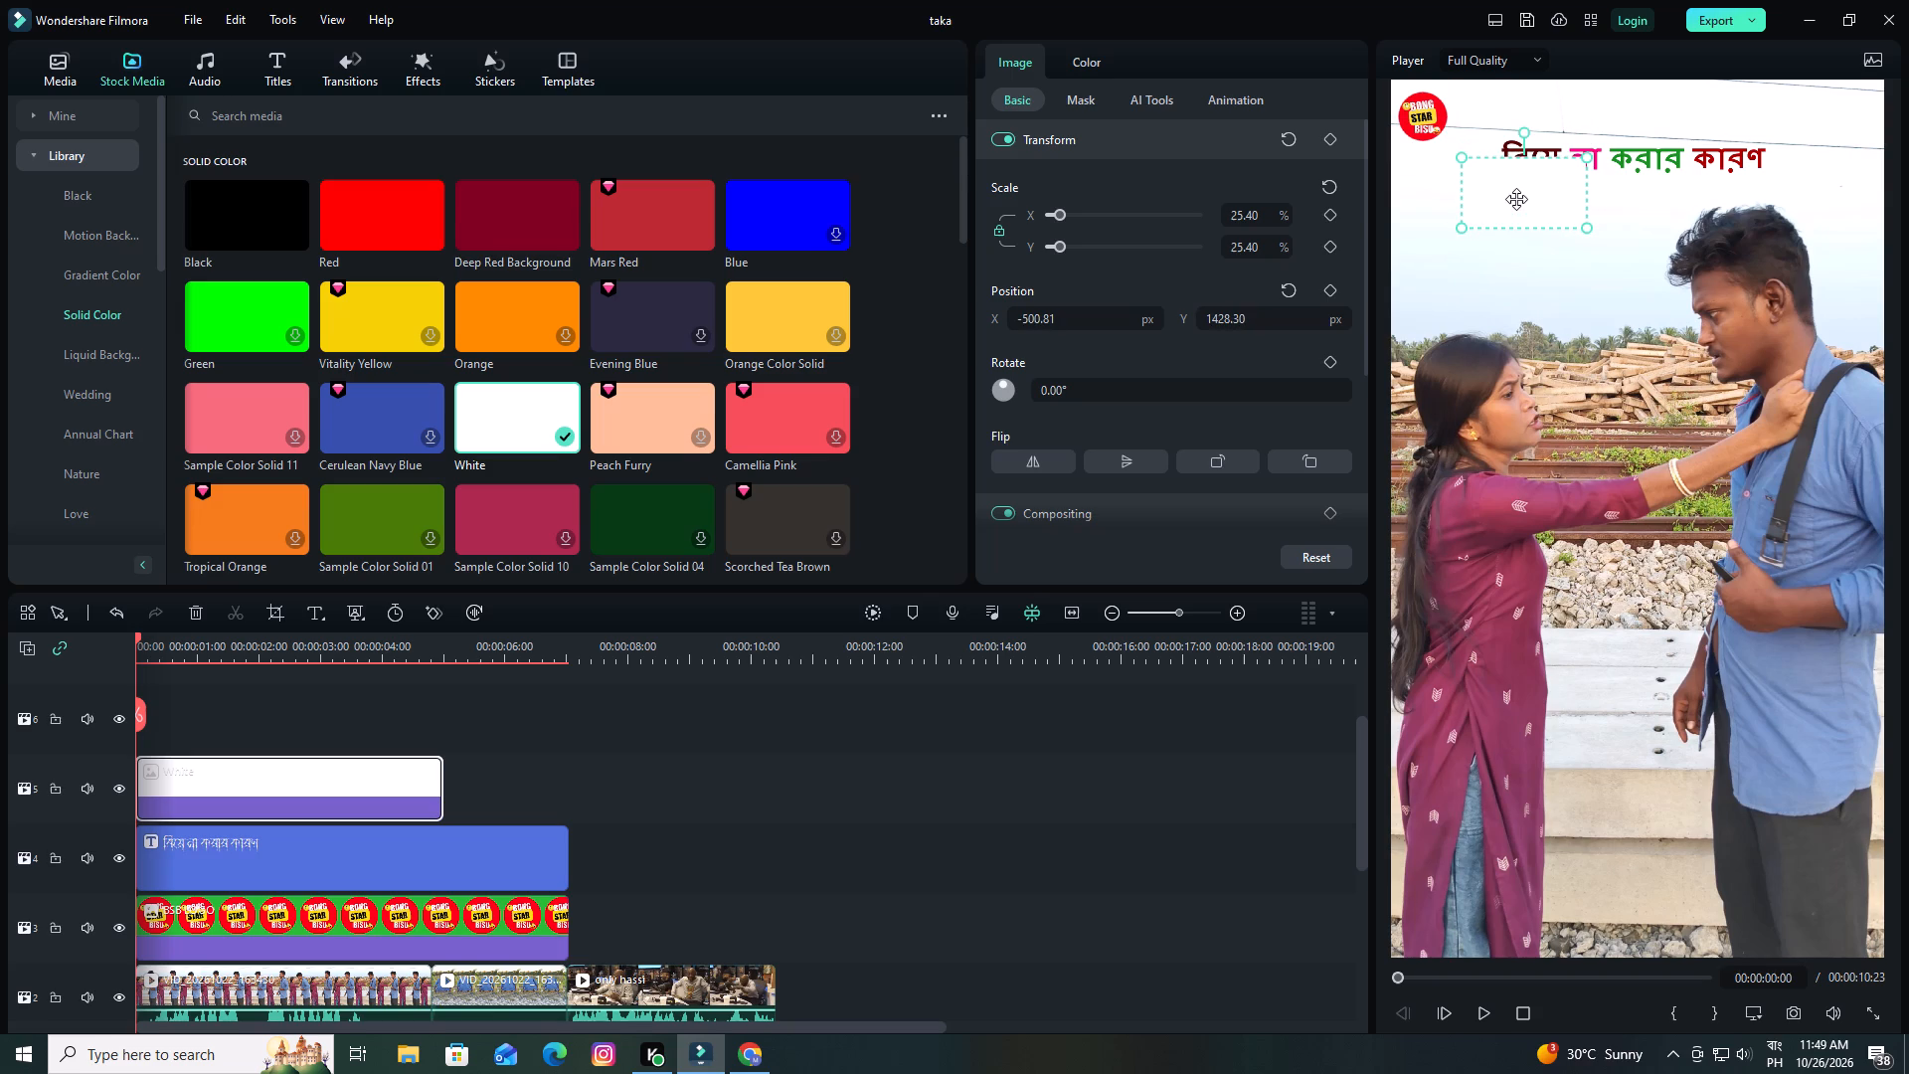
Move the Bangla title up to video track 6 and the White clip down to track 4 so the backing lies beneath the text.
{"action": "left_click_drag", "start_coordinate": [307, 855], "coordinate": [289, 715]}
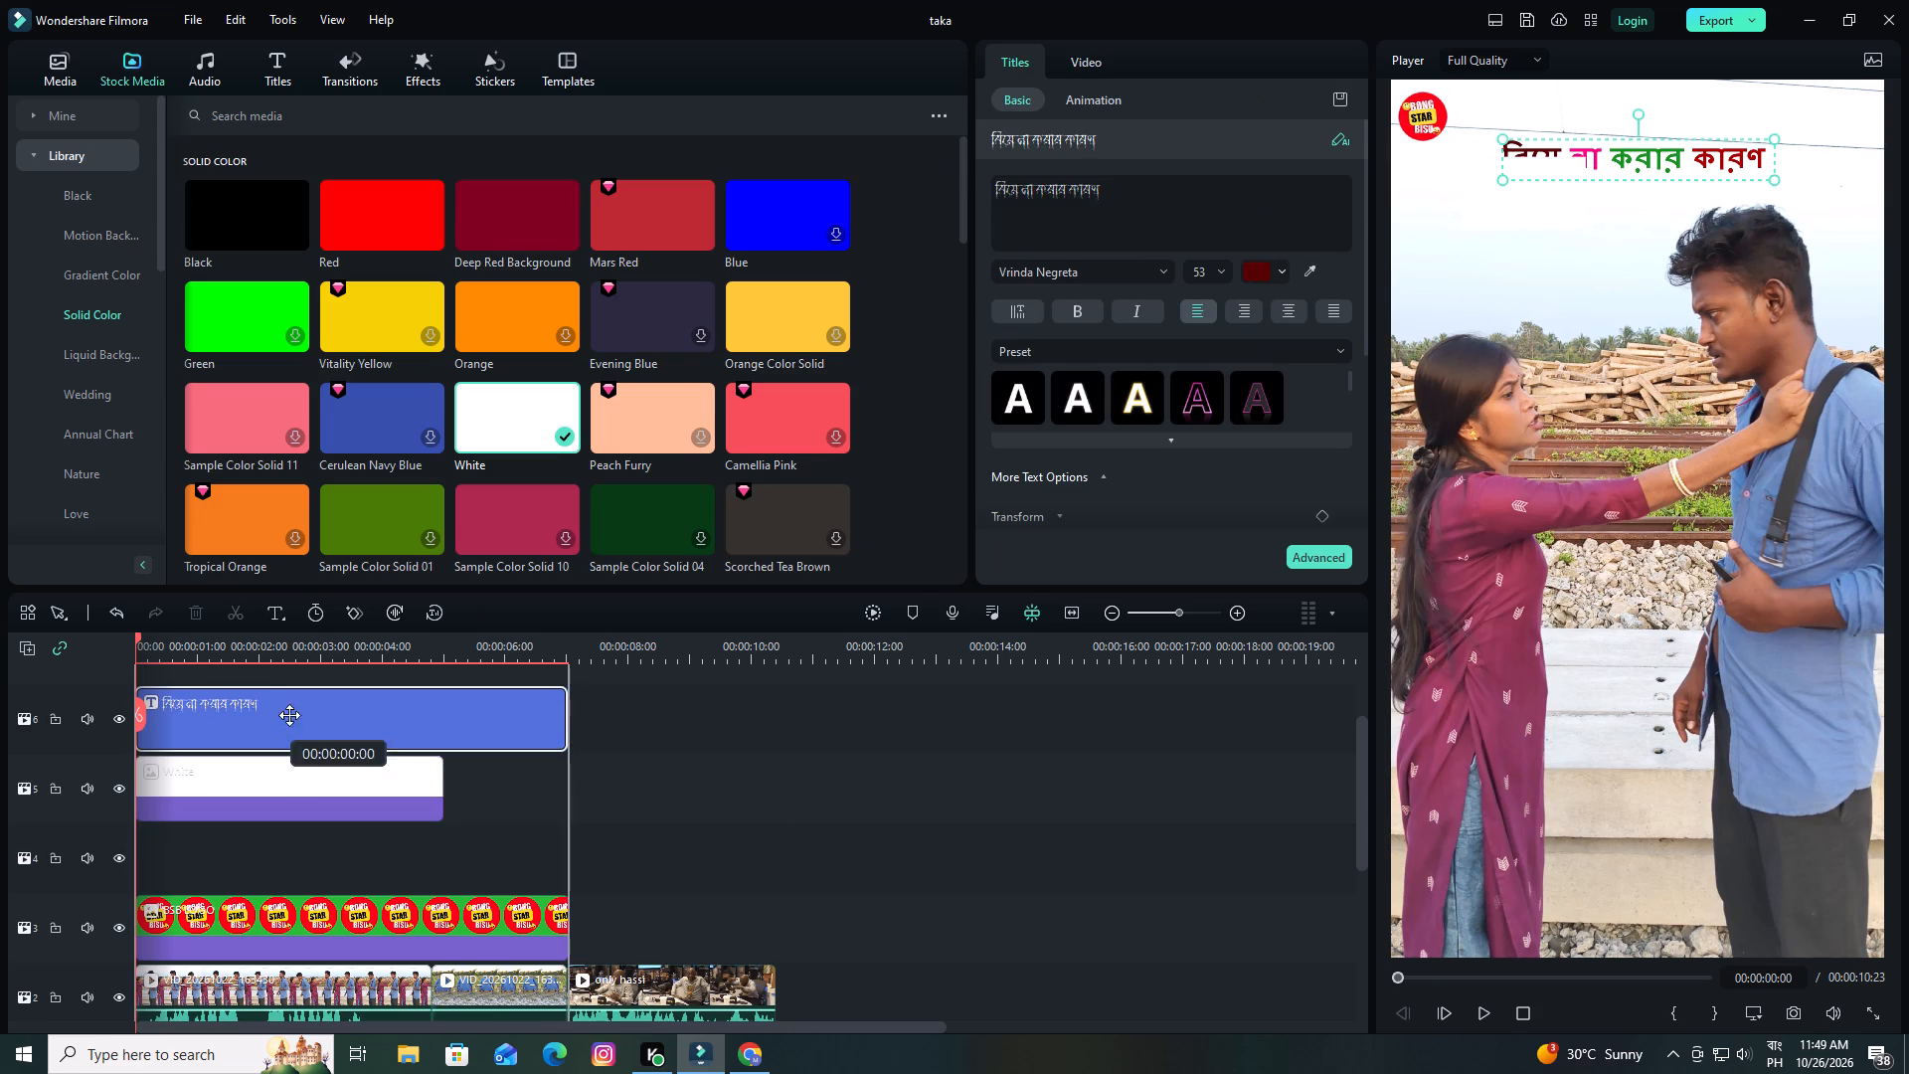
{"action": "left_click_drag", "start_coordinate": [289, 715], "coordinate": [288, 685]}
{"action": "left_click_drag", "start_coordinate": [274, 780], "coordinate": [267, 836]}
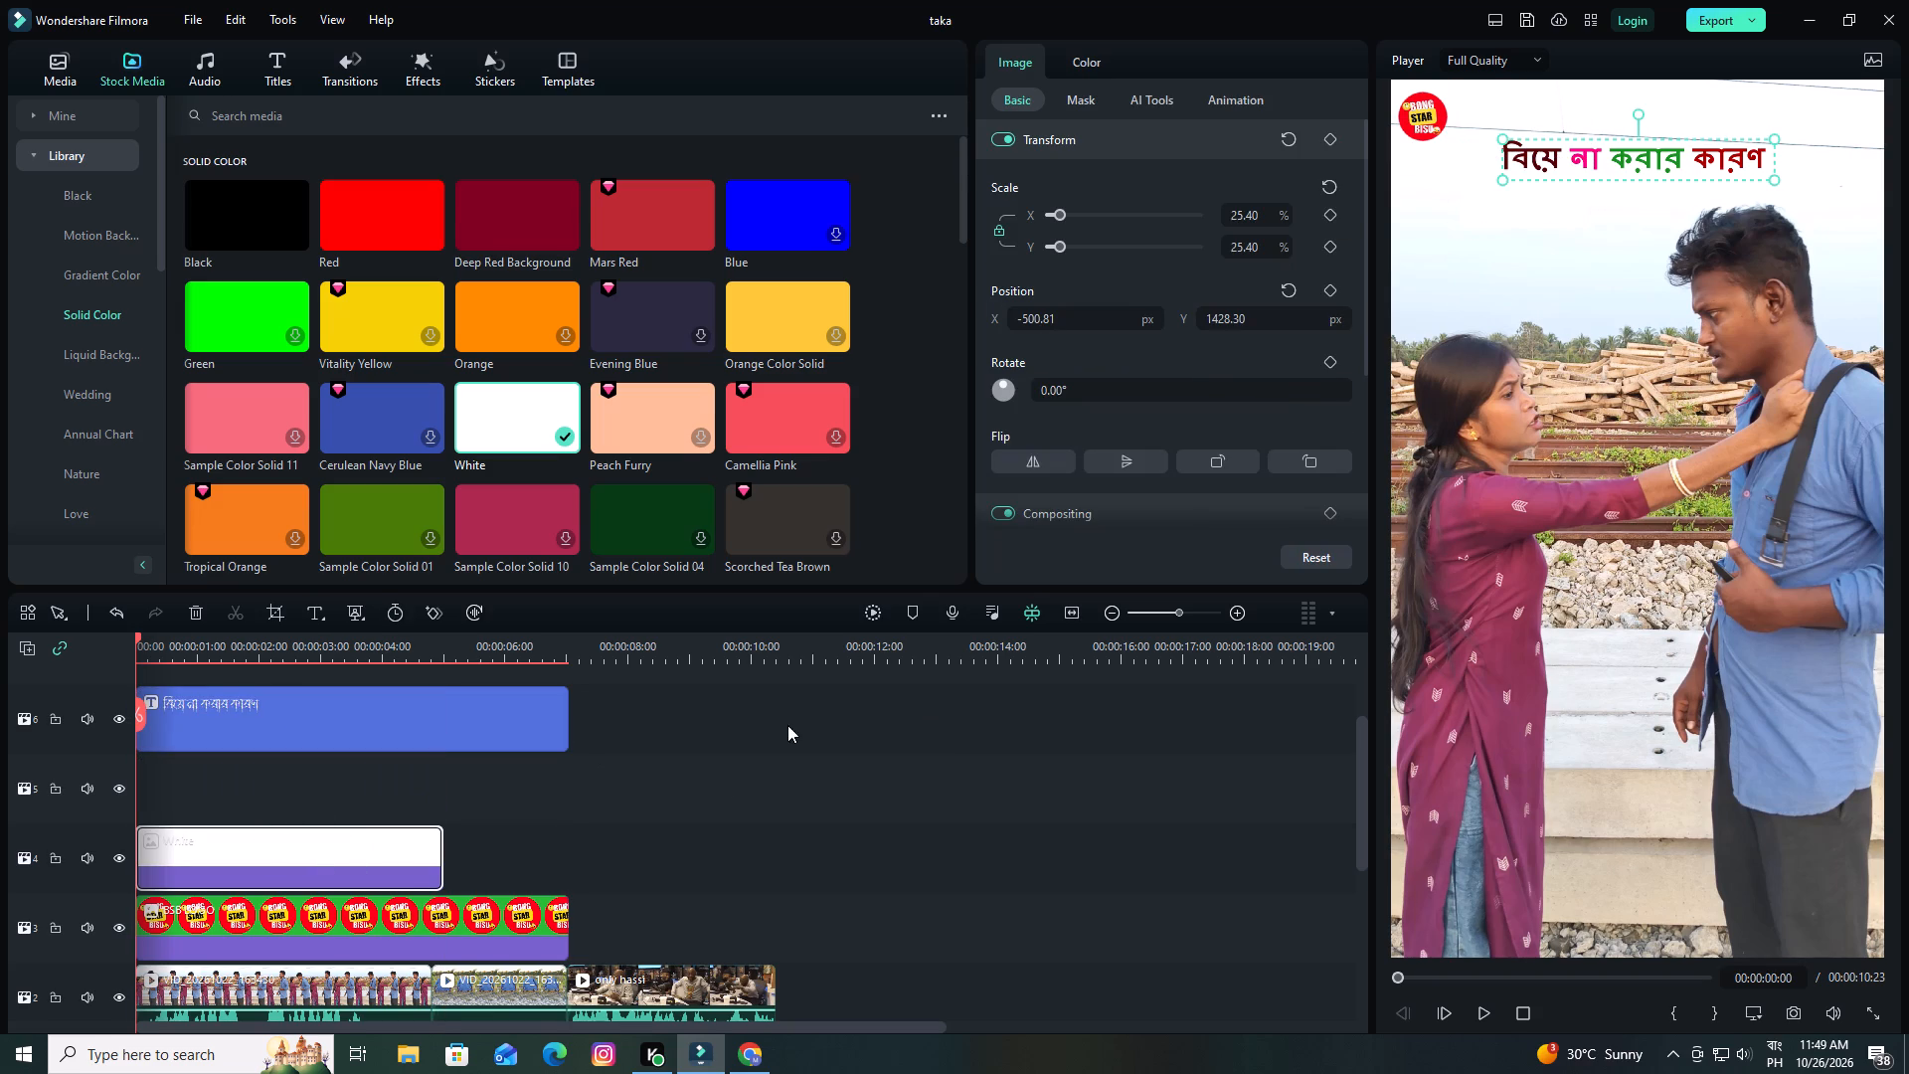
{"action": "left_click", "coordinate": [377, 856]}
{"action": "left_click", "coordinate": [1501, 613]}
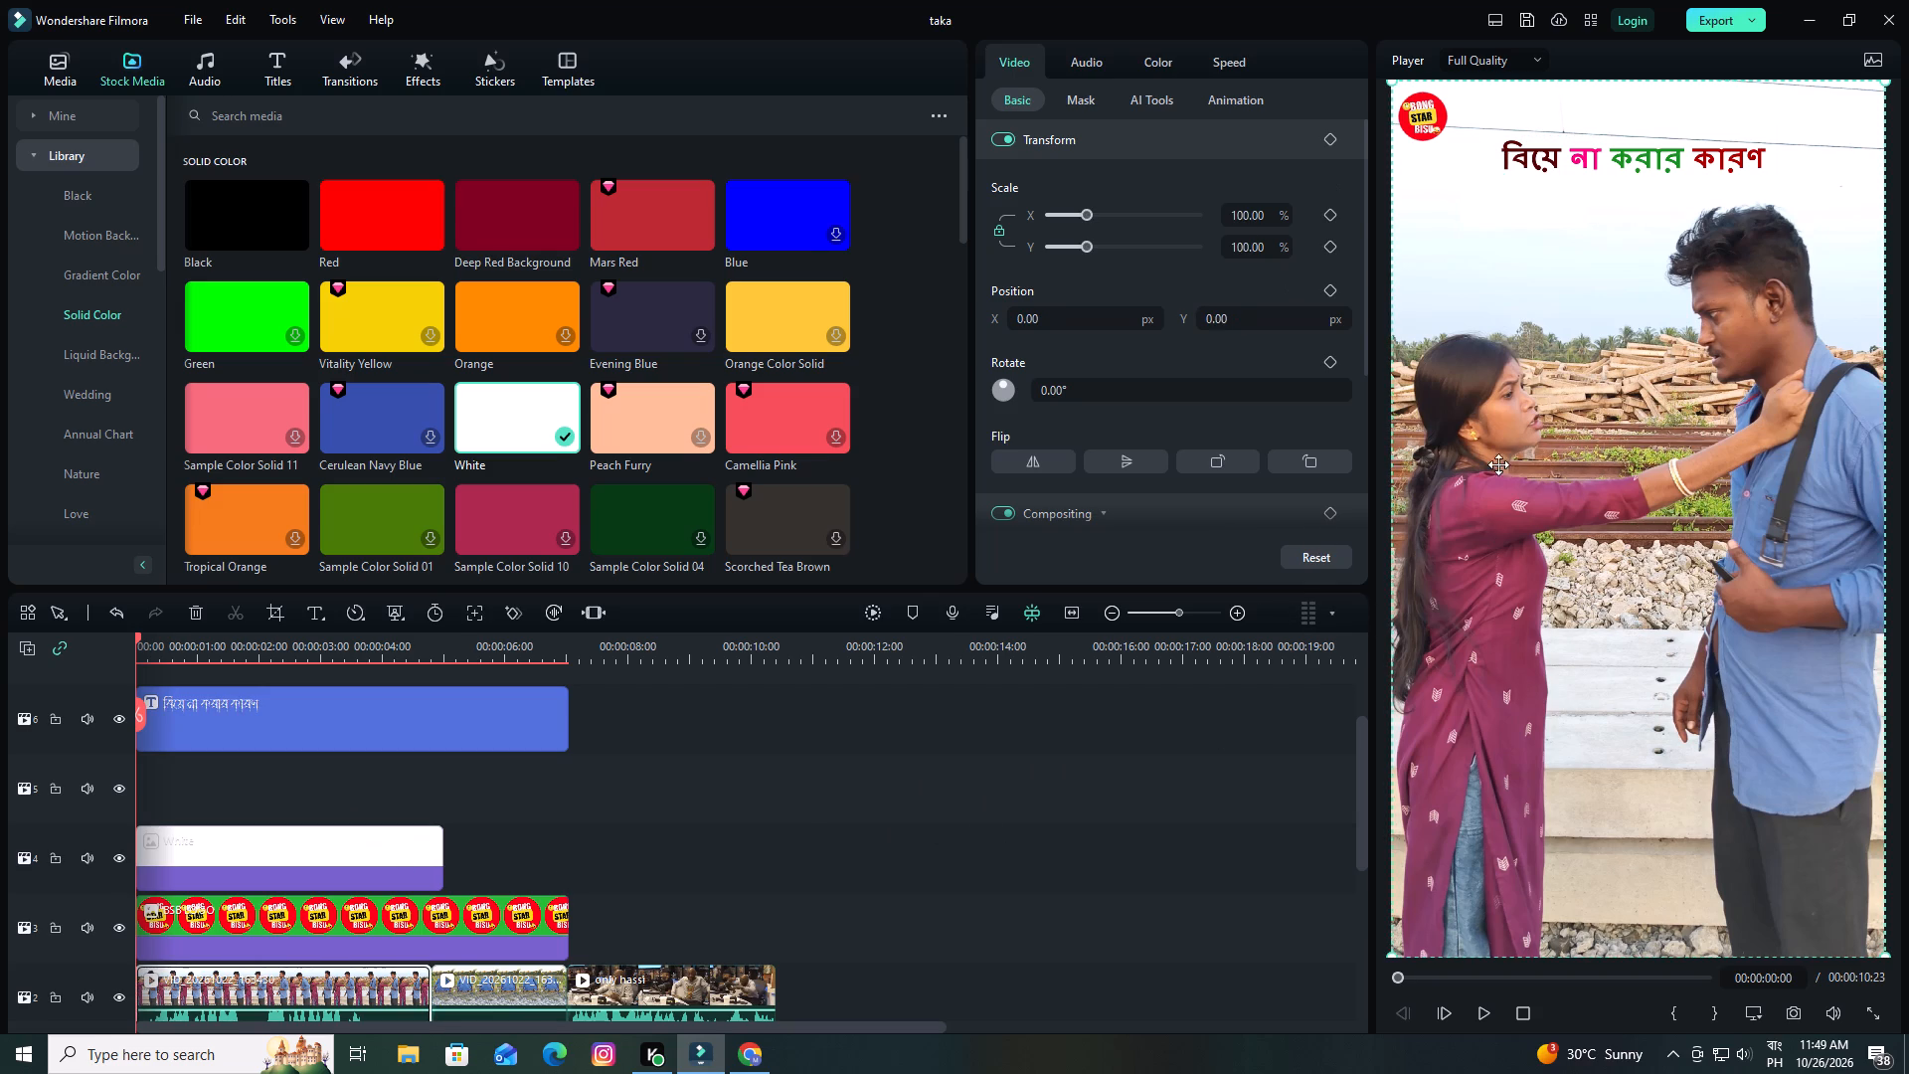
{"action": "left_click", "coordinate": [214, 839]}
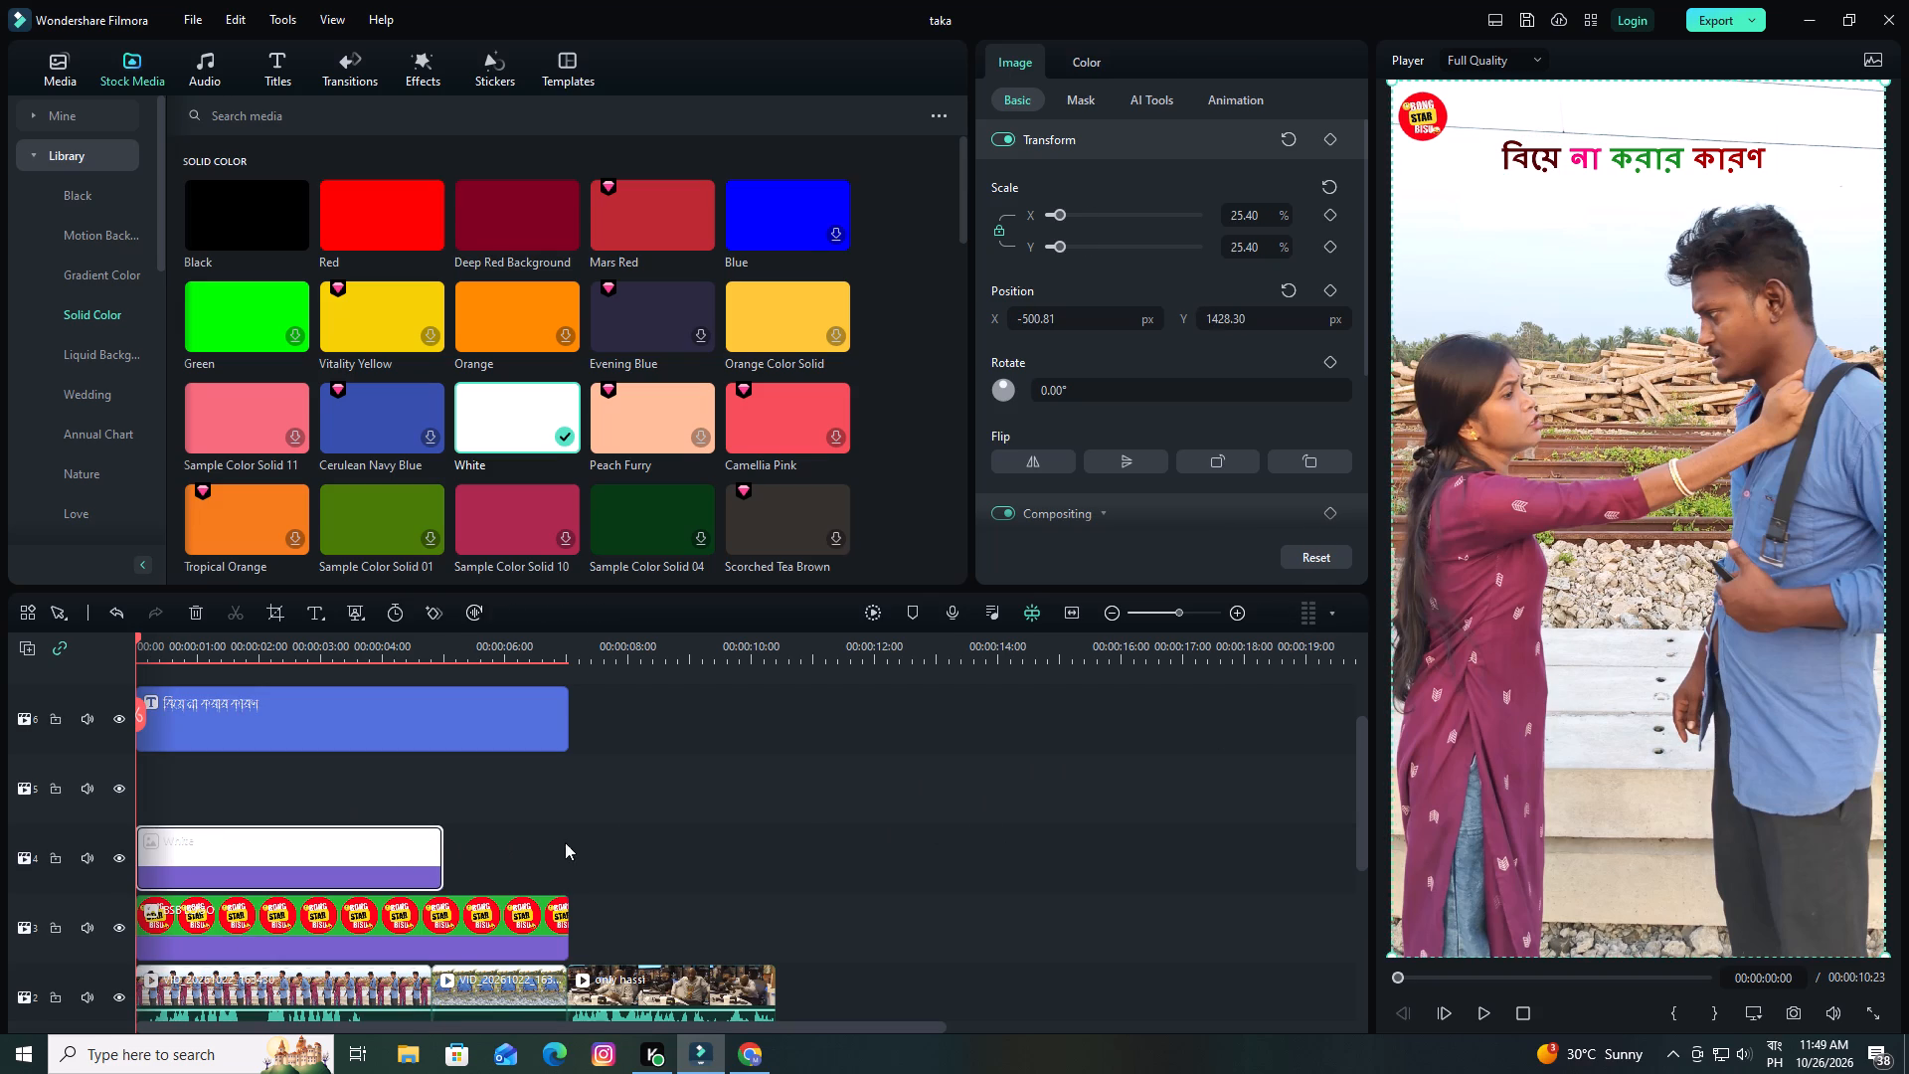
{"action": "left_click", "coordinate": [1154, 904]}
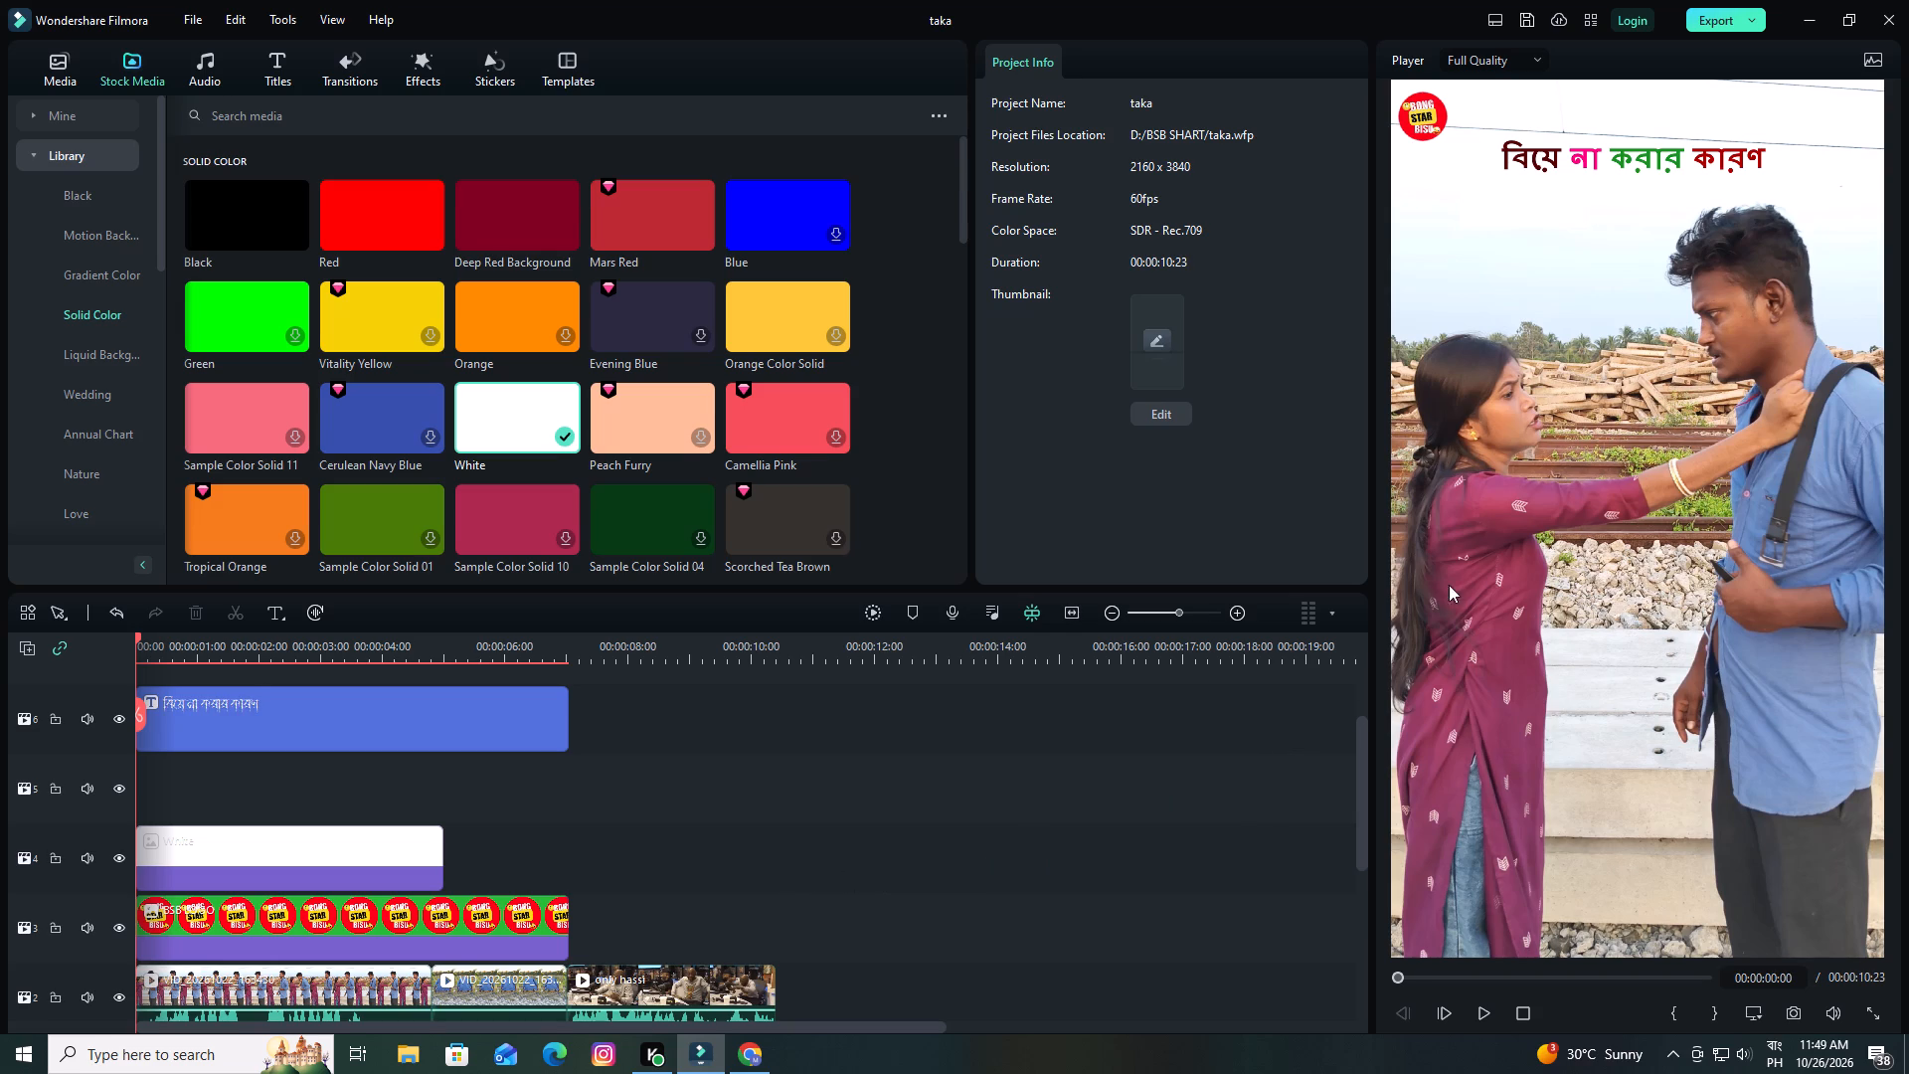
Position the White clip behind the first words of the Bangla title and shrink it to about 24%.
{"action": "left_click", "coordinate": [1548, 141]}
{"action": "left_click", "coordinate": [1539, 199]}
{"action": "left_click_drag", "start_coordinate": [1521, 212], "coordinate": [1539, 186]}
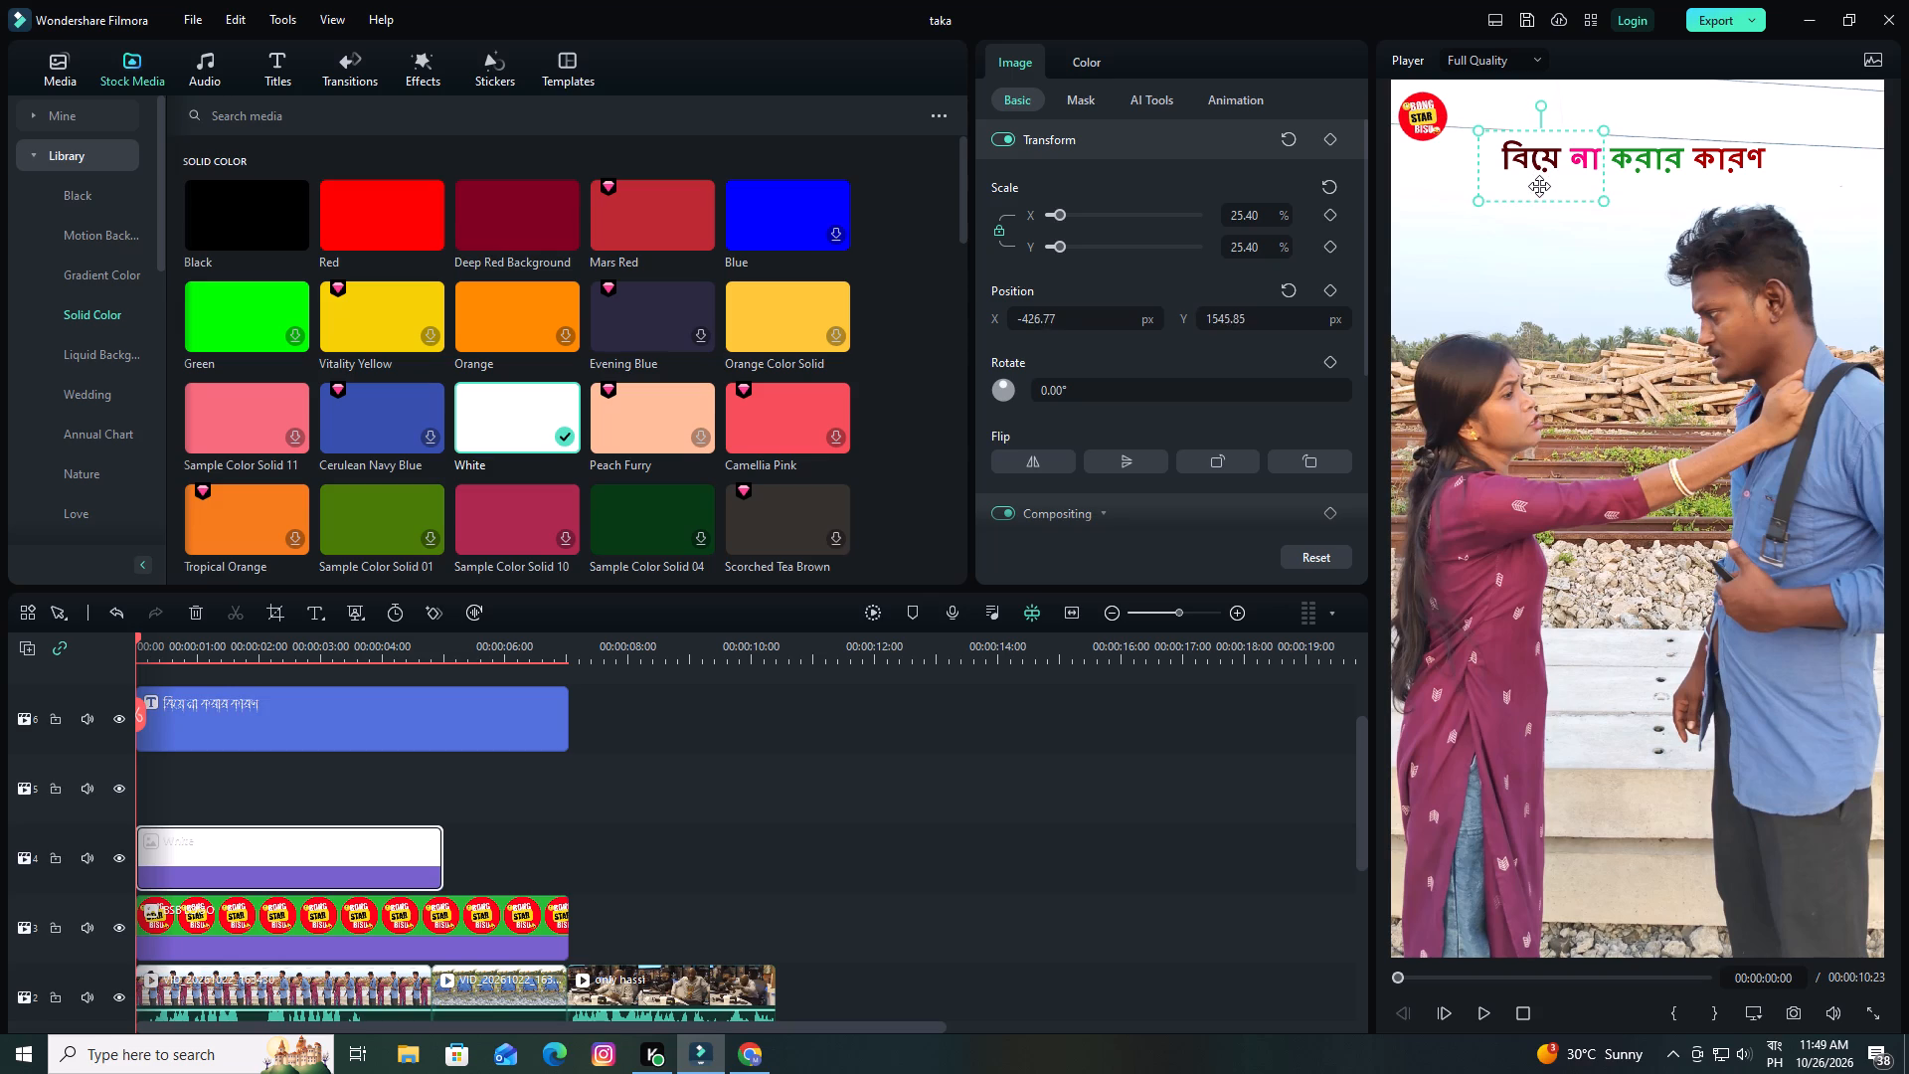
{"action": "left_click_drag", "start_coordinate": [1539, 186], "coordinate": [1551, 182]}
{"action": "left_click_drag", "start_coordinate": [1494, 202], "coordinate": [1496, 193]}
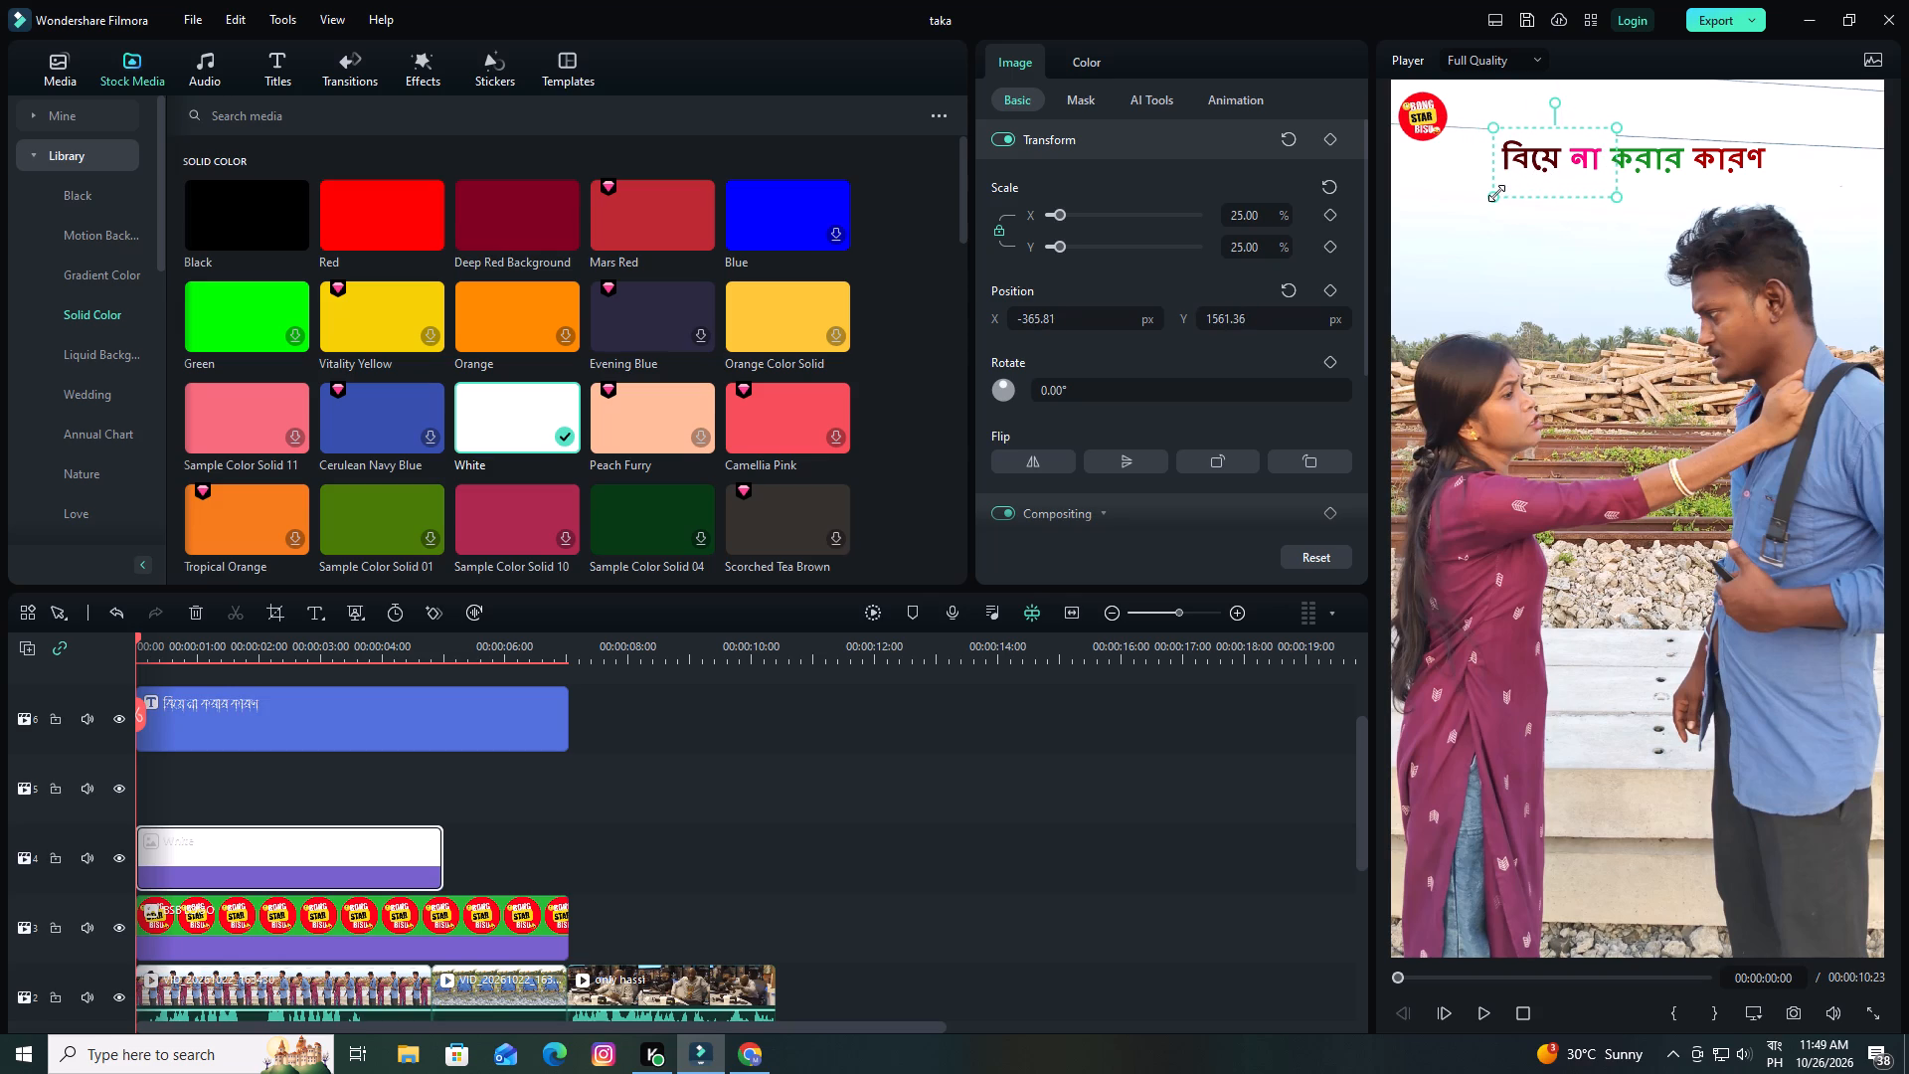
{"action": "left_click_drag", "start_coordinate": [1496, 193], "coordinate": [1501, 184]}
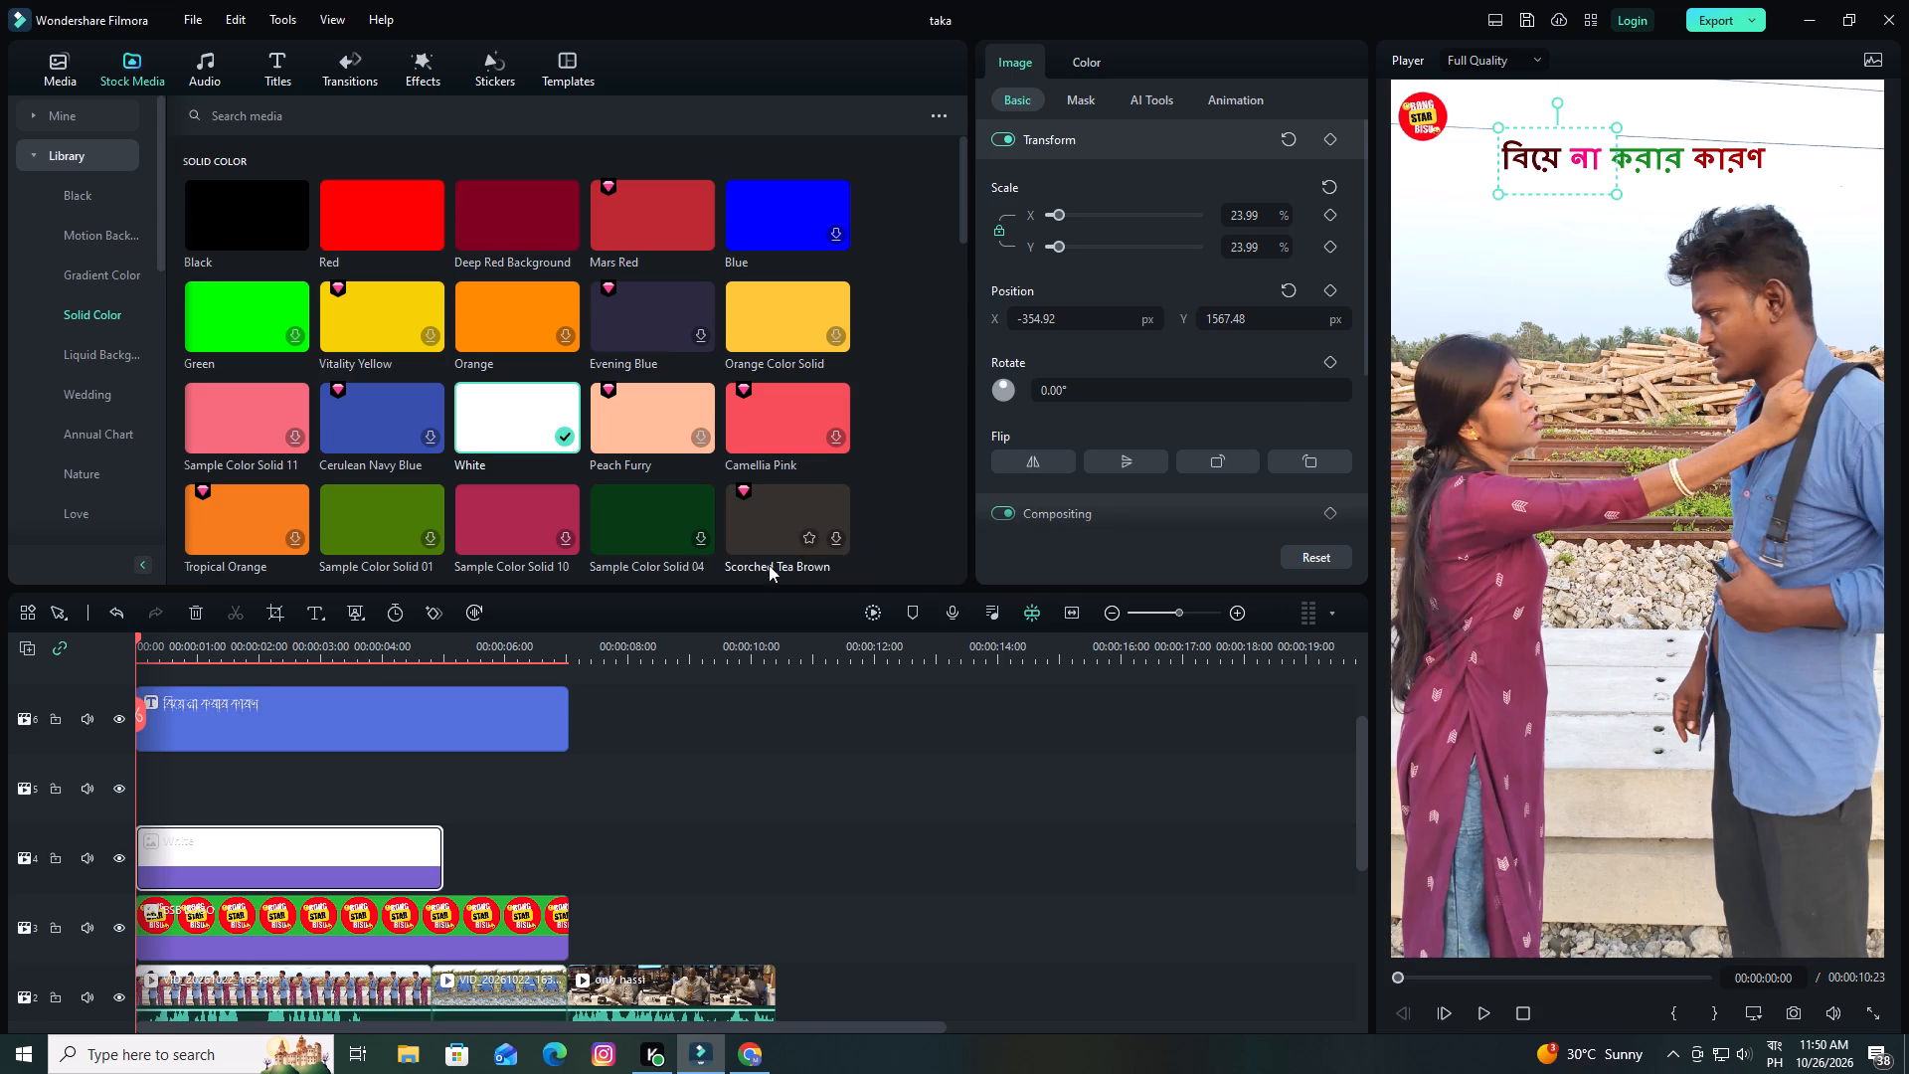
Play the video through to review the title with its white backing.
{"action": "key", "text": "space"}
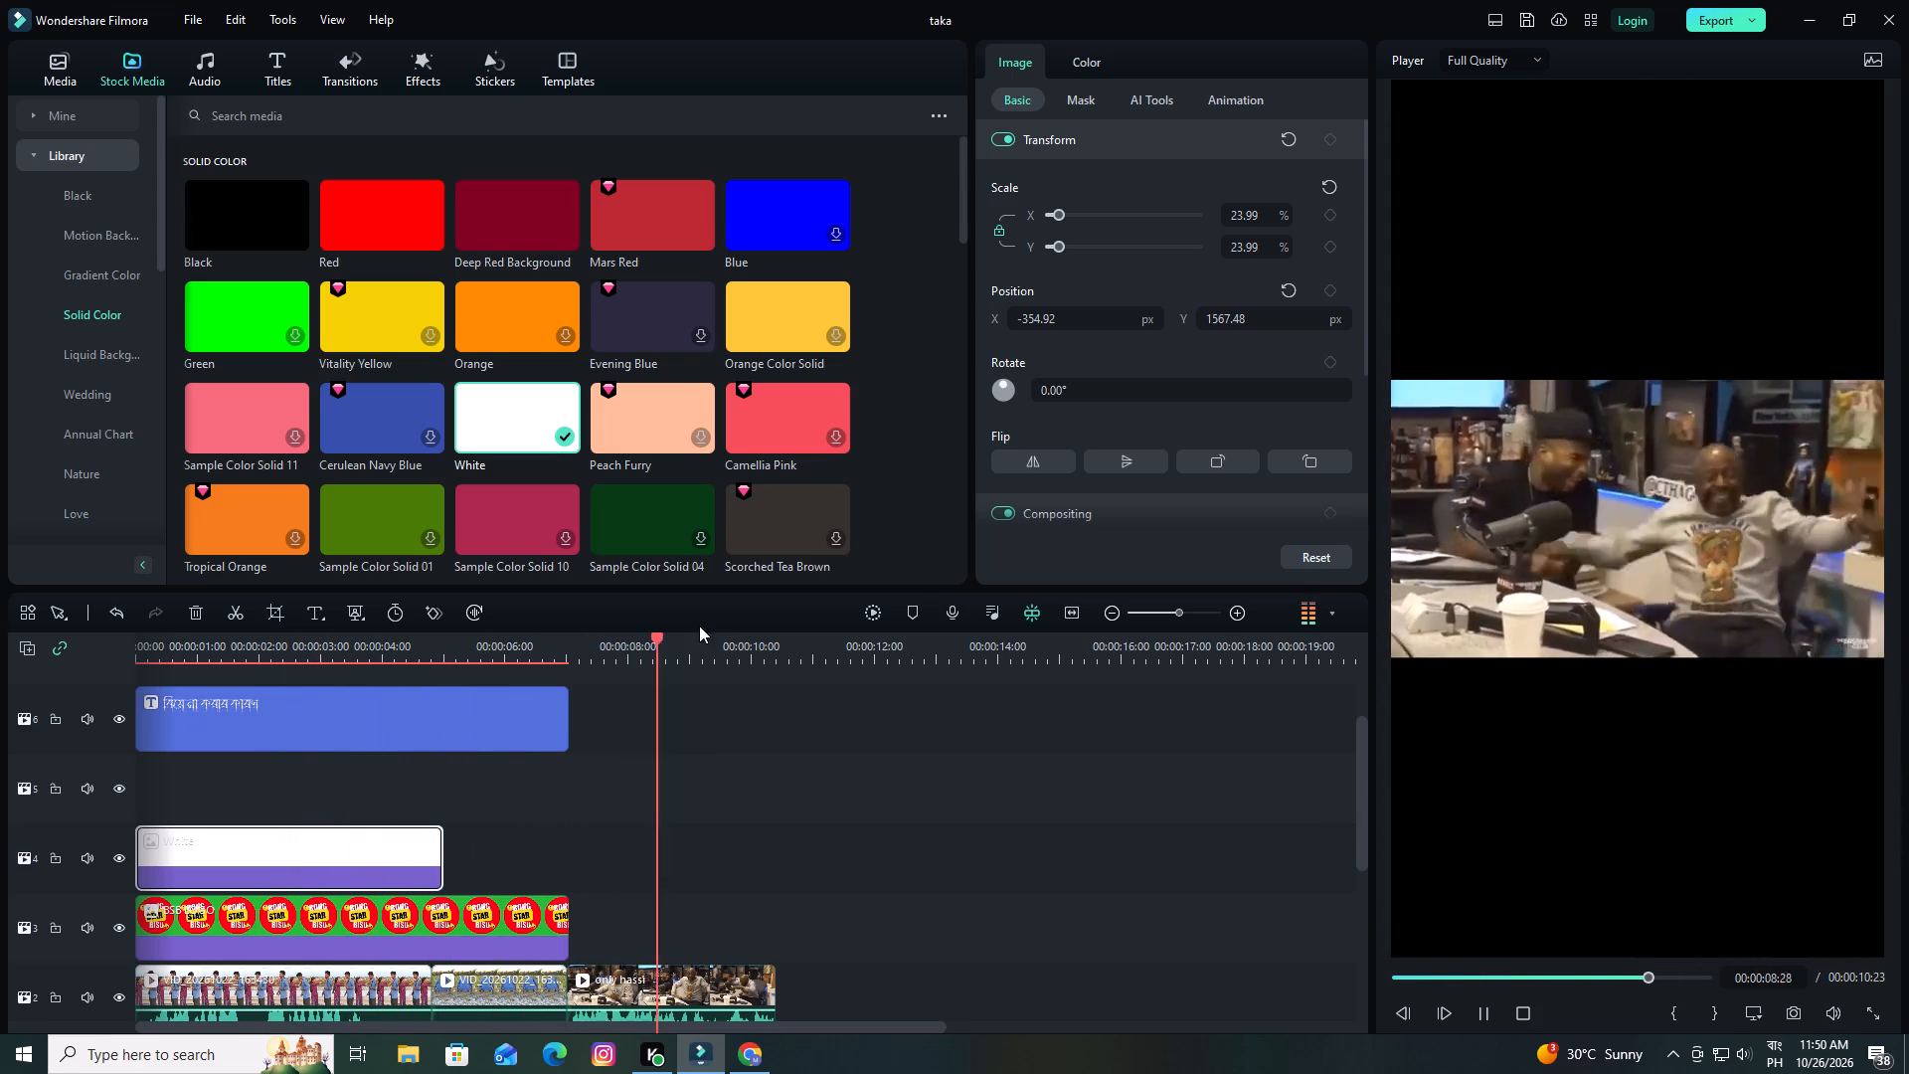
Delete the White clip and move the Bangla title down to video track 4, directly above the logo, starting at 00:00.
{"action": "left_click", "coordinate": [270, 863]}
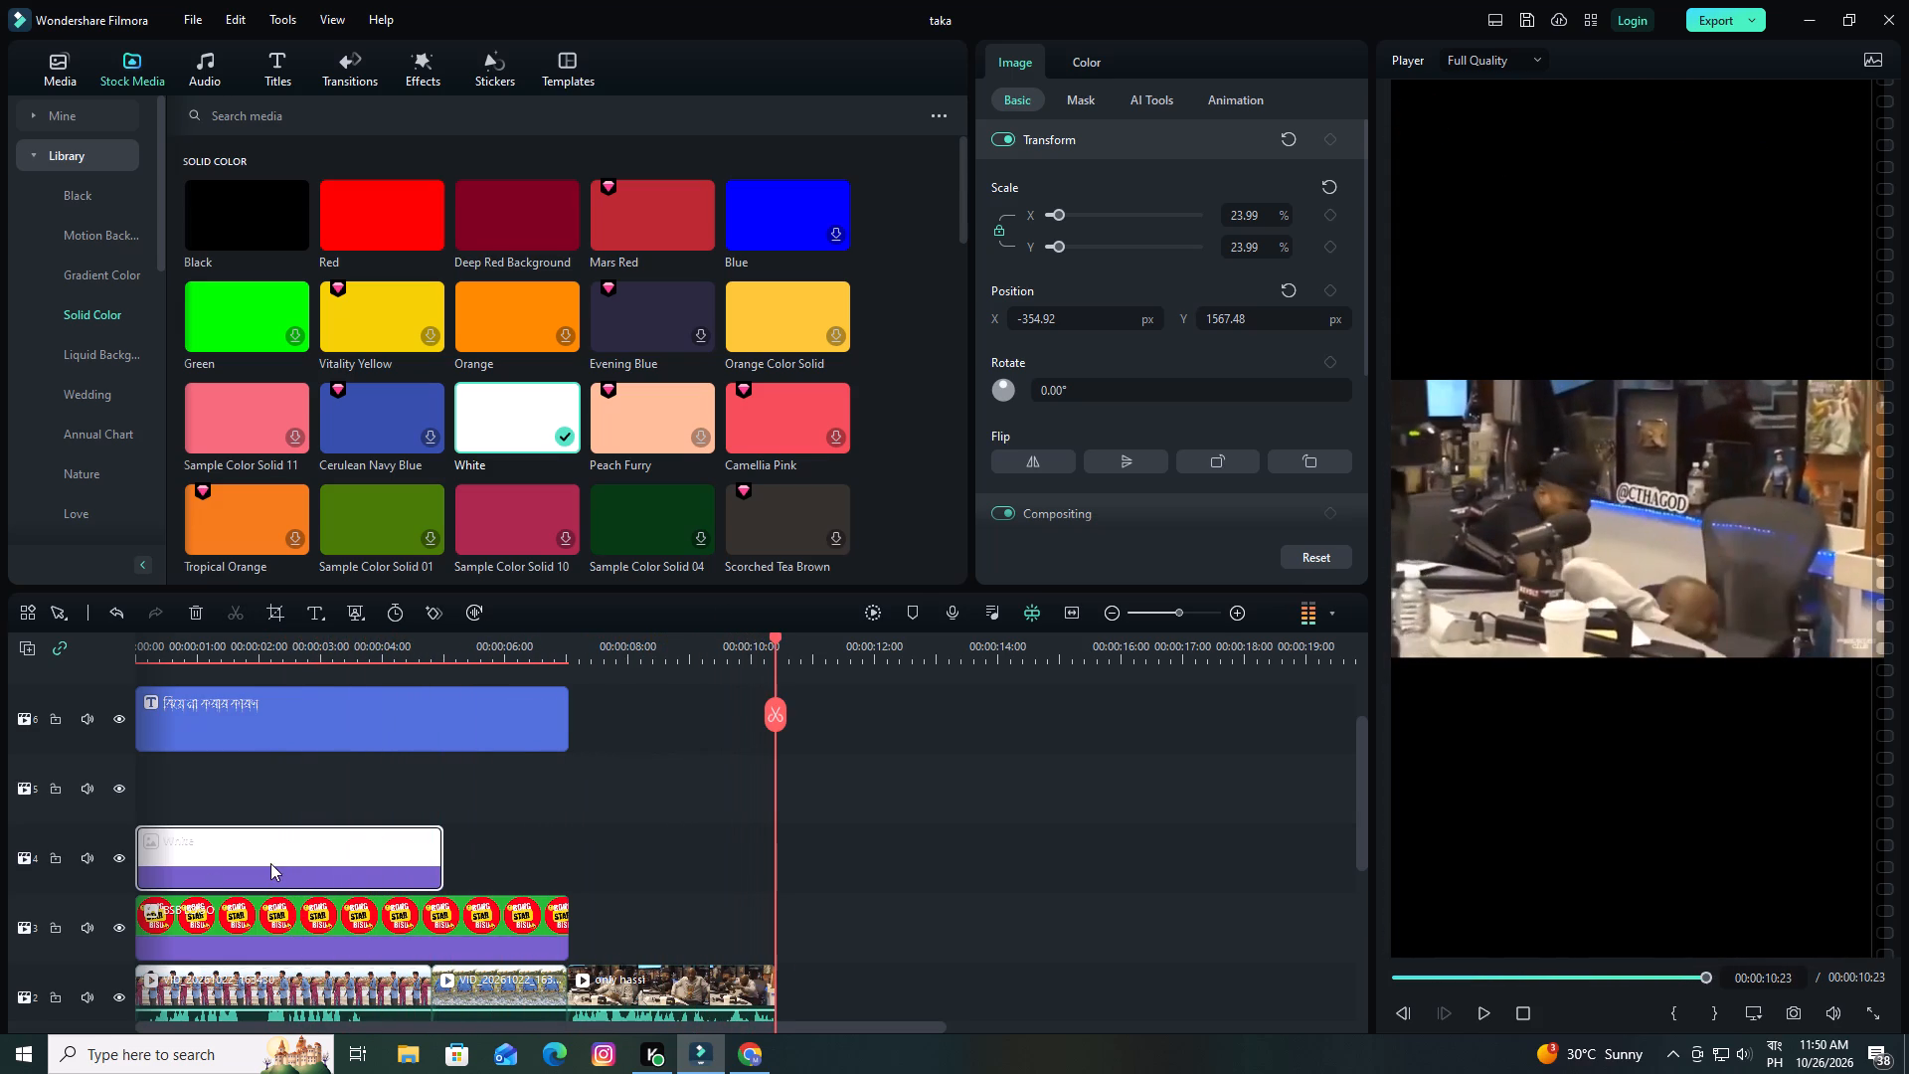
{"action": "left_click", "coordinate": [198, 612]}
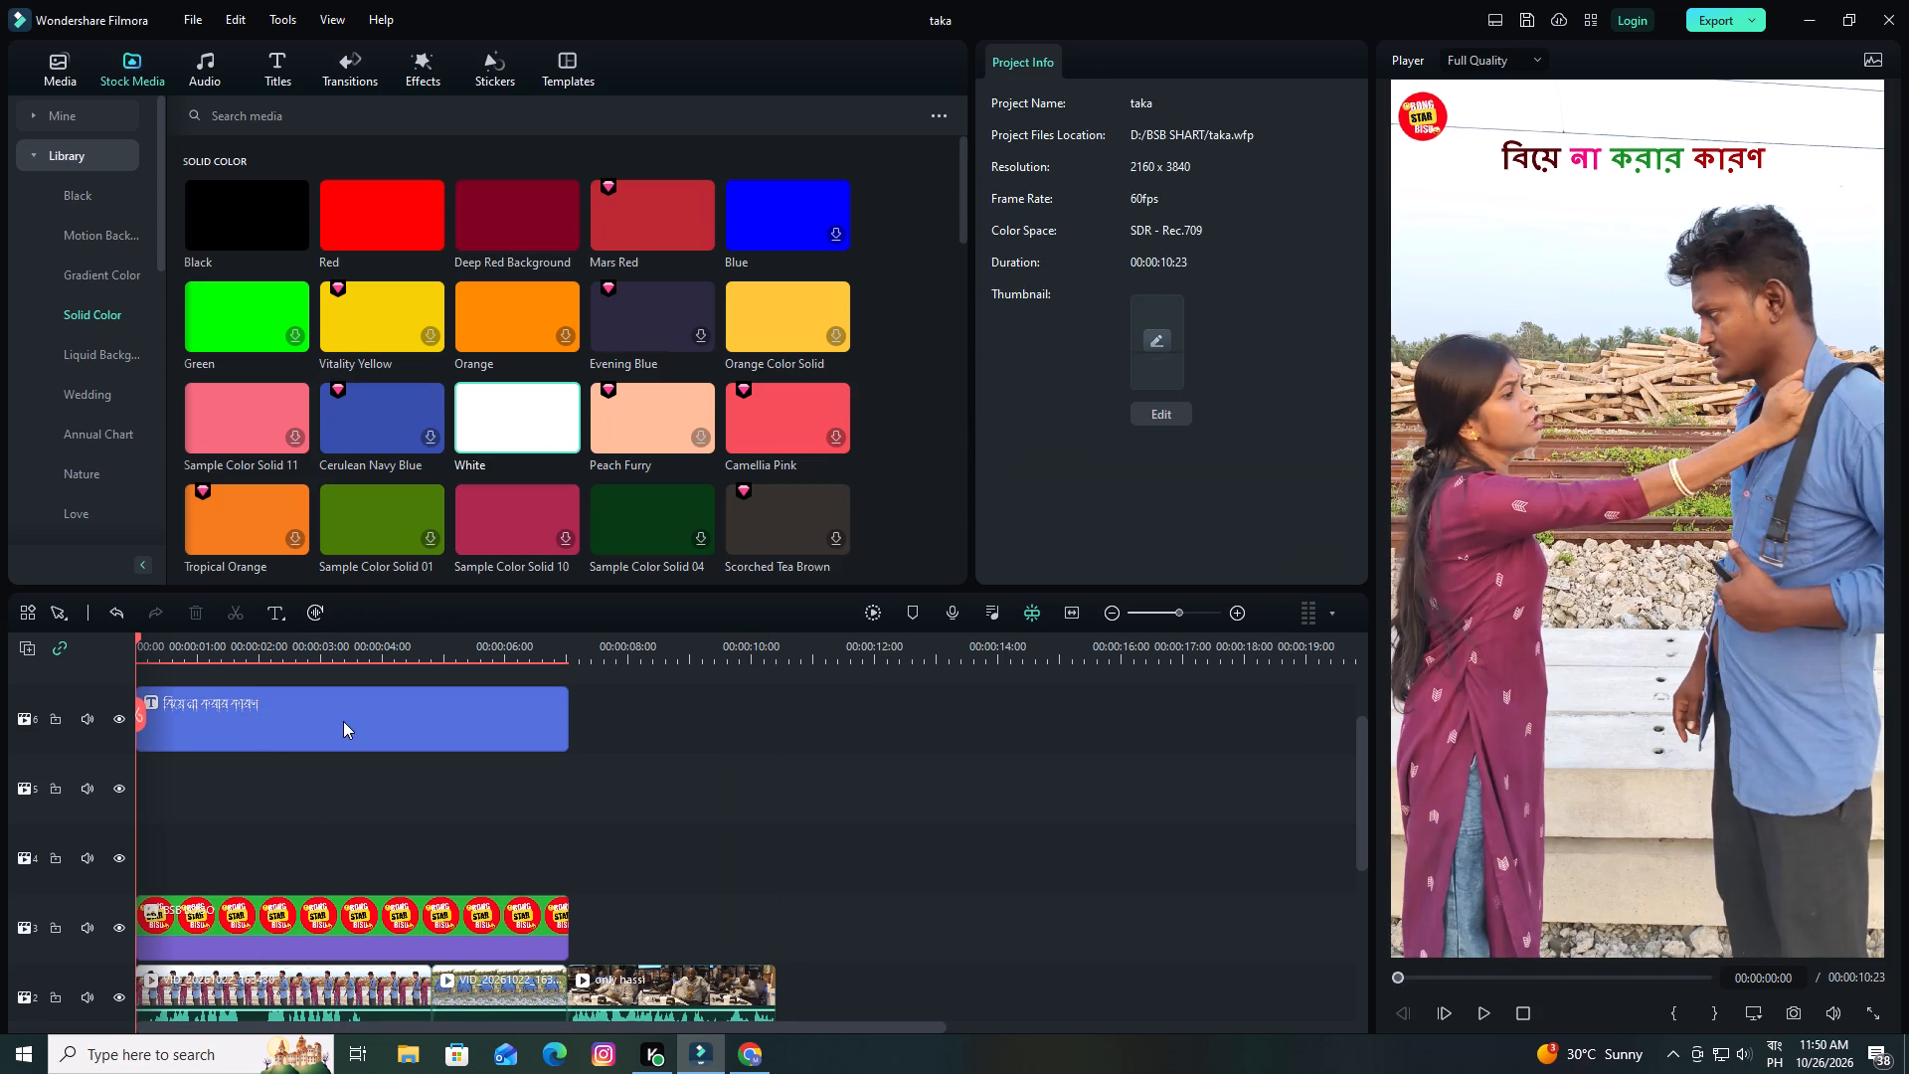
{"action": "left_click_drag", "start_coordinate": [343, 721], "coordinate": [312, 832]}
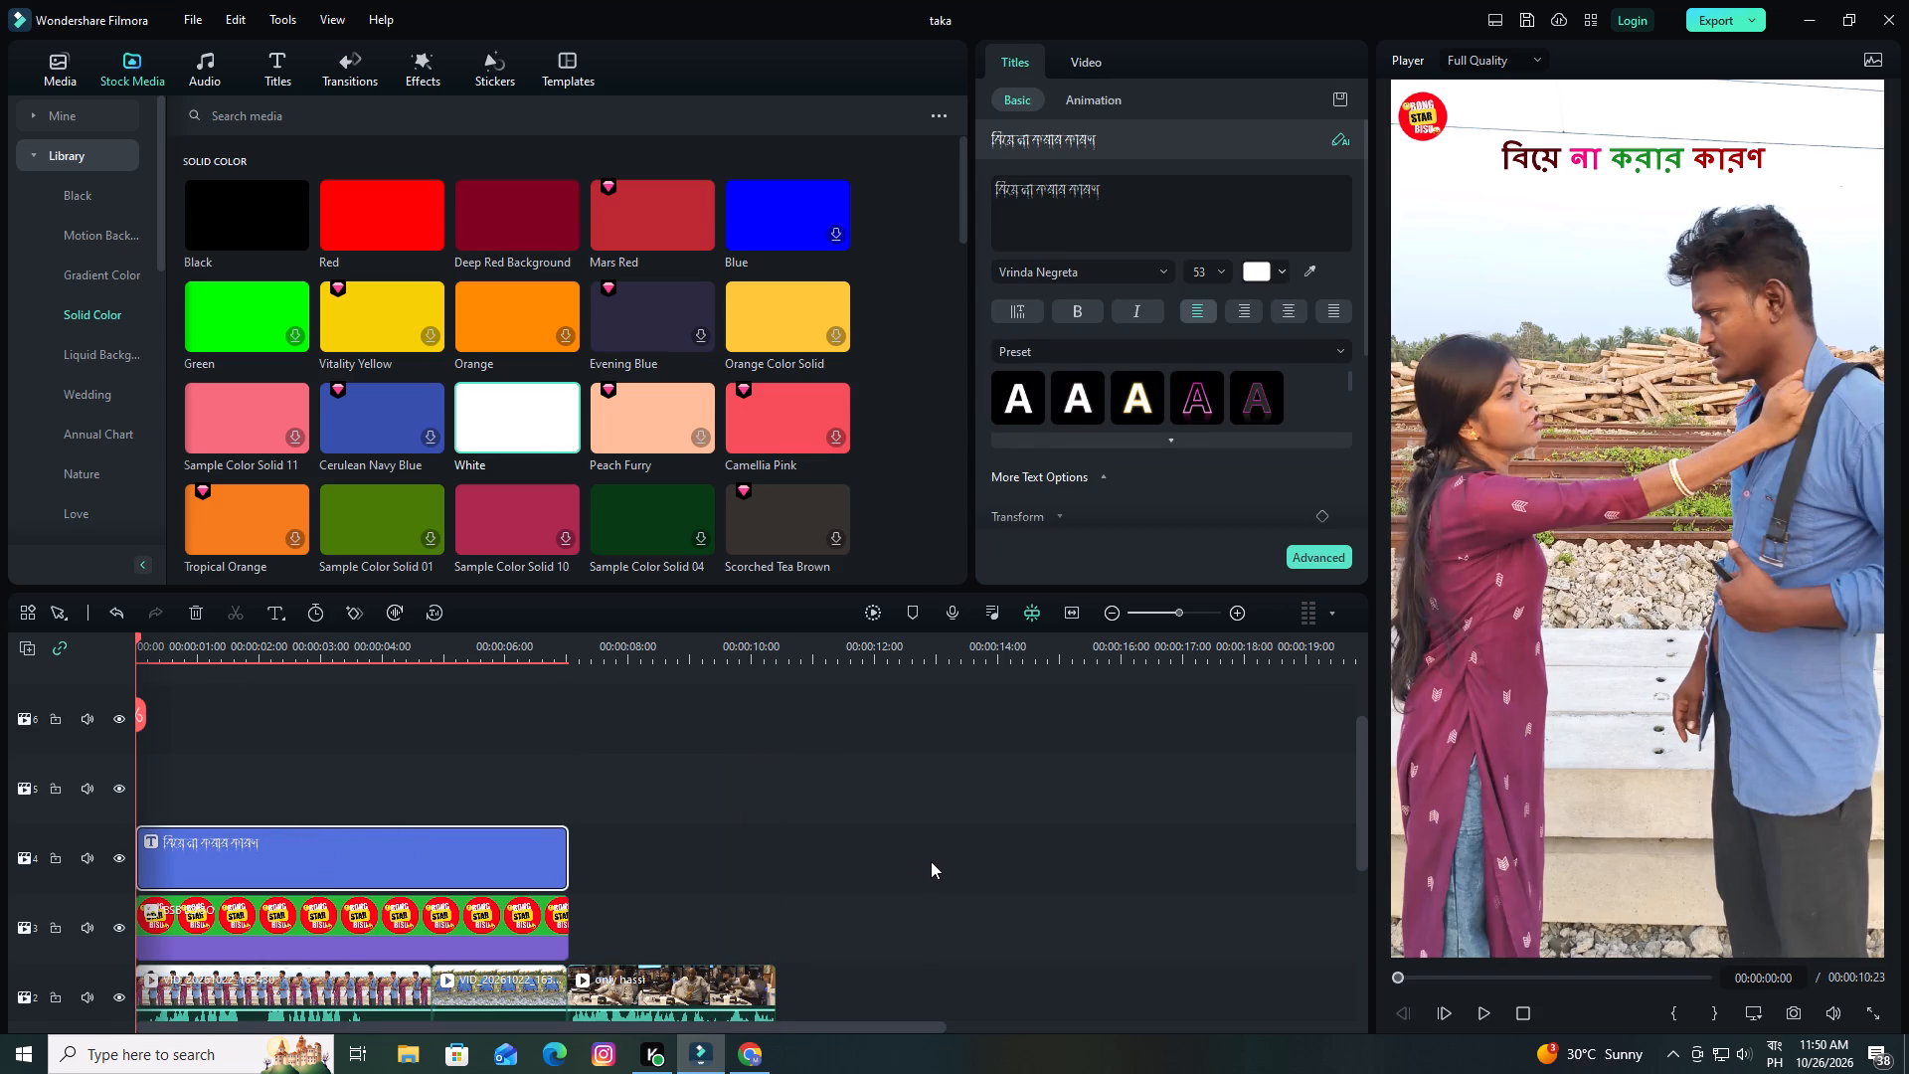
Play the video from the start to review it and save the project.
{"action": "scroll", "coordinate": [931, 860], "scroll_direction": "down", "scroll_amount": 2}
{"action": "key", "text": "space"}
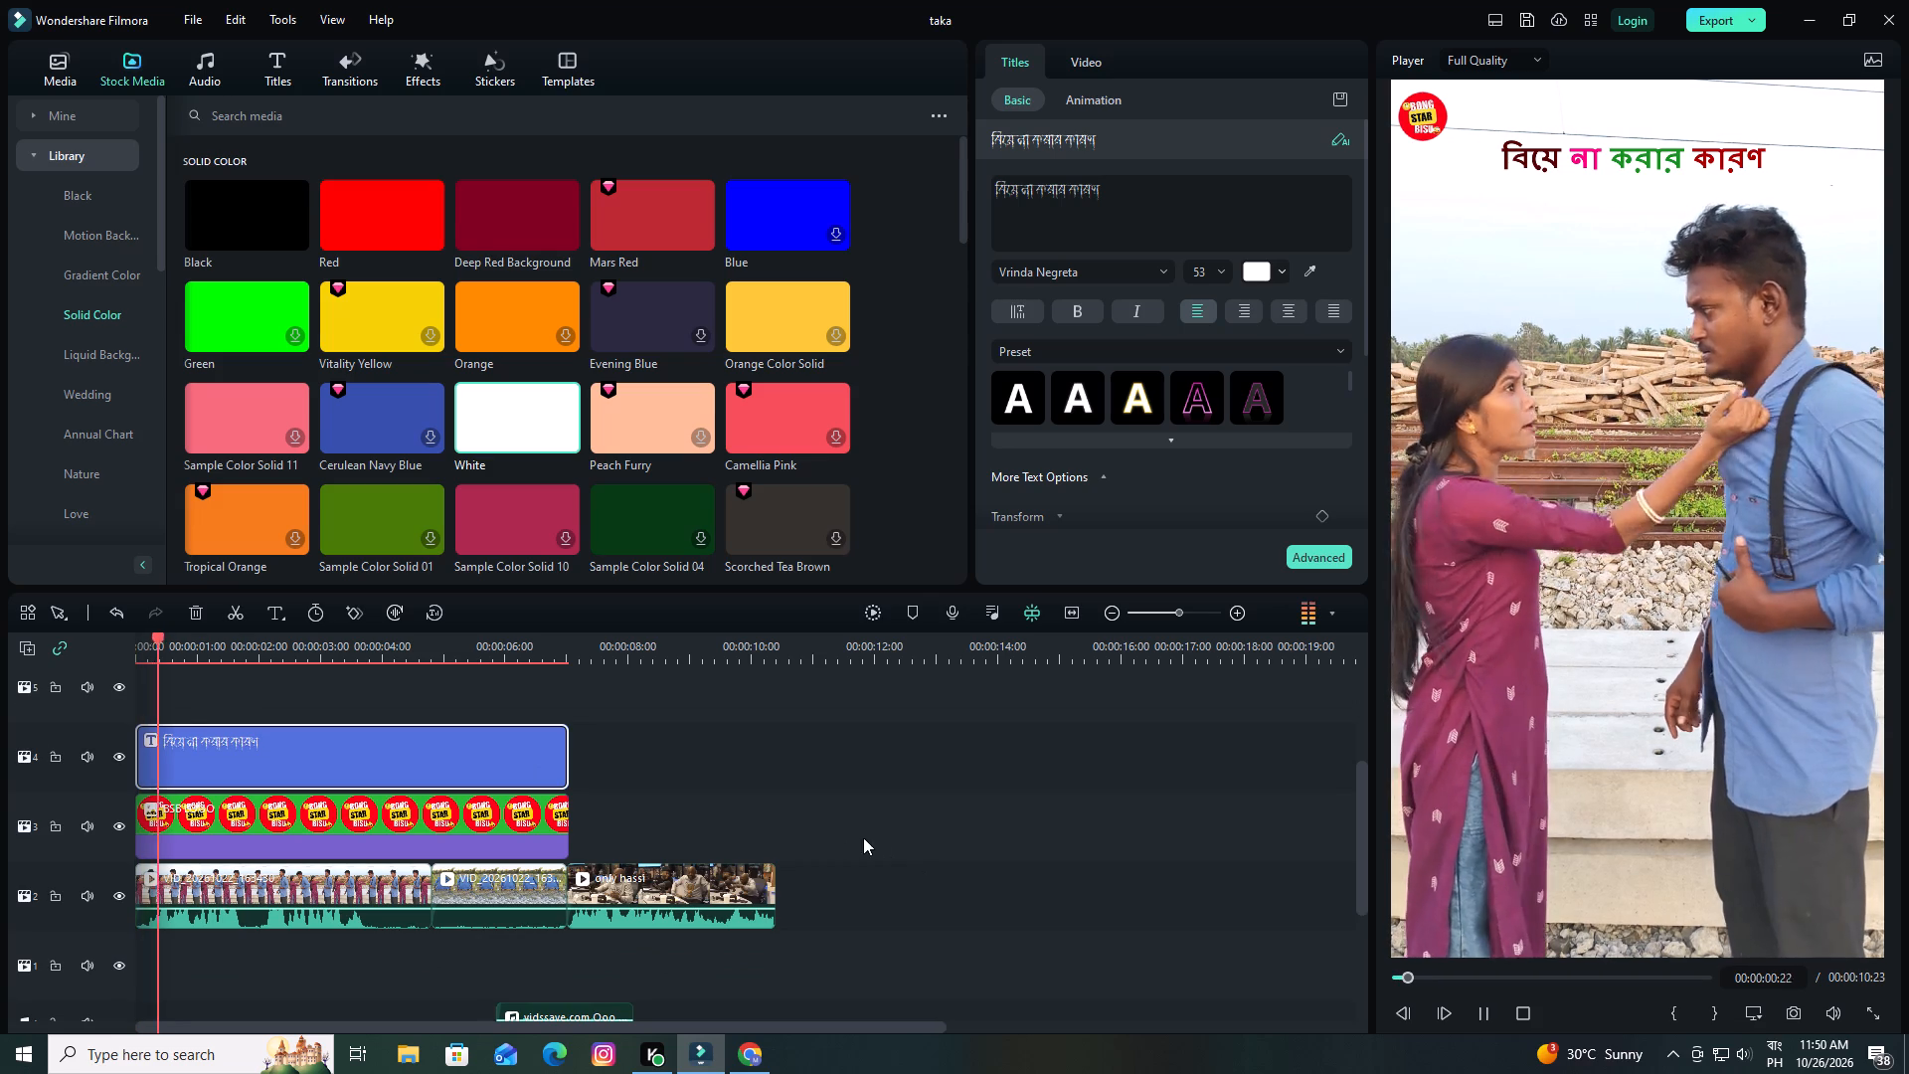
{"action": "left_click", "coordinate": [1529, 19]}
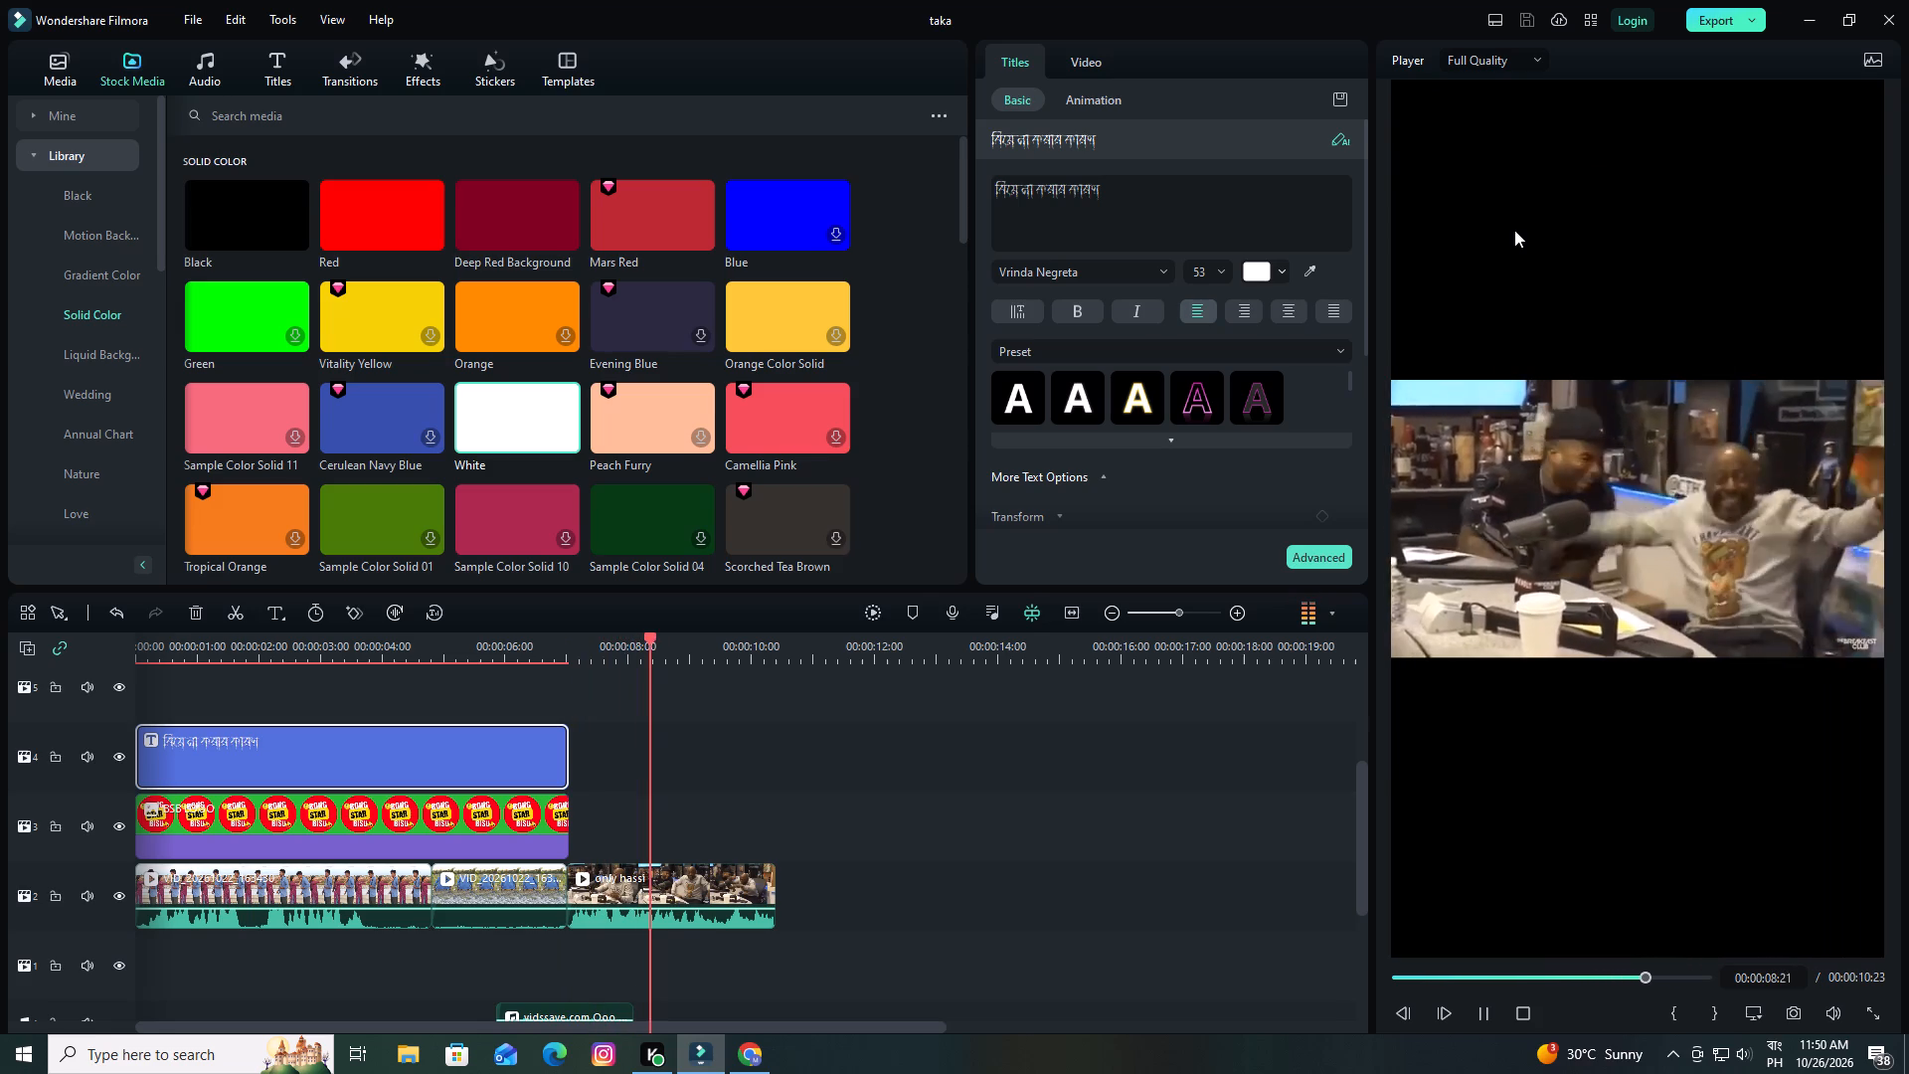
{"action": "scroll", "coordinate": [1462, 488], "scroll_direction": "down", "scroll_amount": 2}
{"action": "scroll", "coordinate": [1040, 803], "scroll_direction": "down", "scroll_amount": 3}
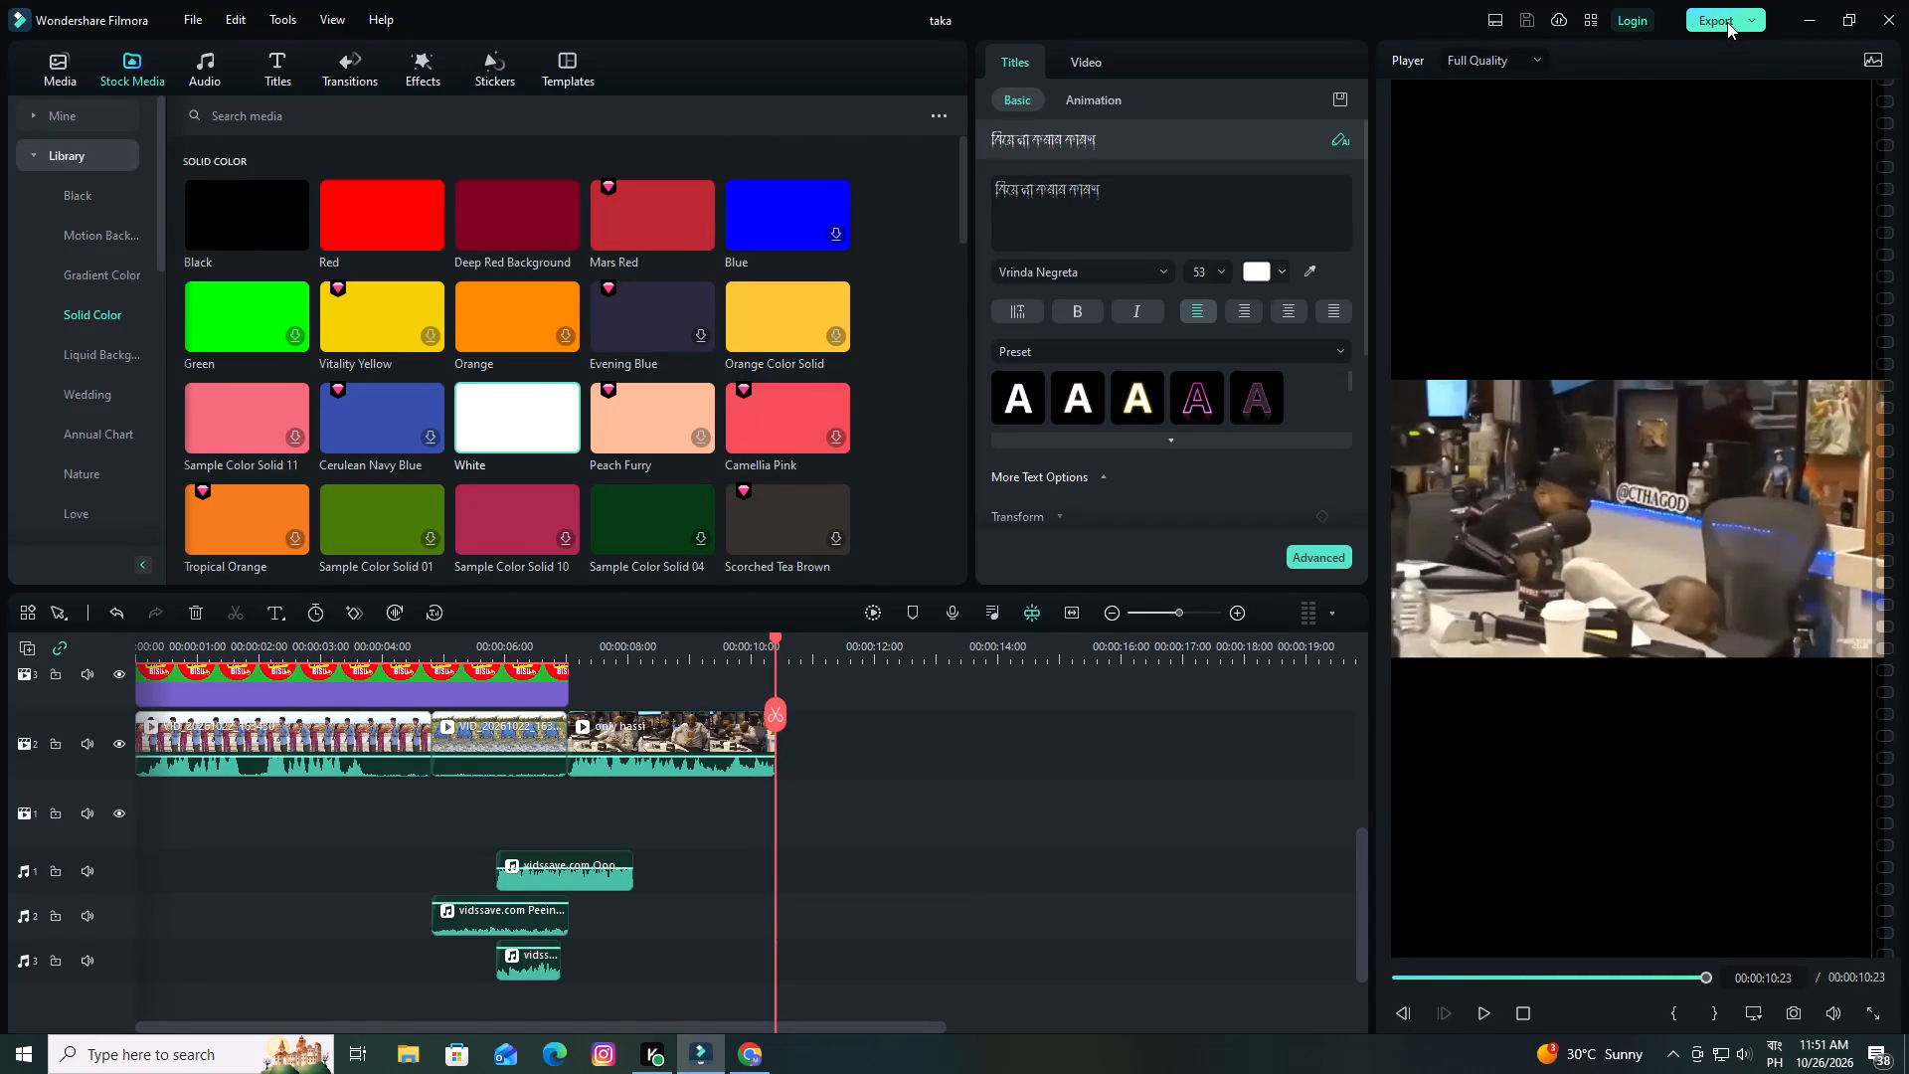
Check the project's aspect ratio, resolution and frame rate settings.
{"action": "left_click", "coordinate": [1746, 1006]}
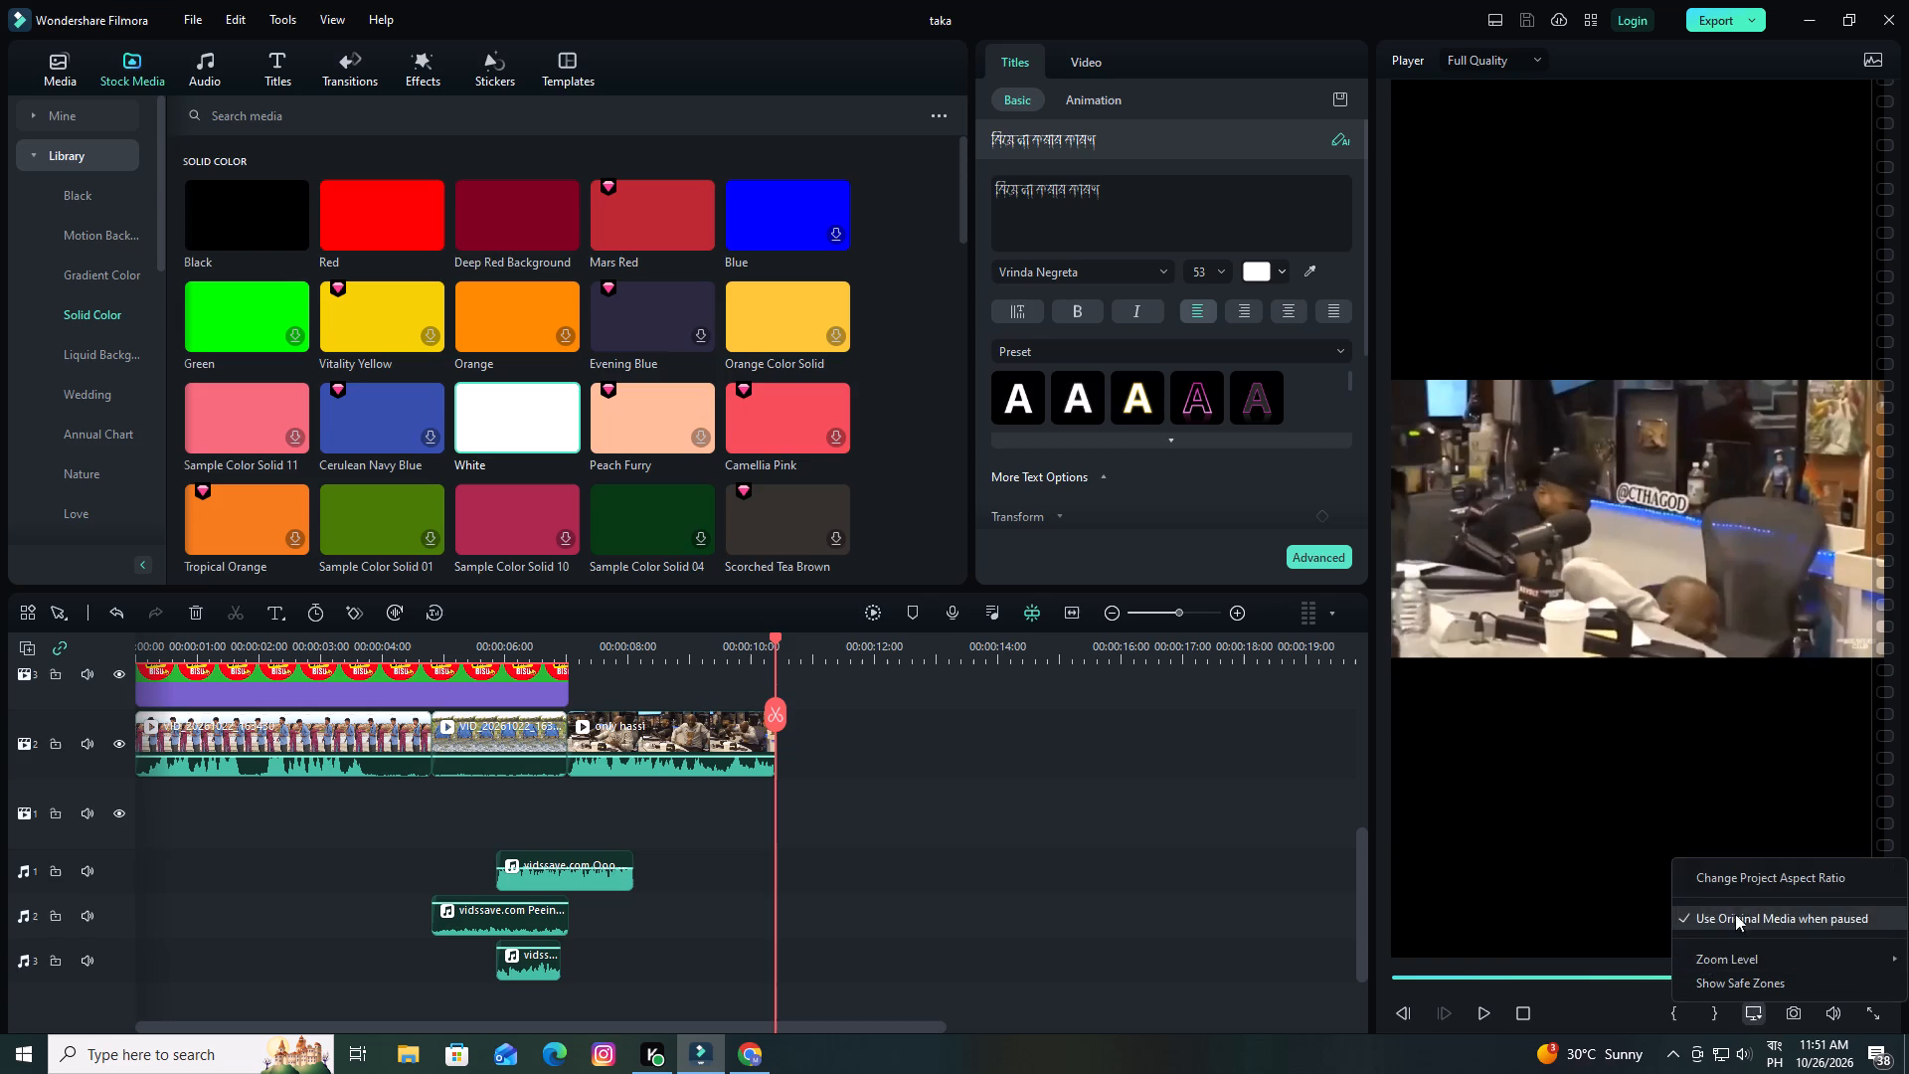
{"action": "left_click", "coordinate": [1735, 872]}
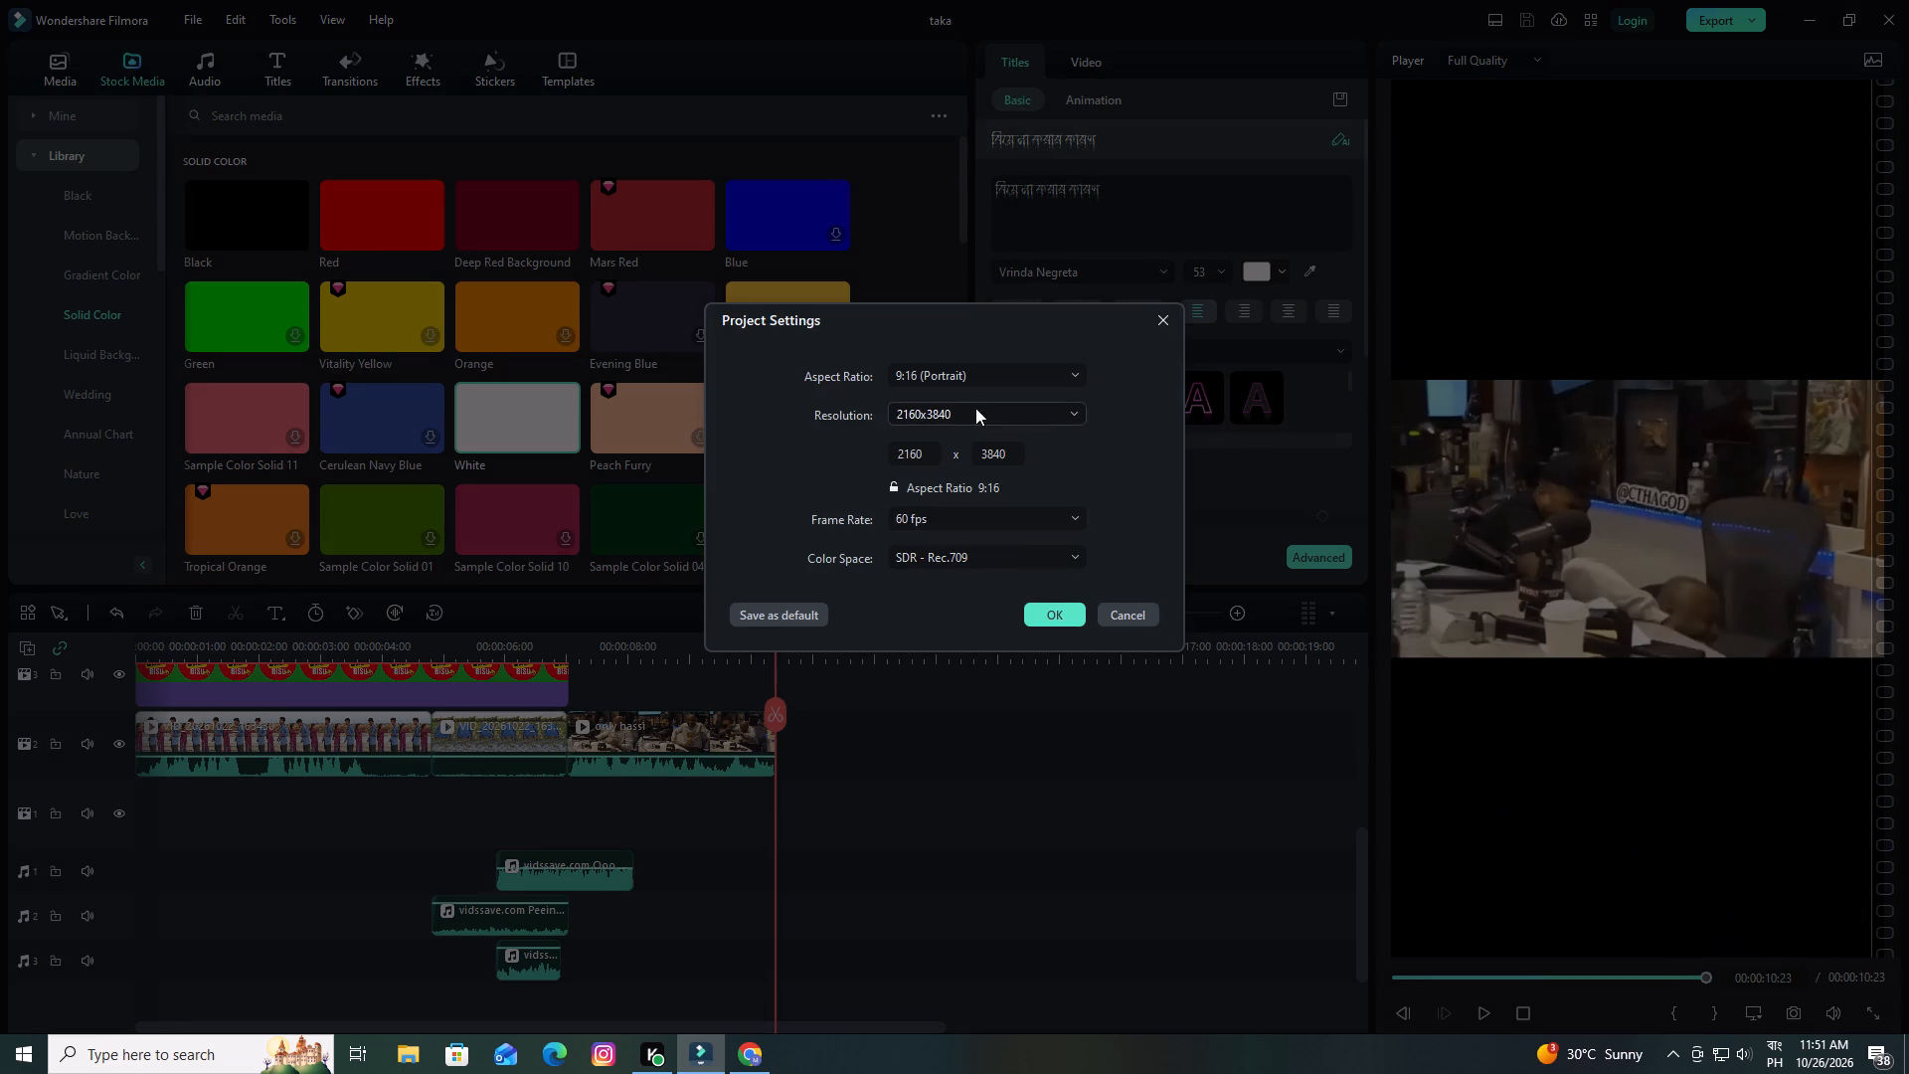
{"action": "left_click", "coordinate": [1050, 615]}
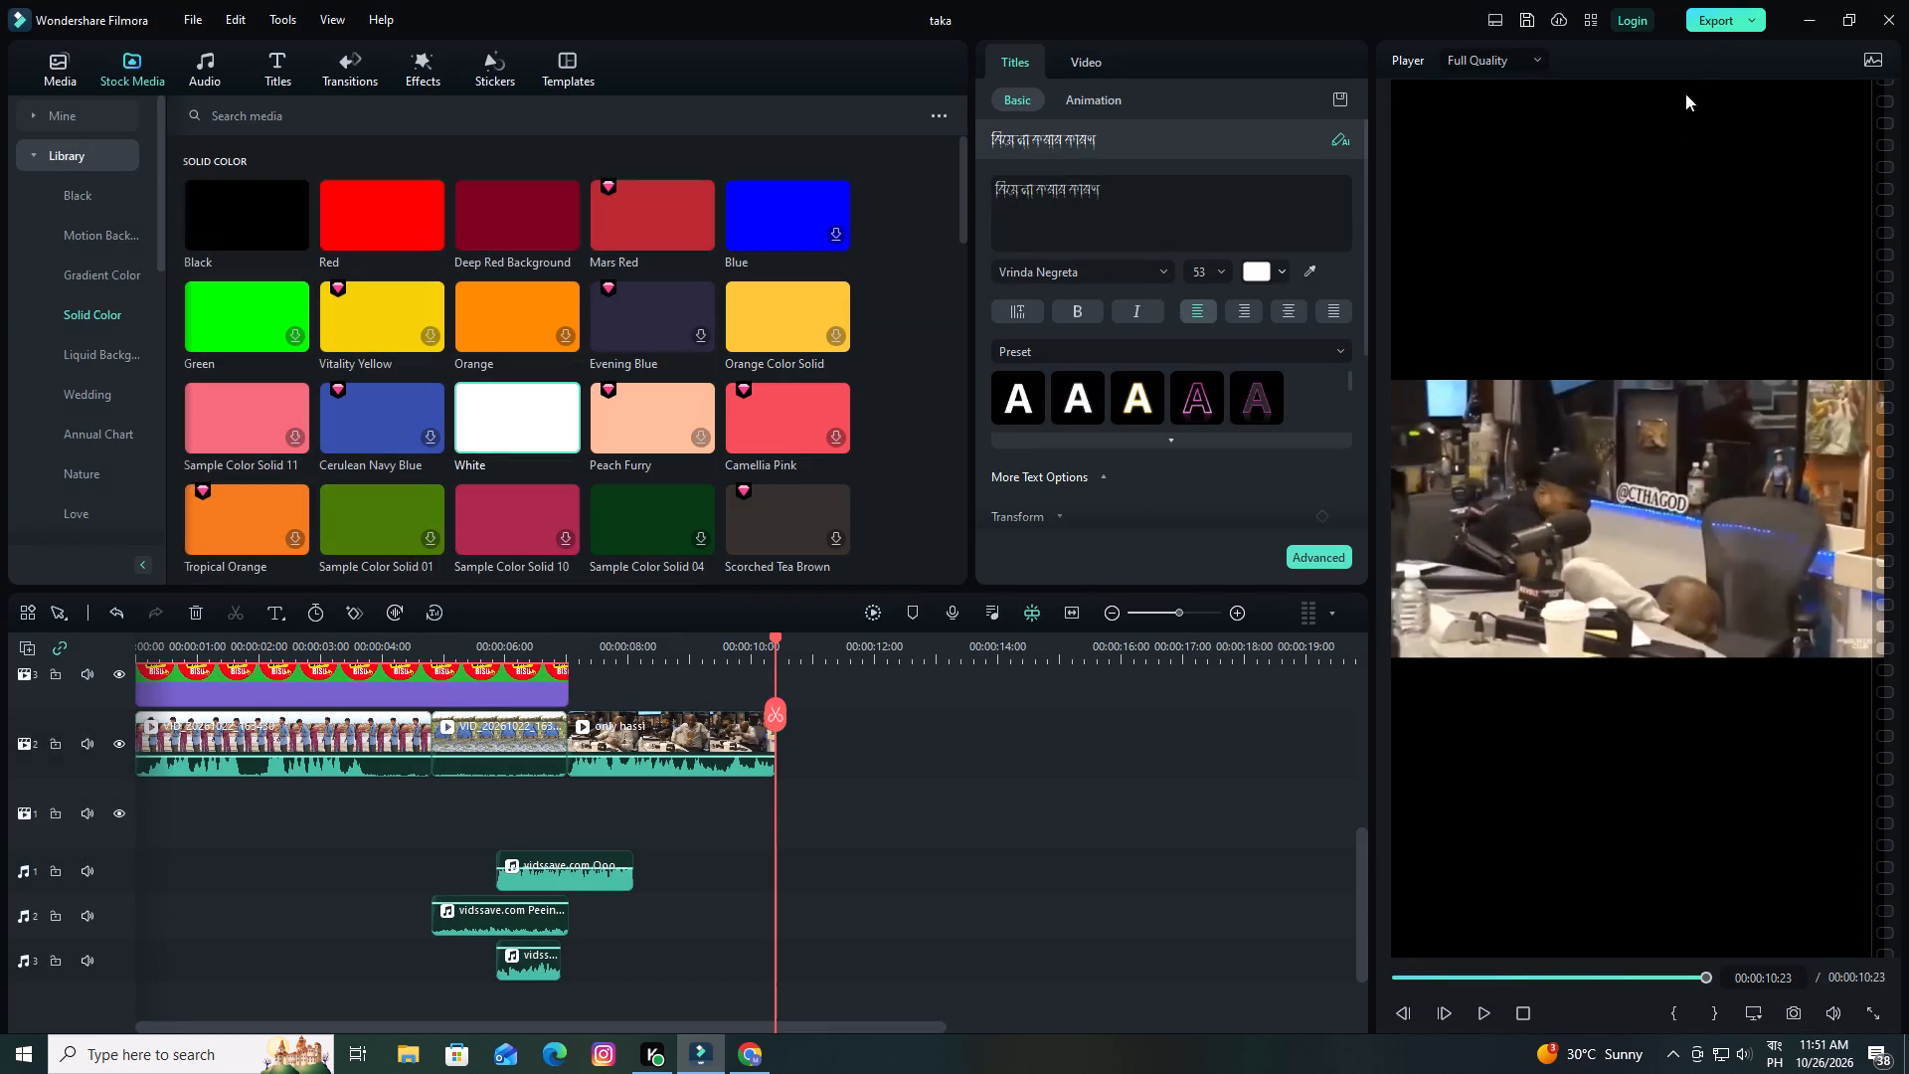
Start a local export and replace the output file name with "বিয়ে না কররার কারণ".
{"action": "left_click", "coordinate": [1716, 12]}
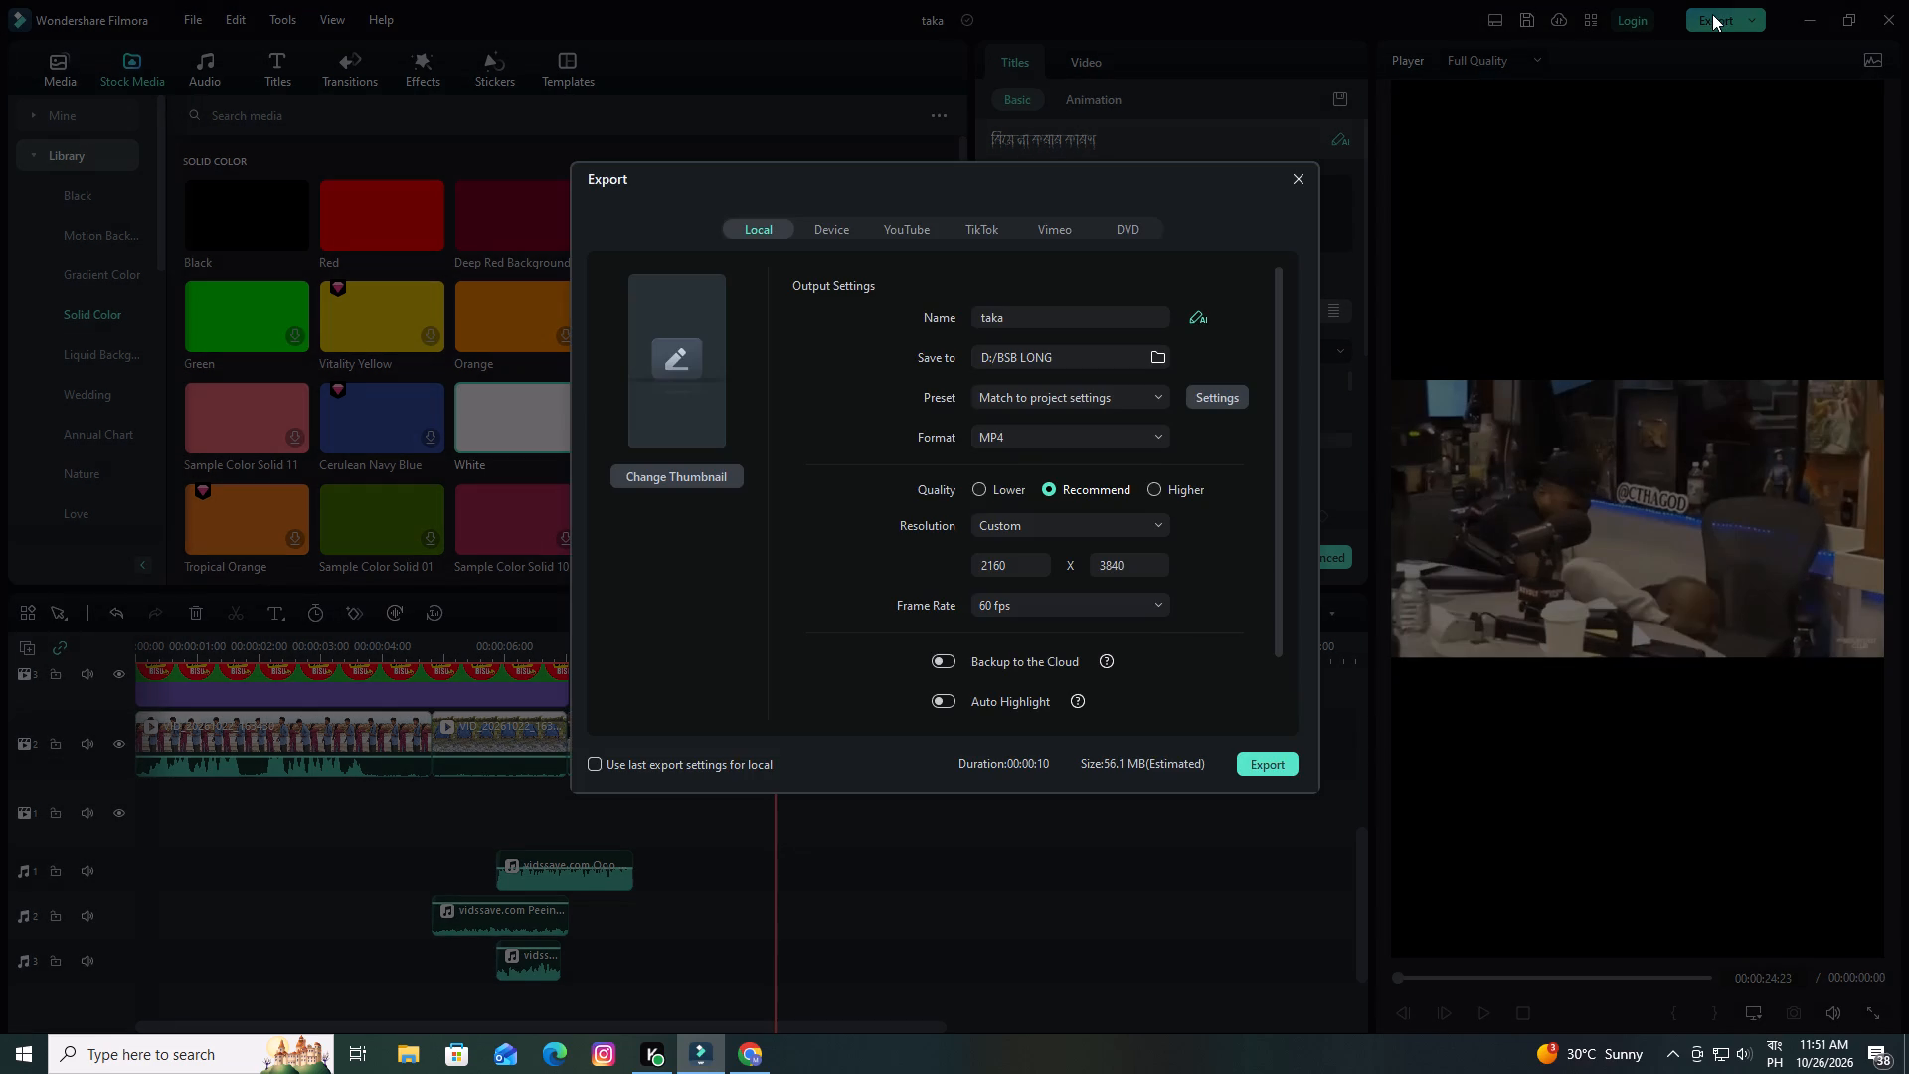
{"action": "left_click", "coordinate": [1066, 319]}
{"action": "key", "text": "BackSpace"}
{"action": "key", "text": "BackSpace"}
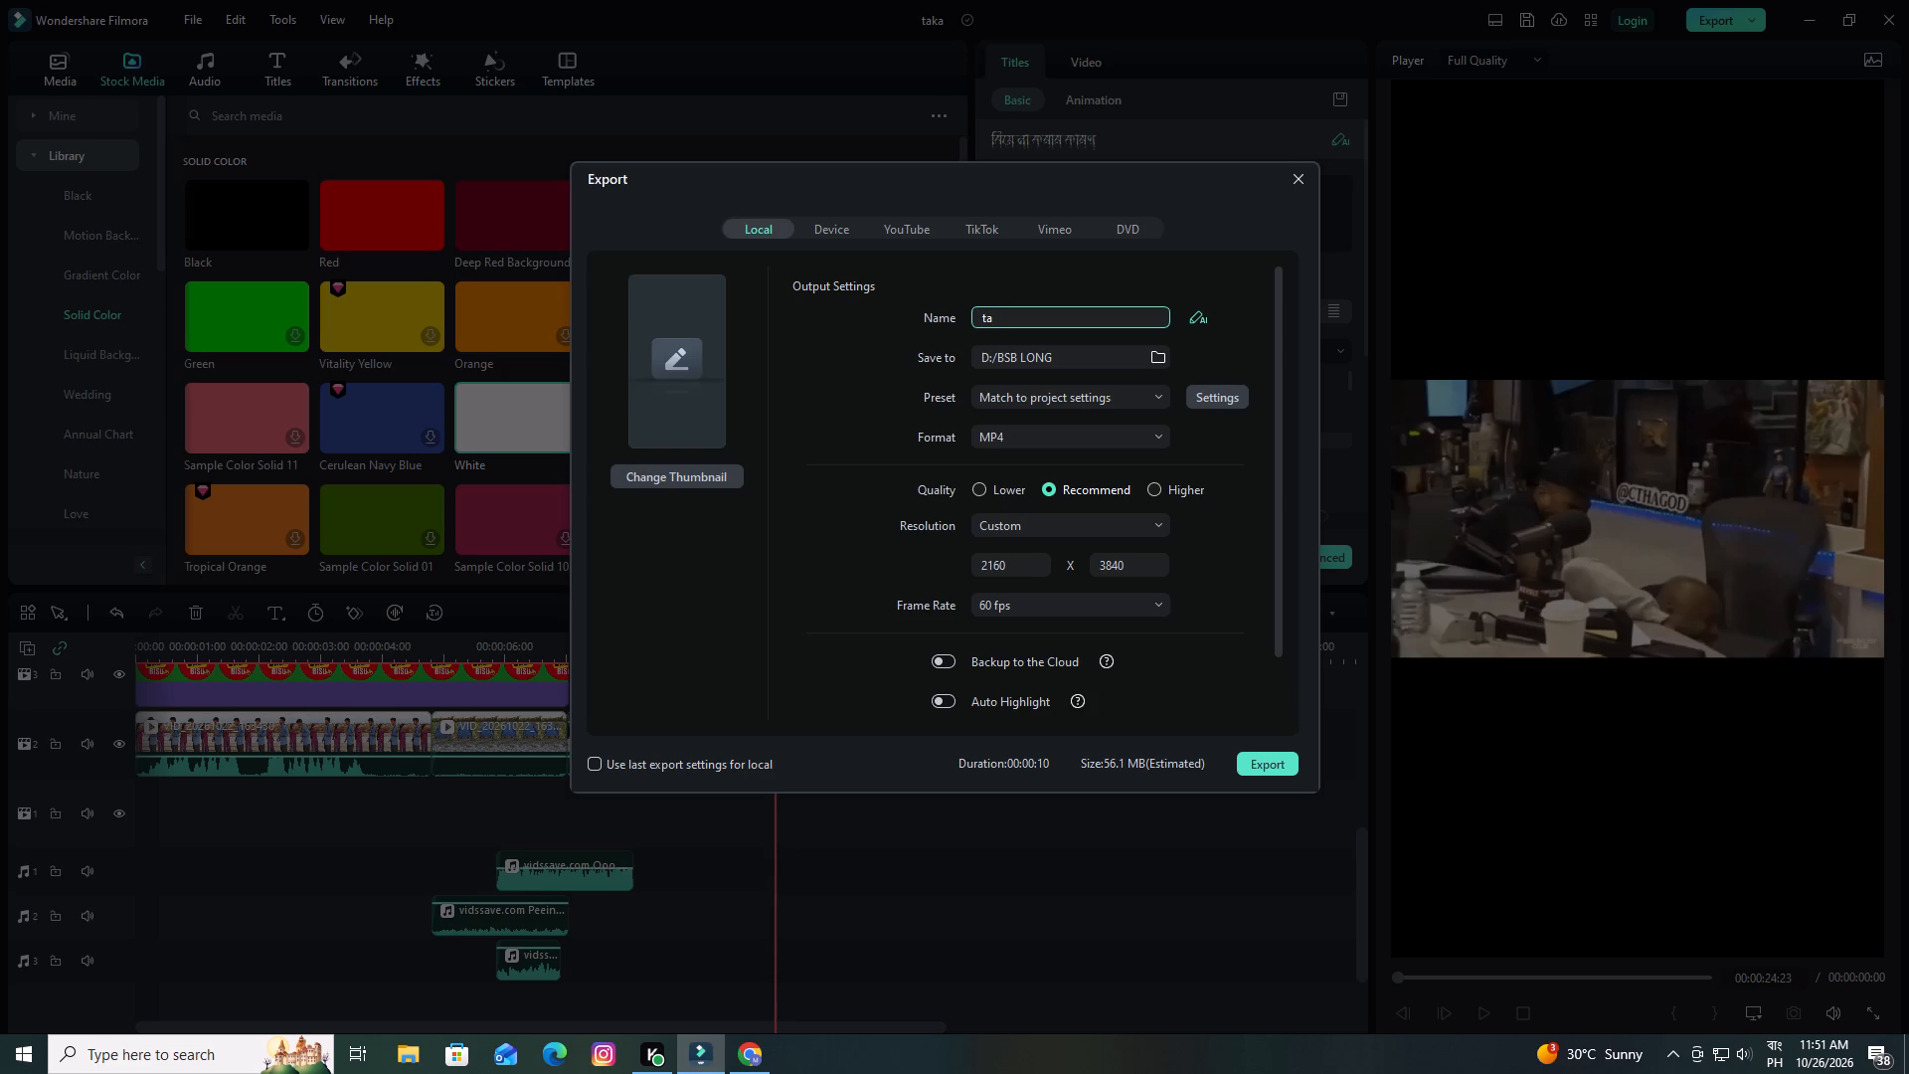
{"action": "key", "text": "BackSpace"}
{"action": "key", "text": "BackSpace"}
{"action": "key", "text": "b"}
{"action": "type", "text": "iye"}
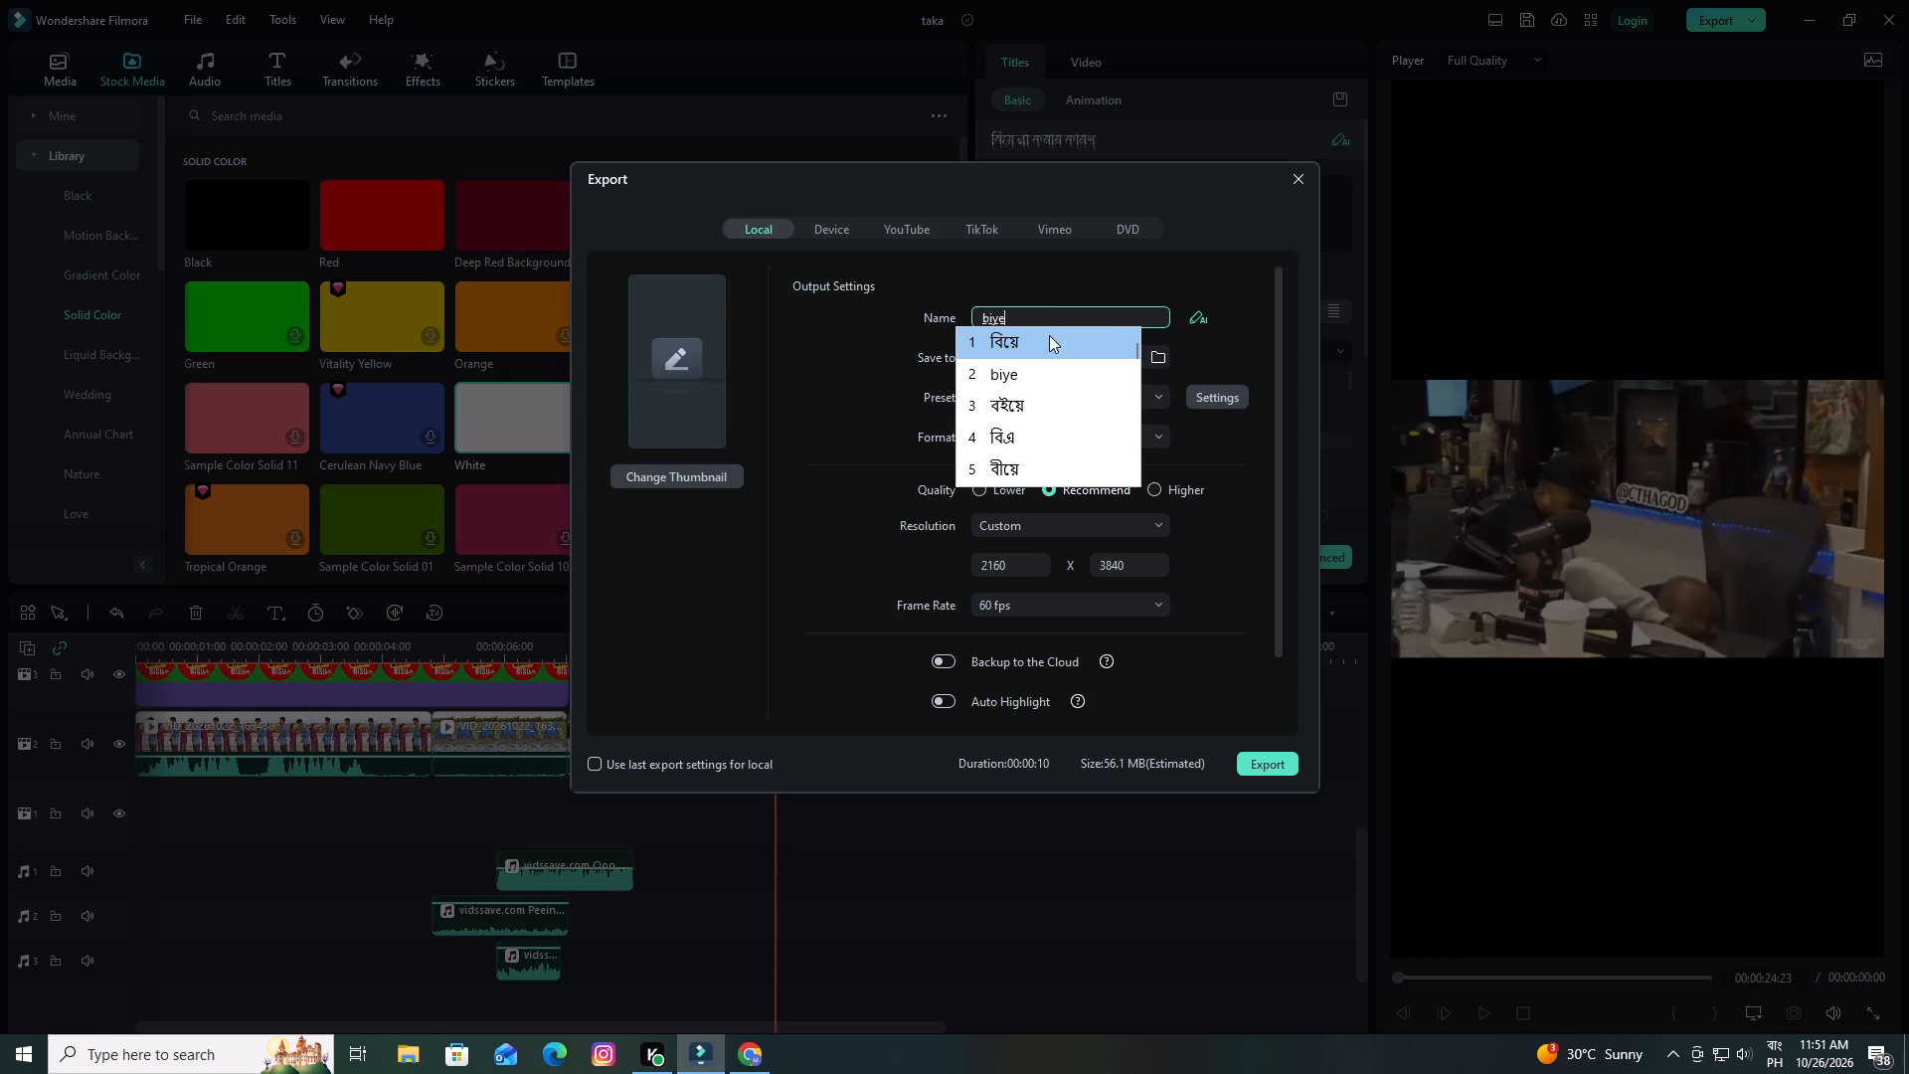
{"action": "left_click", "coordinate": [1042, 346]}
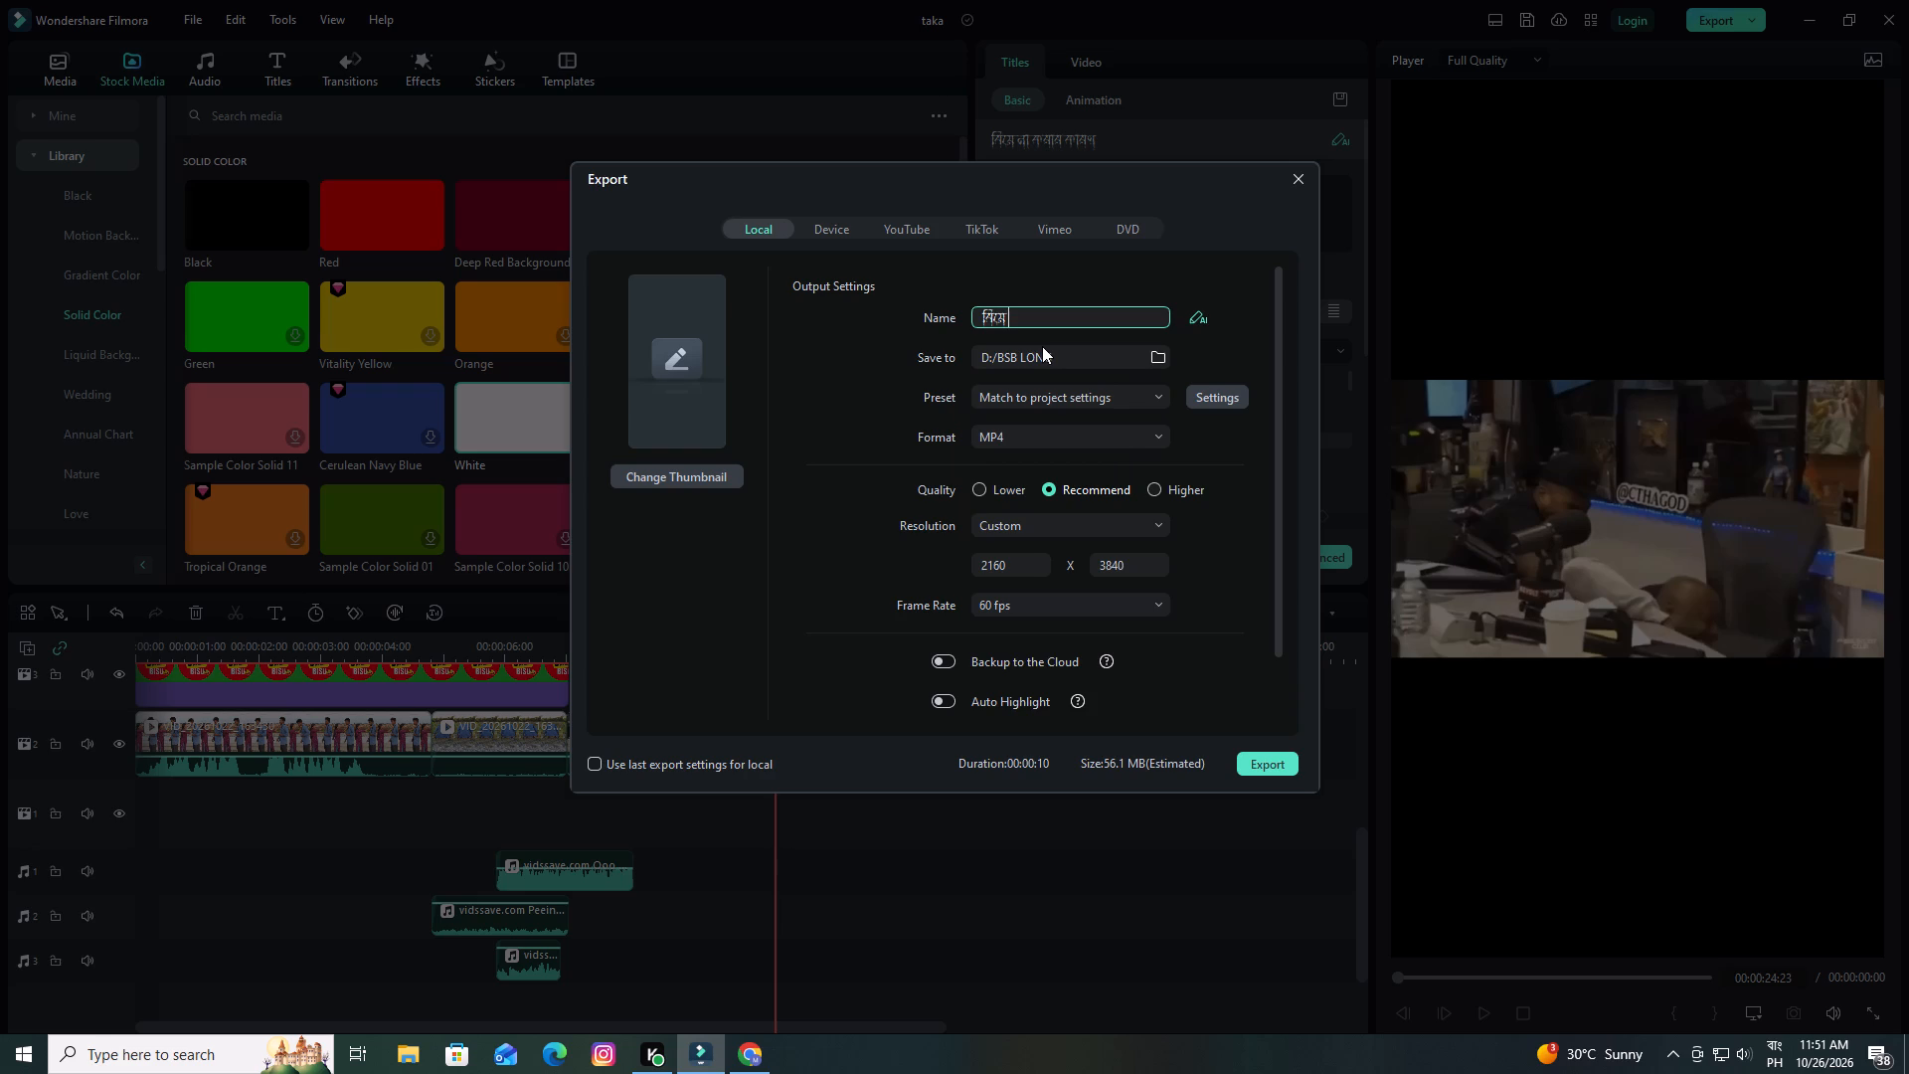
{"action": "type", "text": "na"}
{"action": "left_click", "coordinate": [1042, 346]}
{"action": "type", "text": "ko"}
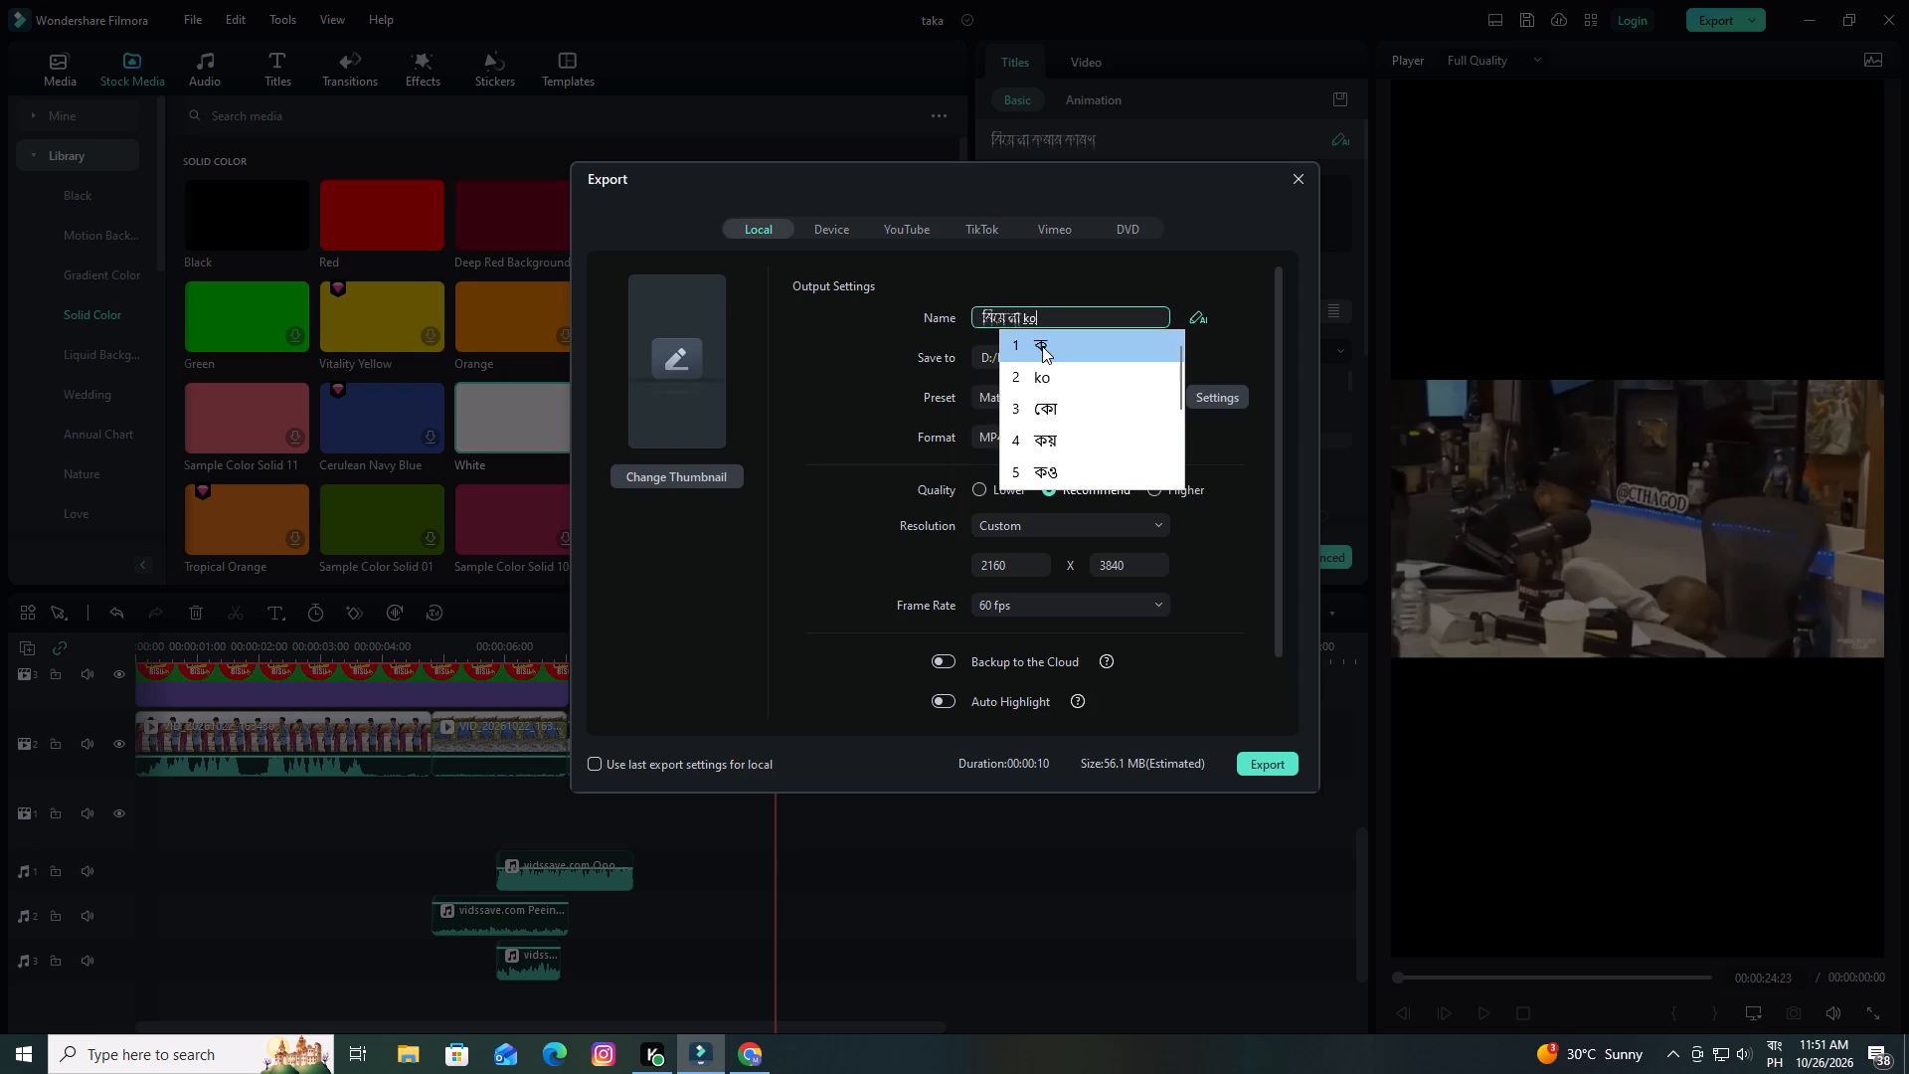
{"action": "type", "text": "rrar"}
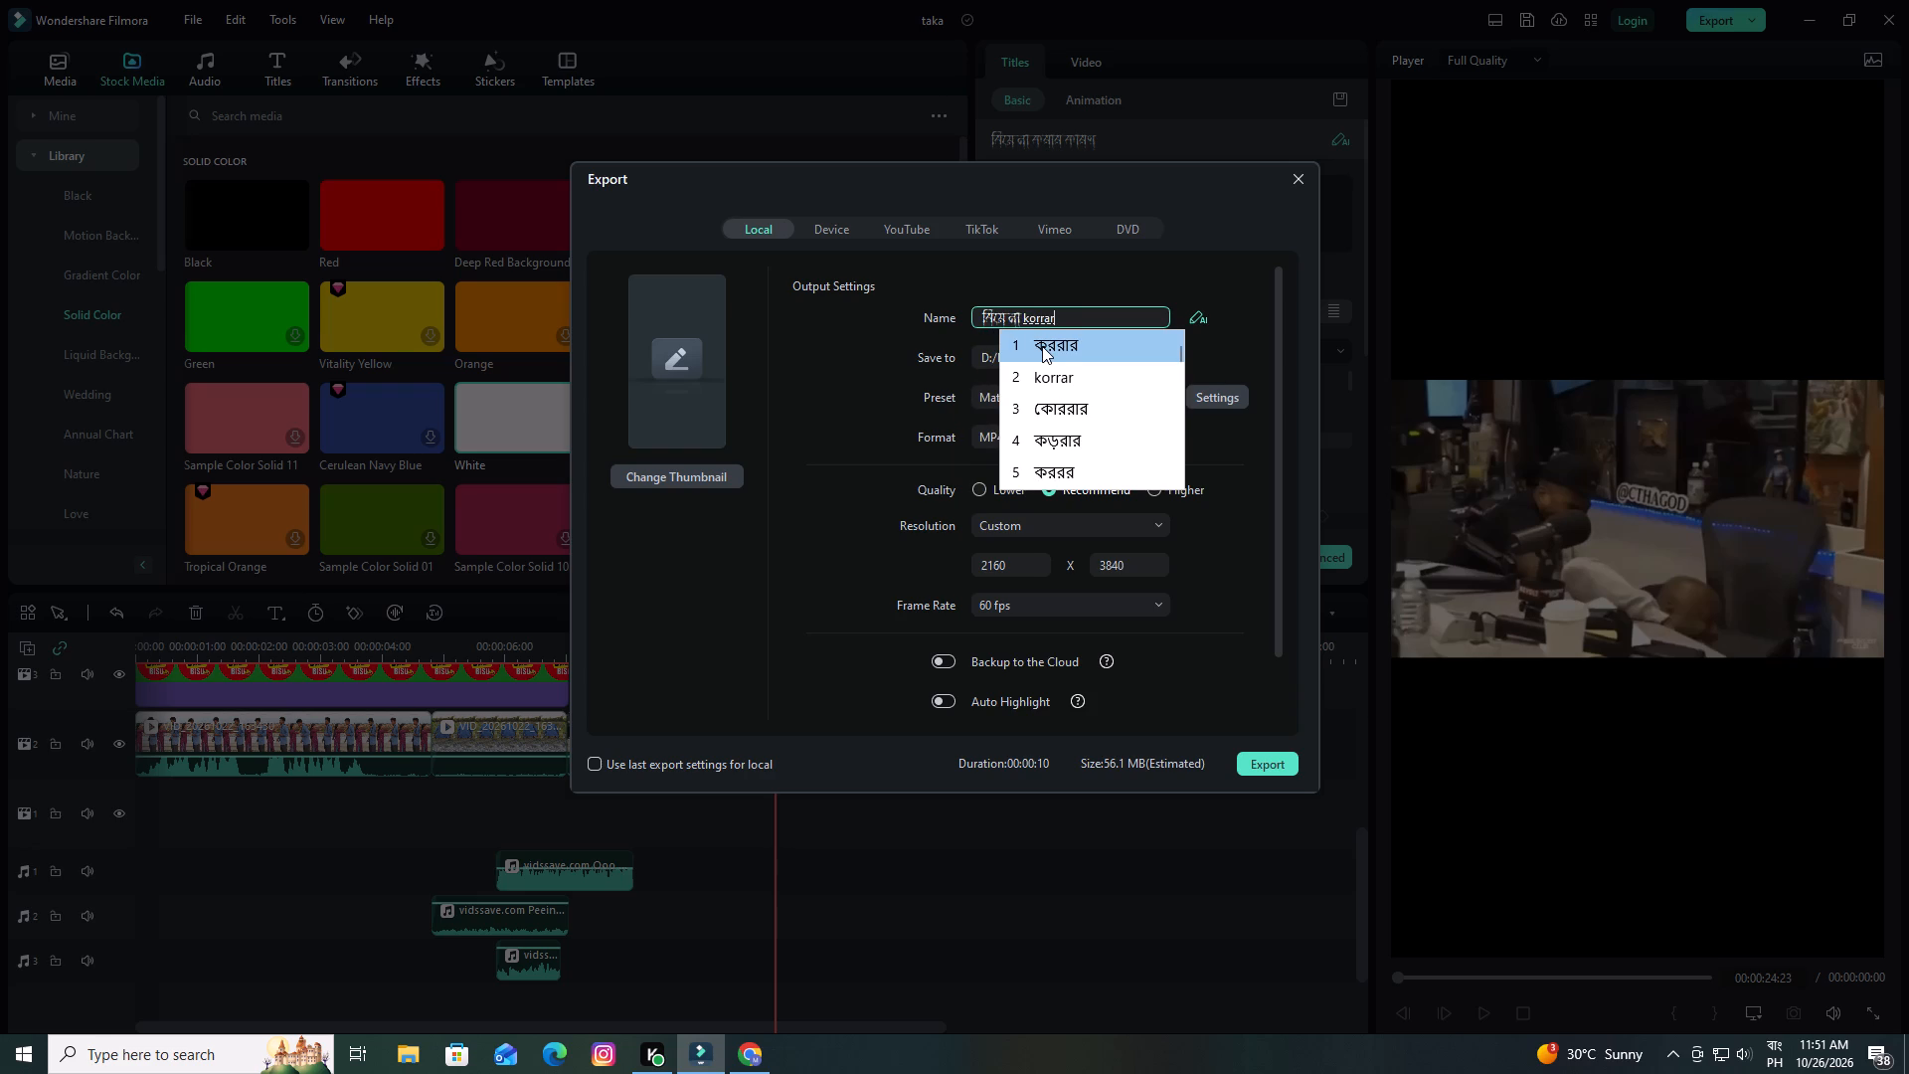
{"action": "left_click", "coordinate": [1041, 347]}
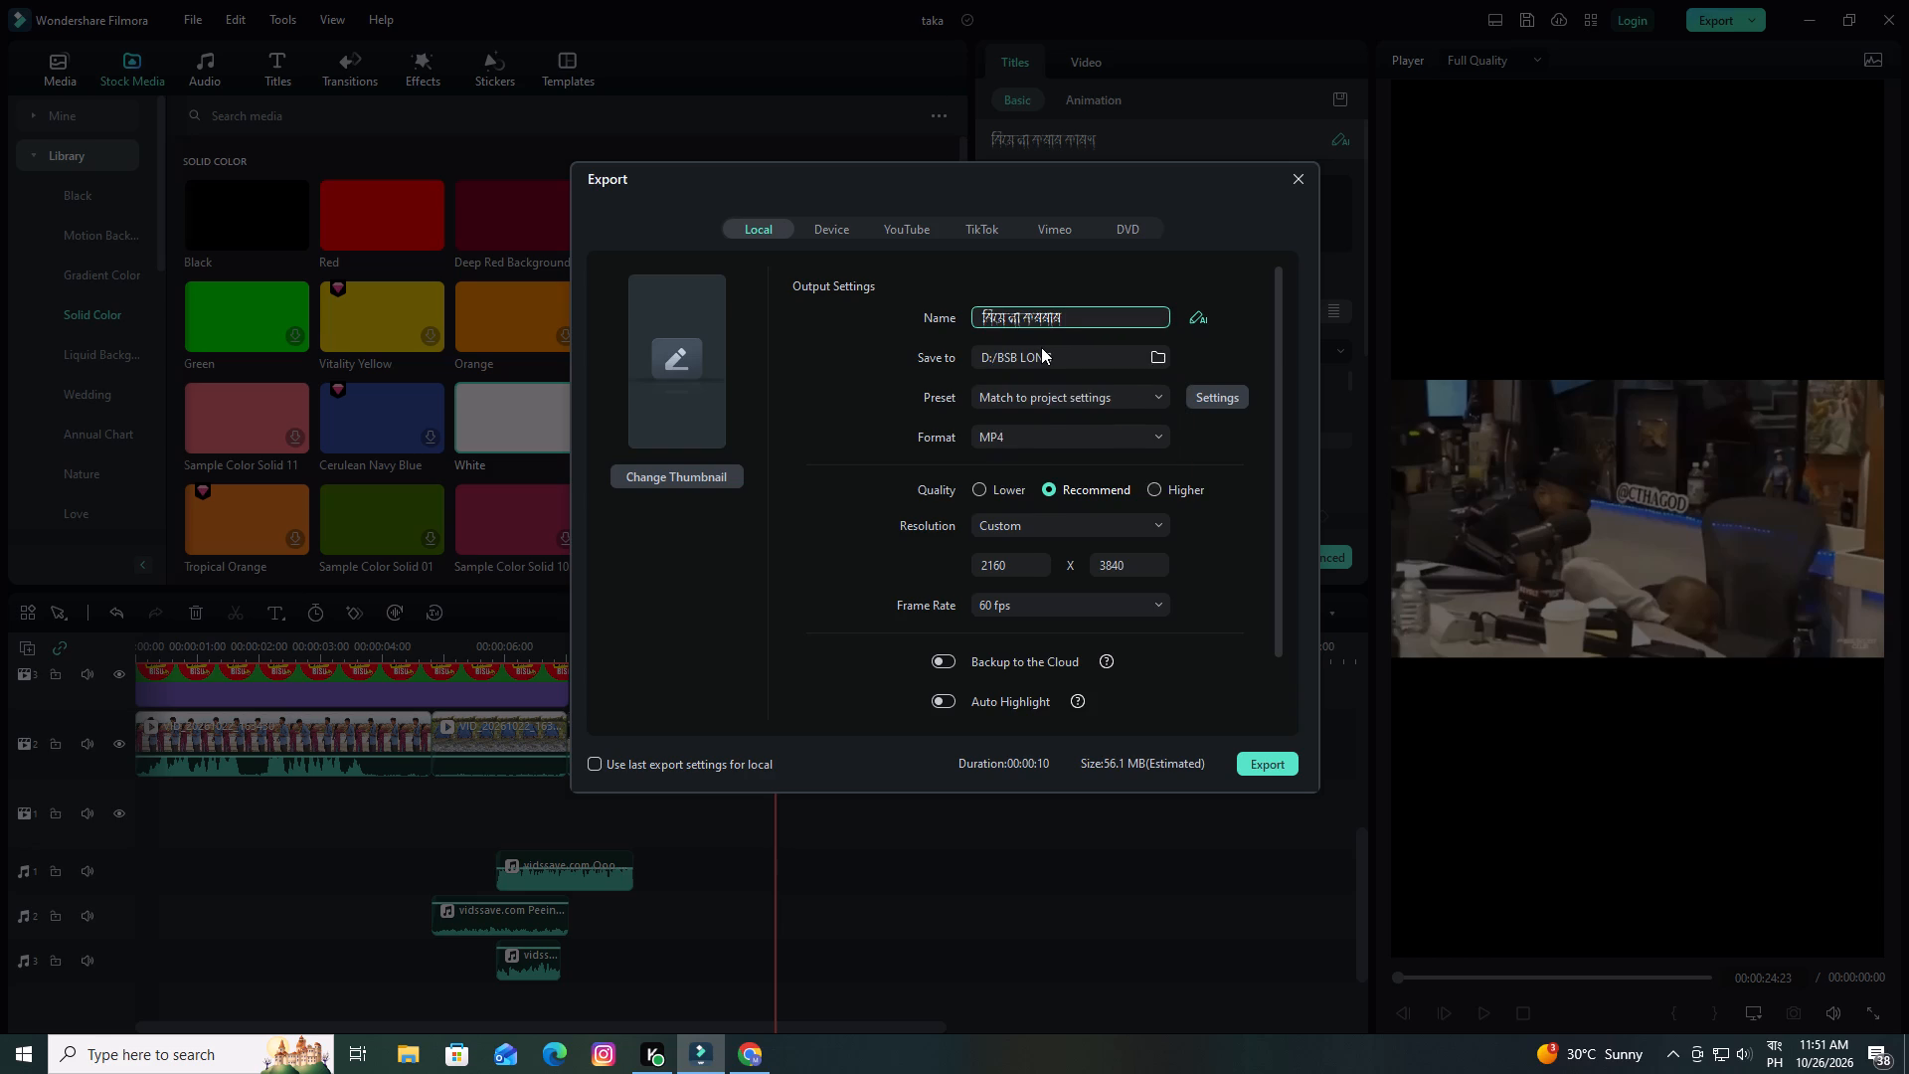
{"action": "type", "text": "ka"}
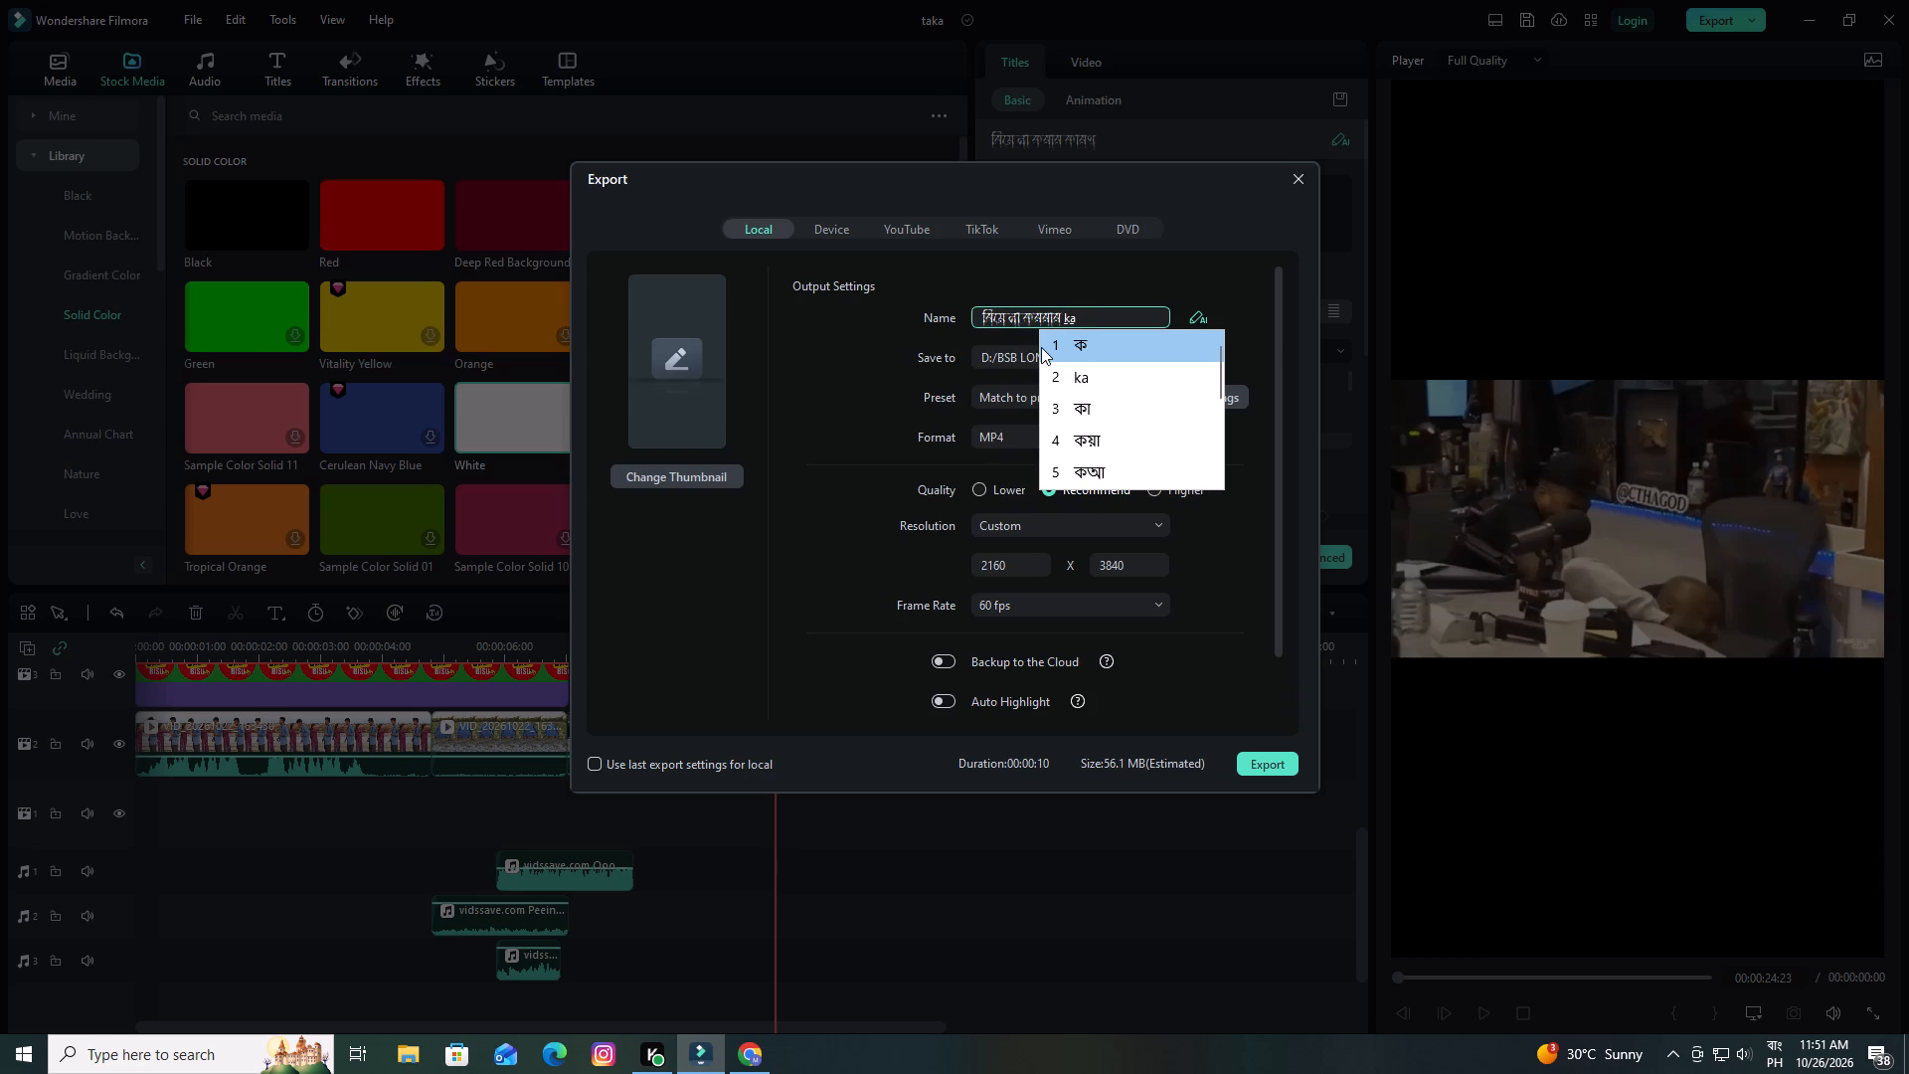
{"action": "key", "text": "r"}
{"action": "type", "text": "on"}
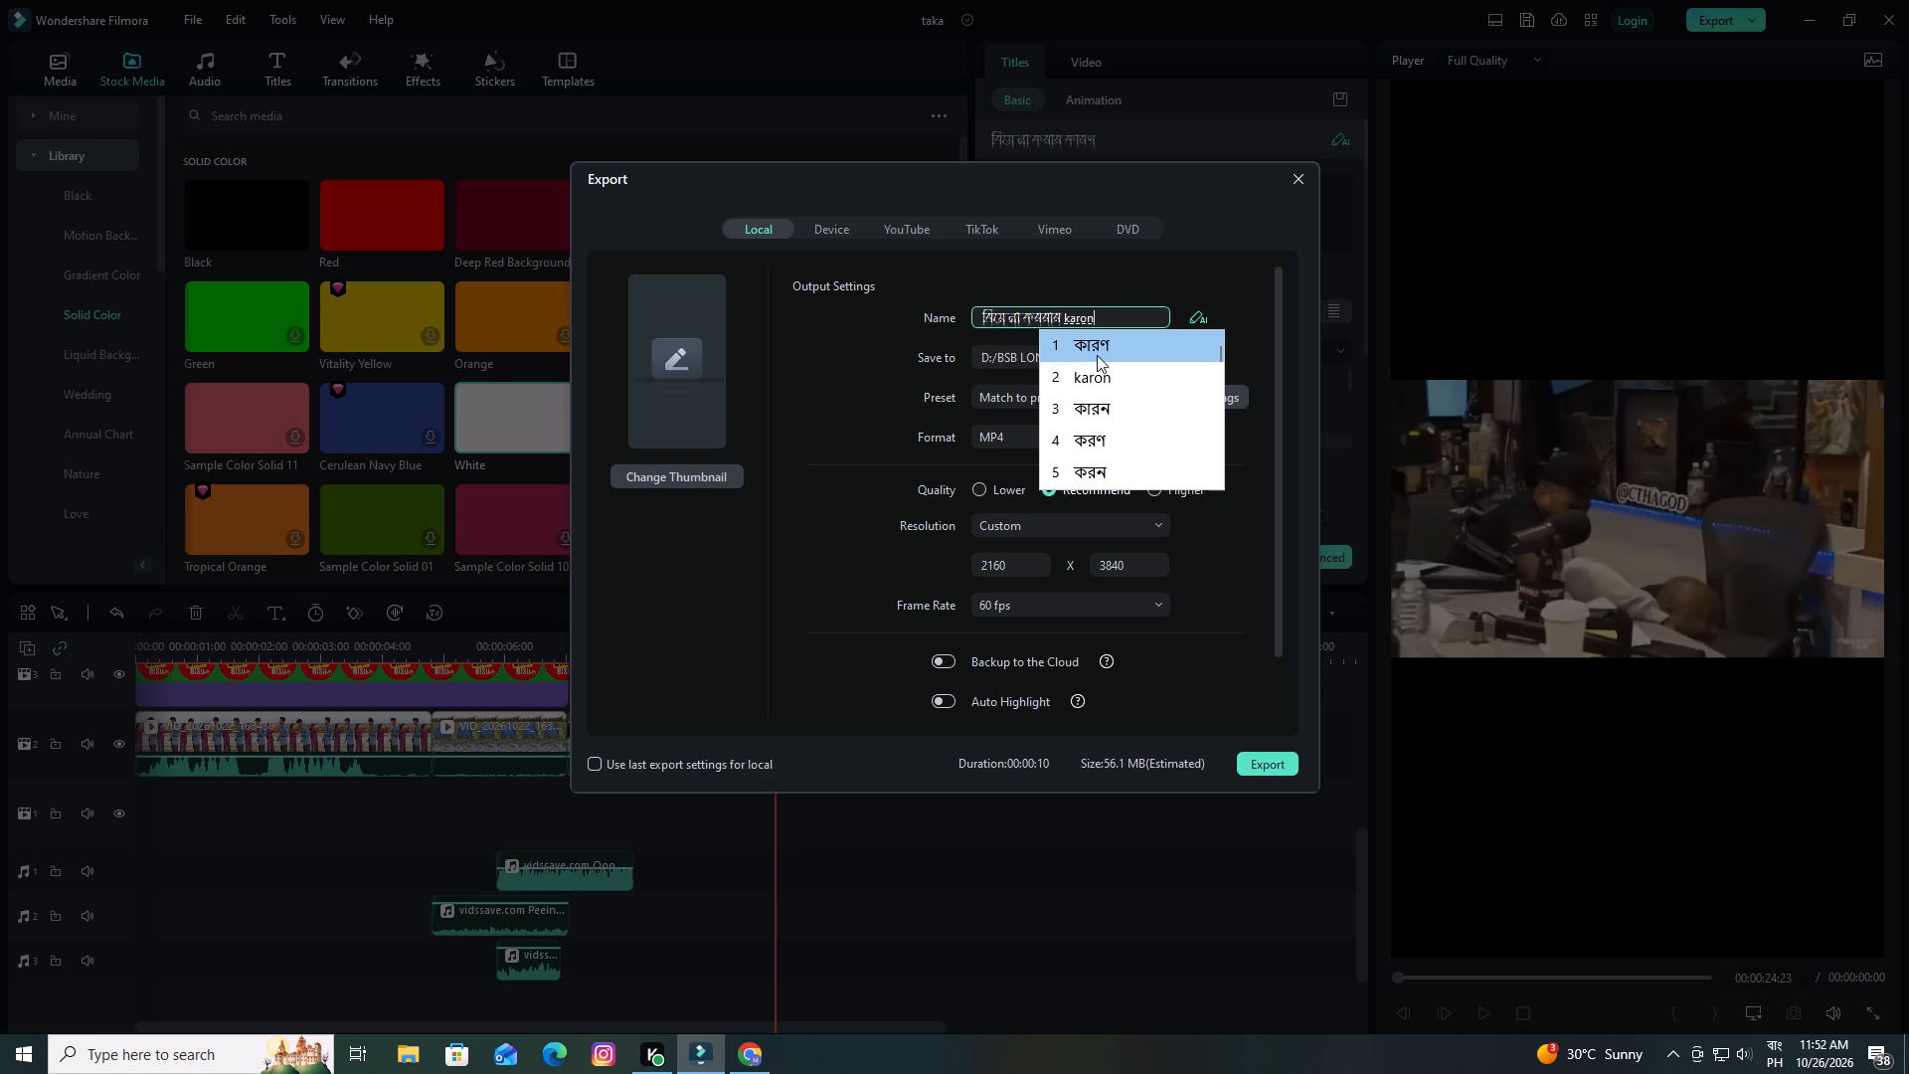
{"action": "left_click", "coordinate": [1097, 355]}
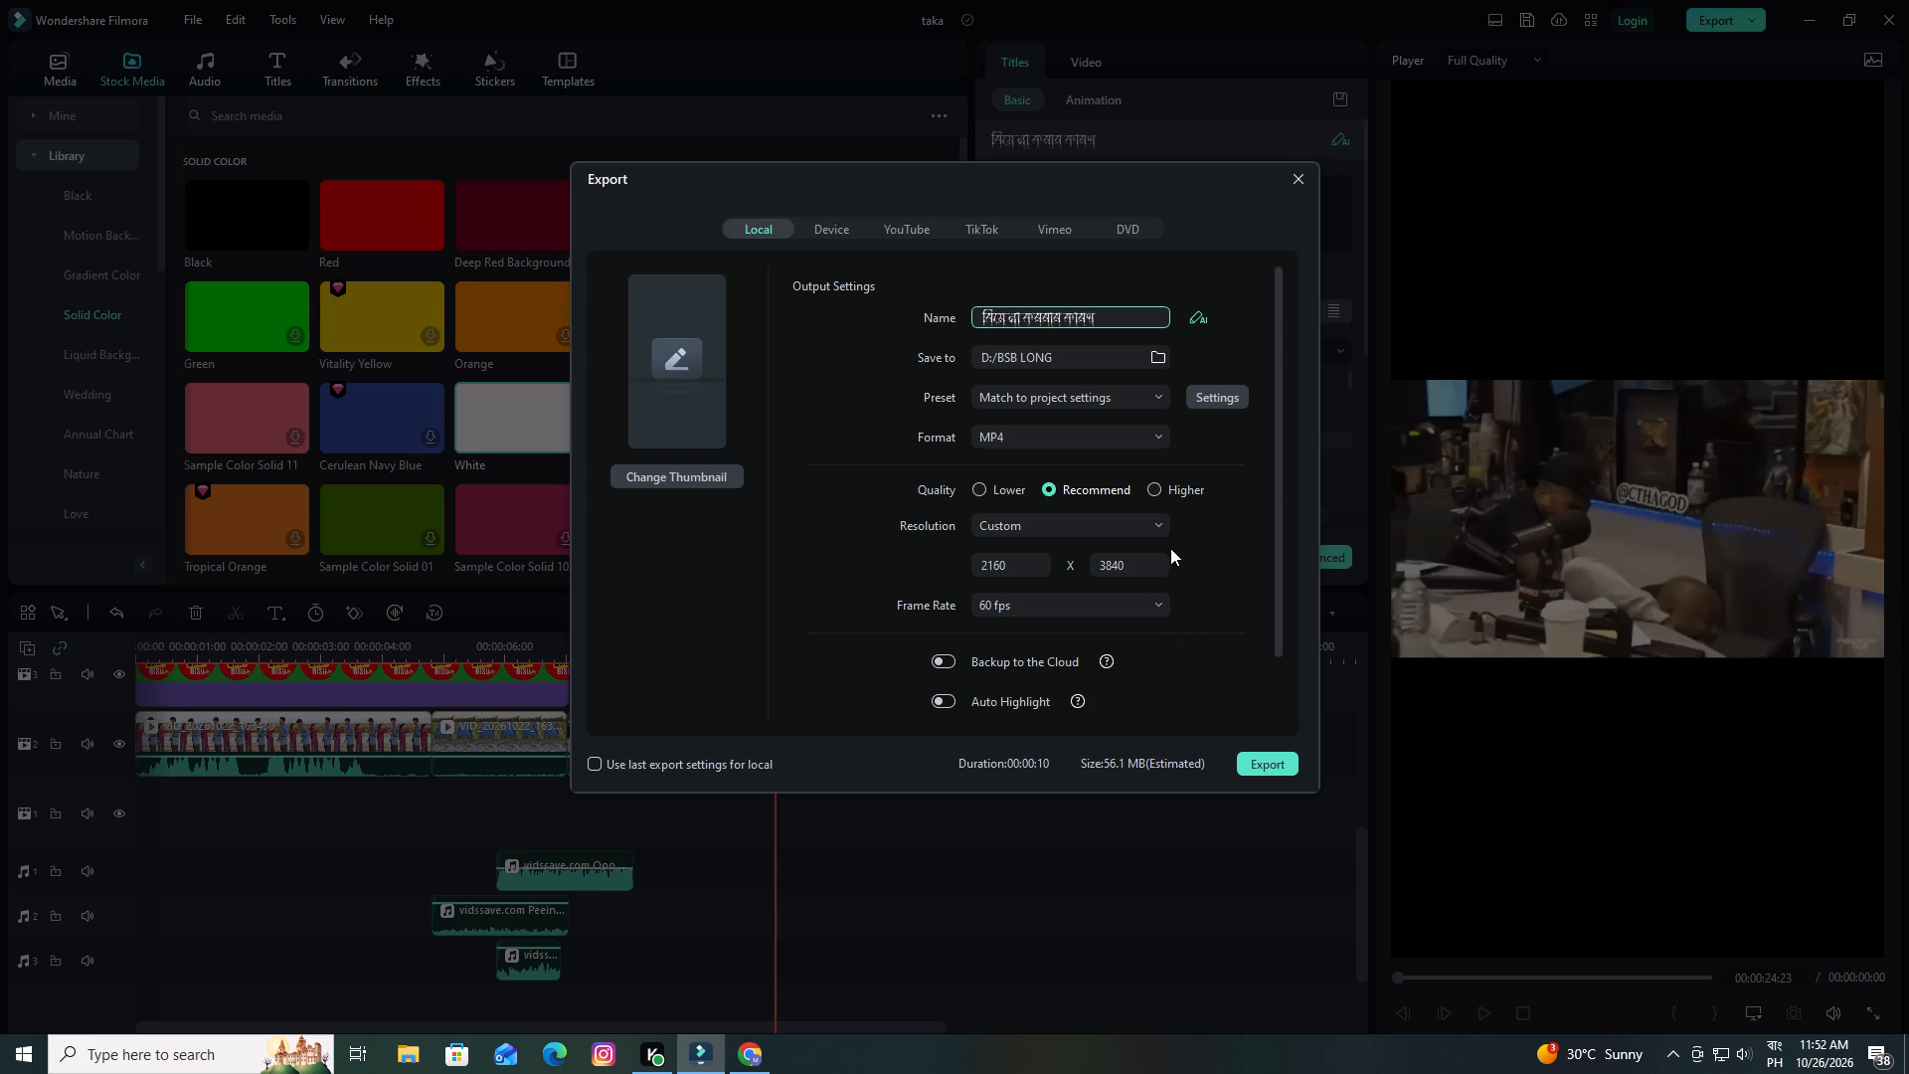
Set the export quality to Higher, export the MP4 and dismiss the finished export.
{"action": "left_click", "coordinate": [1155, 485]}
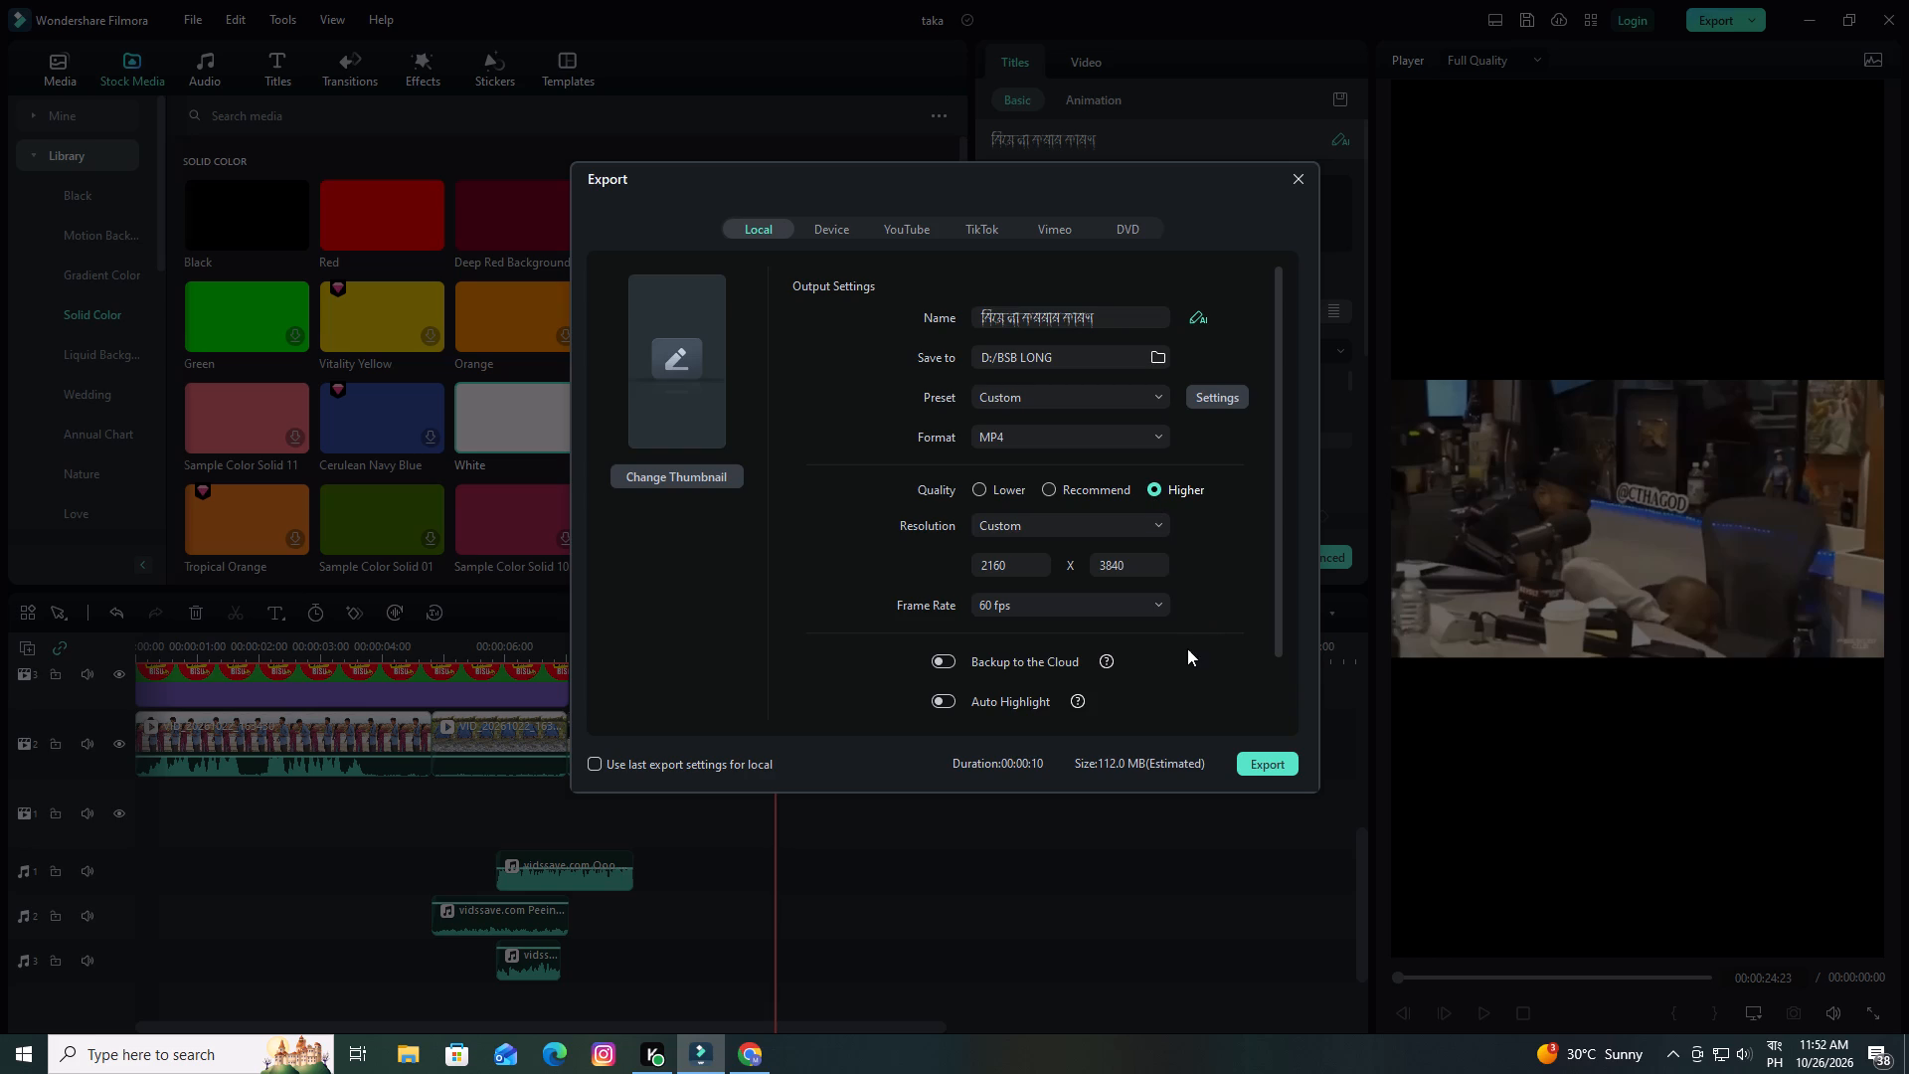
{"action": "left_click", "coordinate": [1272, 765]}
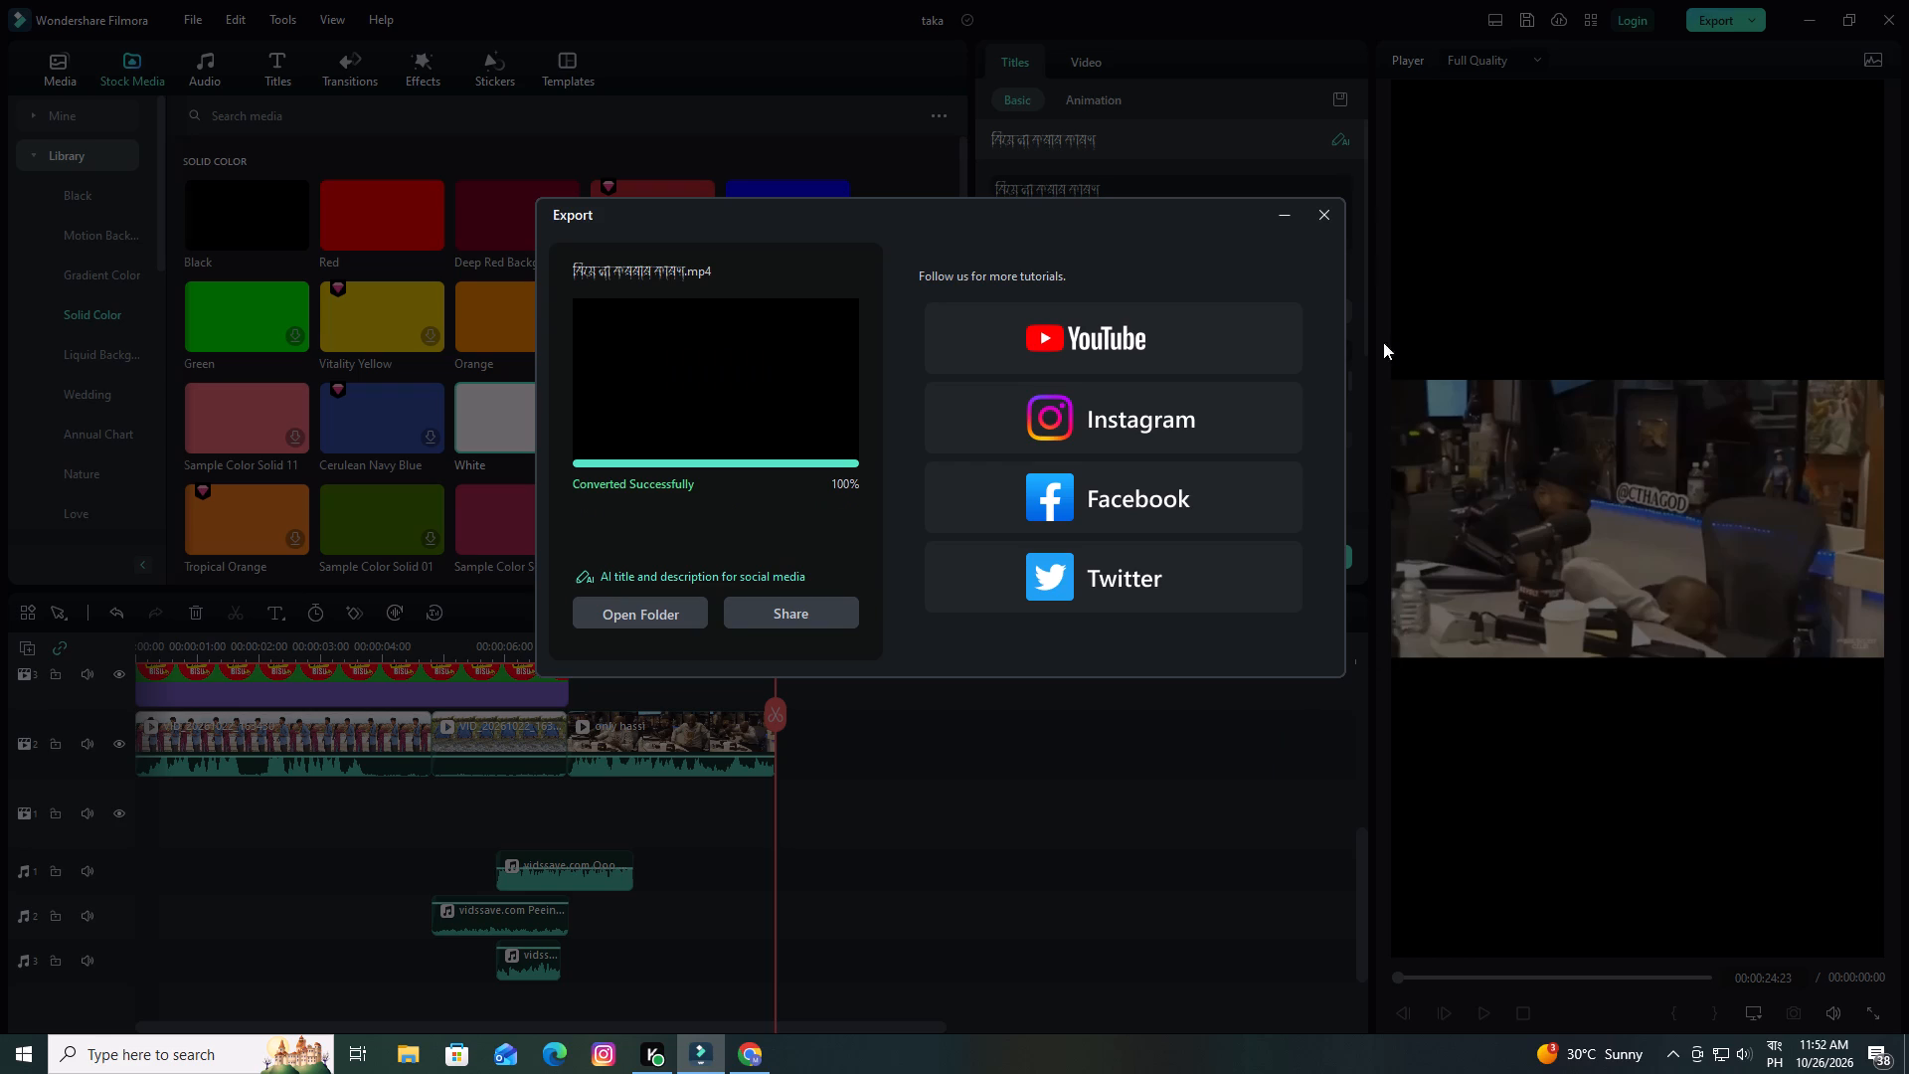
{"action": "left_click", "coordinate": [1319, 220]}
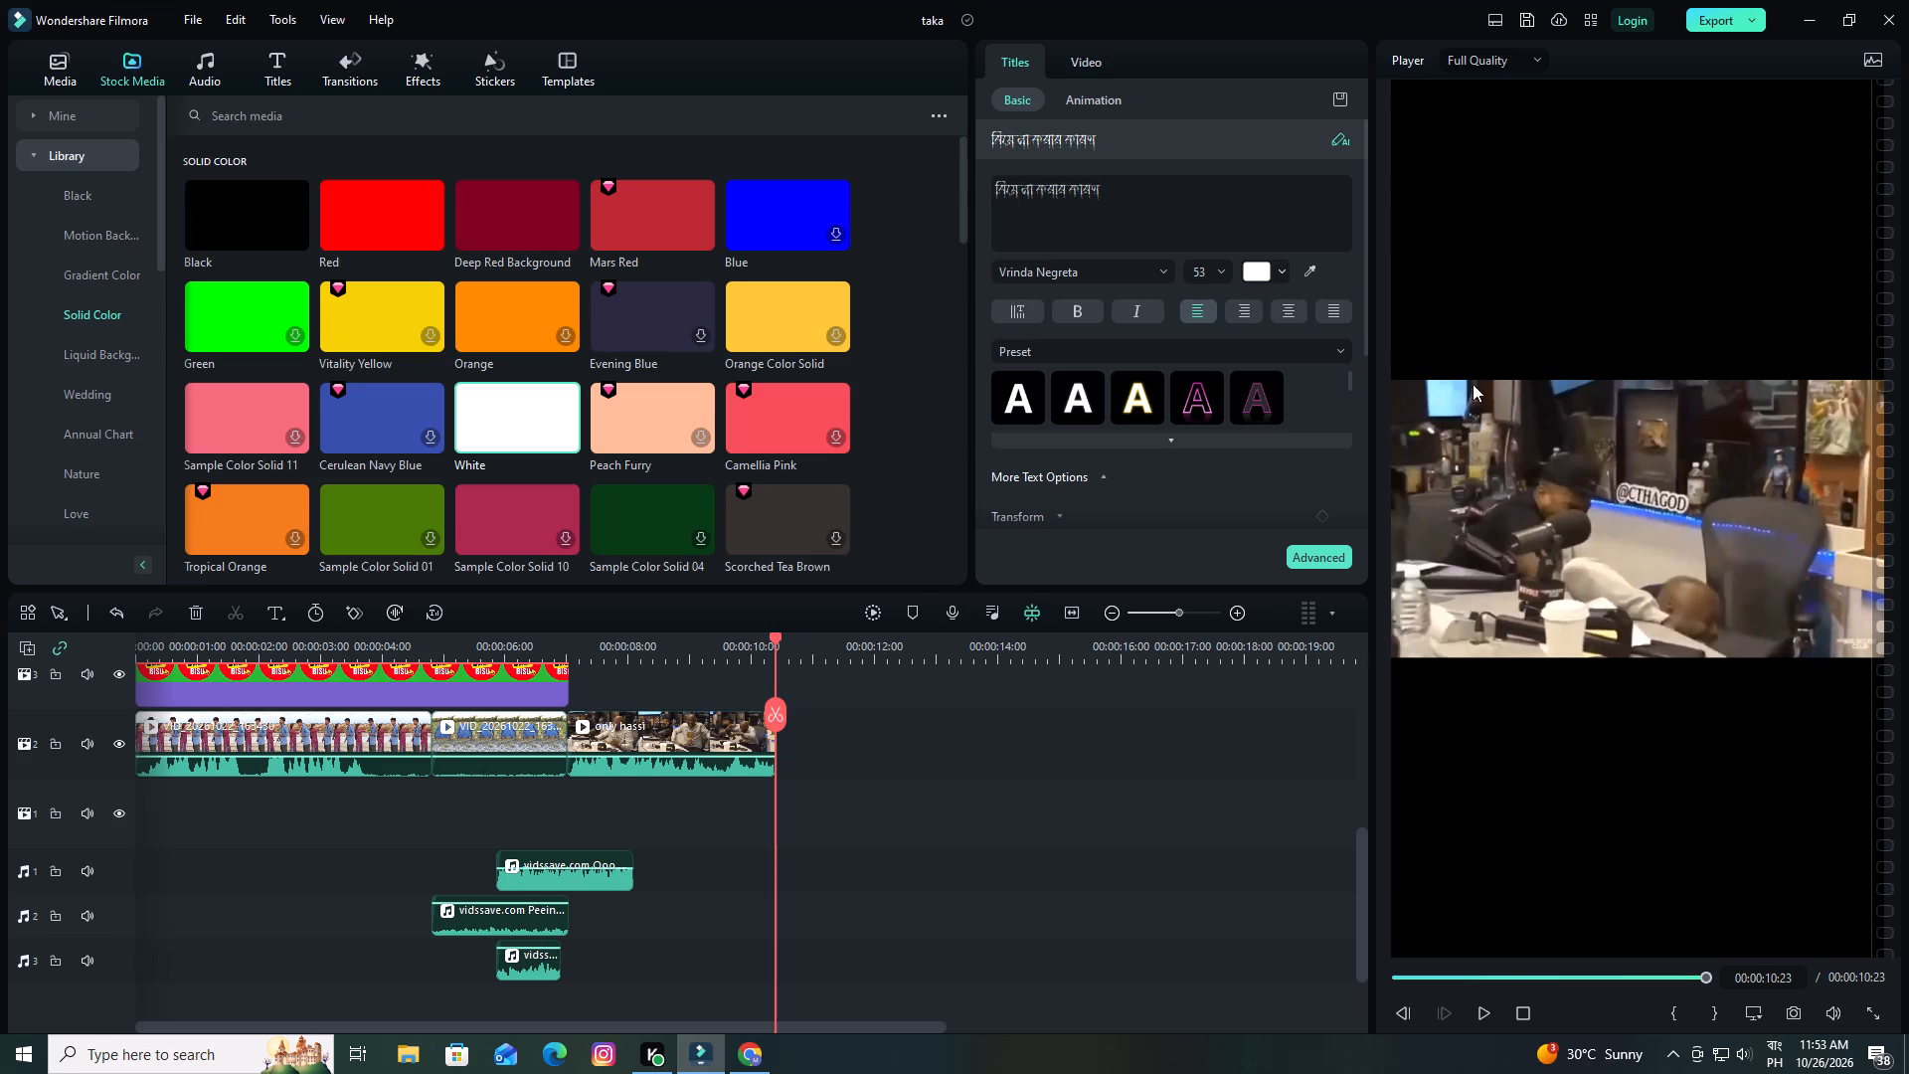
Close the video editor.
{"action": "left_click", "coordinate": [1877, 19]}
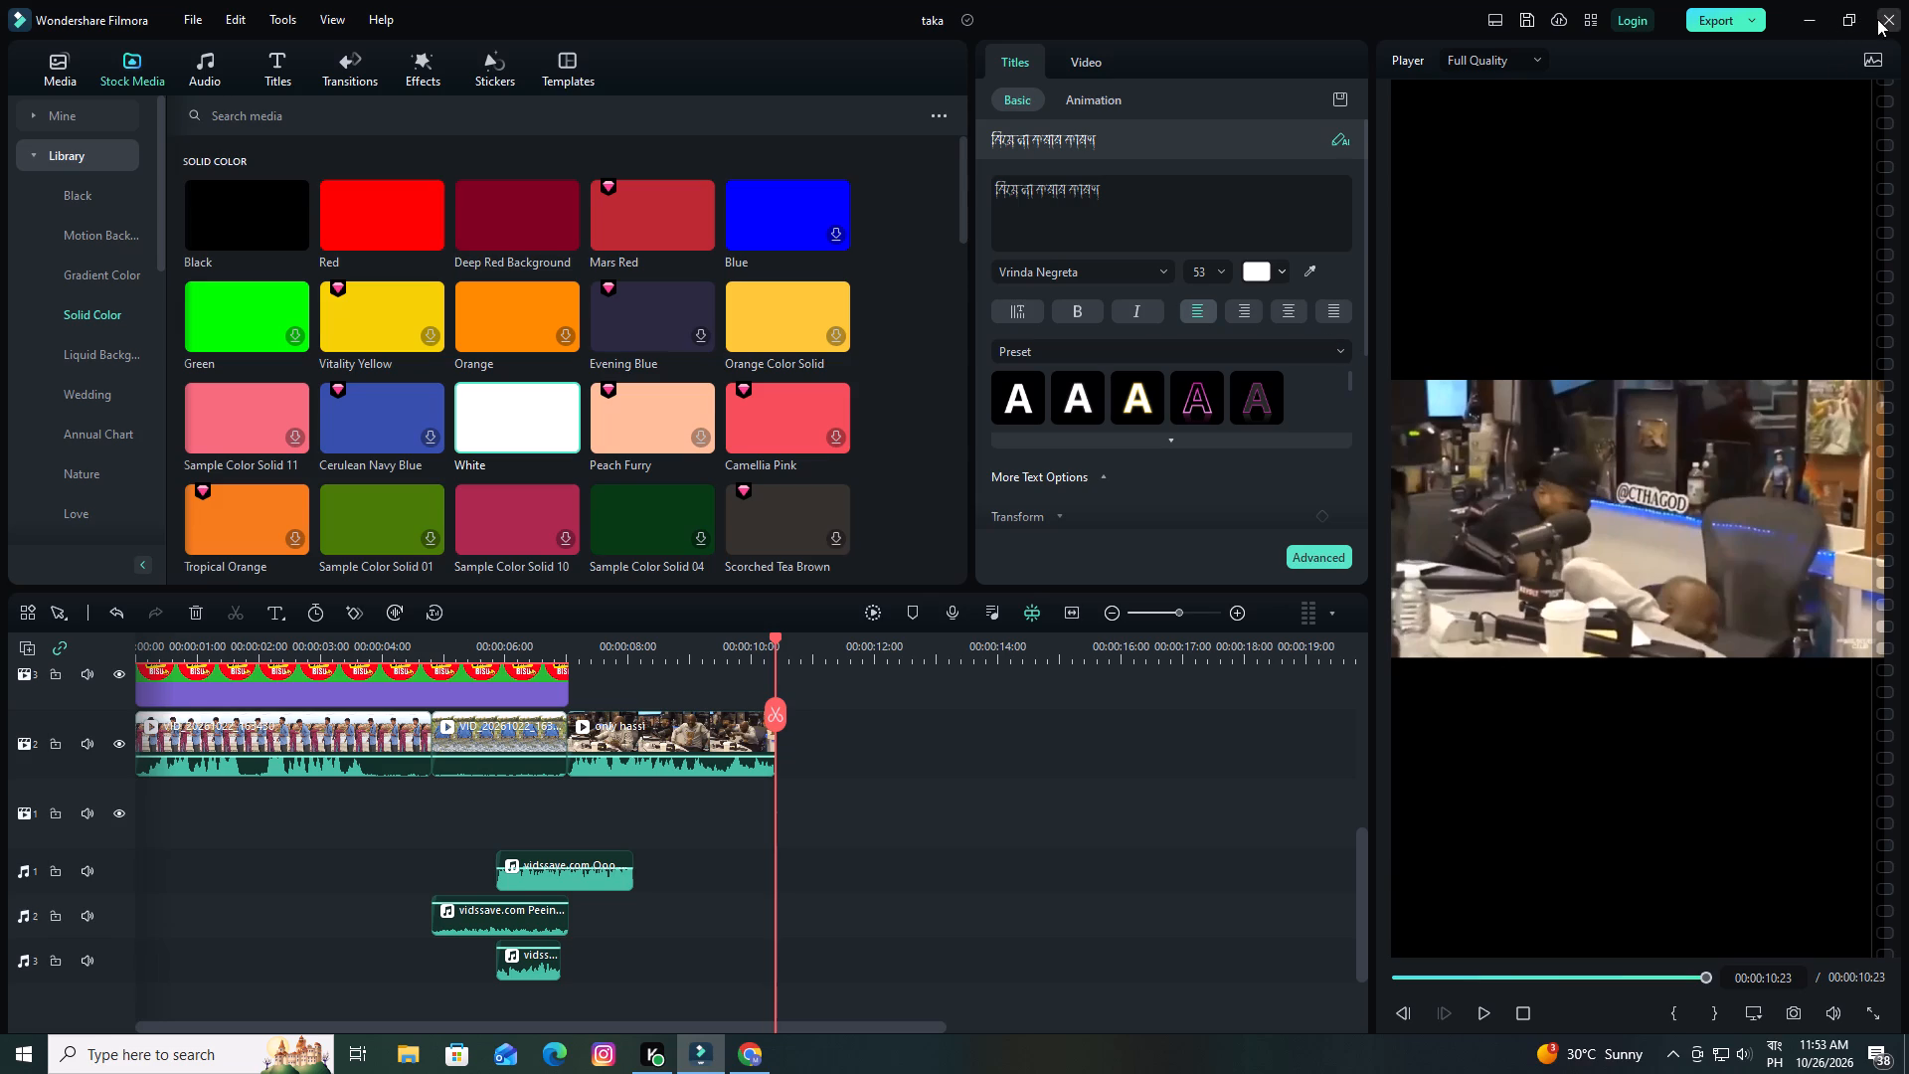